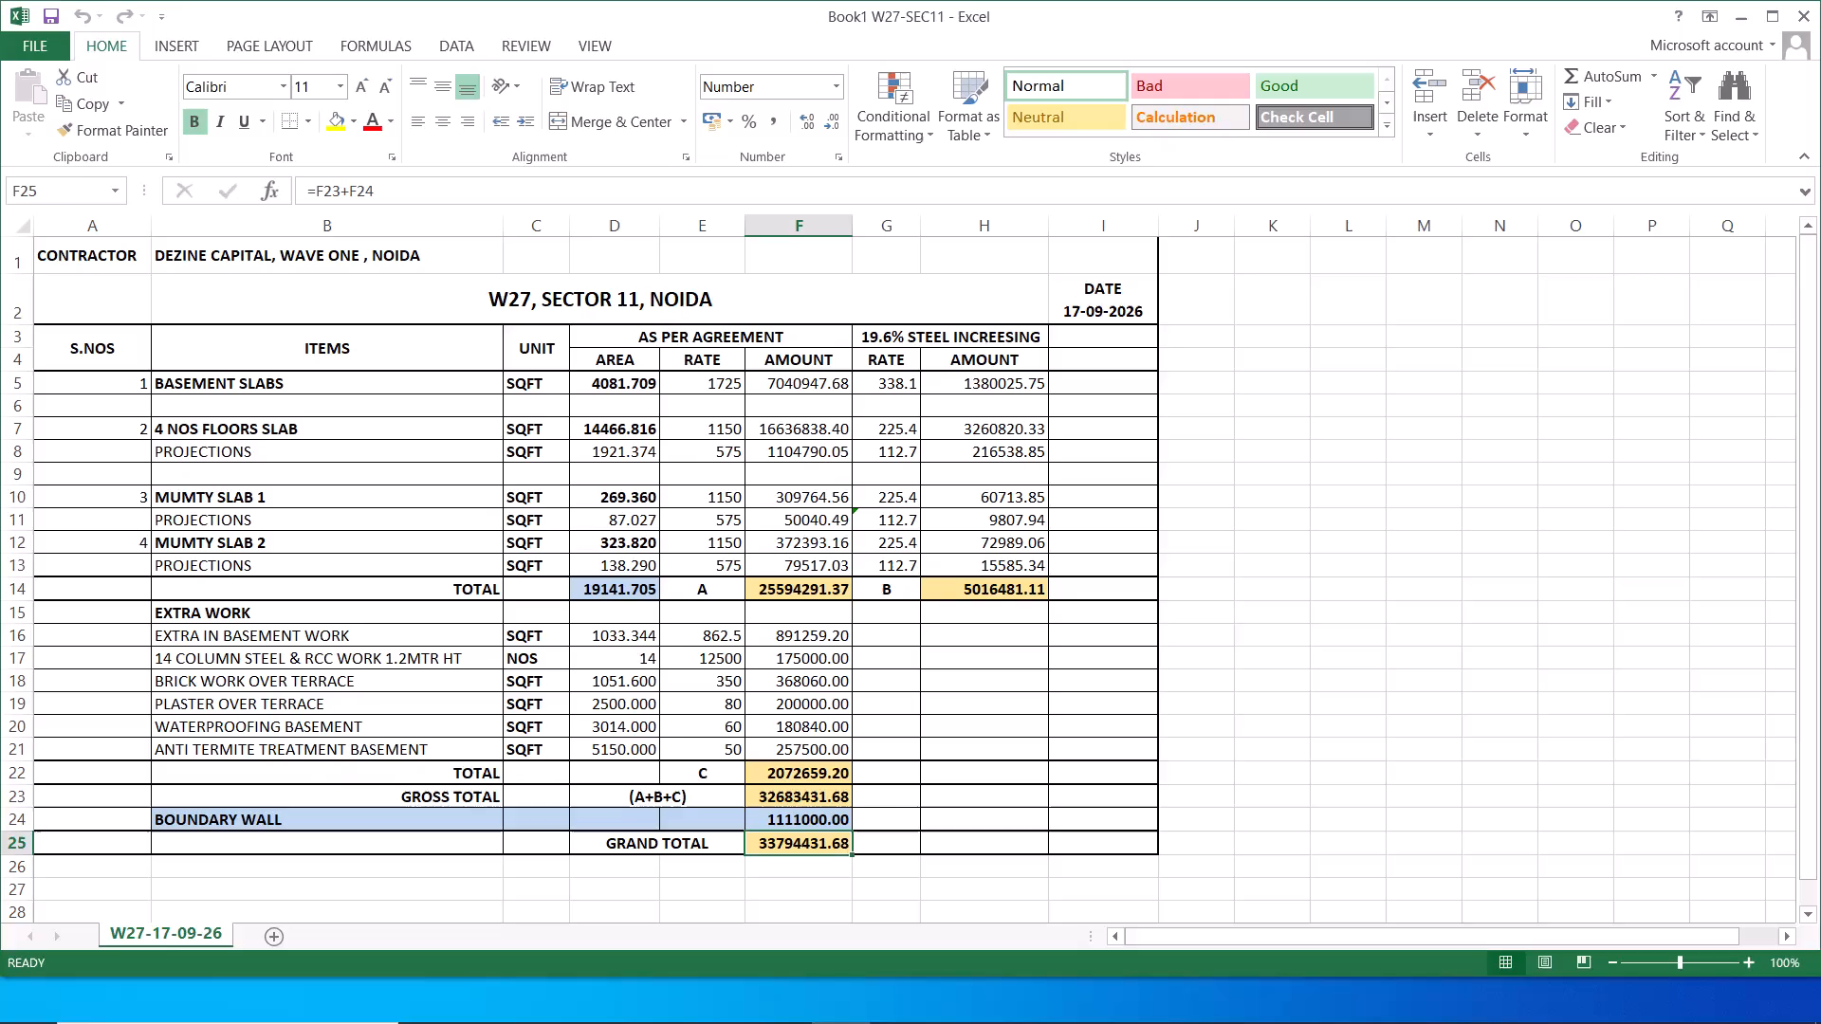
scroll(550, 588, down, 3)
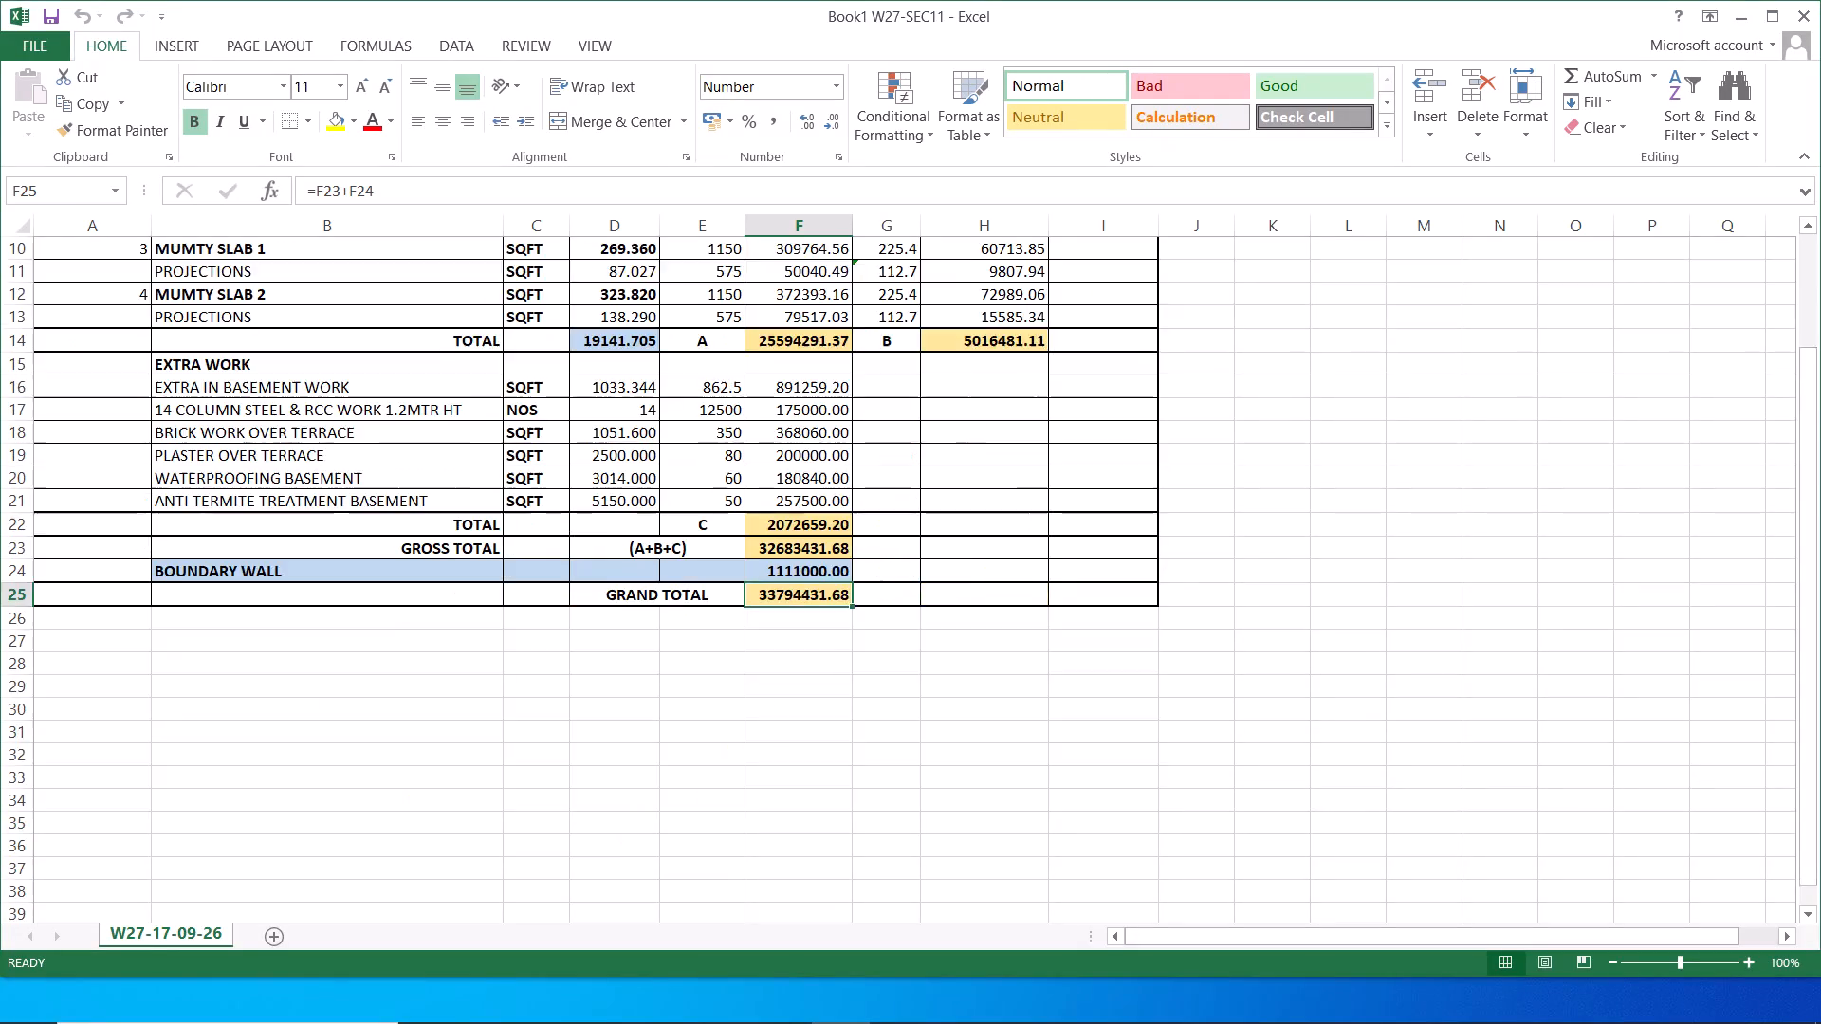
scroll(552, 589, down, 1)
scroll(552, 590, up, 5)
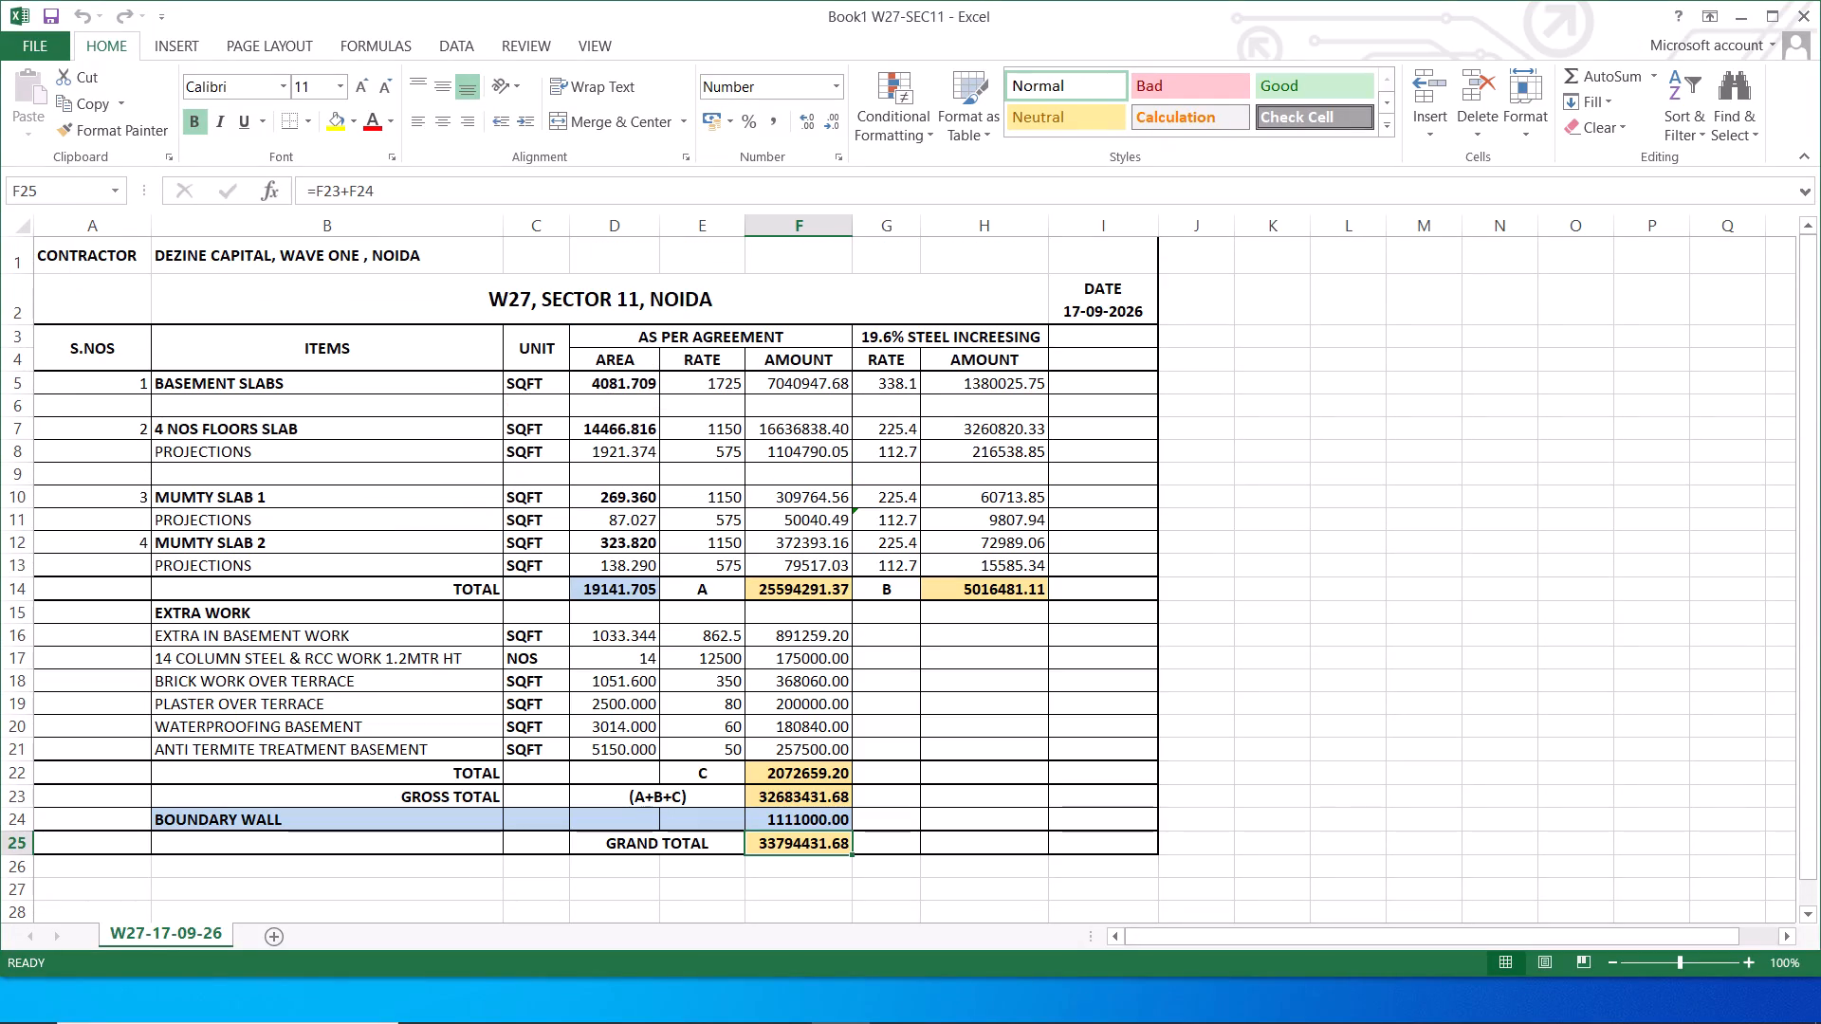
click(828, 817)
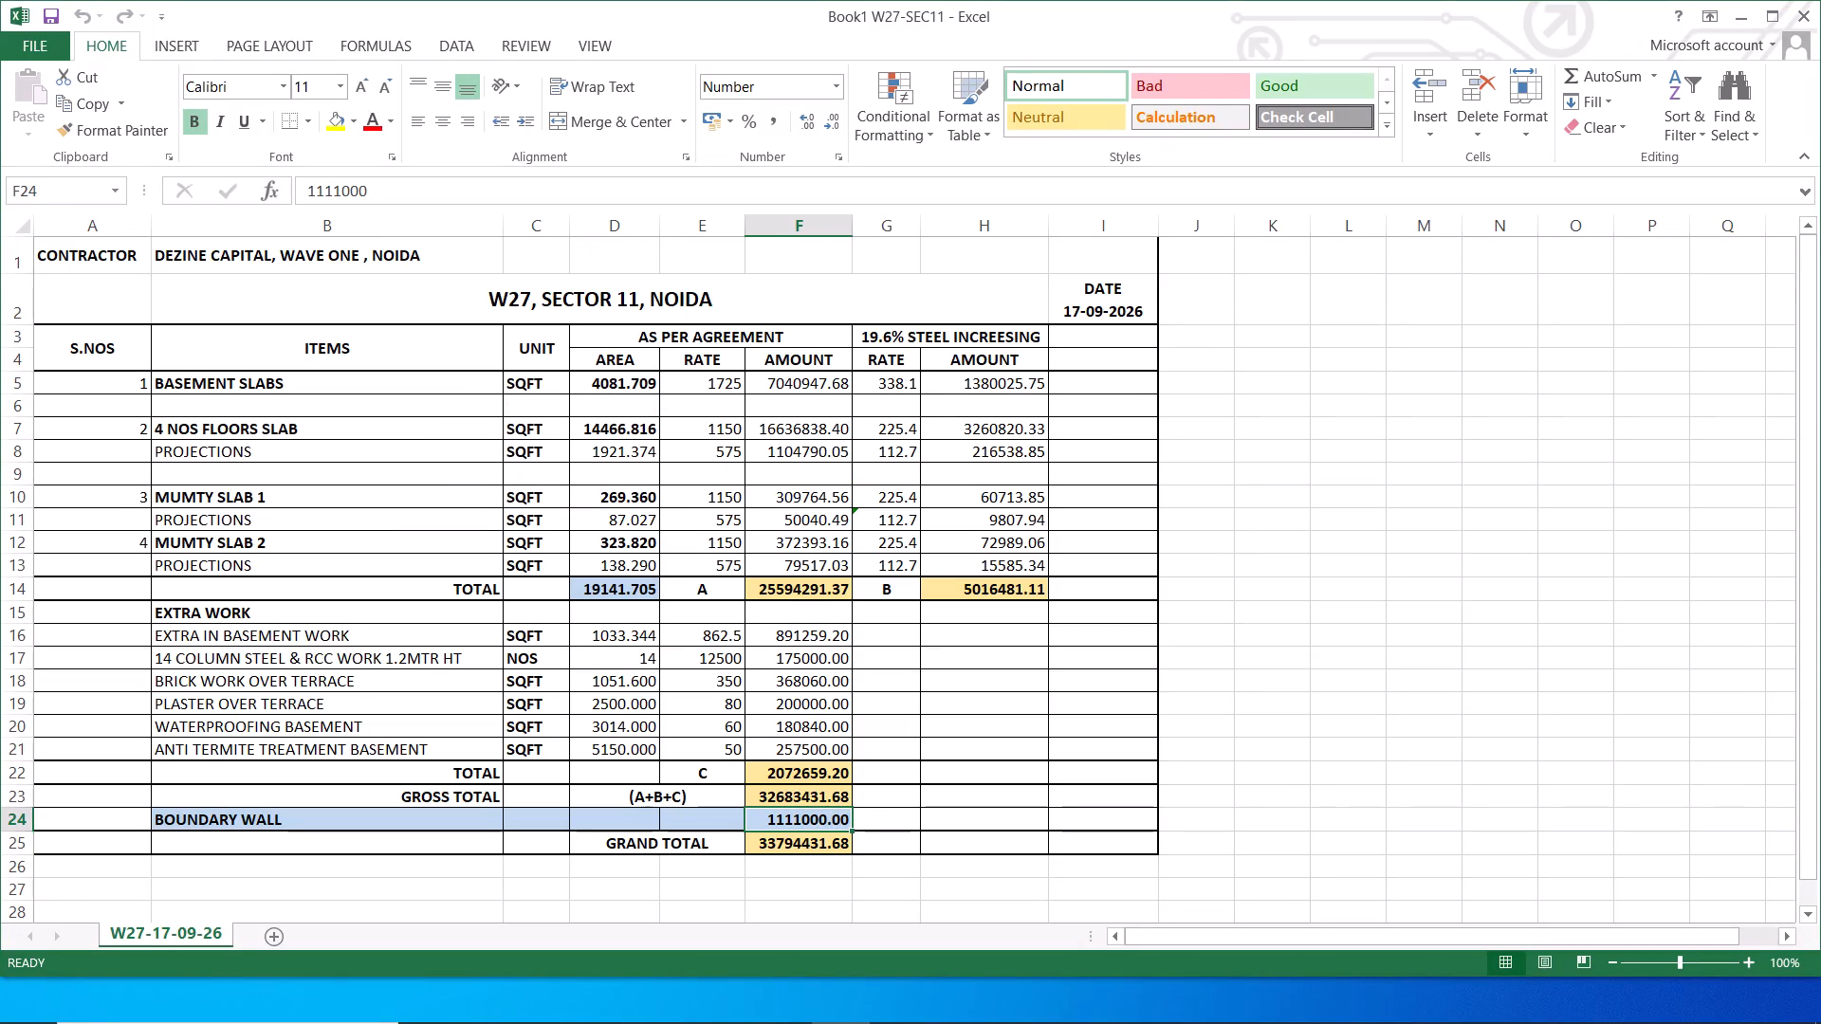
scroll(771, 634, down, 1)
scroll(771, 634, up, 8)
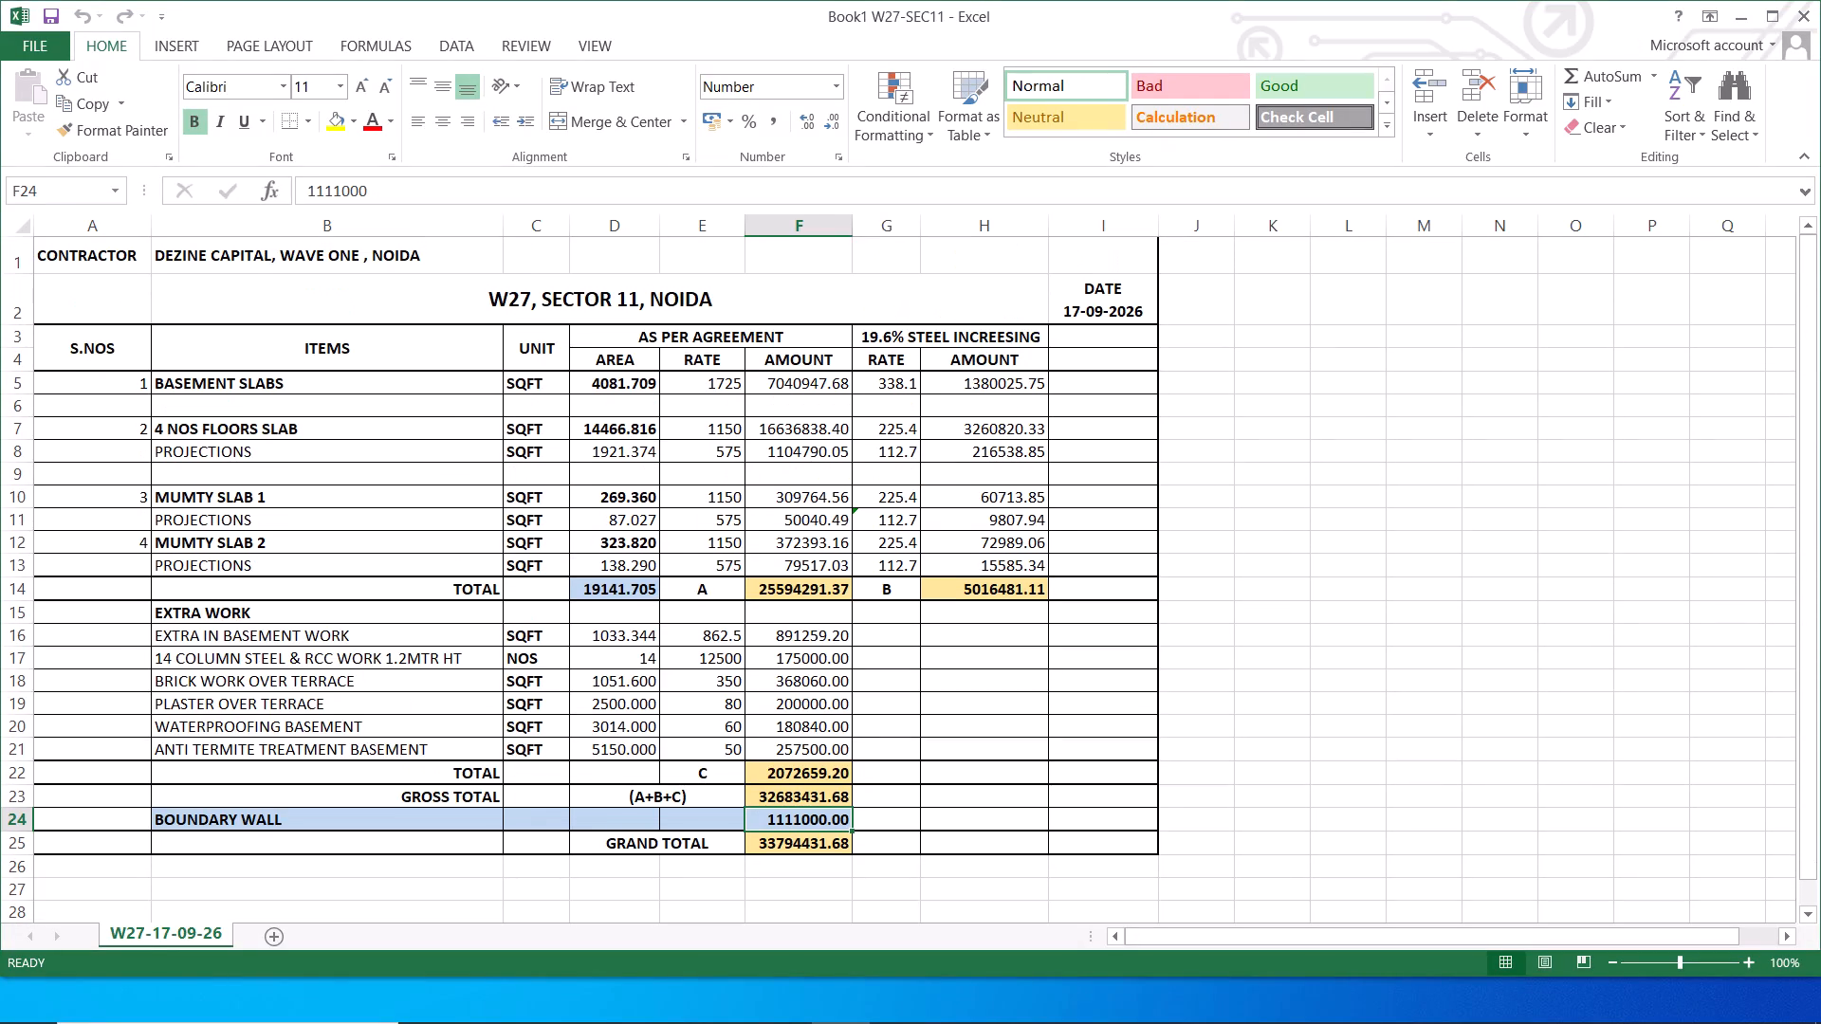
Change the date in the sheet's header cell I2 to 25-10-2026.
double_click(1099, 311)
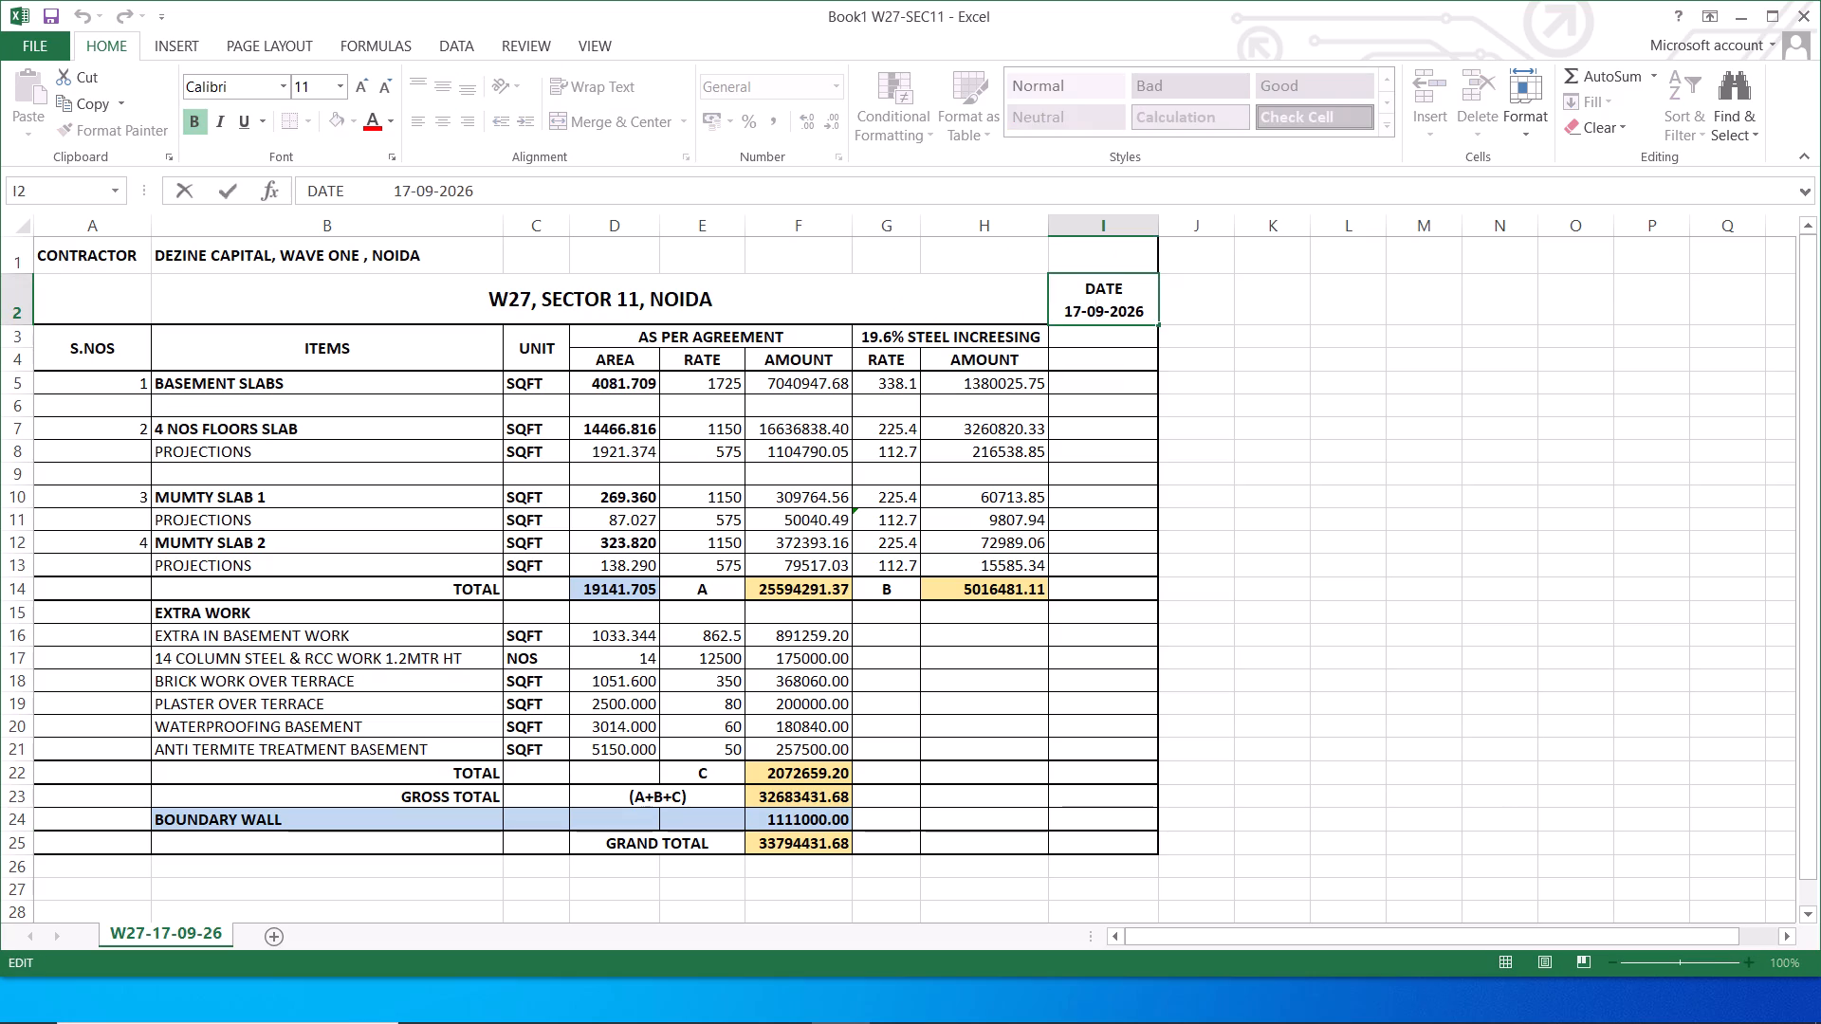
click(1101, 310)
key(BackSpace)
key(BackSpace)
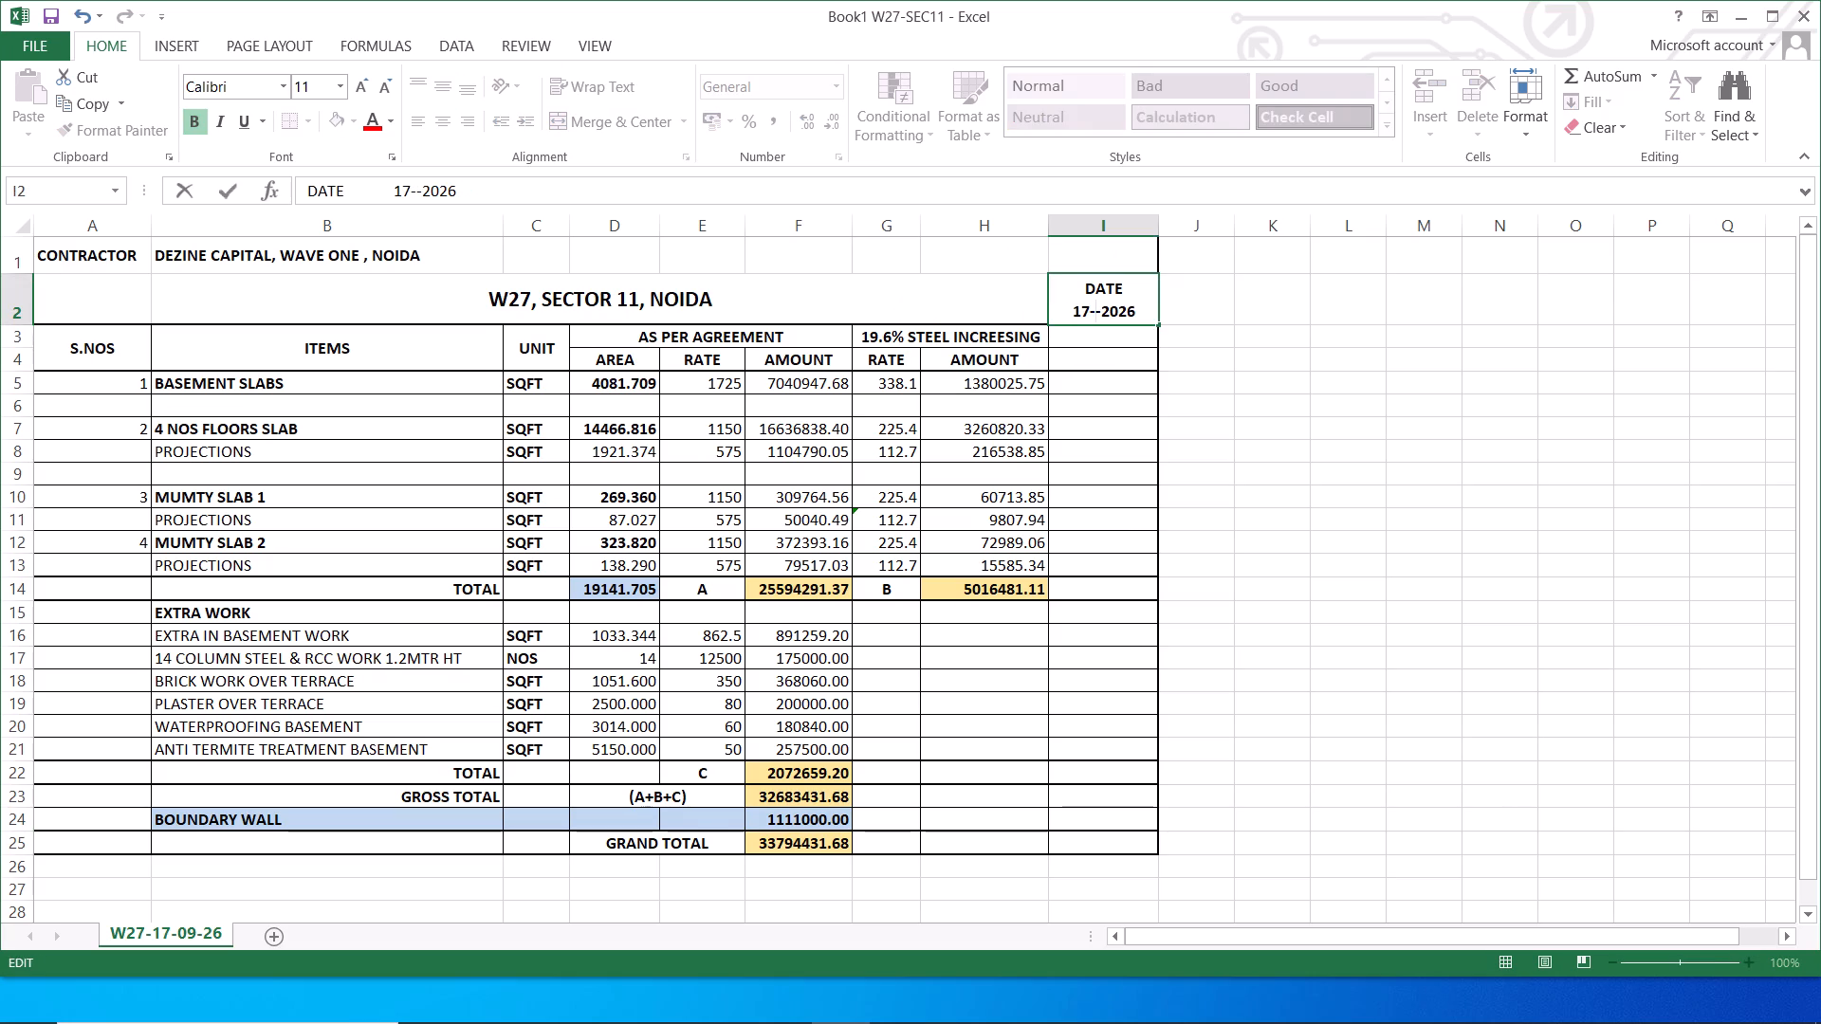
text(10)
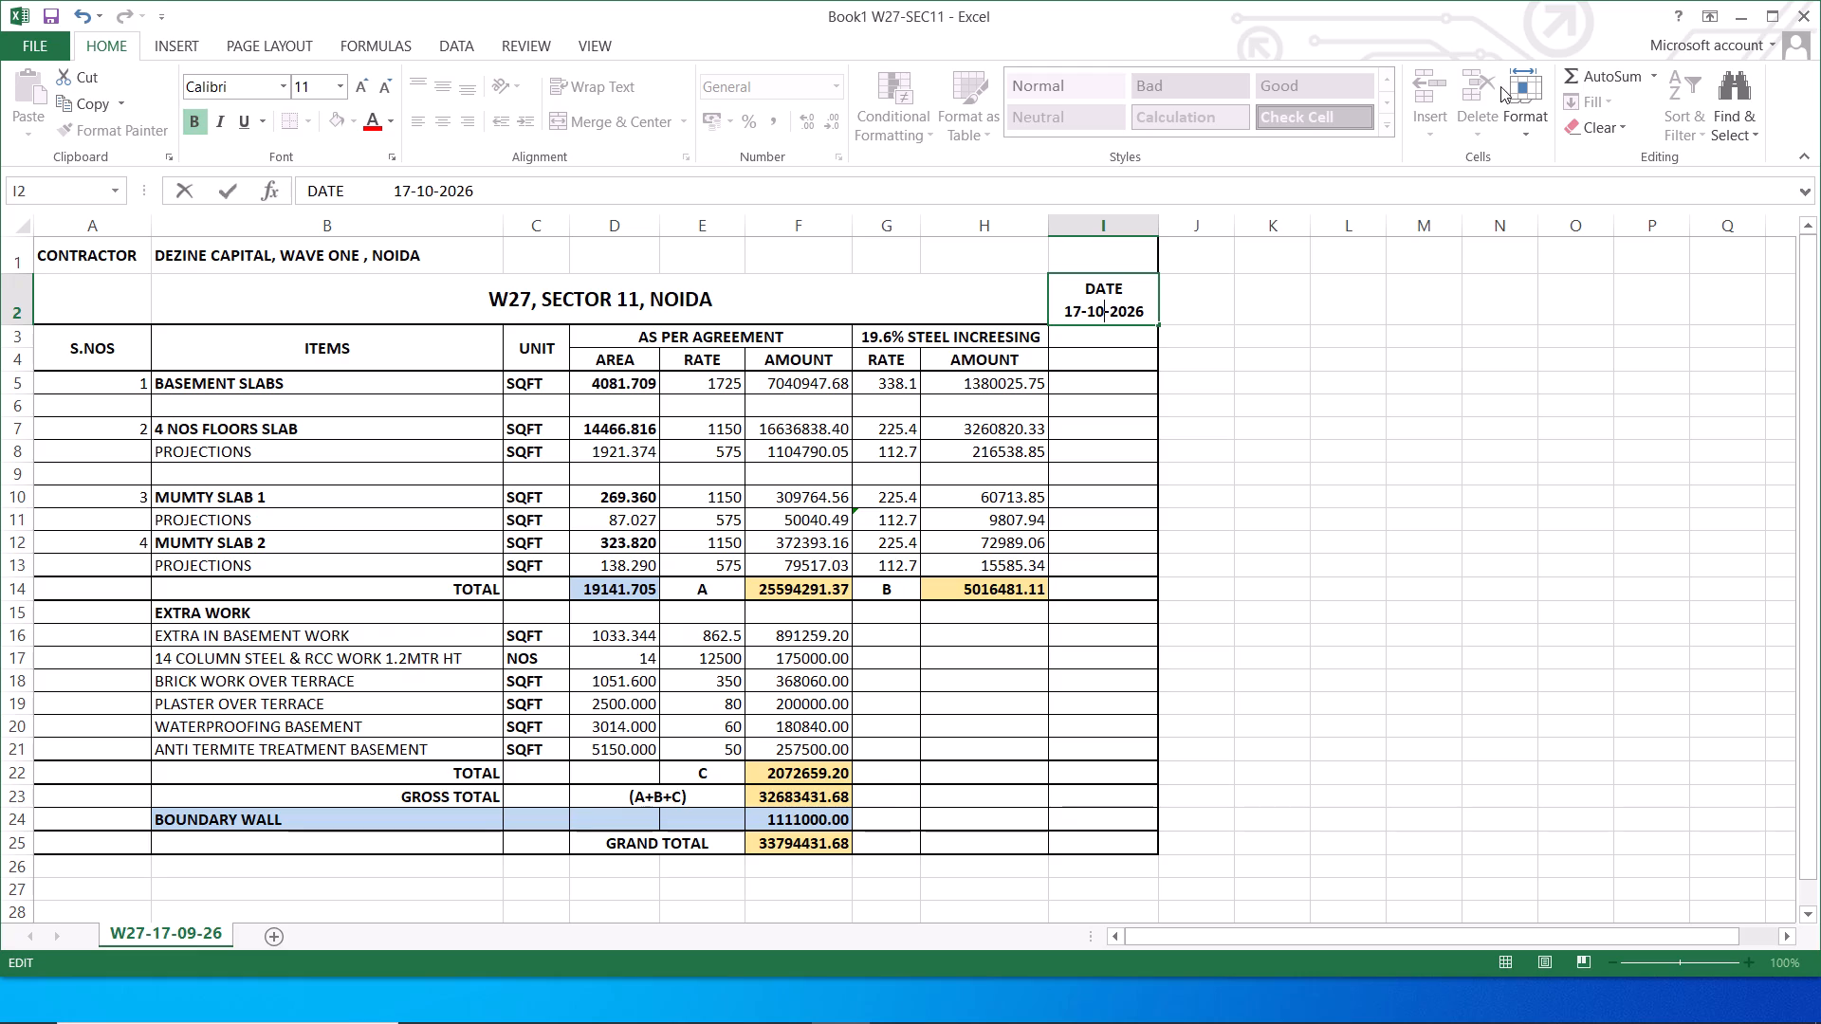
click(1082, 309)
key(BackSpace)
key(BackSpace)
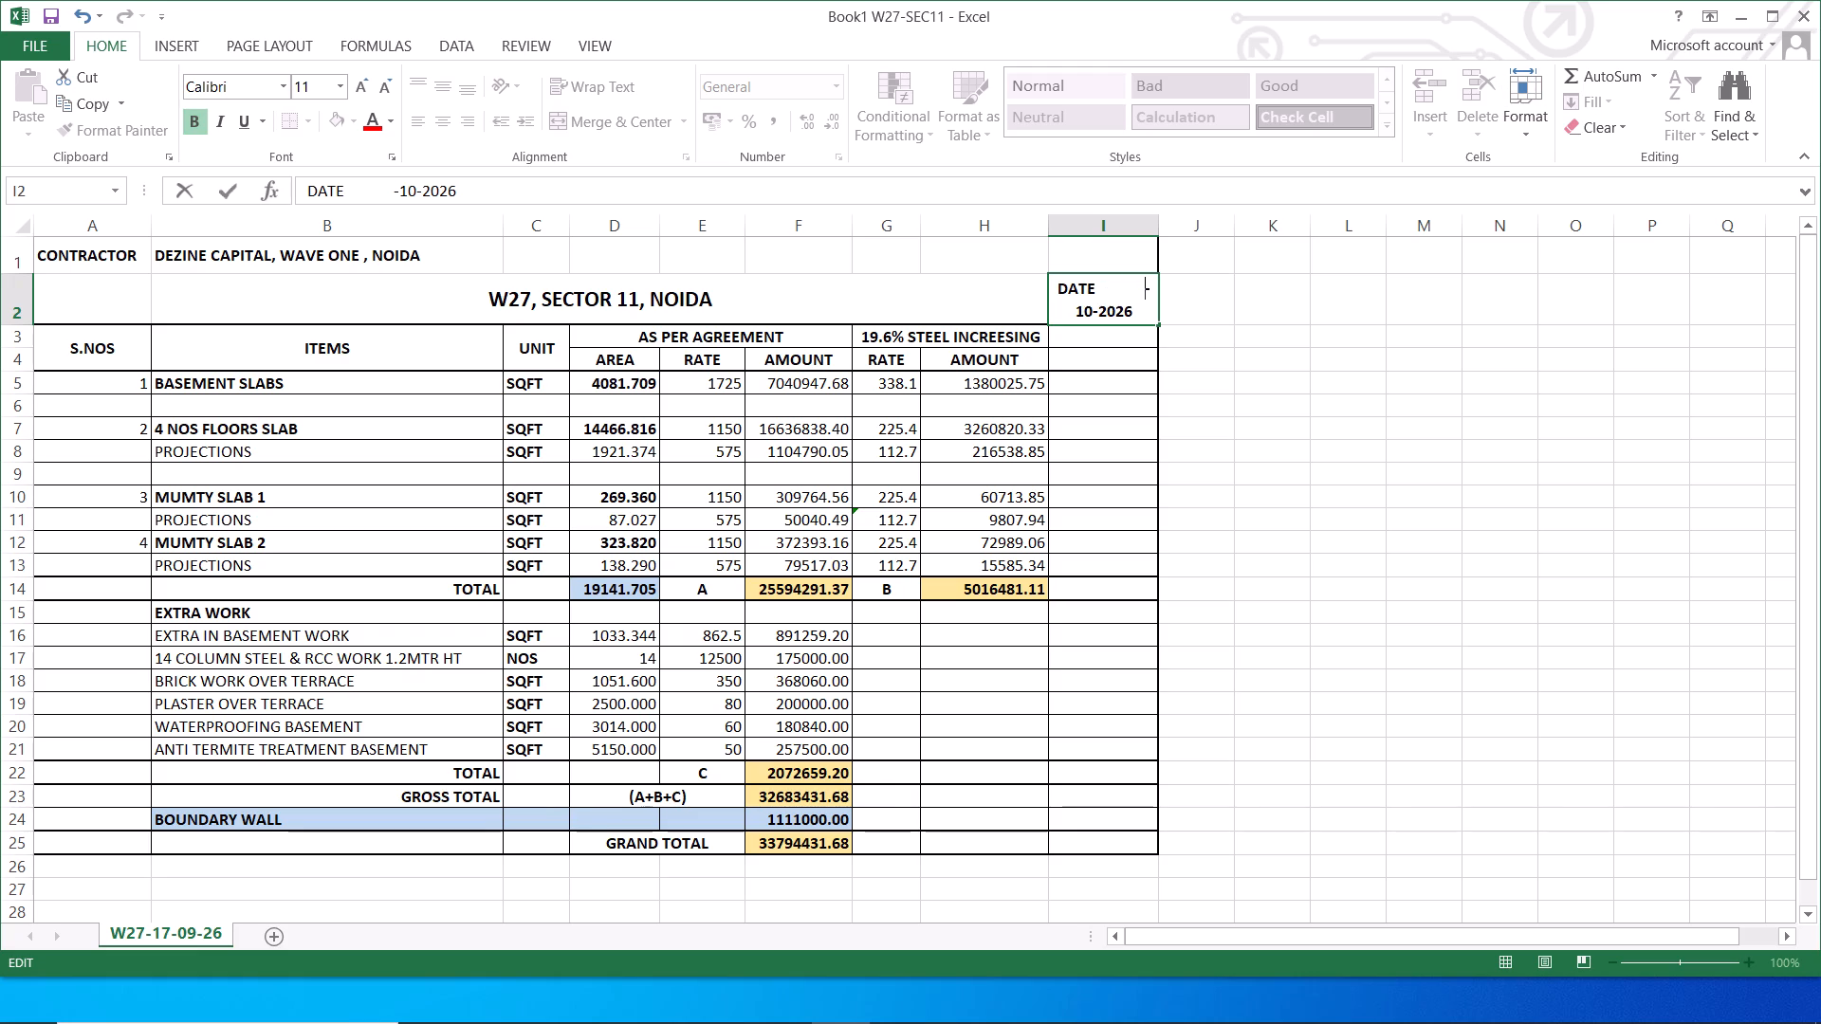
key(2)
key(5)
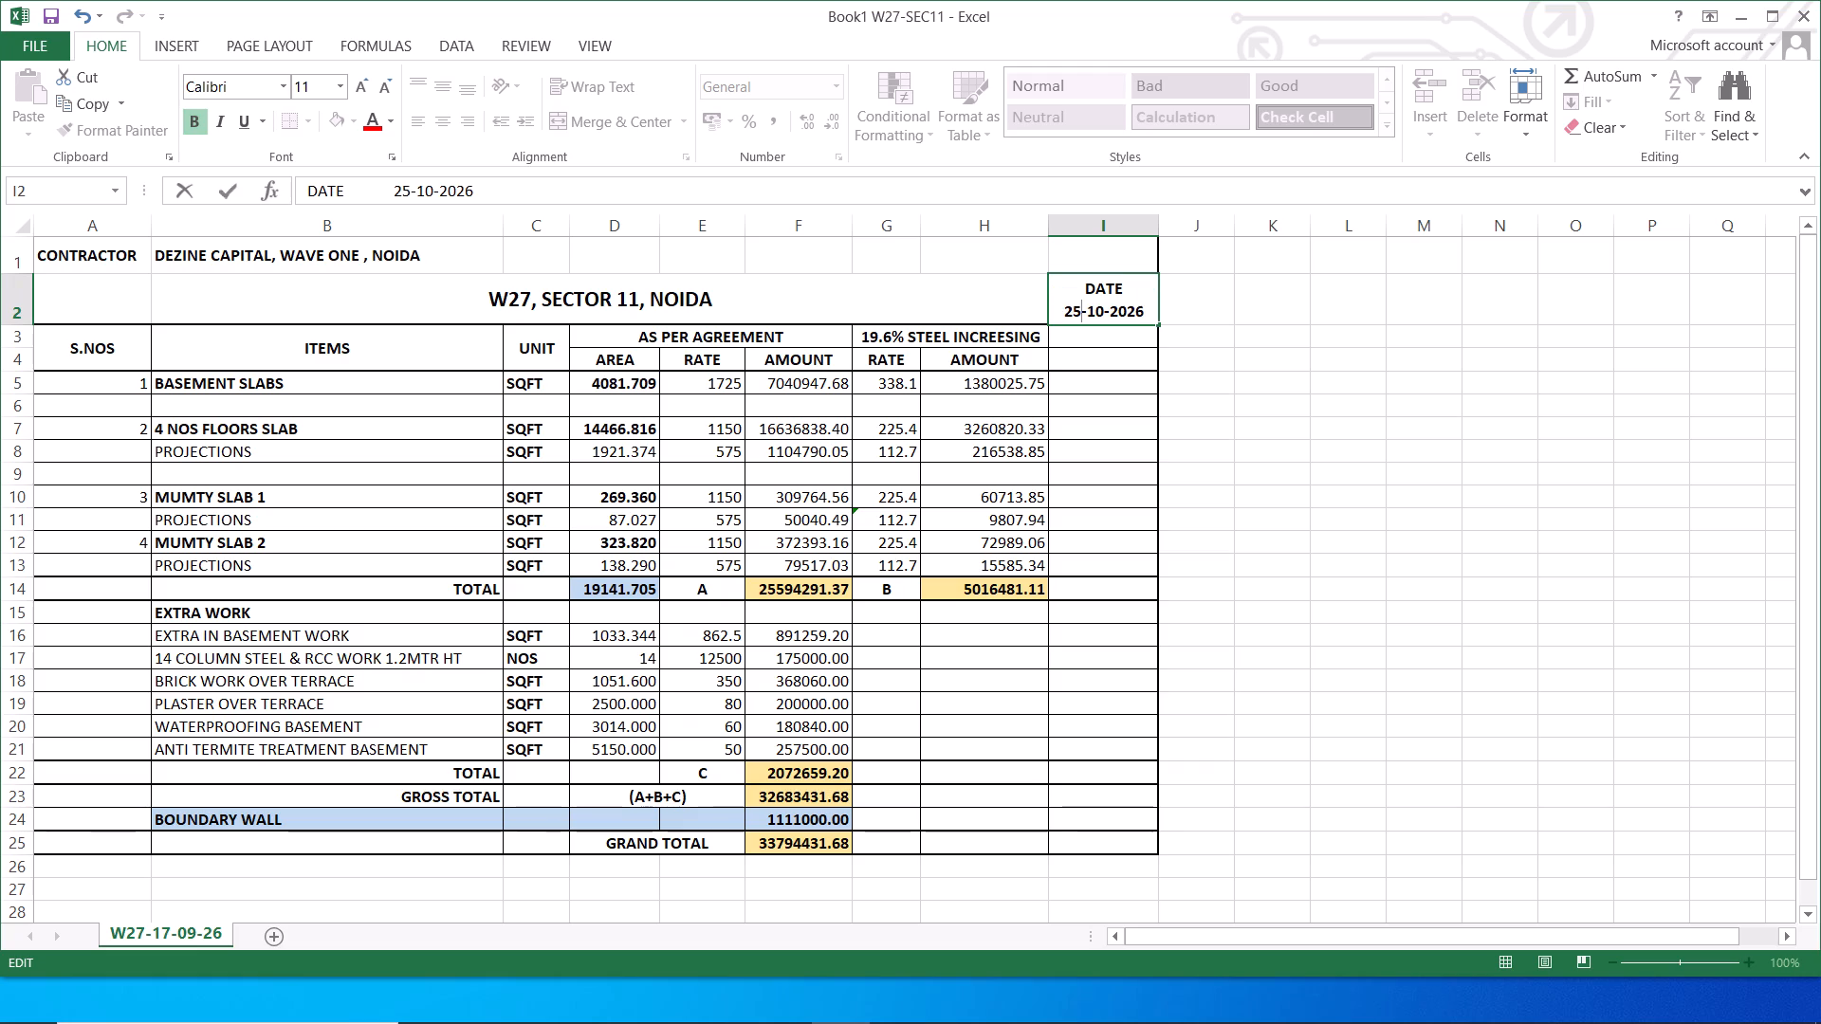
key(Return)
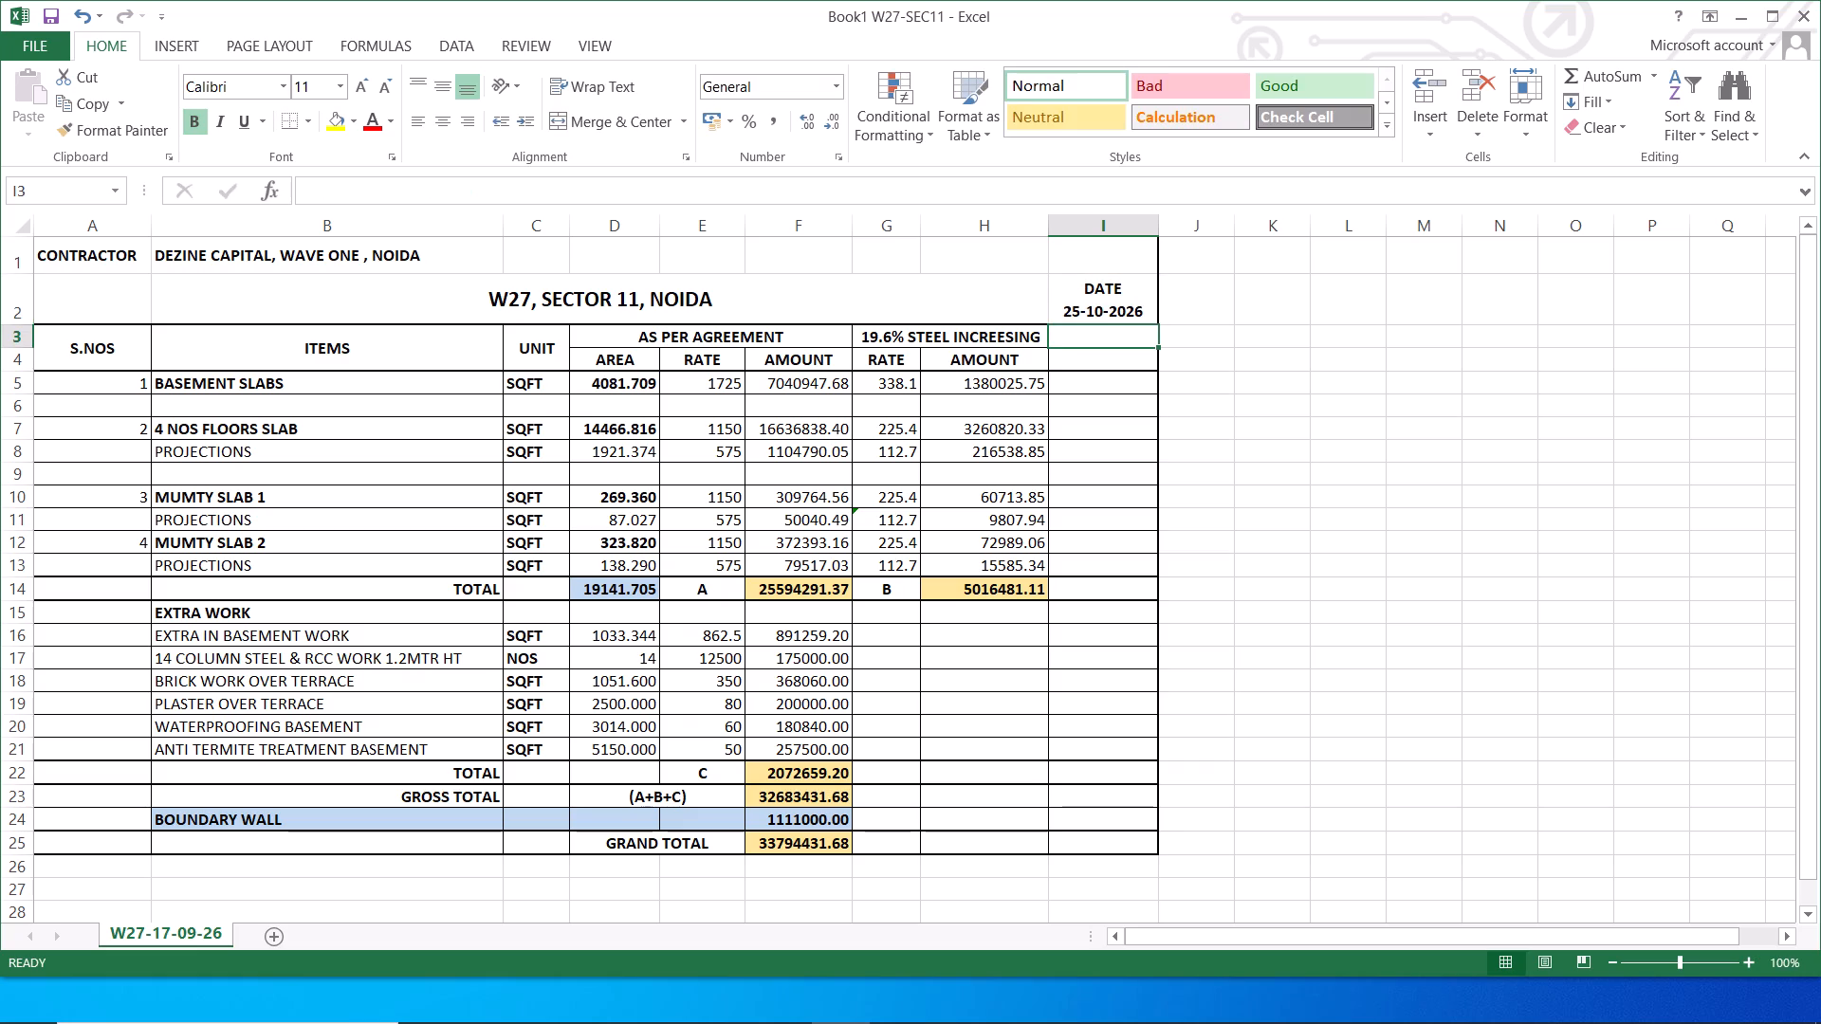
Examine the agreement and 19.6% steel increase rates and totals A and B, along with the boundary wall and grand total cells.
click(726, 338)
click(947, 338)
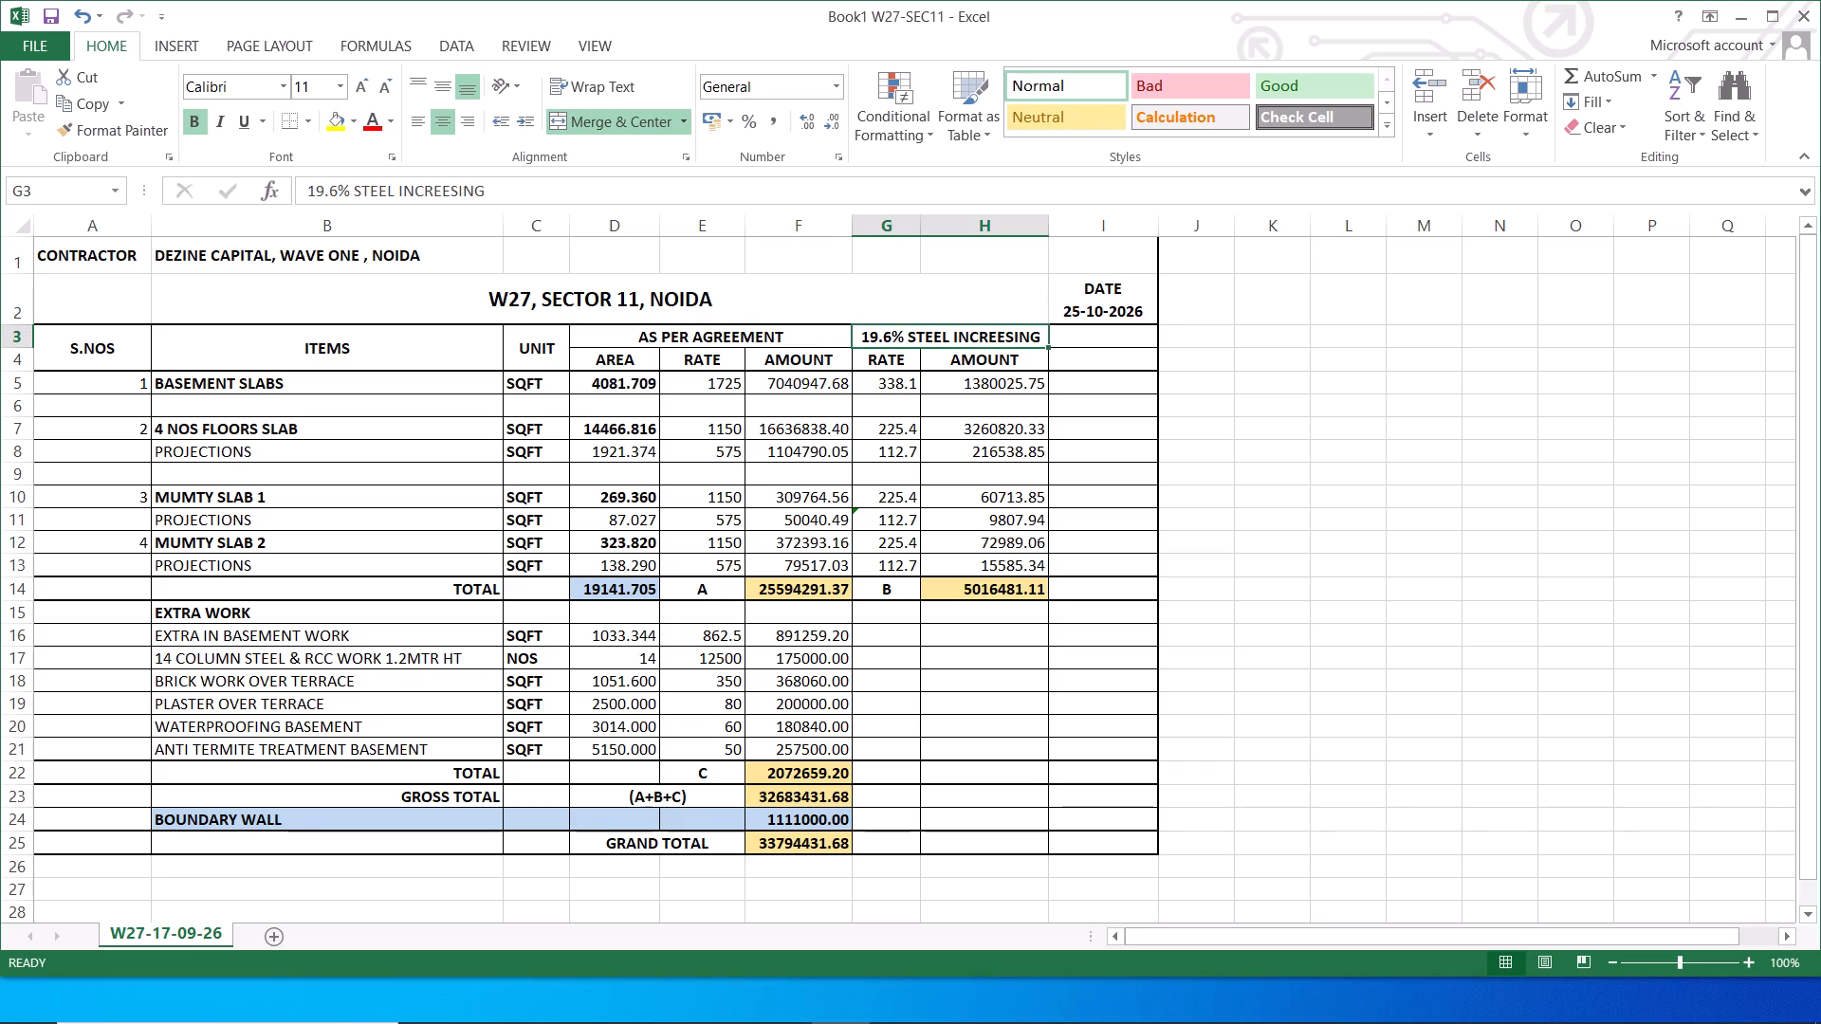
scroll(659, 619, down, 2)
scroll(659, 619, up, 5)
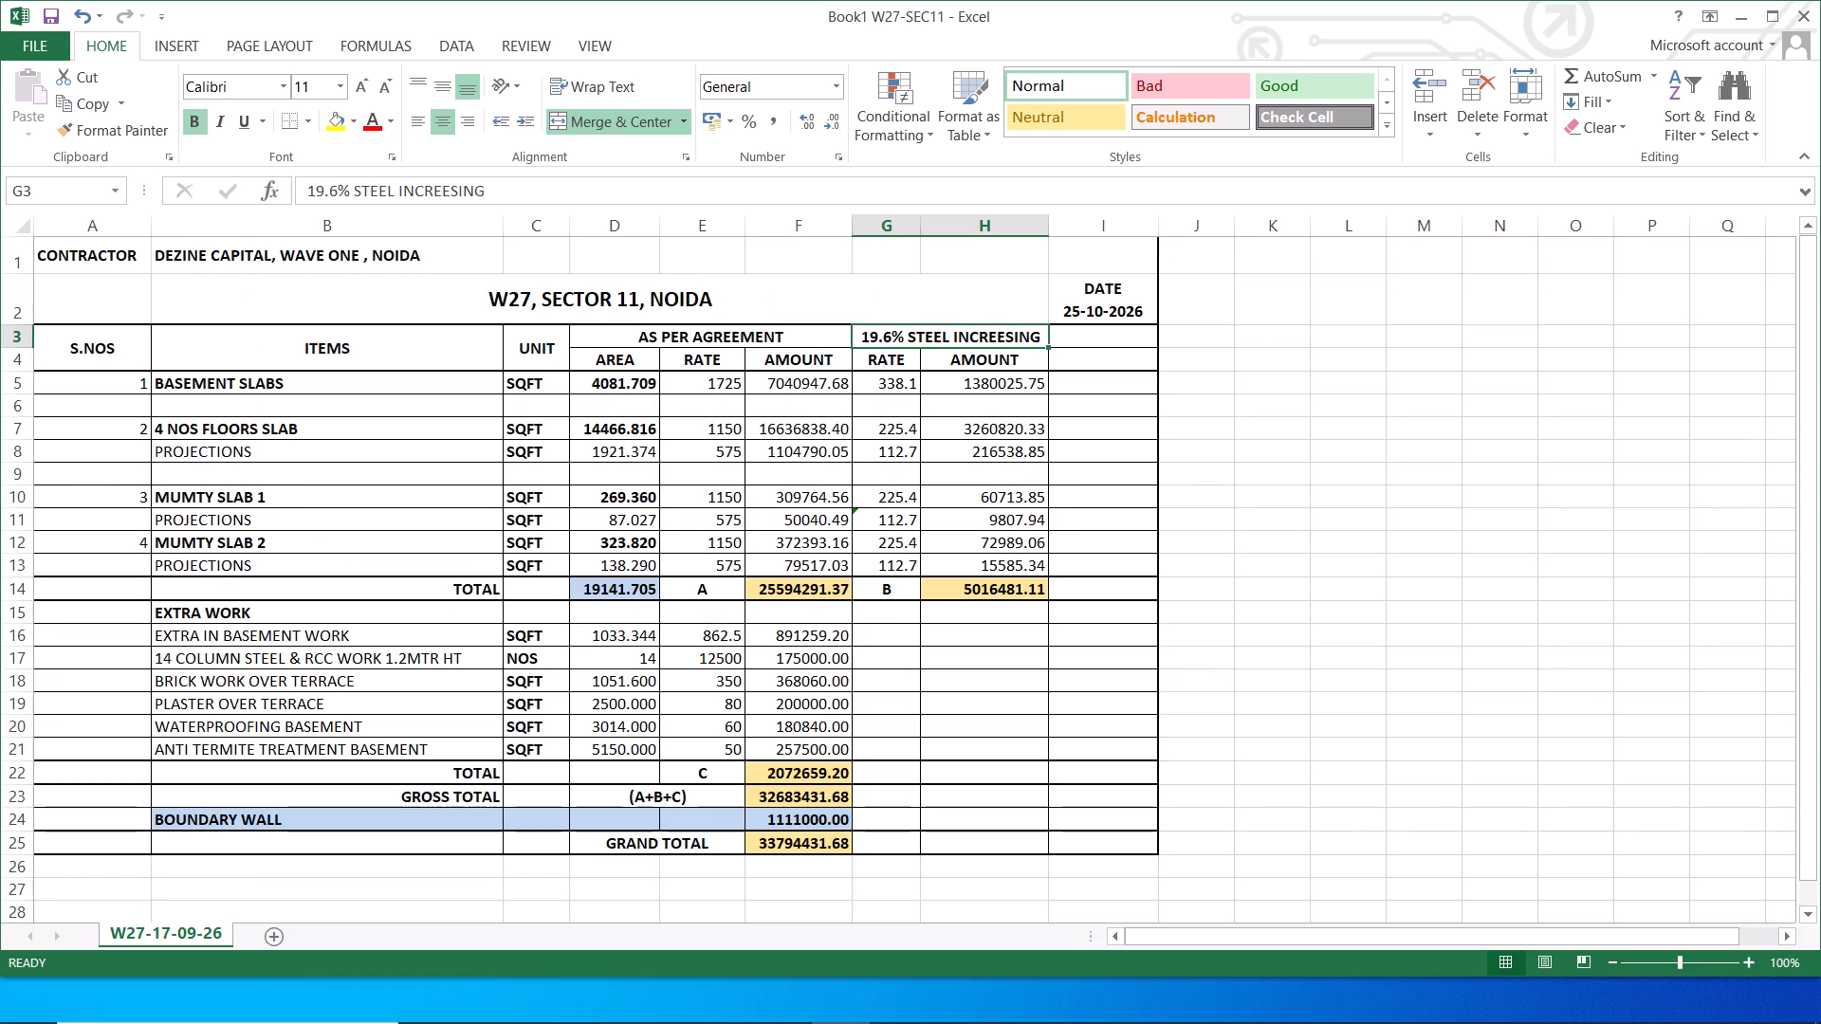
click(796, 586)
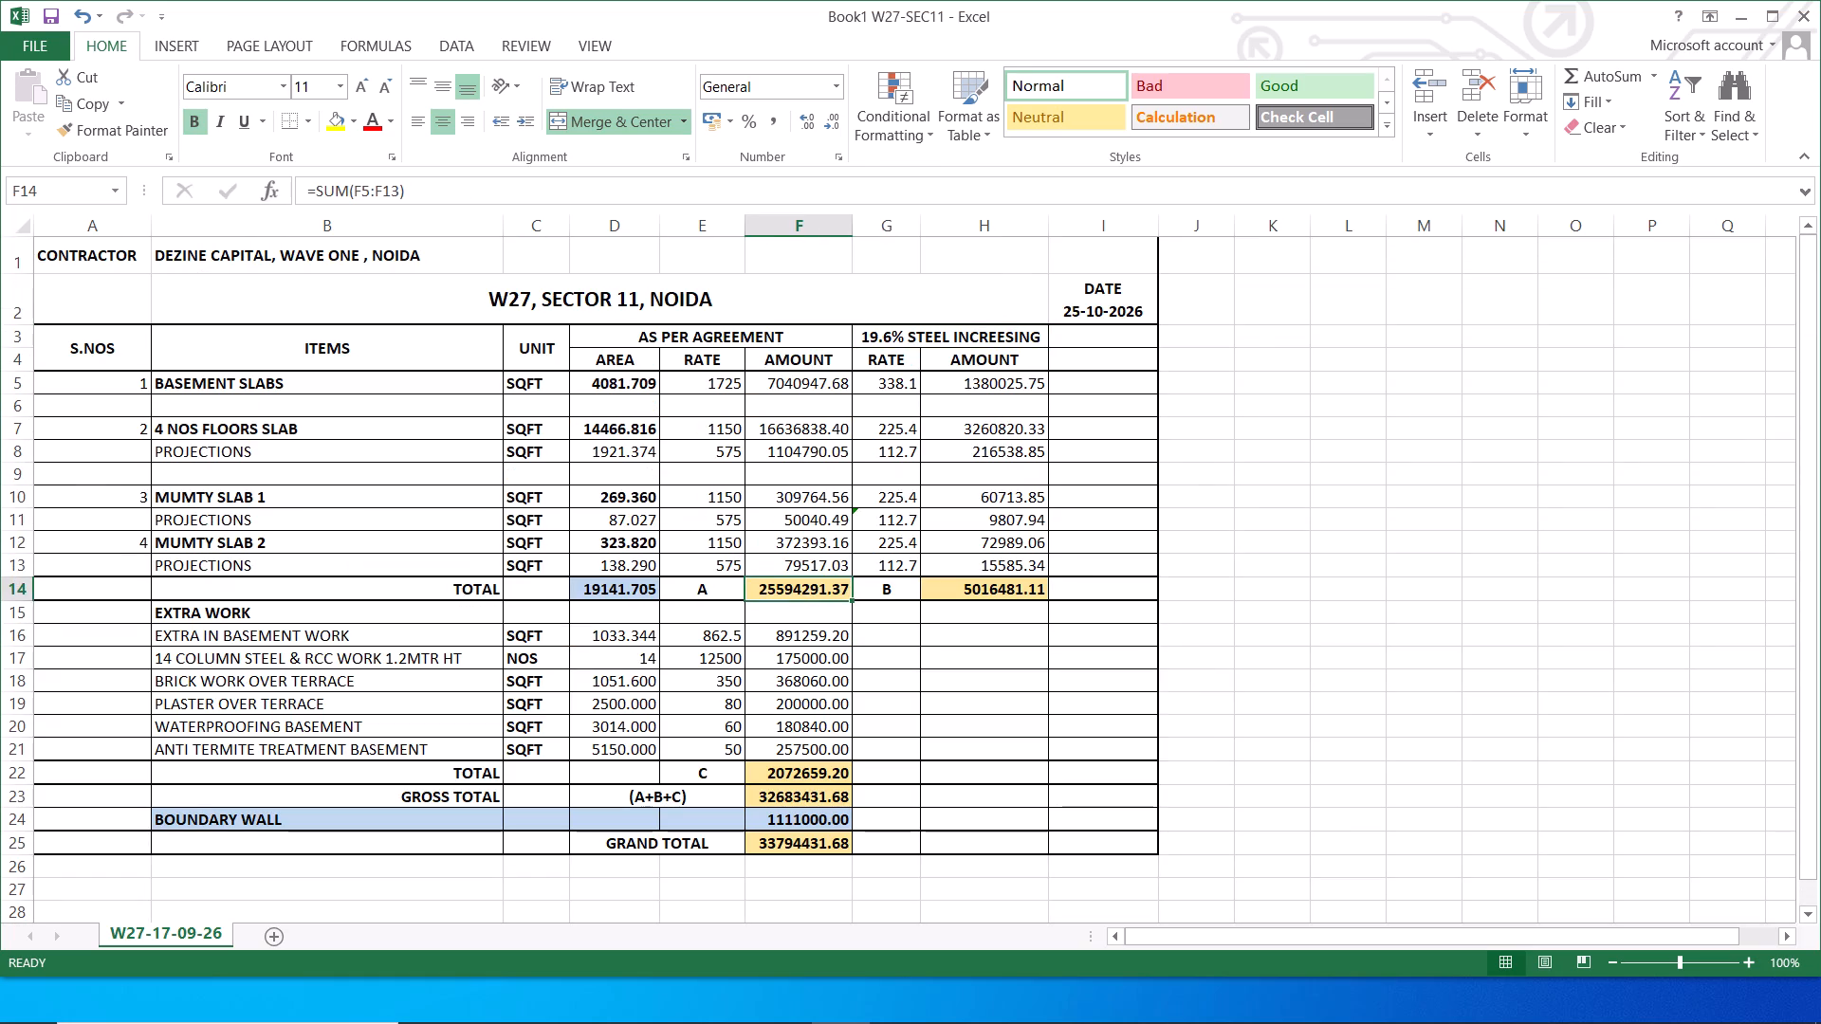
click(996, 586)
click(936, 338)
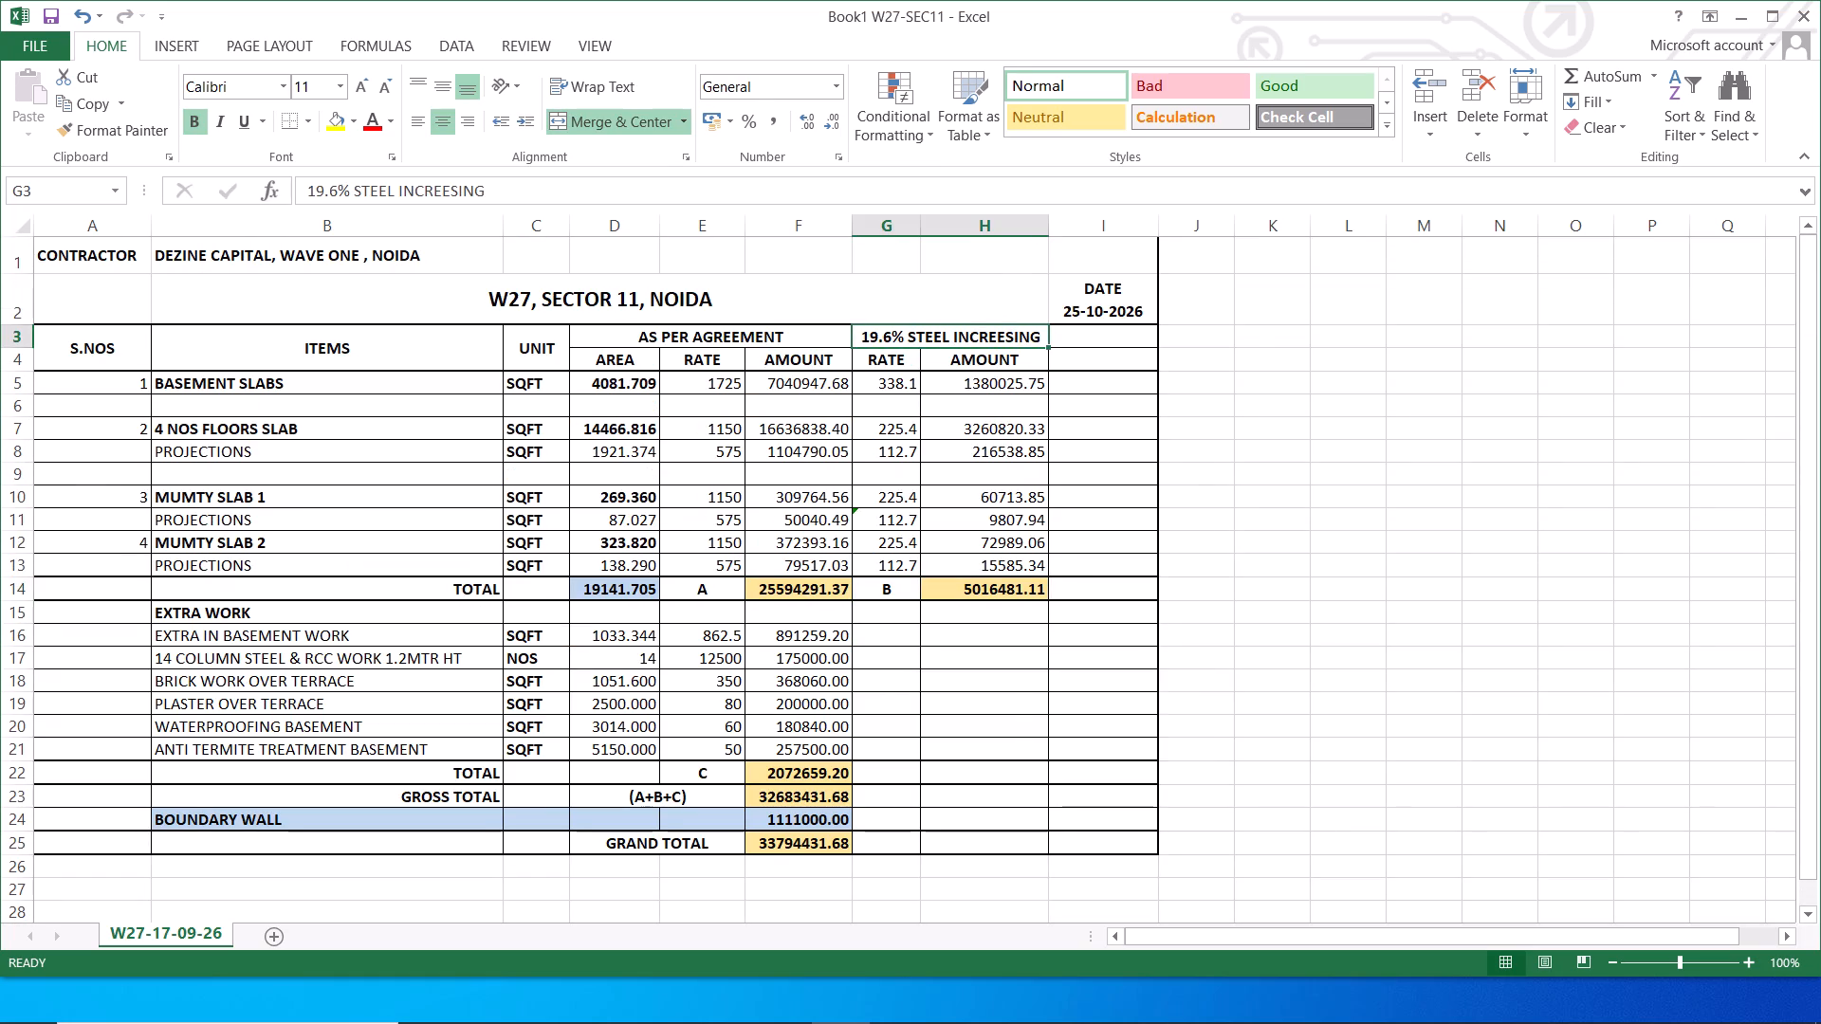
click(878, 589)
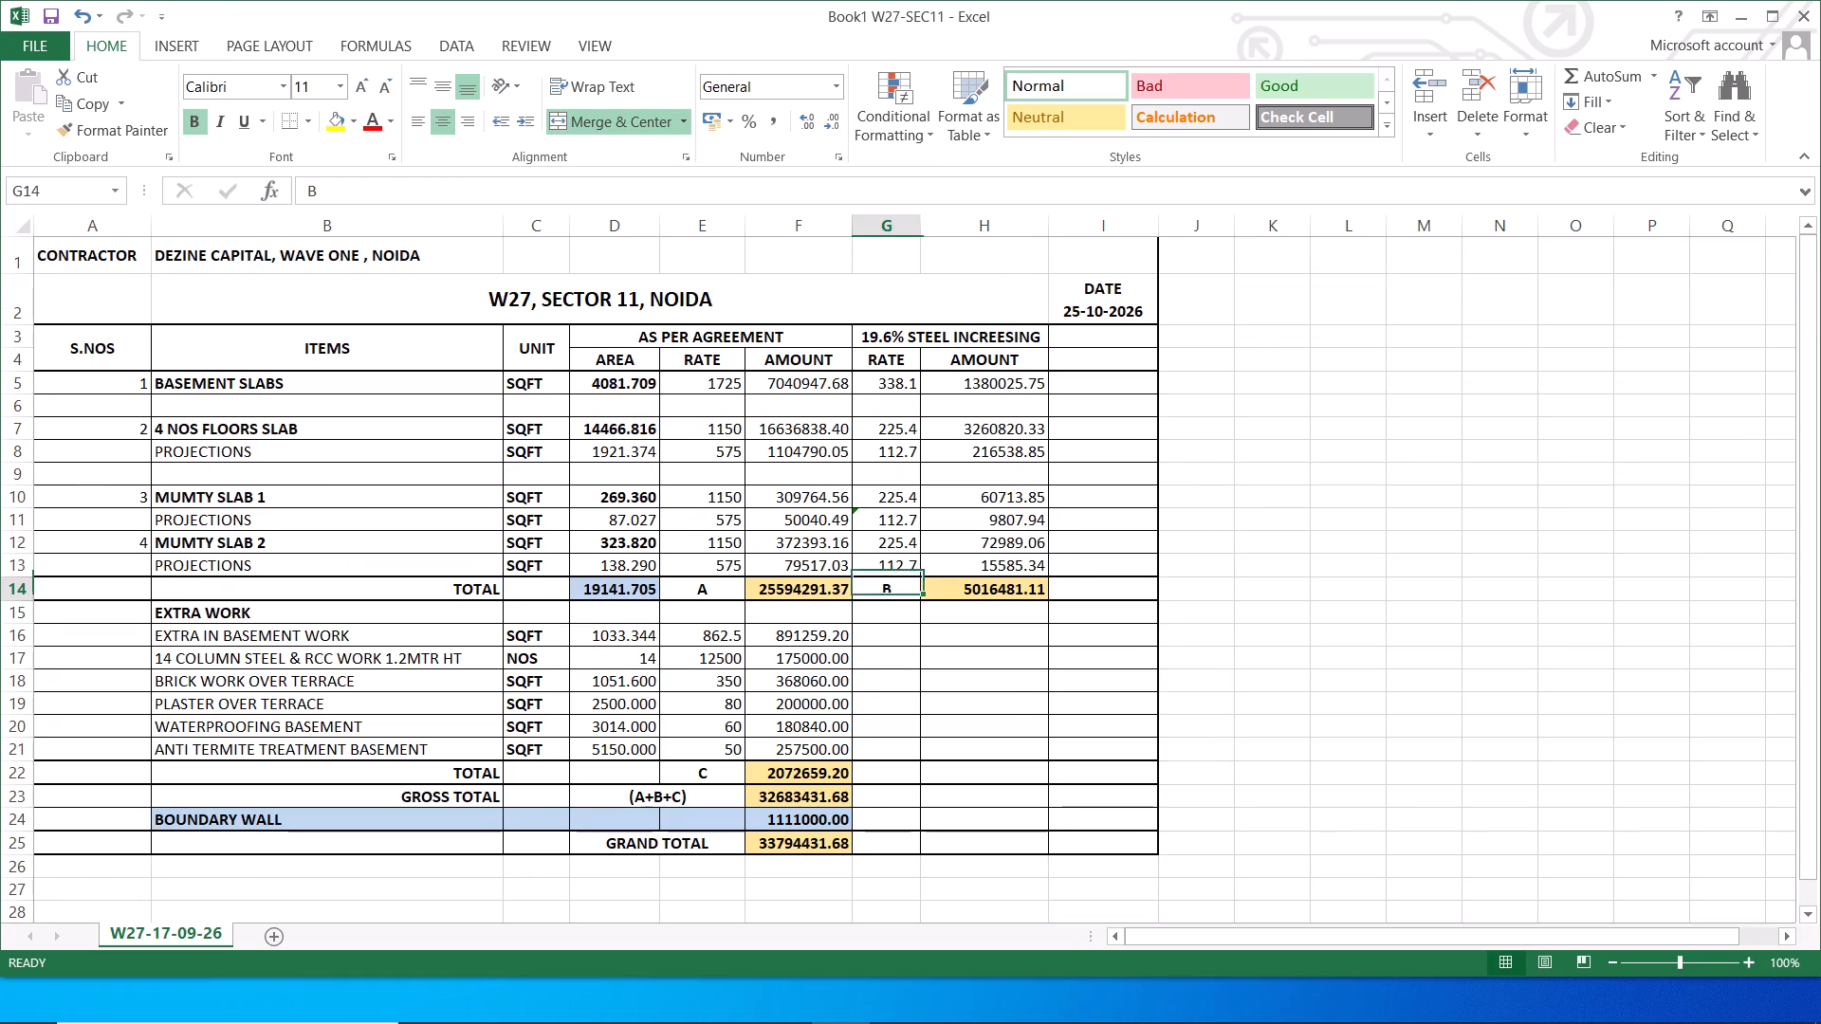
drag(905, 377, 904, 564)
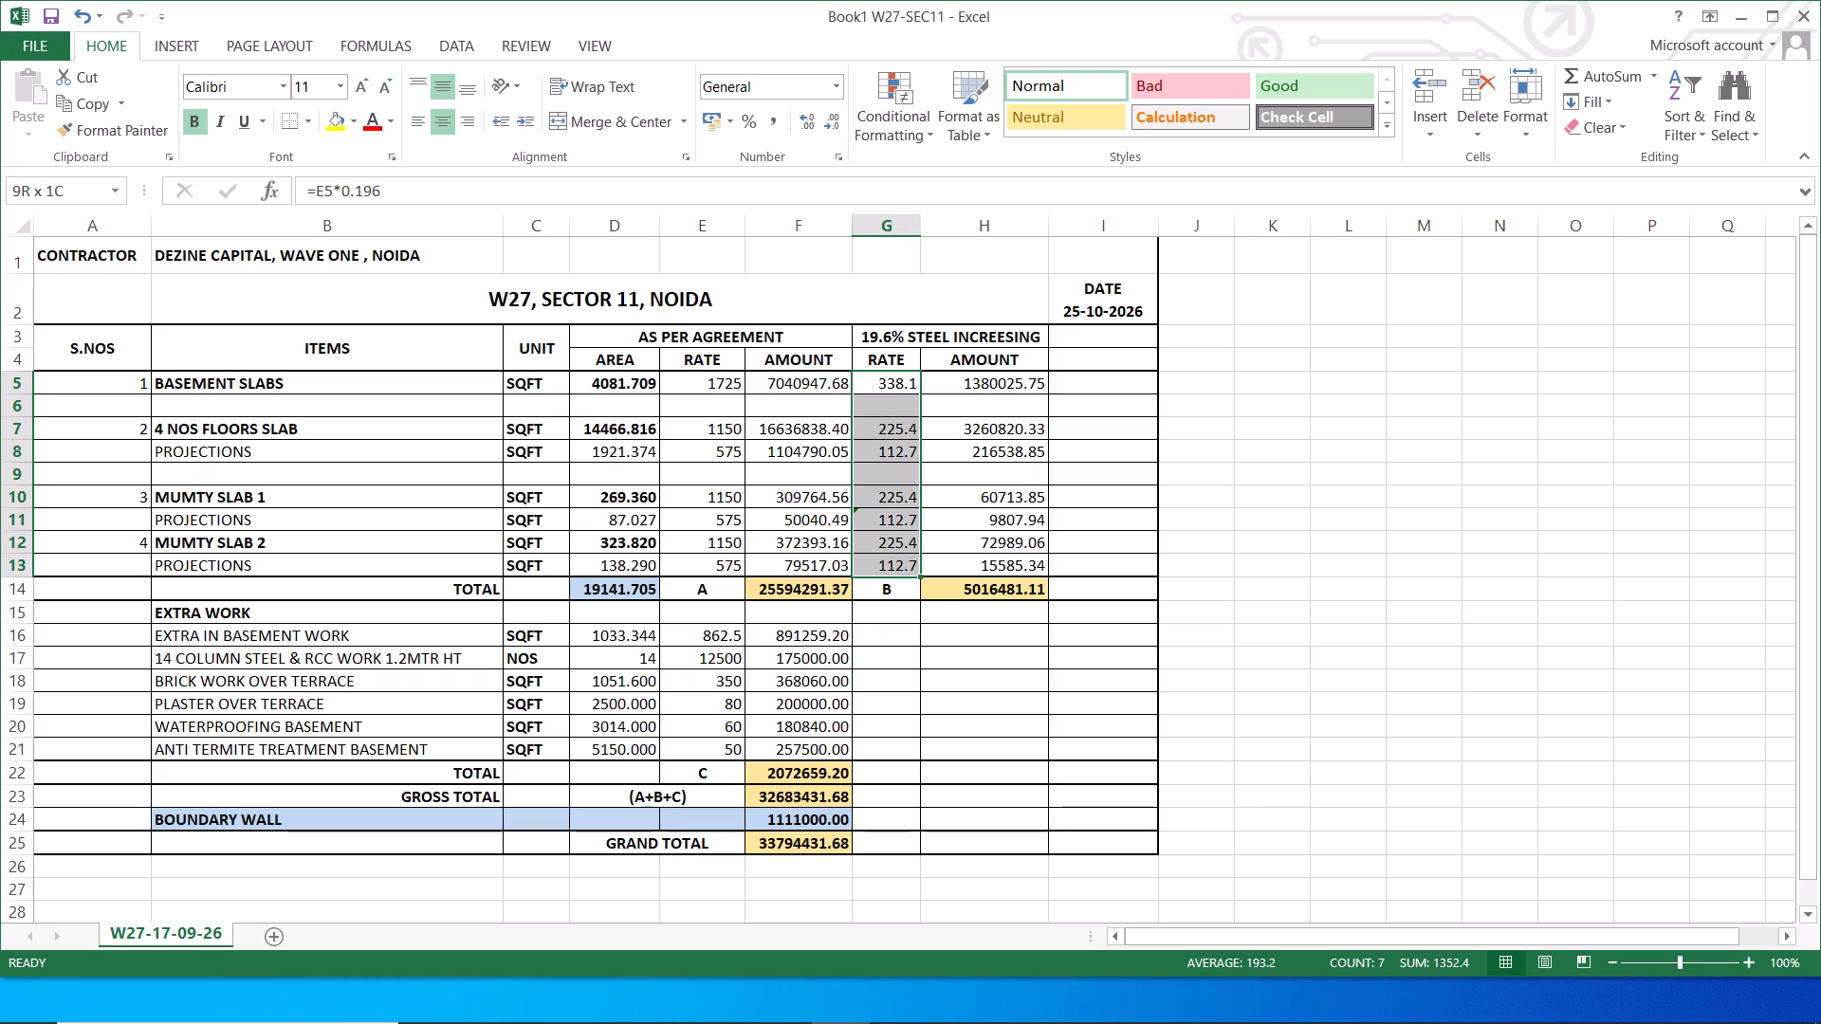
drag(904, 564, 905, 566)
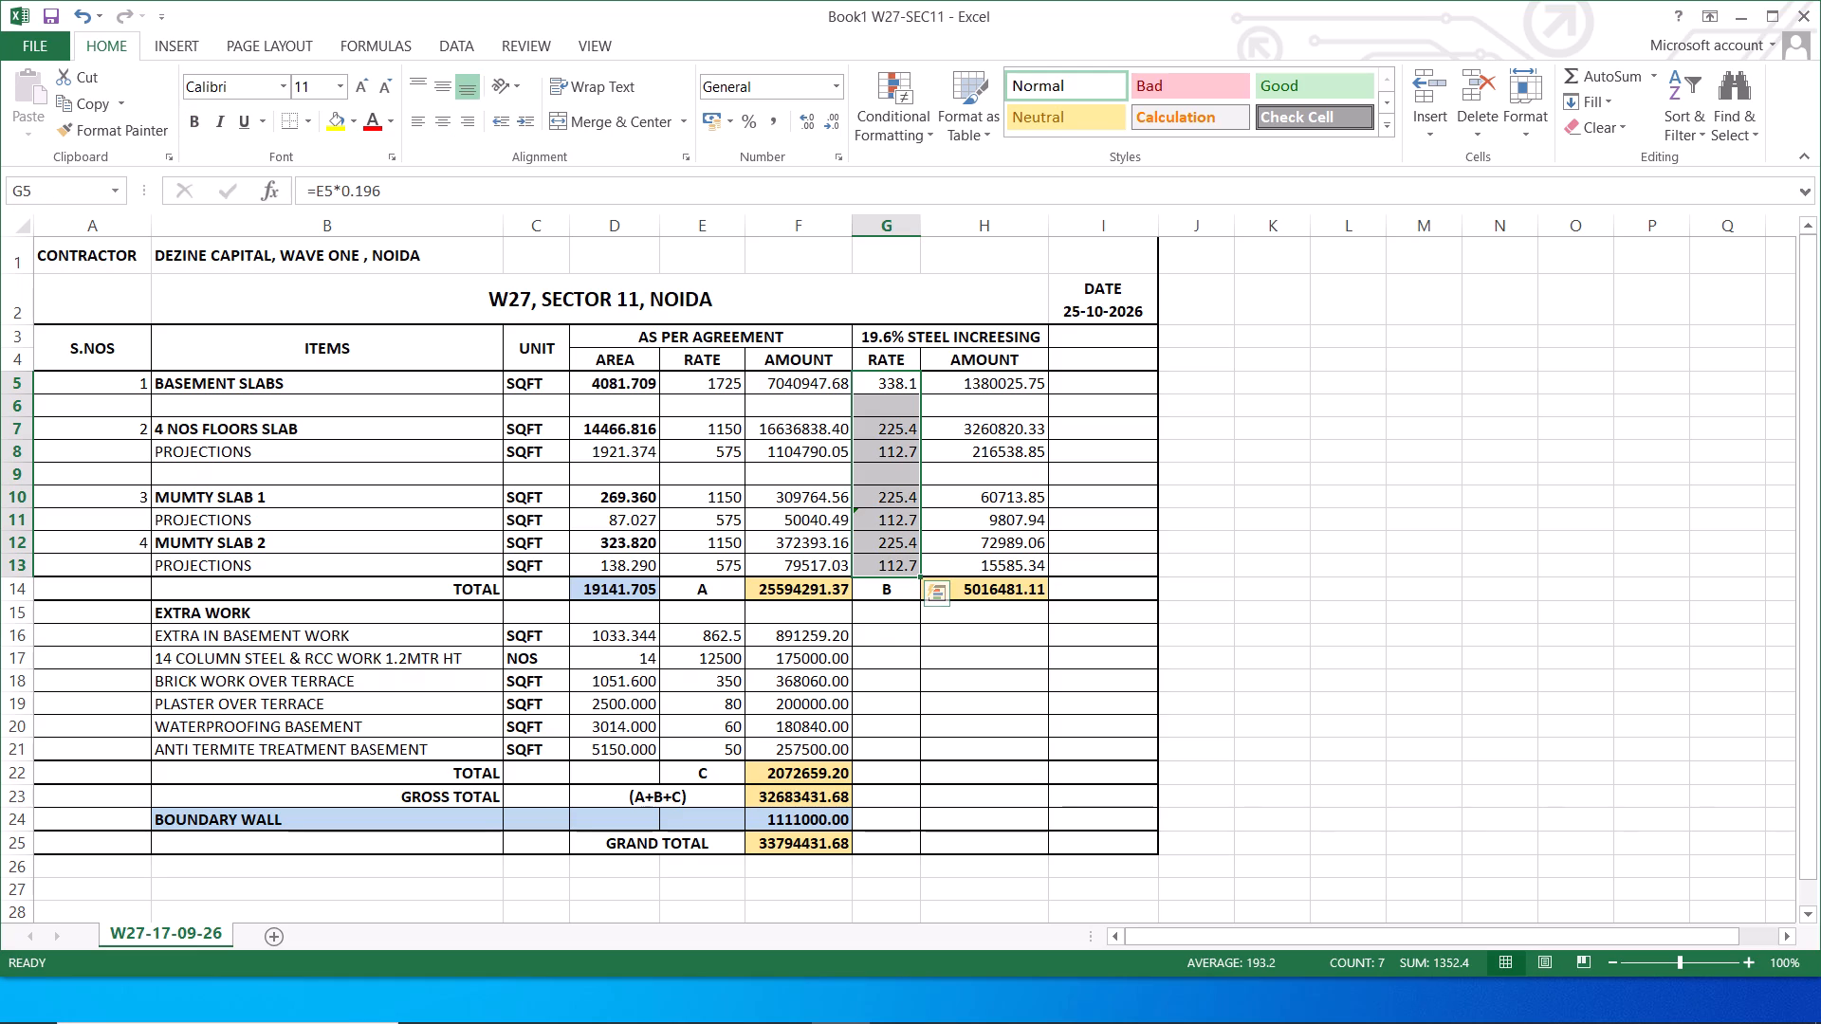
click(1021, 384)
click(998, 583)
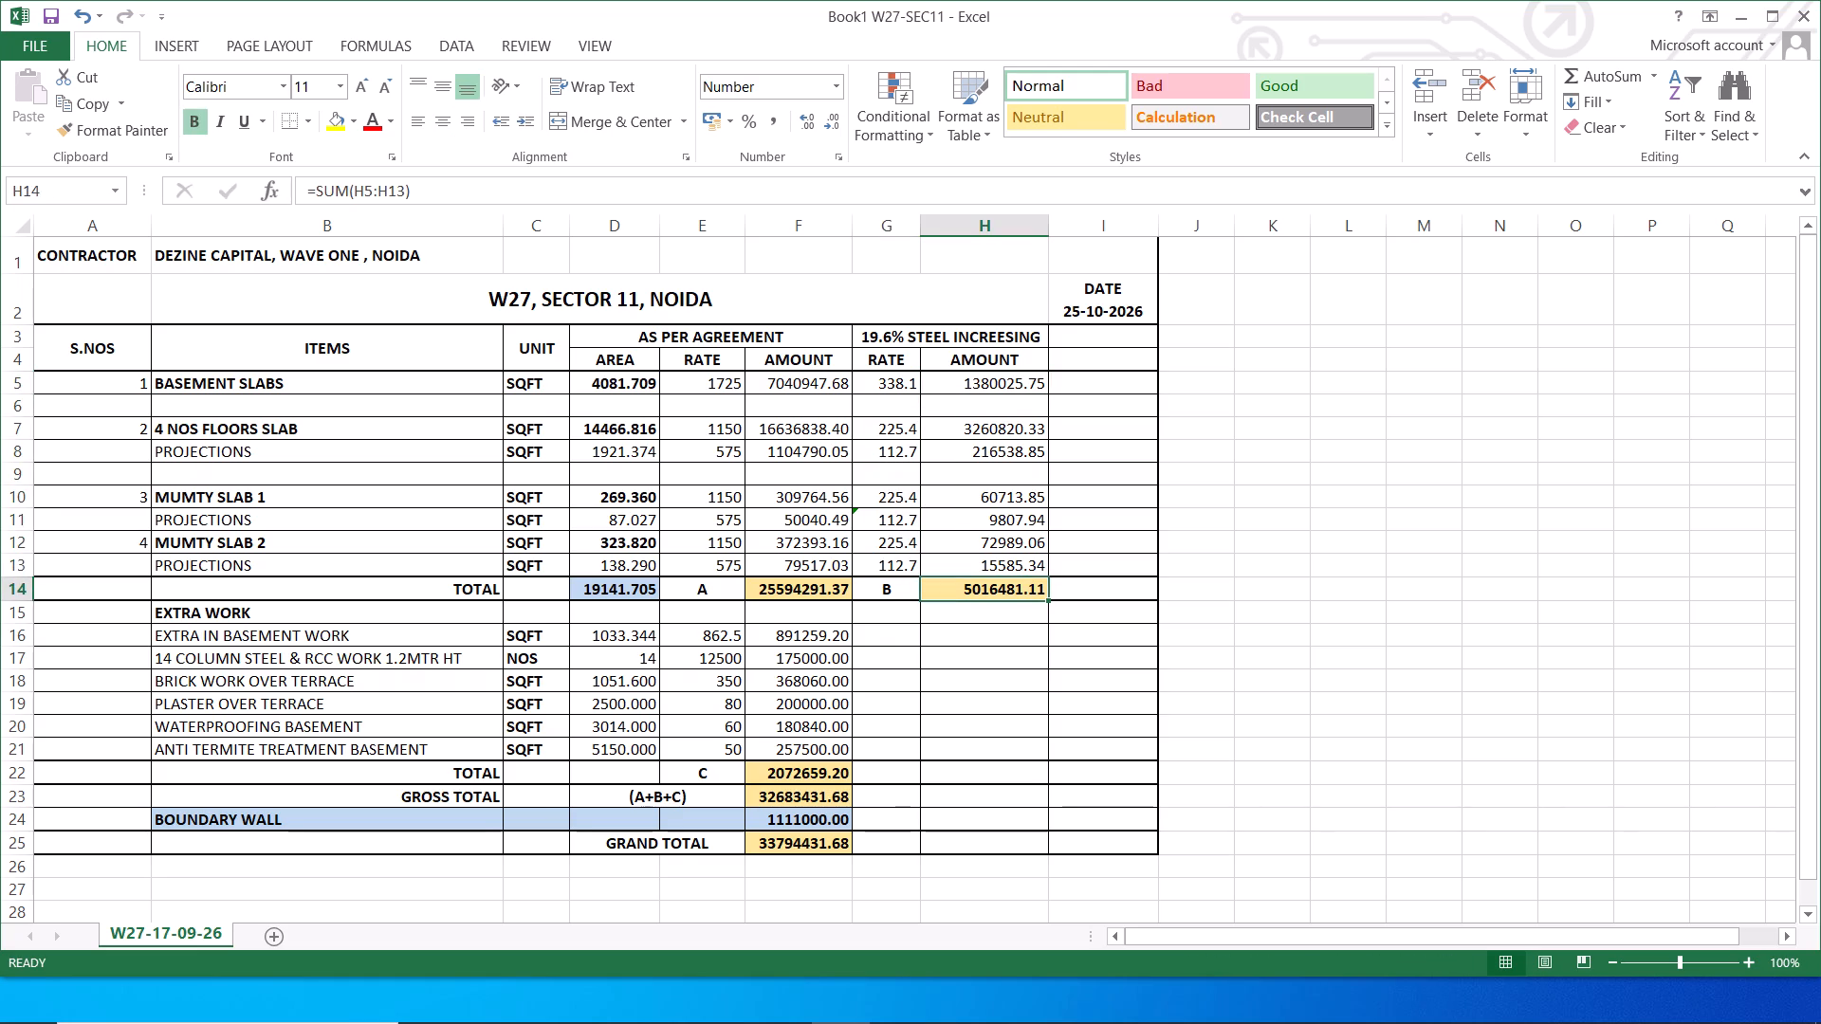
click(770, 594)
click(1018, 586)
click(808, 590)
click(1006, 591)
scroll(1006, 591, down, 1)
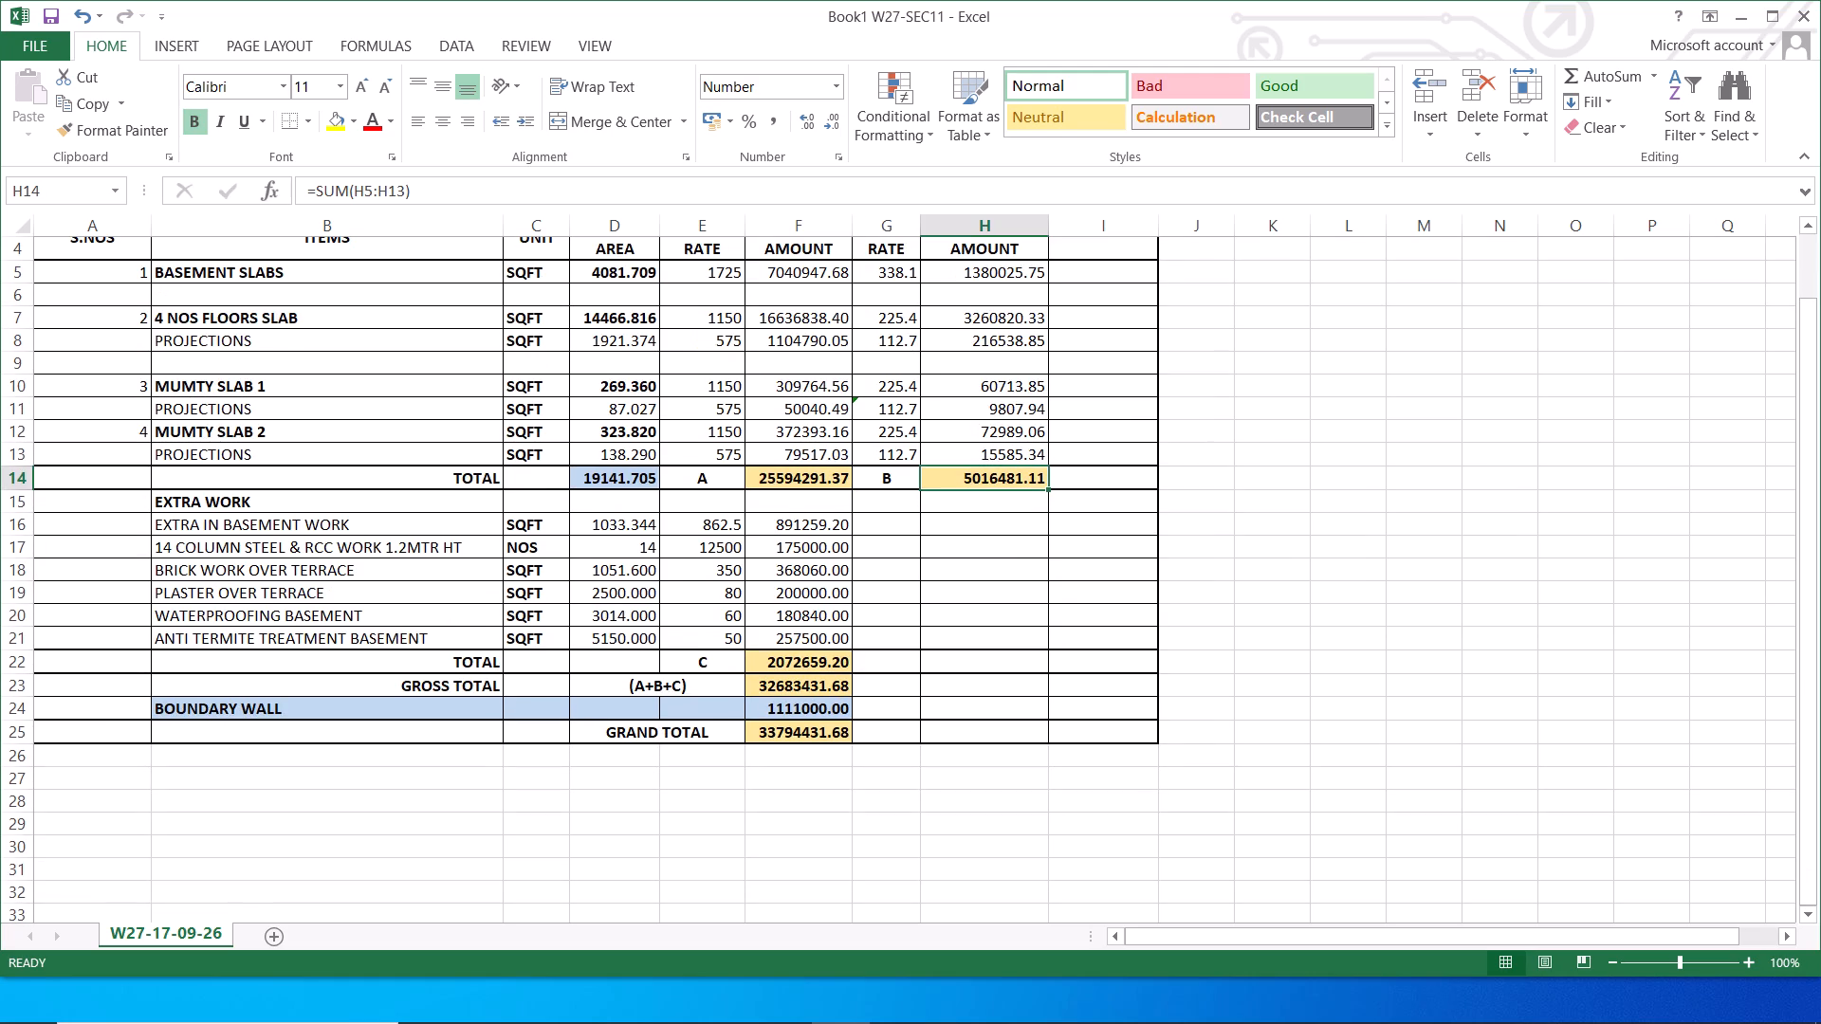
click(814, 711)
click(794, 735)
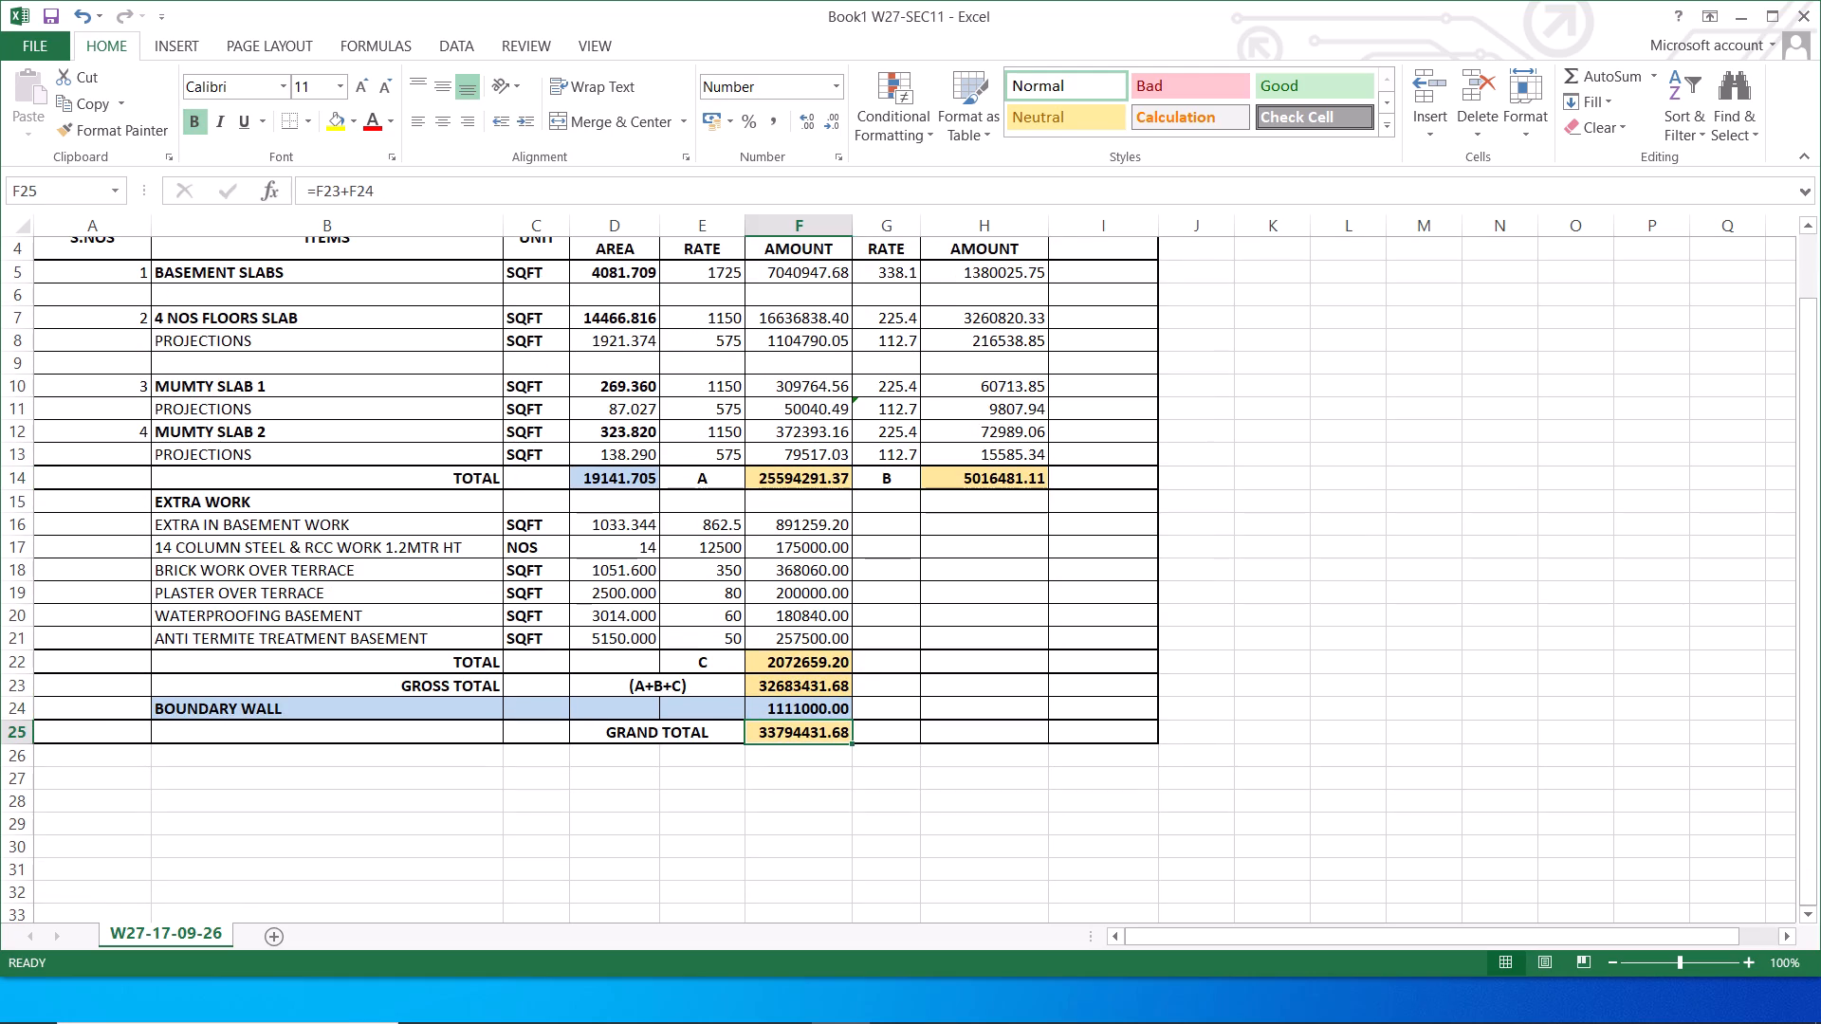
click(896, 477)
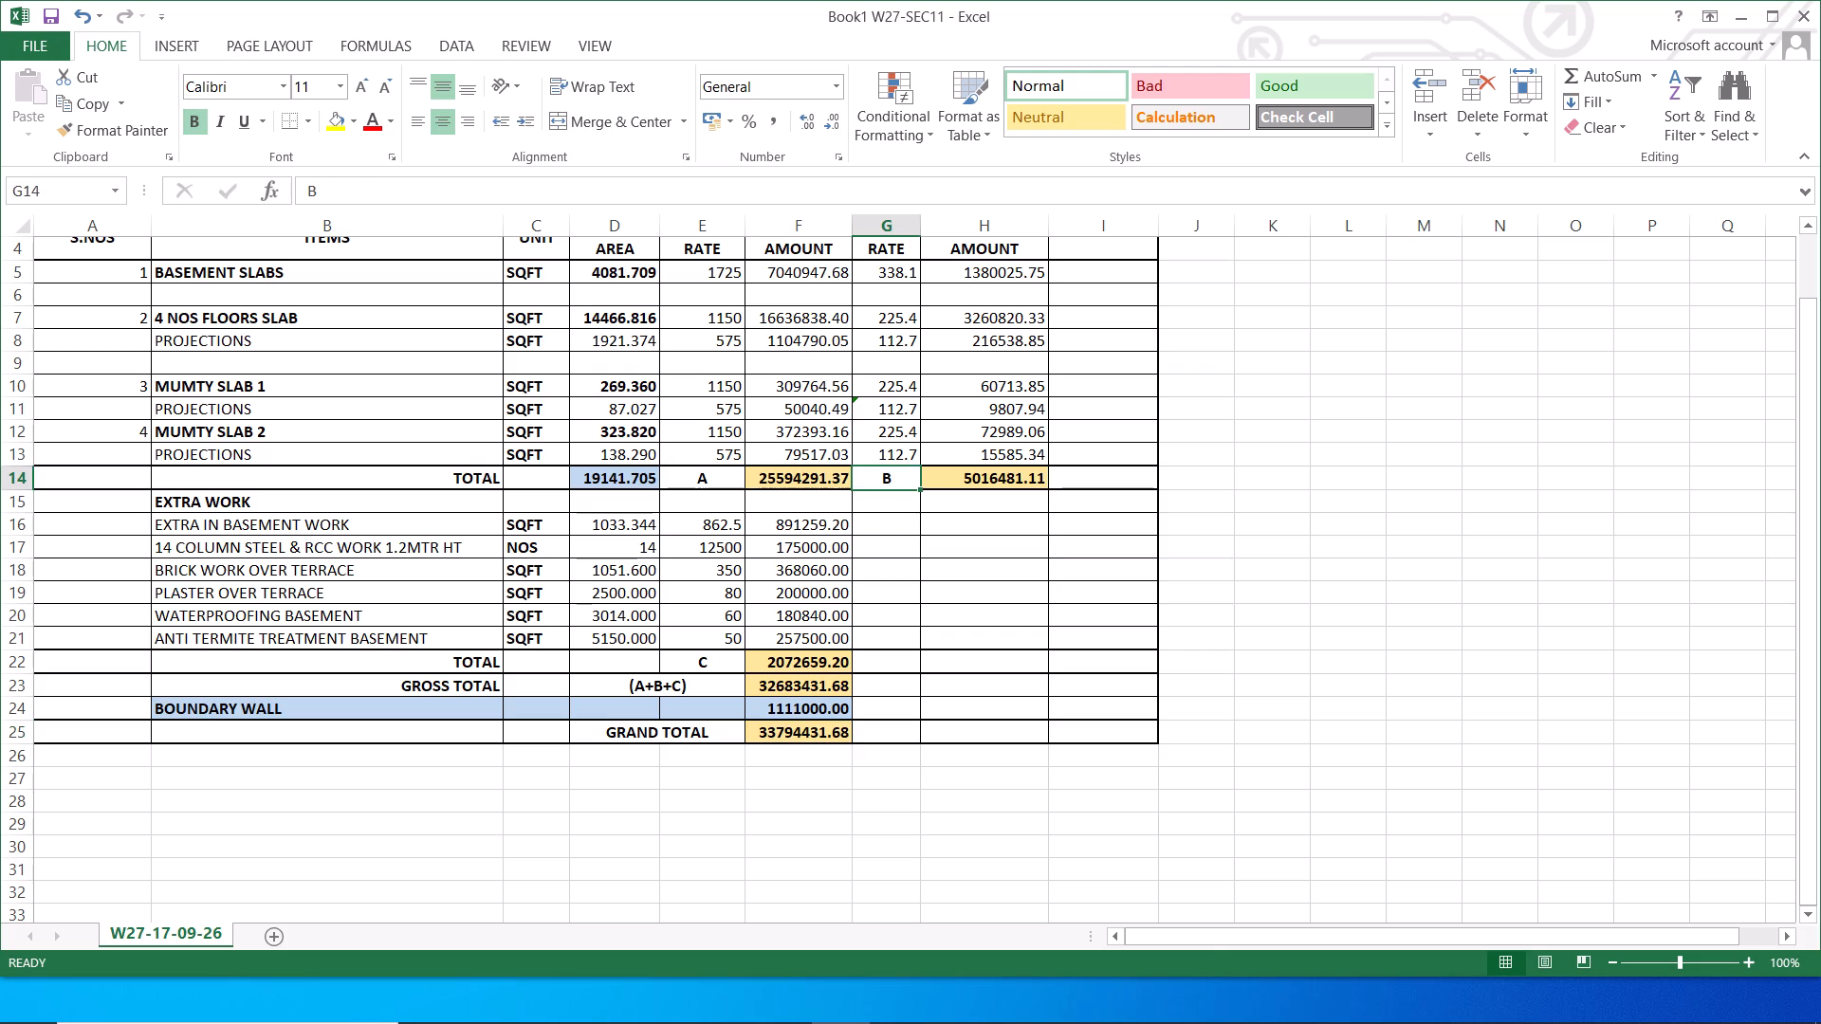
click(893, 268)
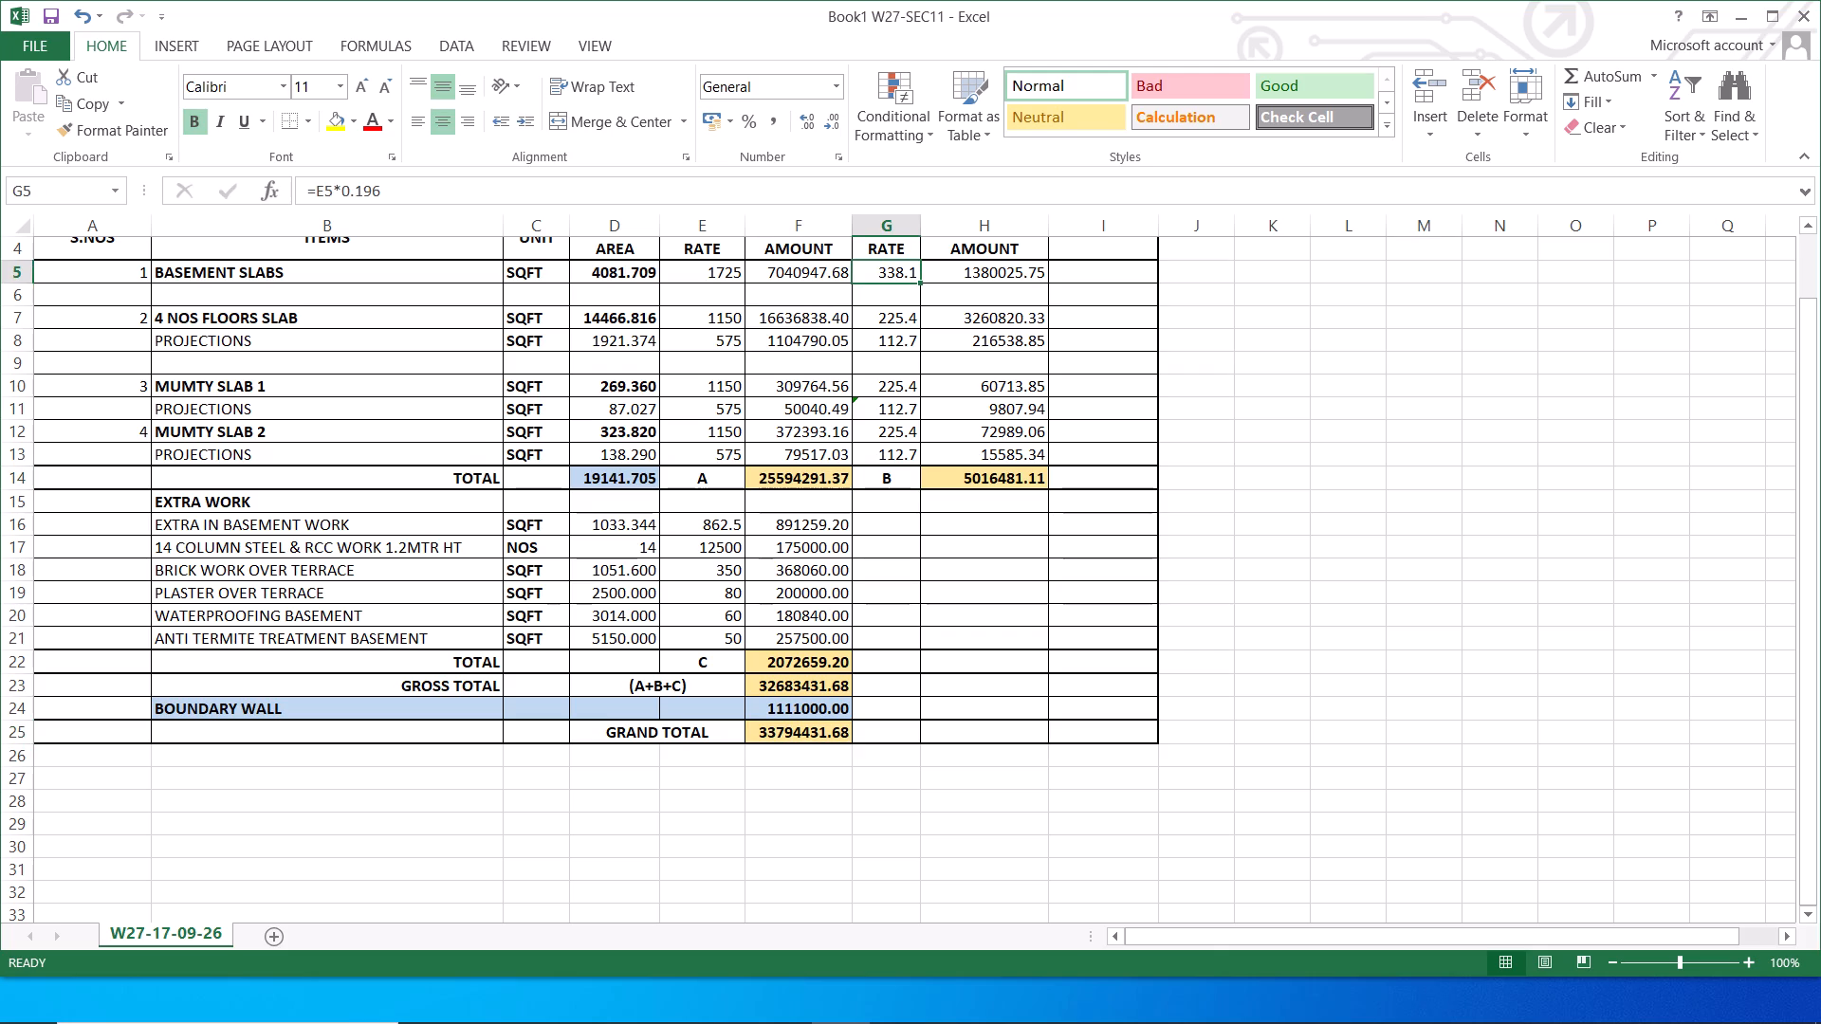
scroll(788, 412, up, 1)
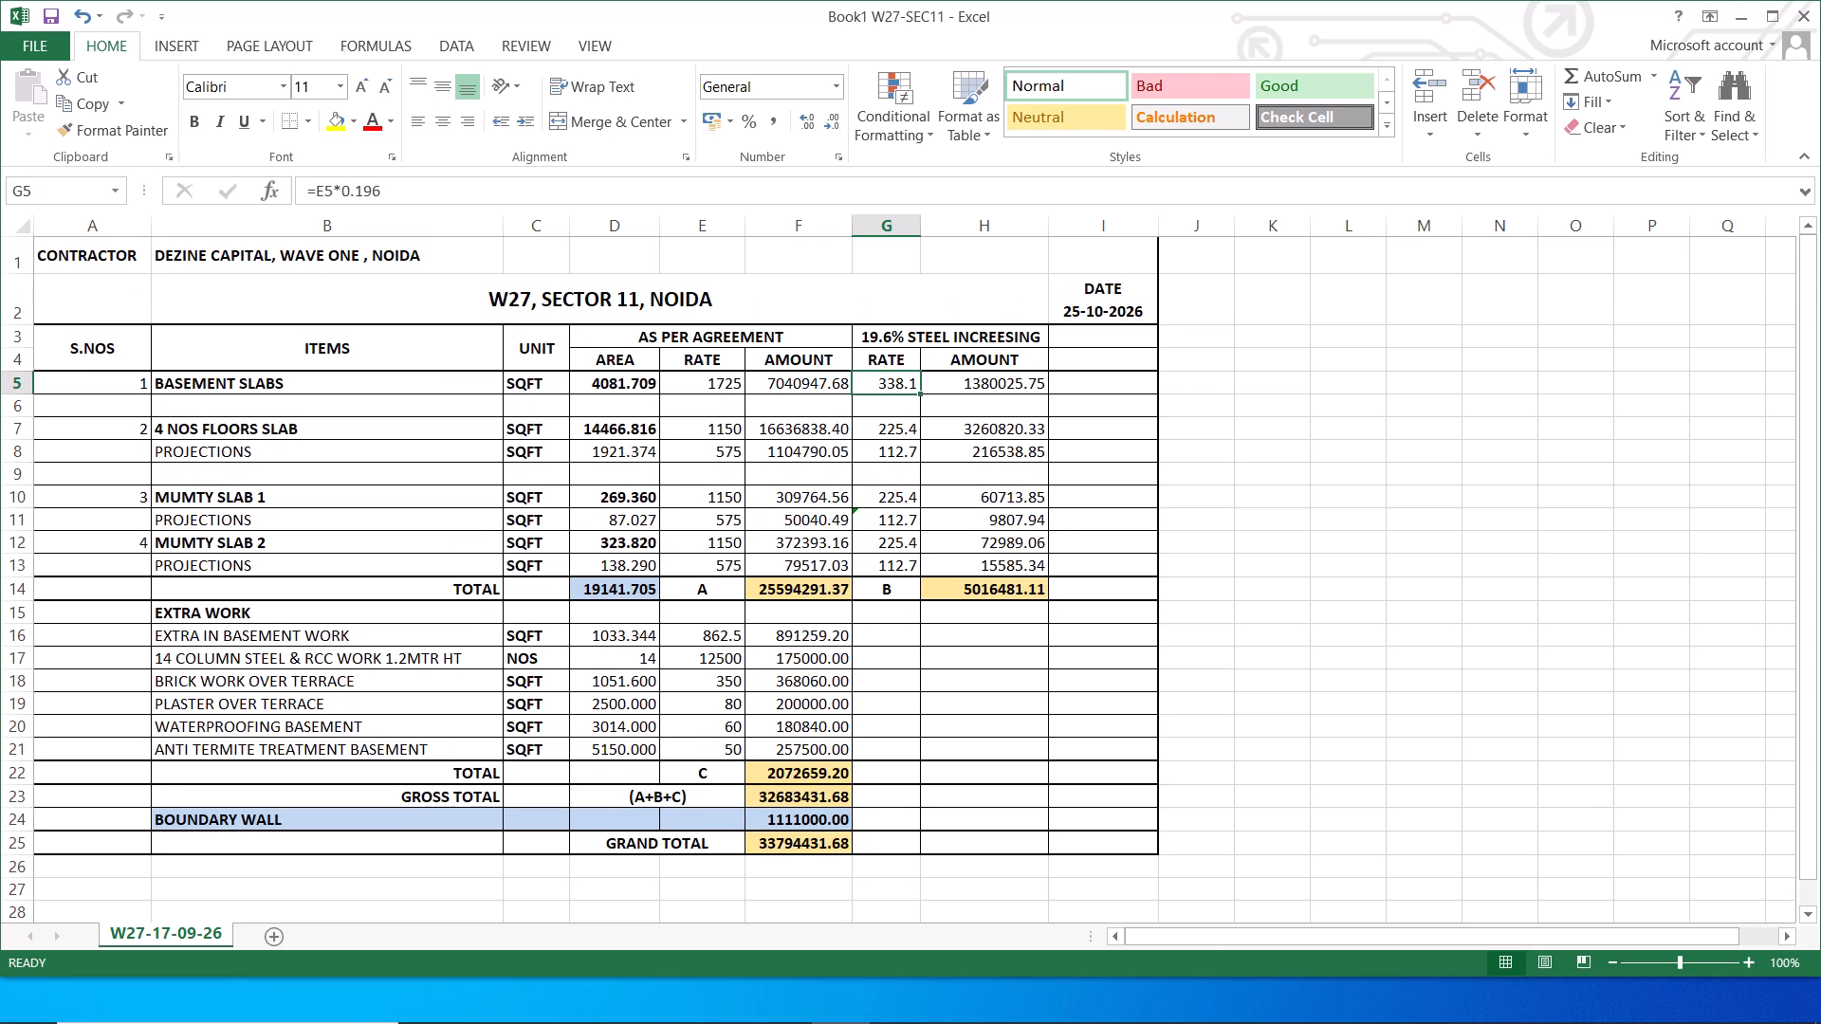
Review the extra work quantities in D16 to D21 and the formulas behind total C, the gross total and the grand total.
scroll(788, 412, down, 2)
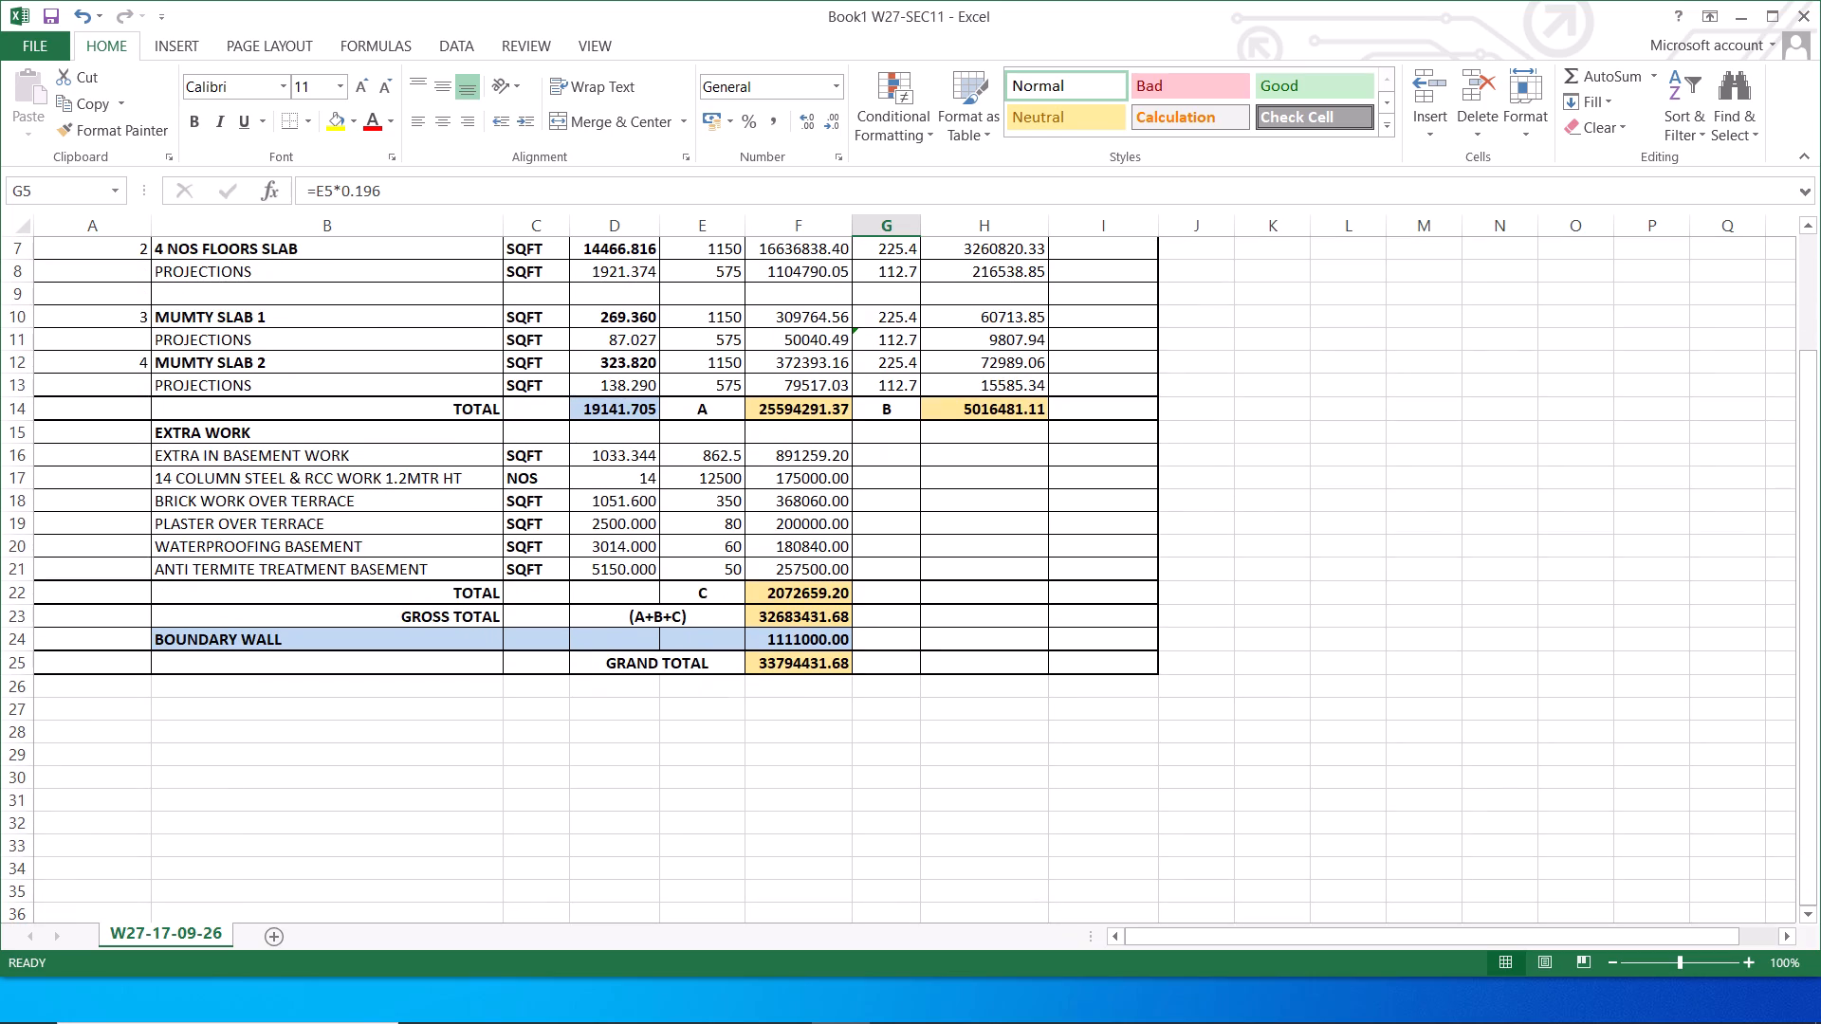
click(631, 454)
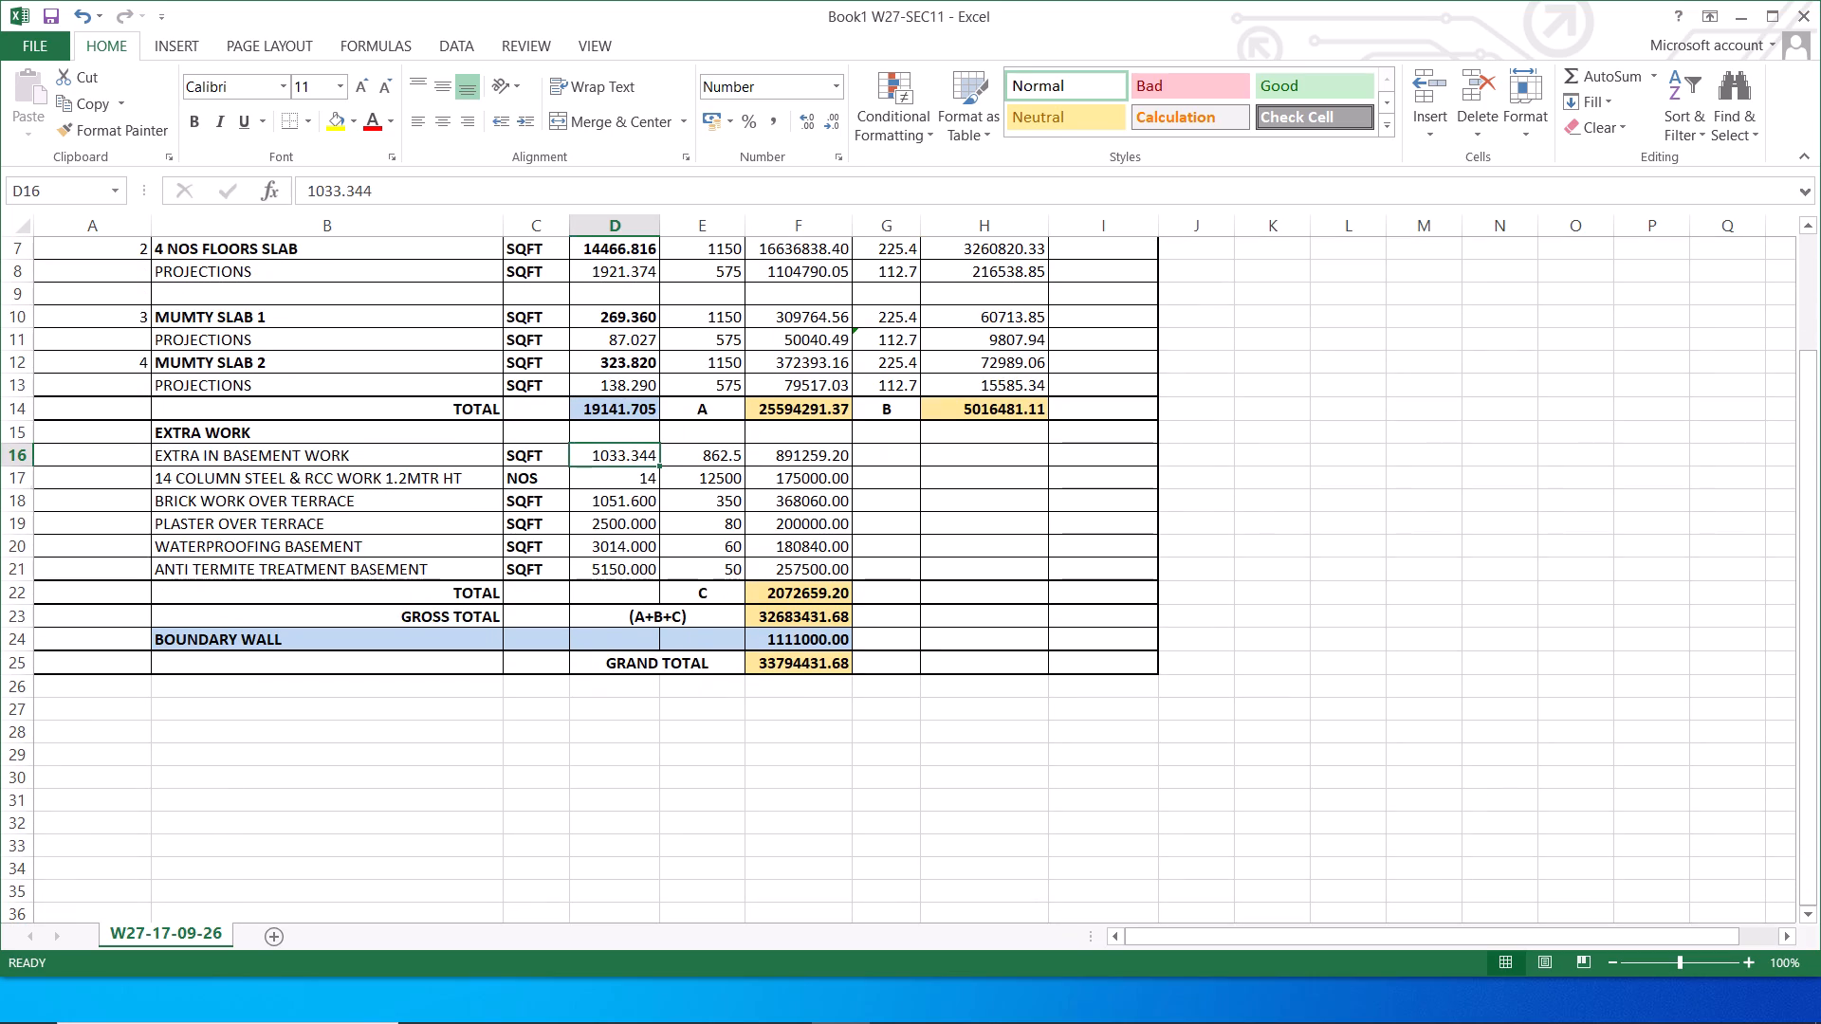
click(635, 478)
click(636, 506)
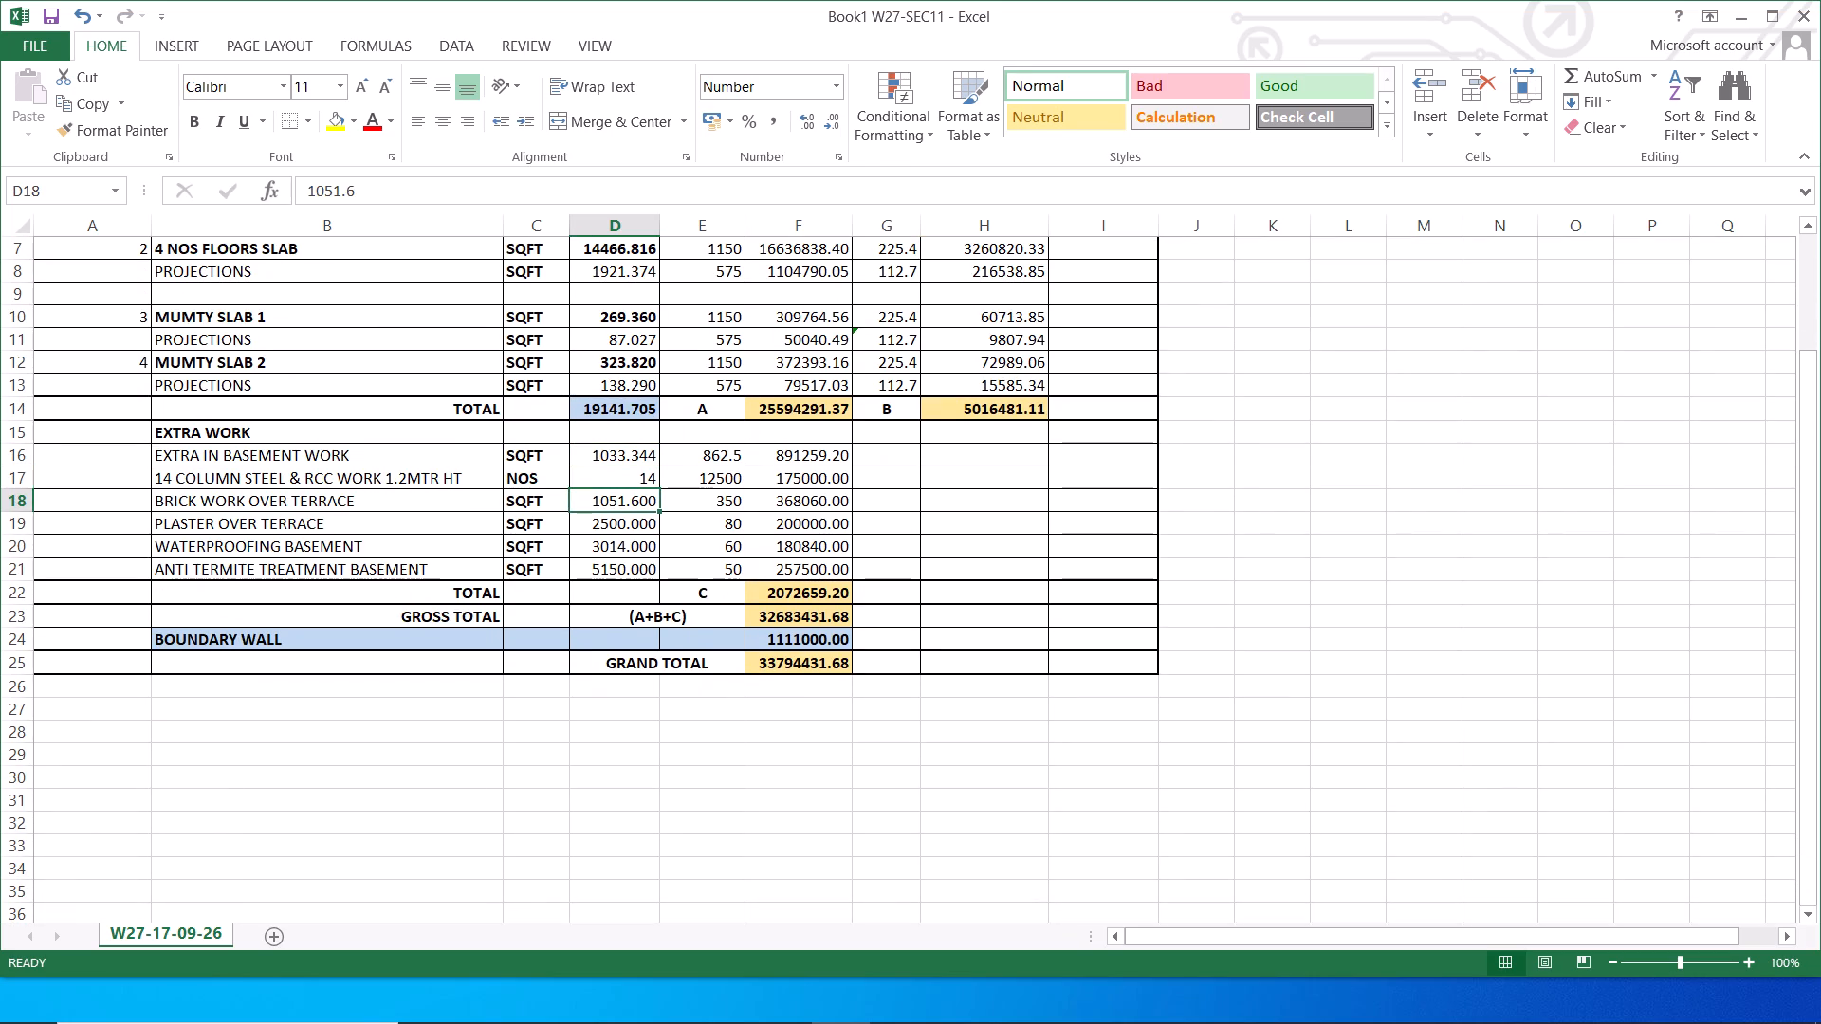
click(641, 528)
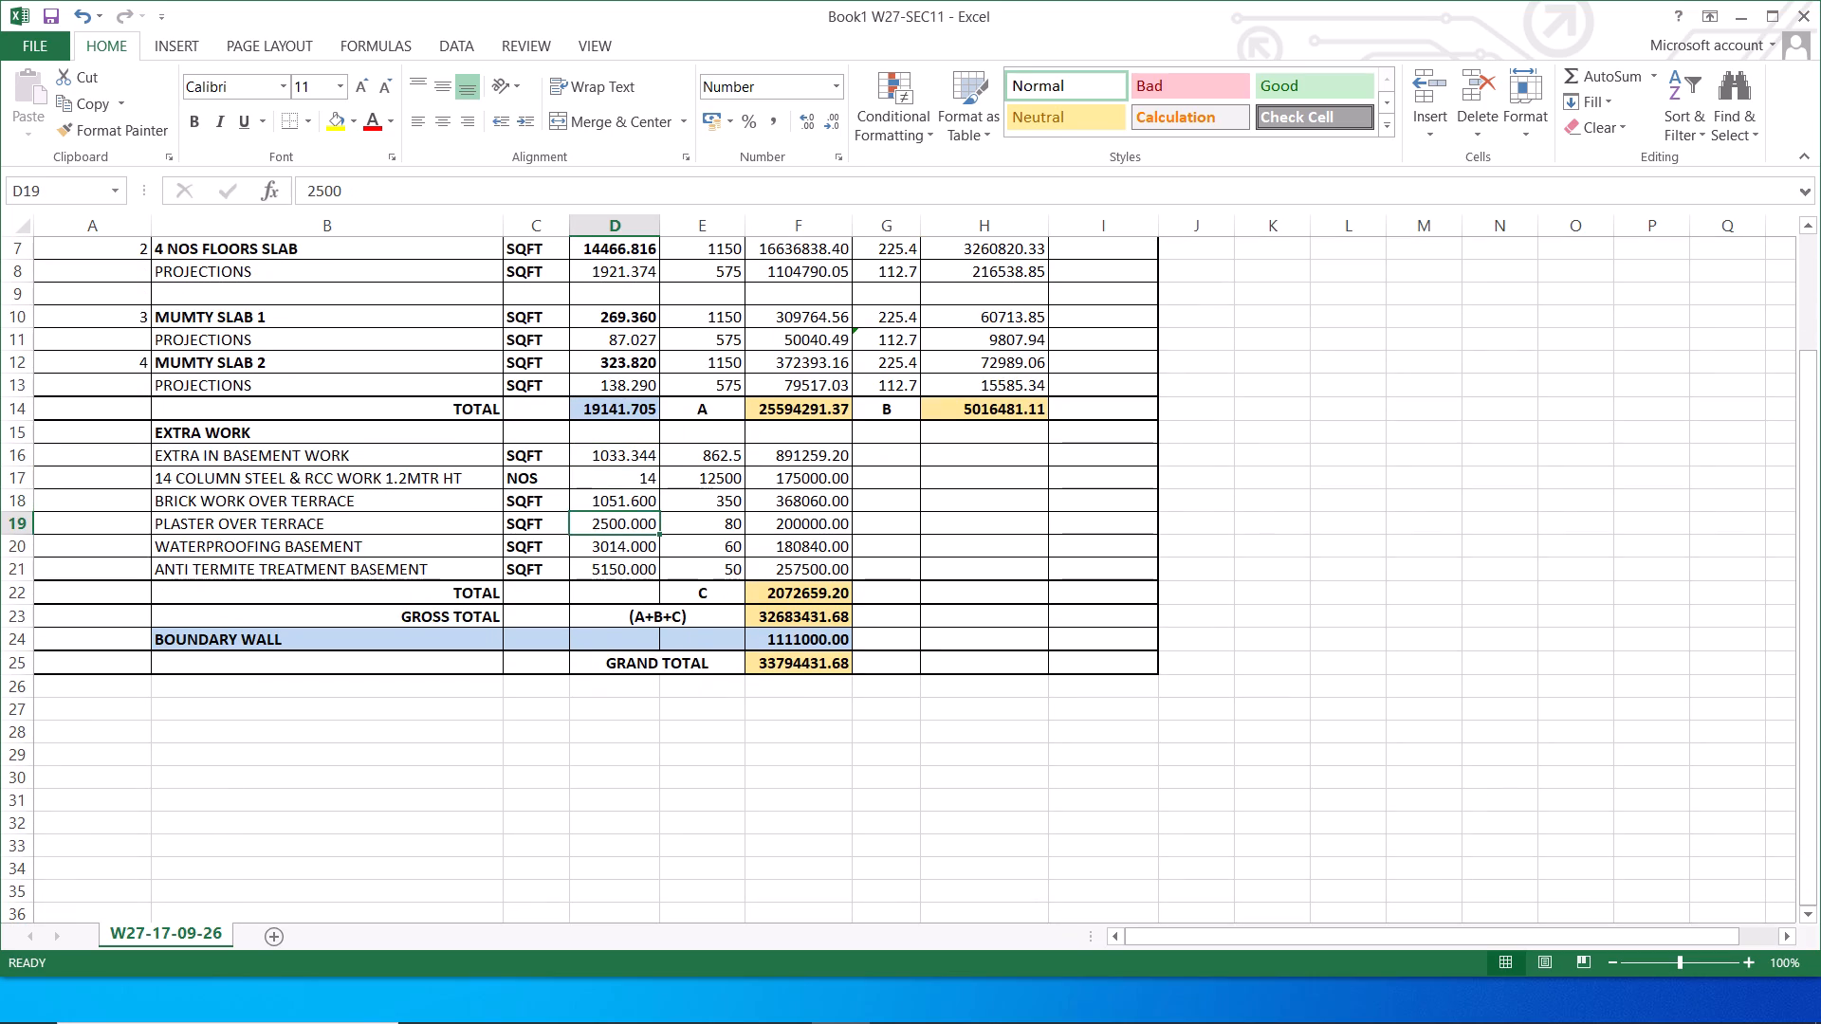
click(633, 548)
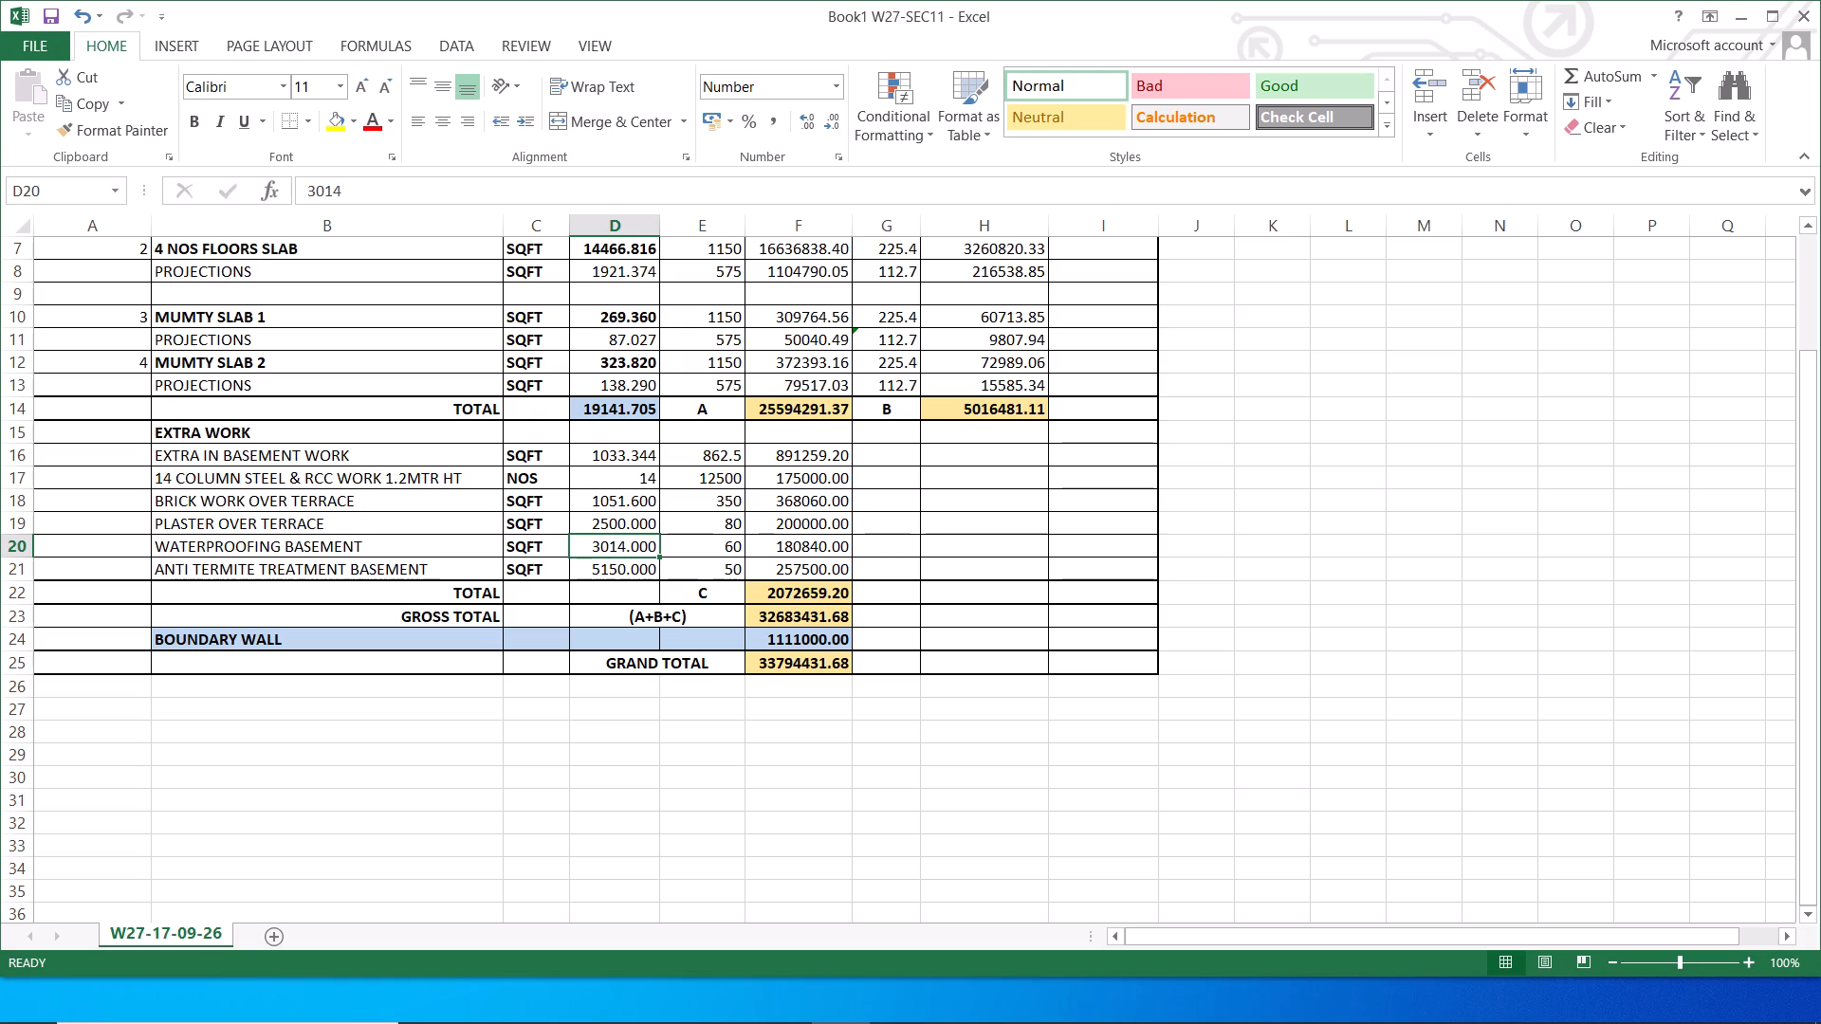
click(615, 575)
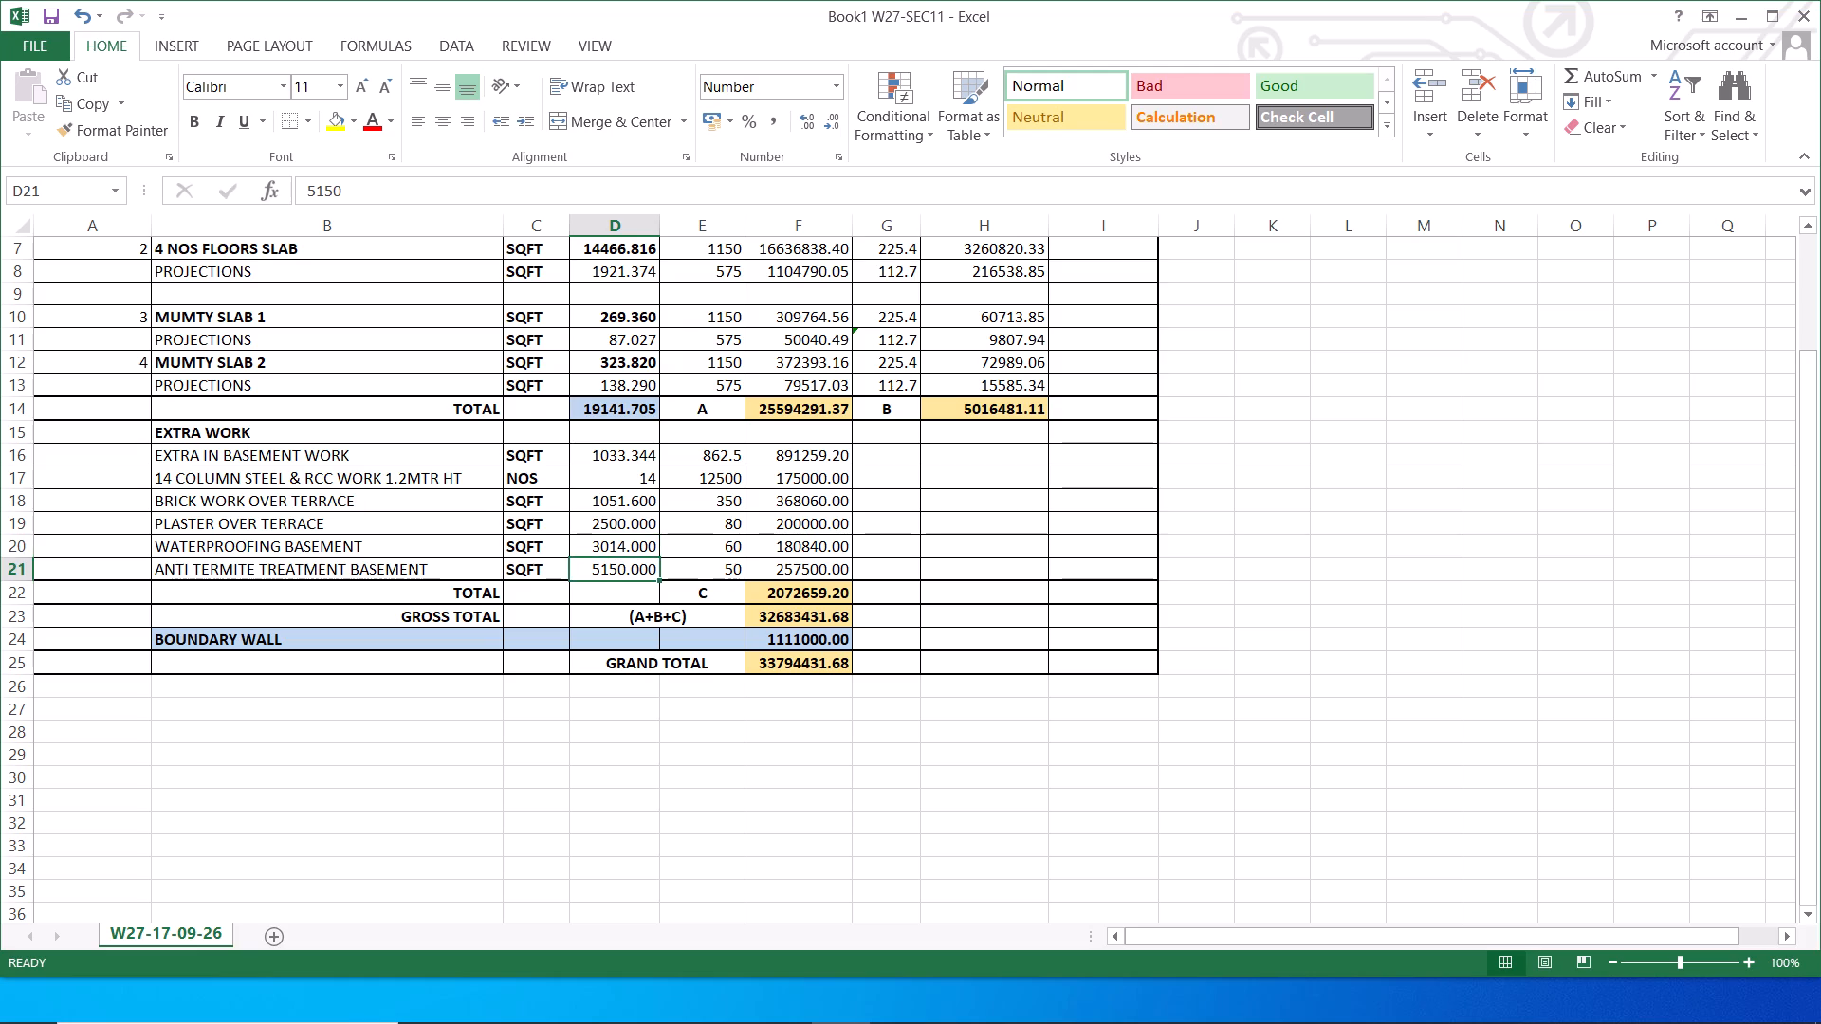
click(826, 572)
click(819, 589)
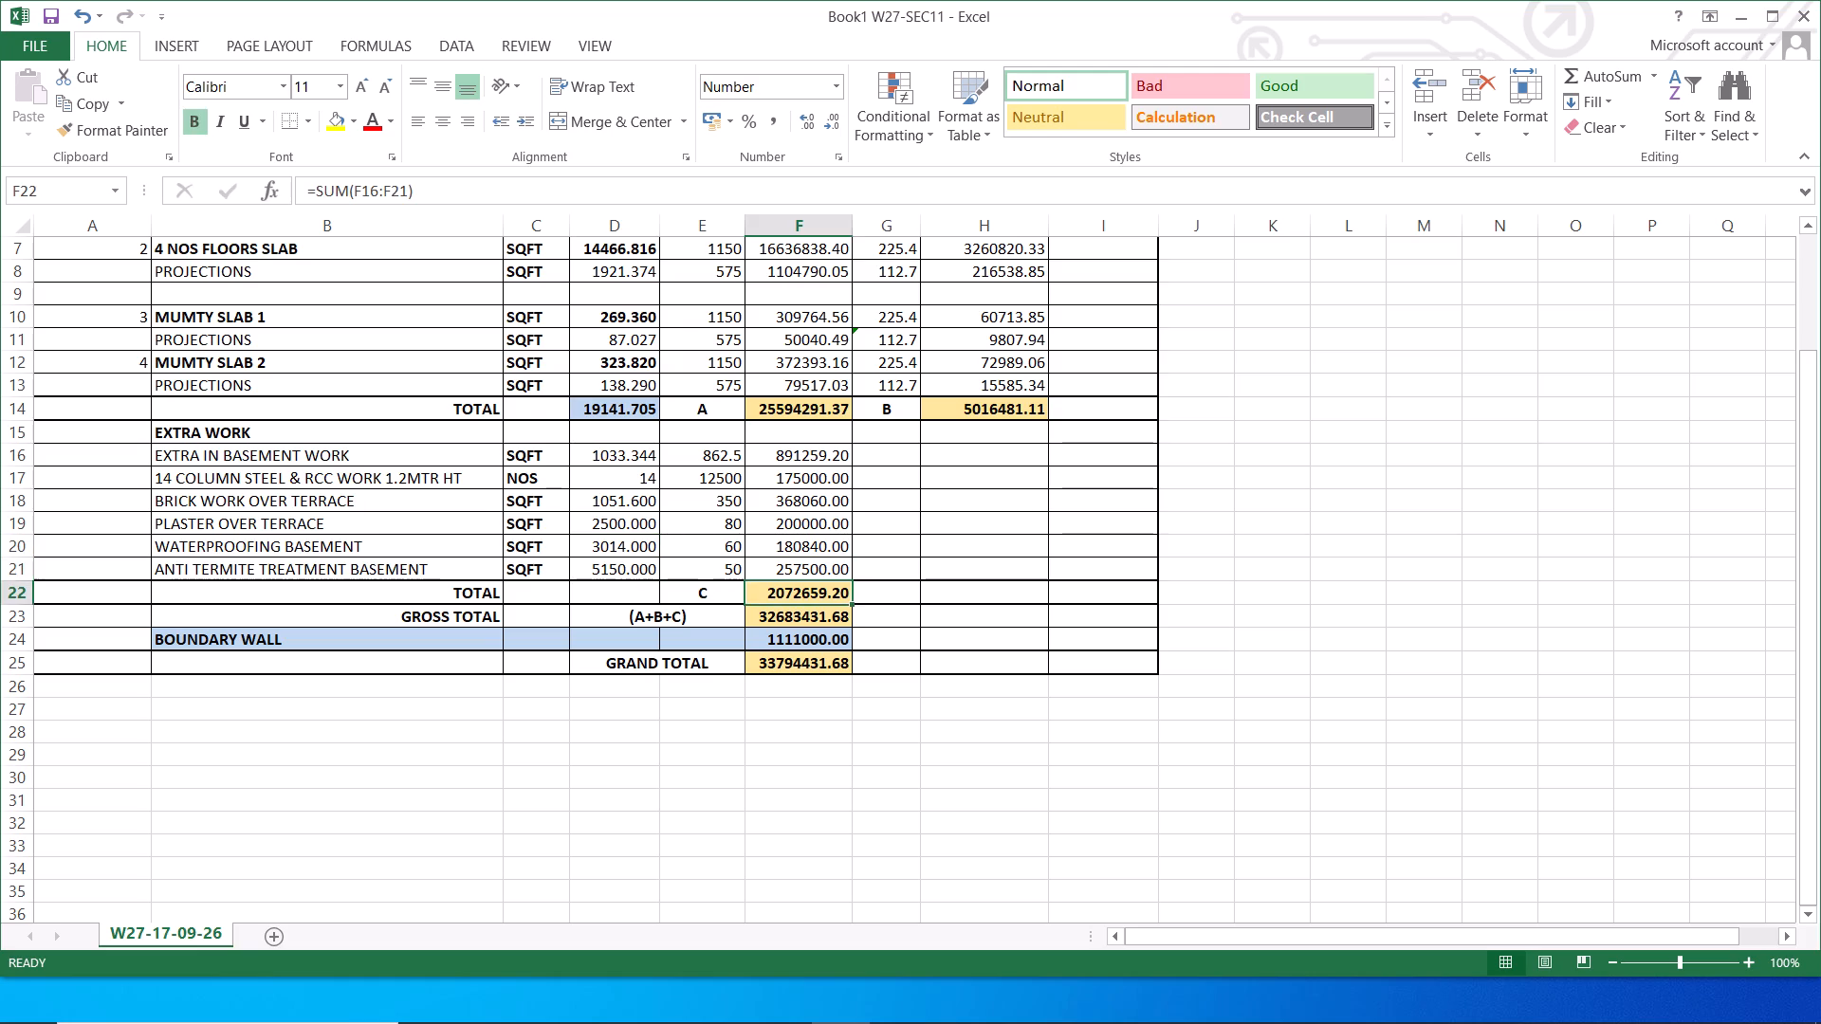
click(794, 616)
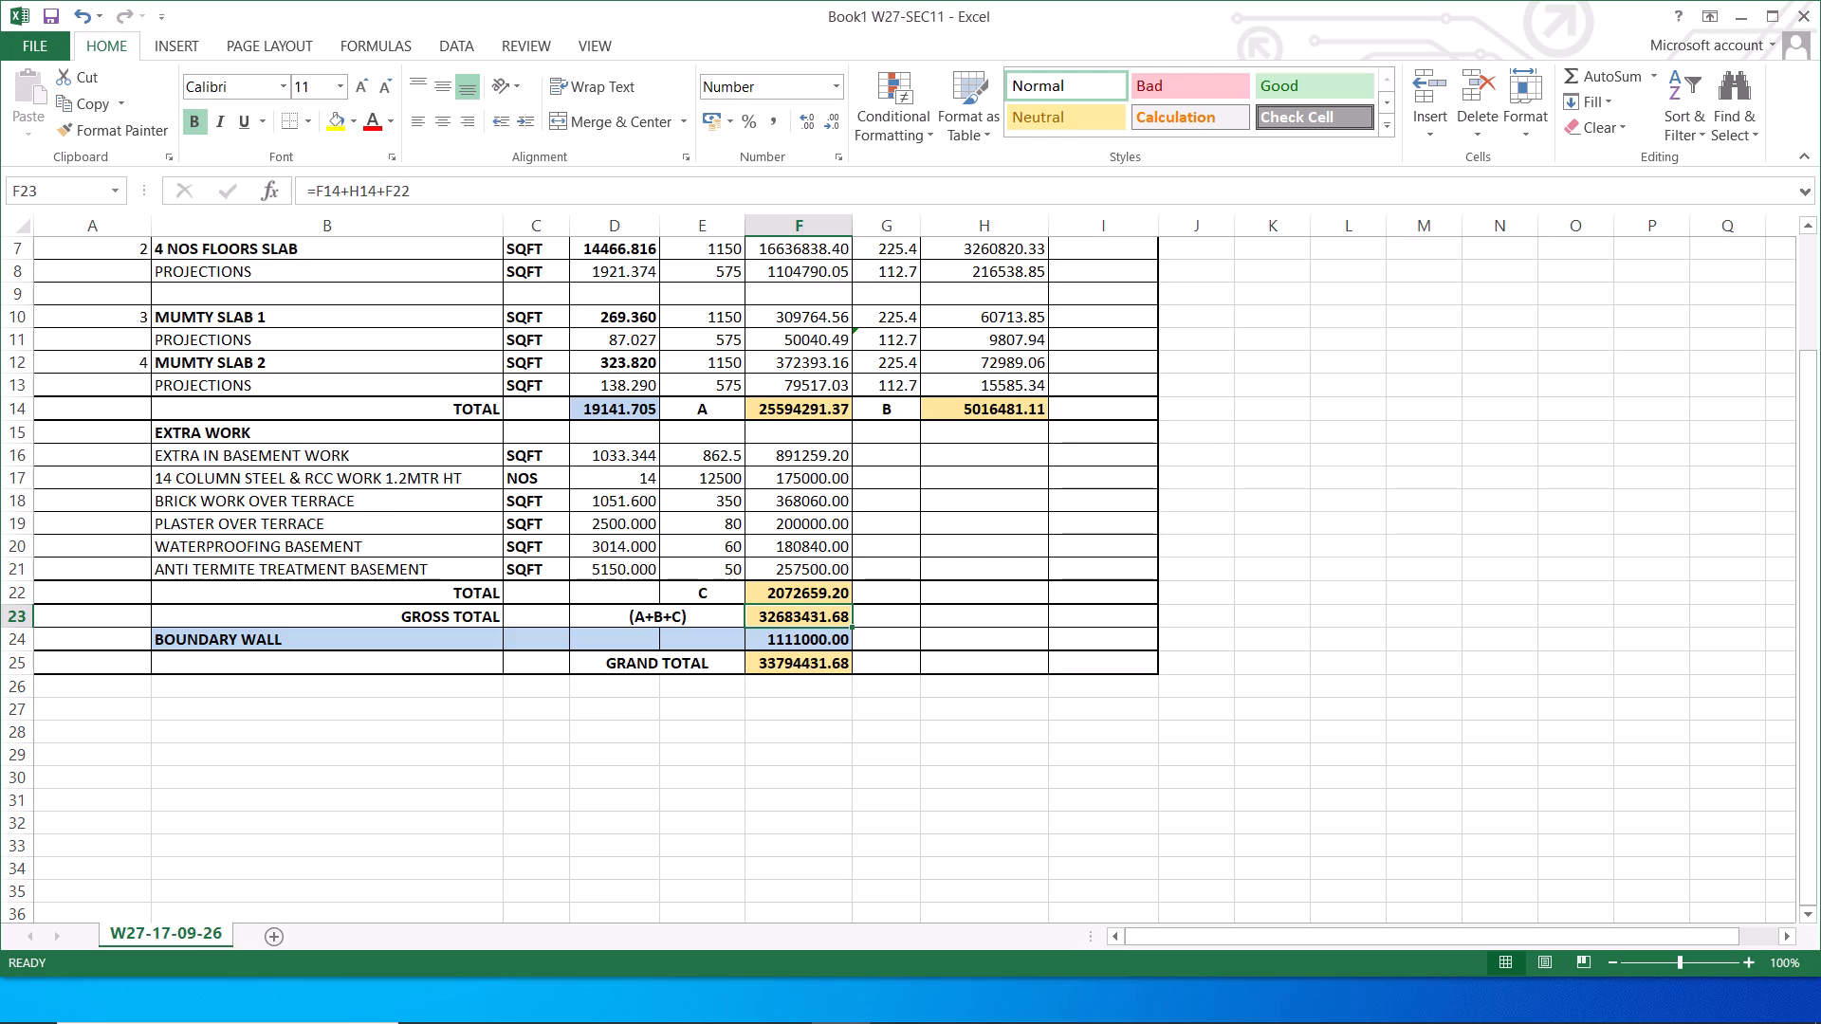
click(818, 643)
click(801, 662)
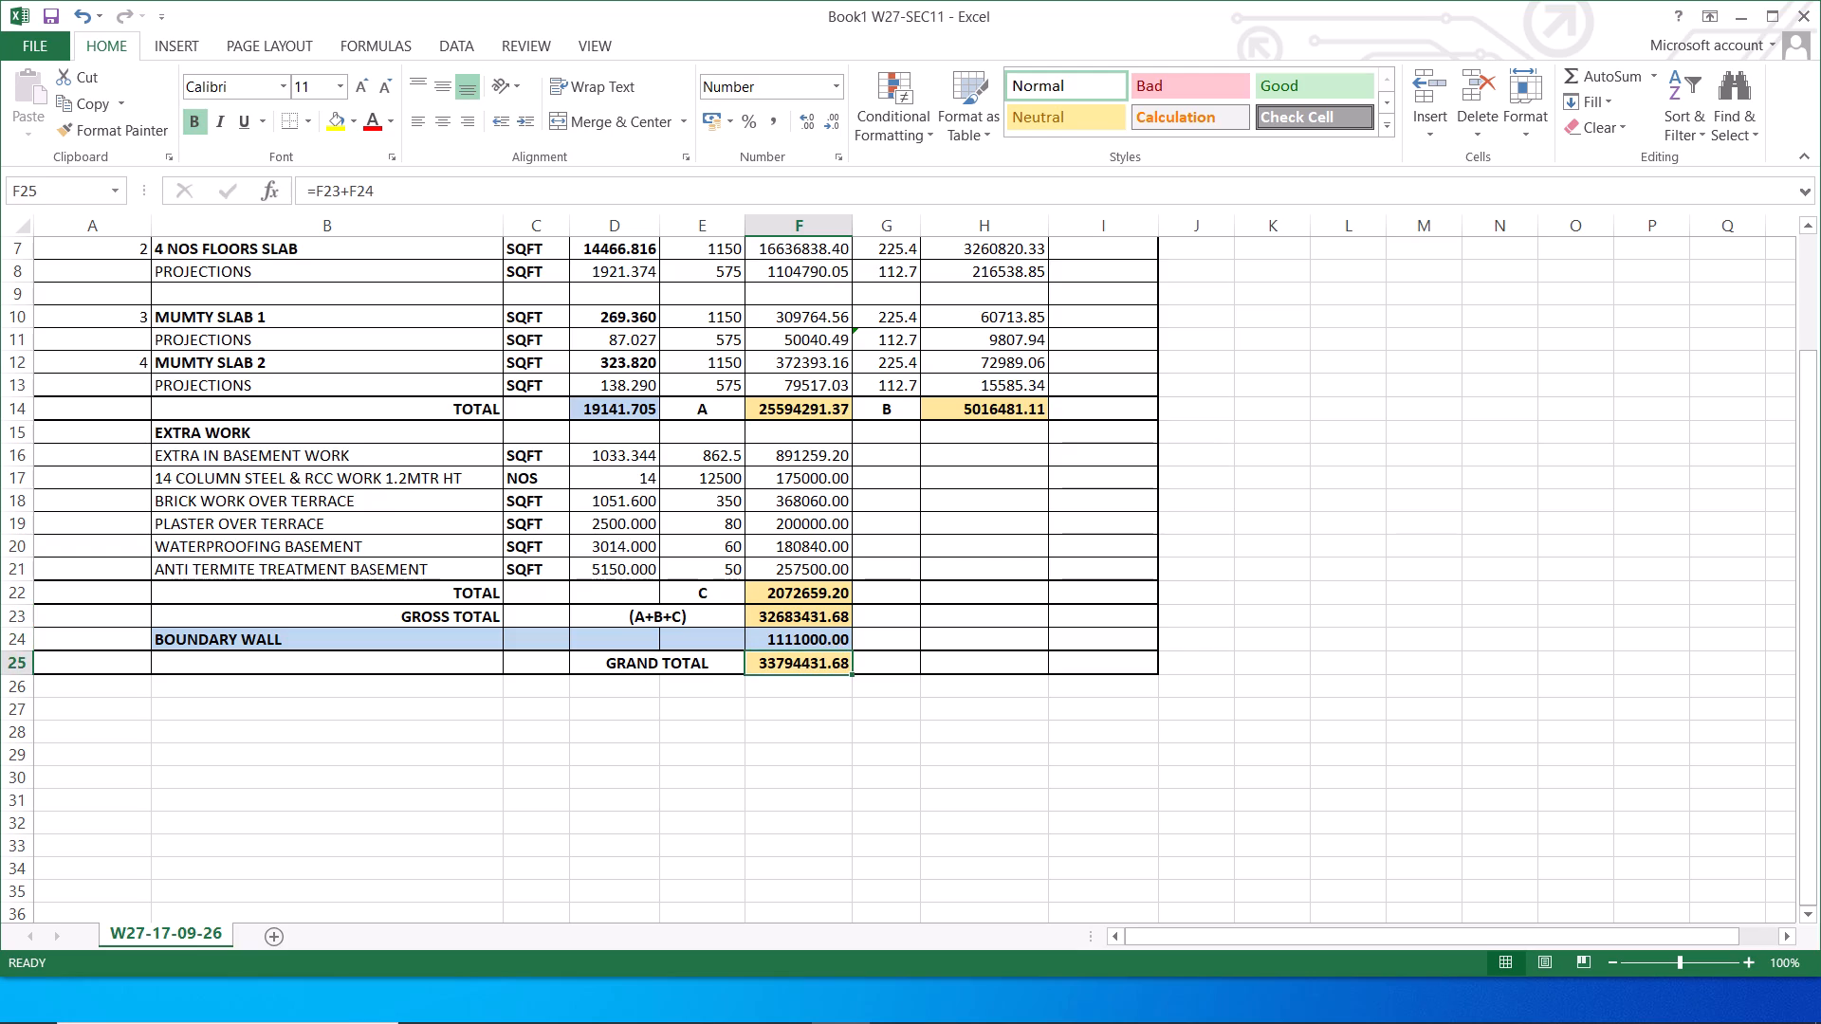
Review the area entries for plaster and brick work over terrace, plus the brick work unit, in the extra work section.
scroll(355, 764, up, 1)
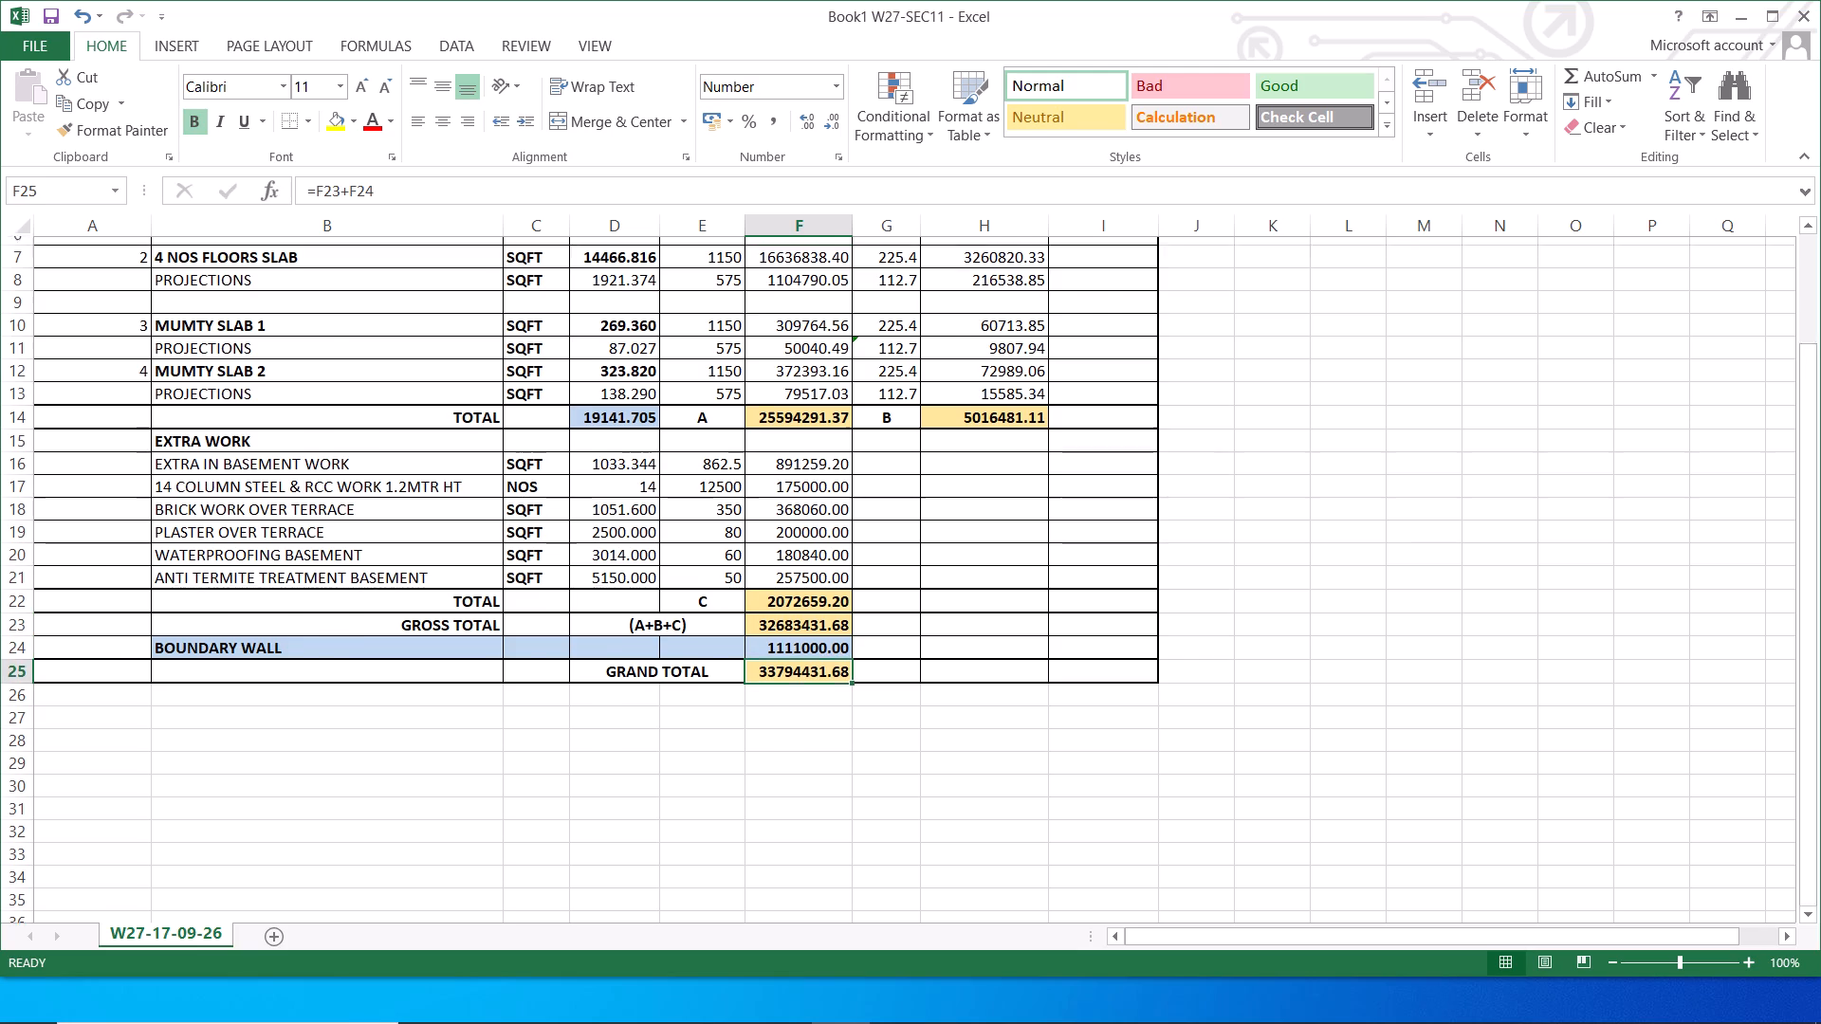
scroll(355, 764, up, 1)
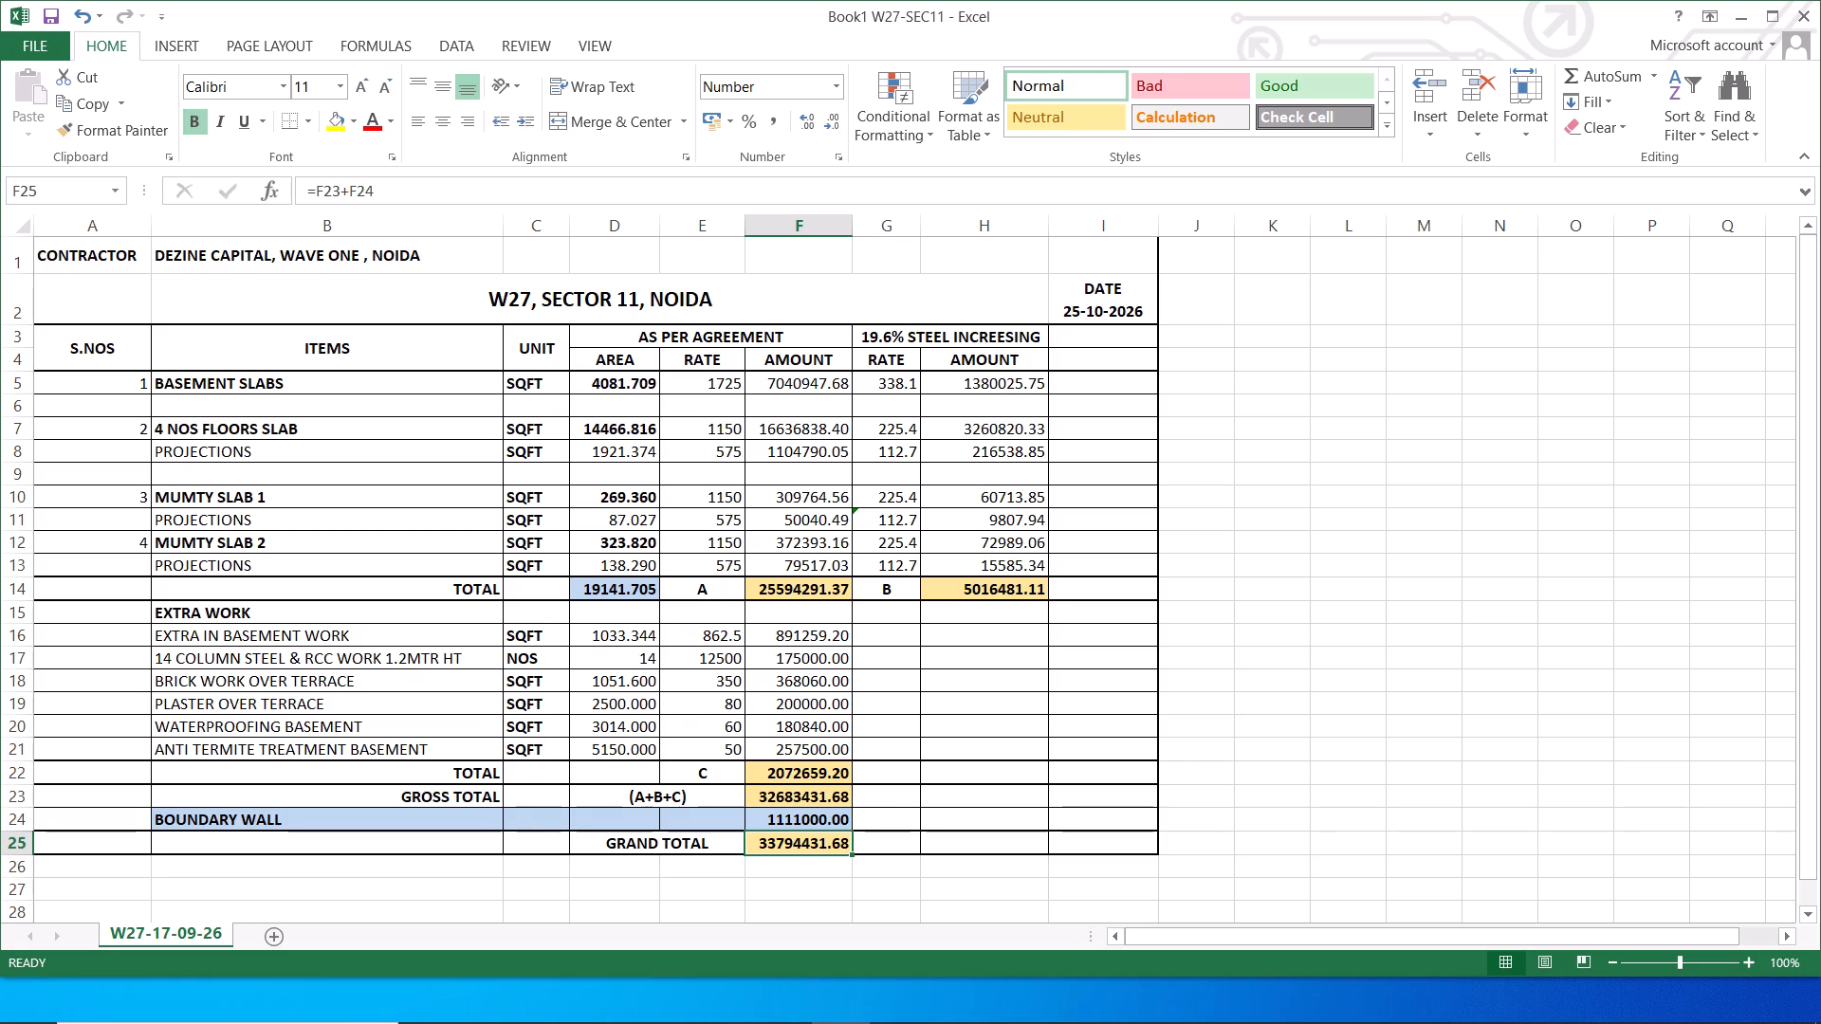
click(216, 706)
click(632, 704)
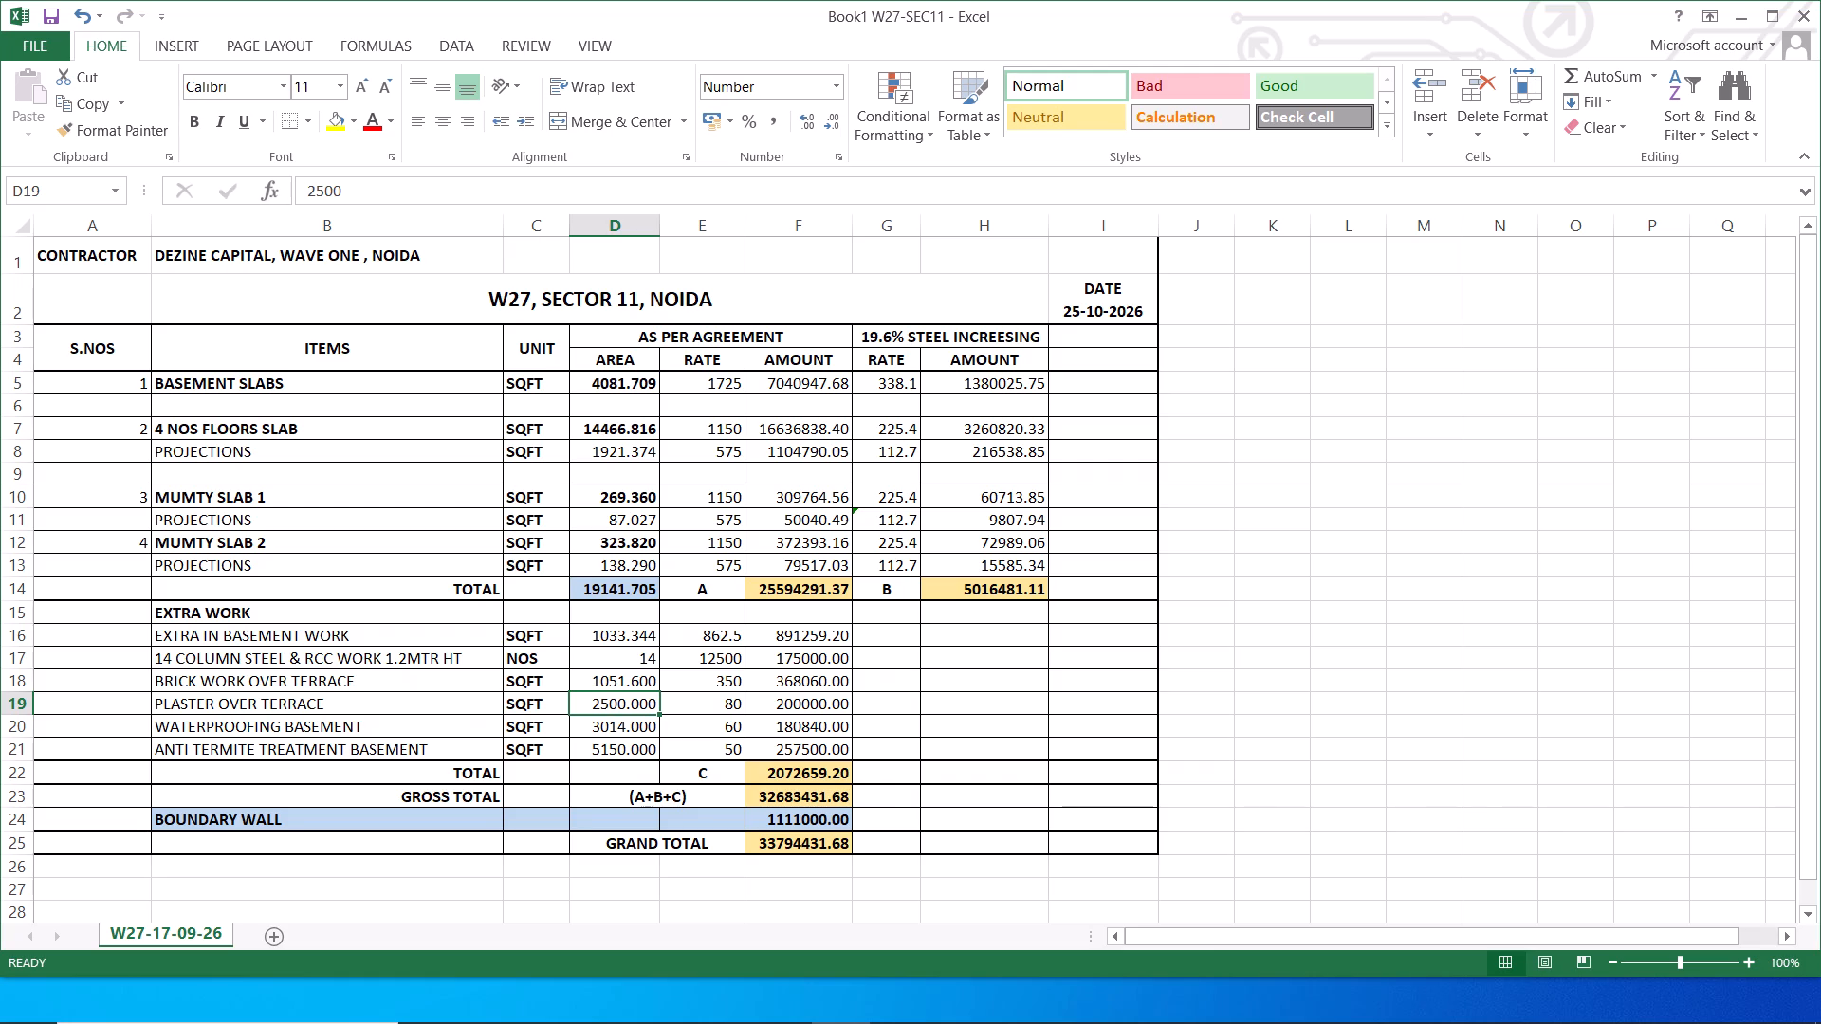
click(608, 683)
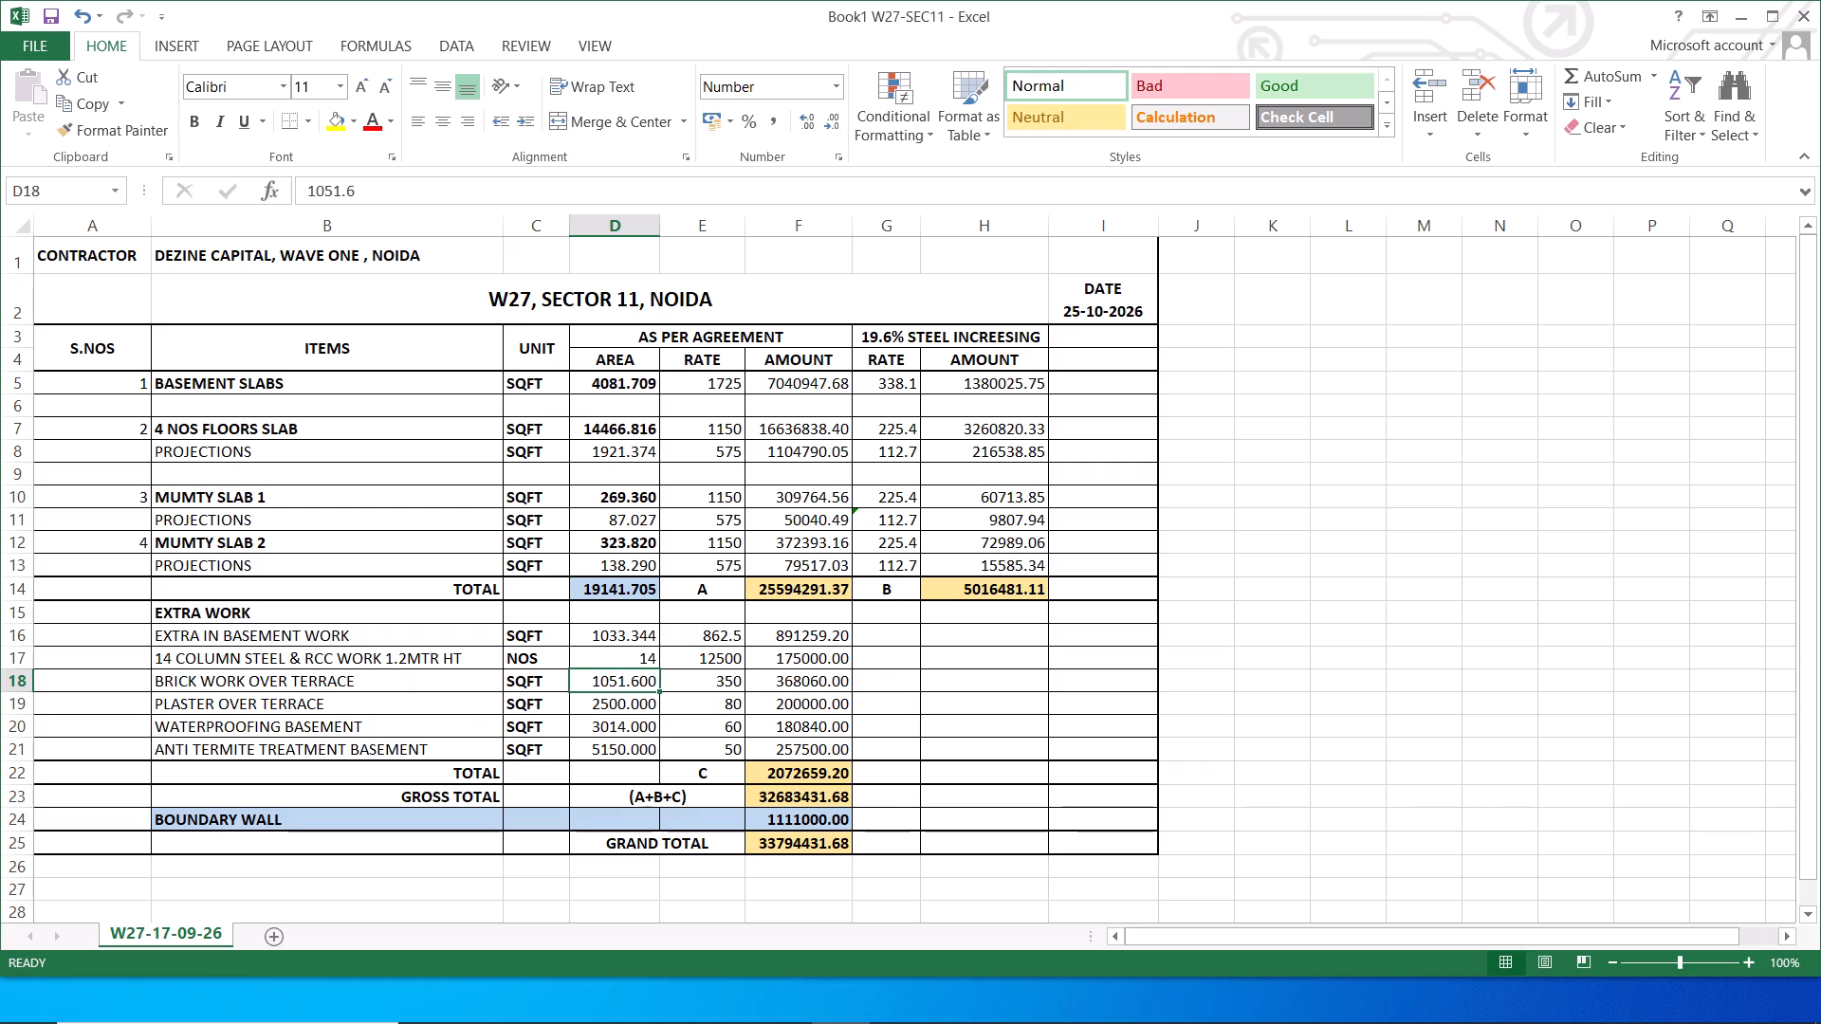
click(527, 686)
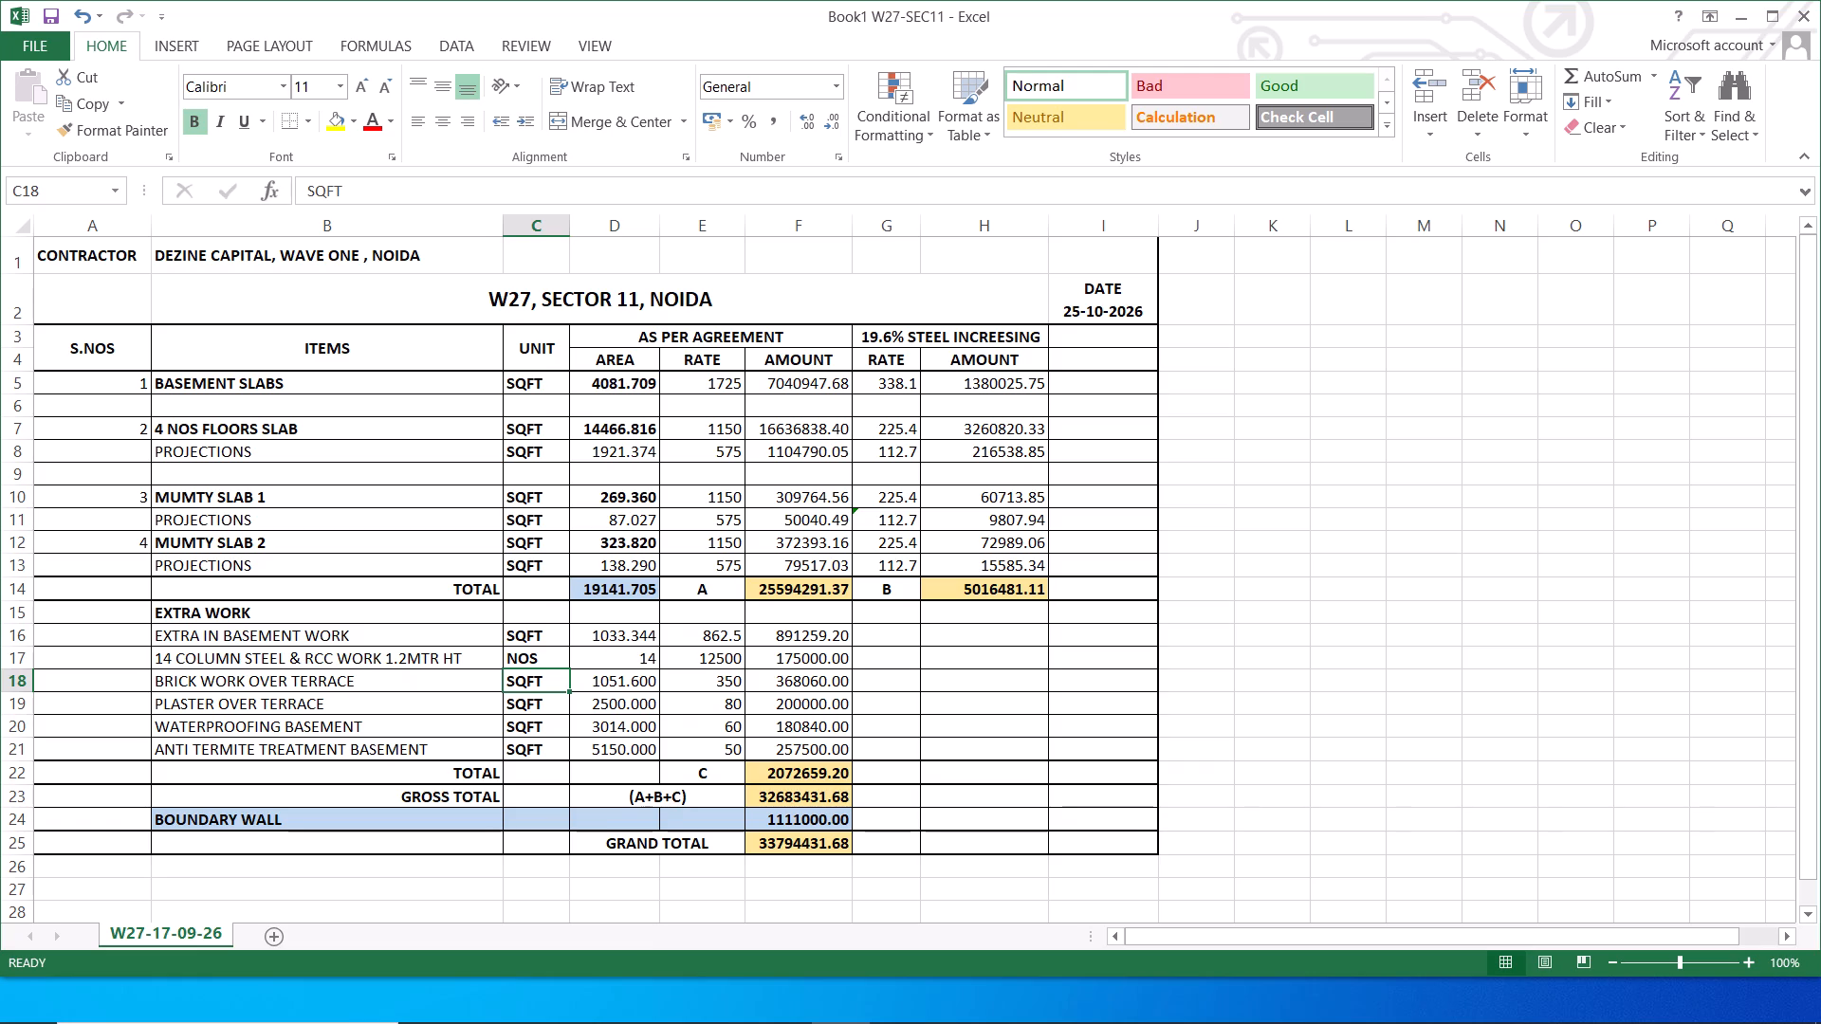
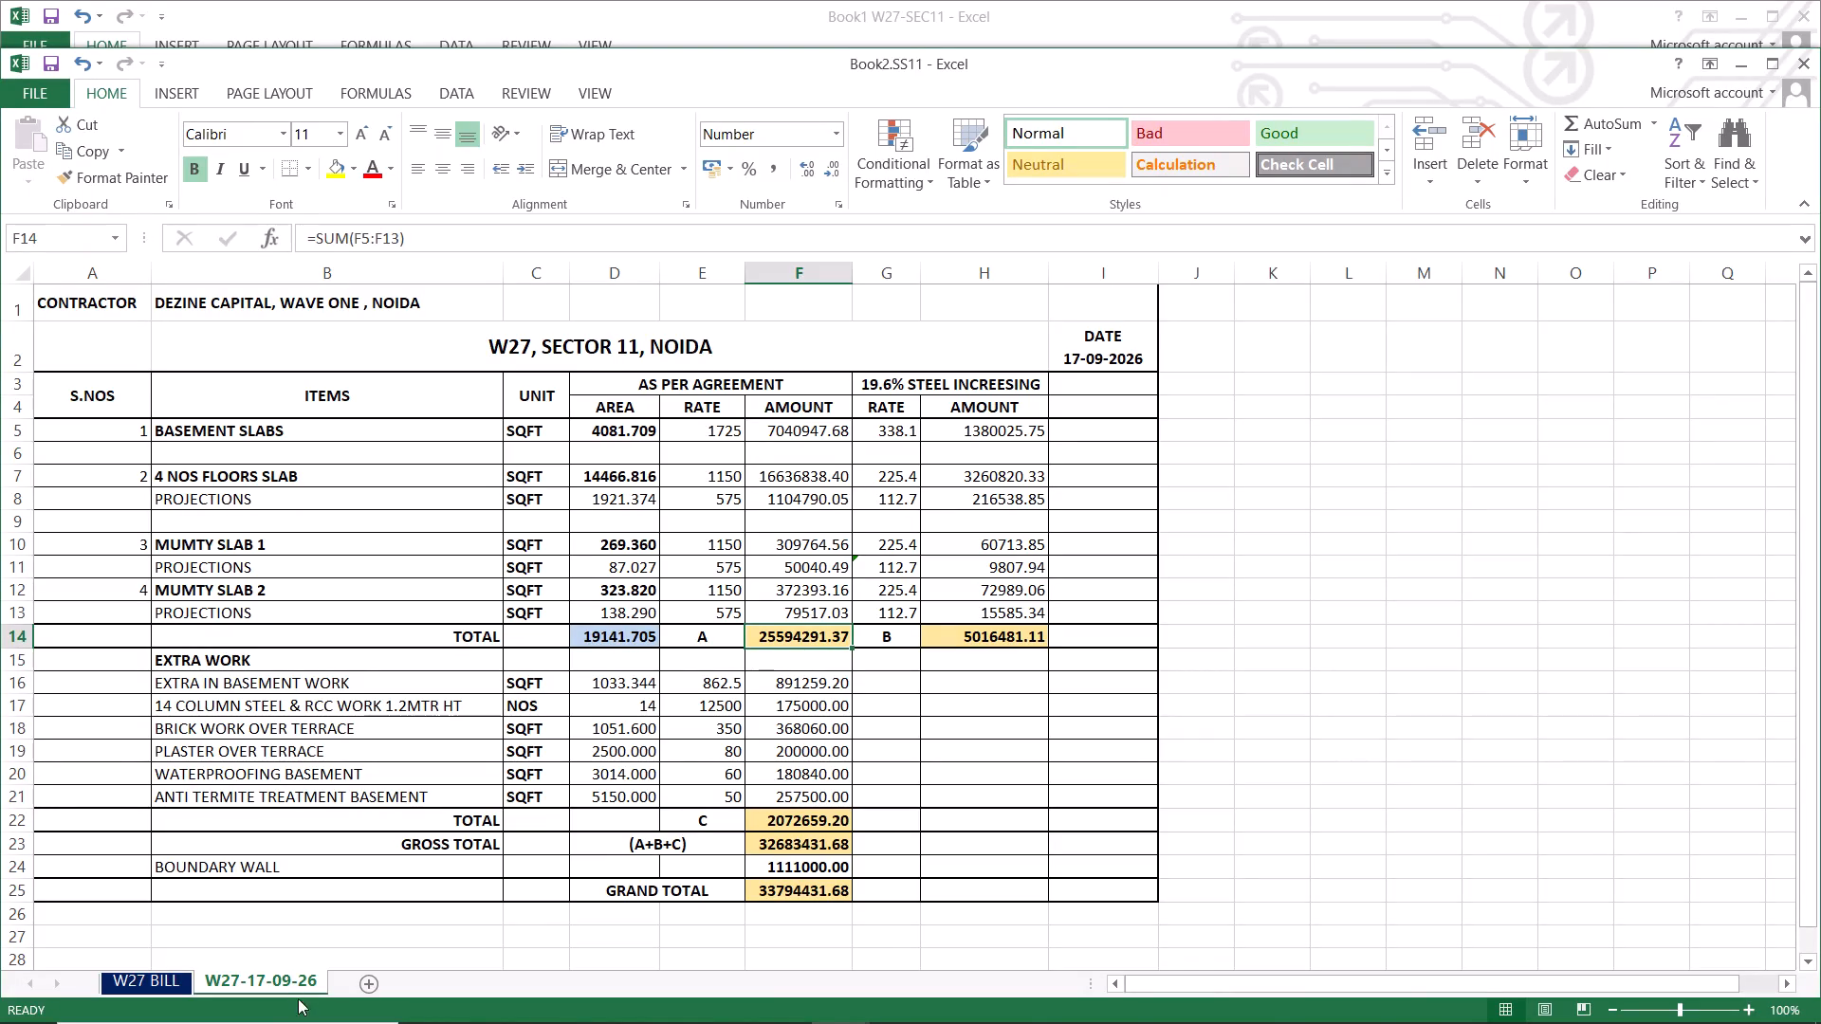
On the W27 BILL sheet, examine the unit, dimensions and area formulas of the BRICK WORK E+N+S entry in row 27.
click(258, 981)
click(156, 979)
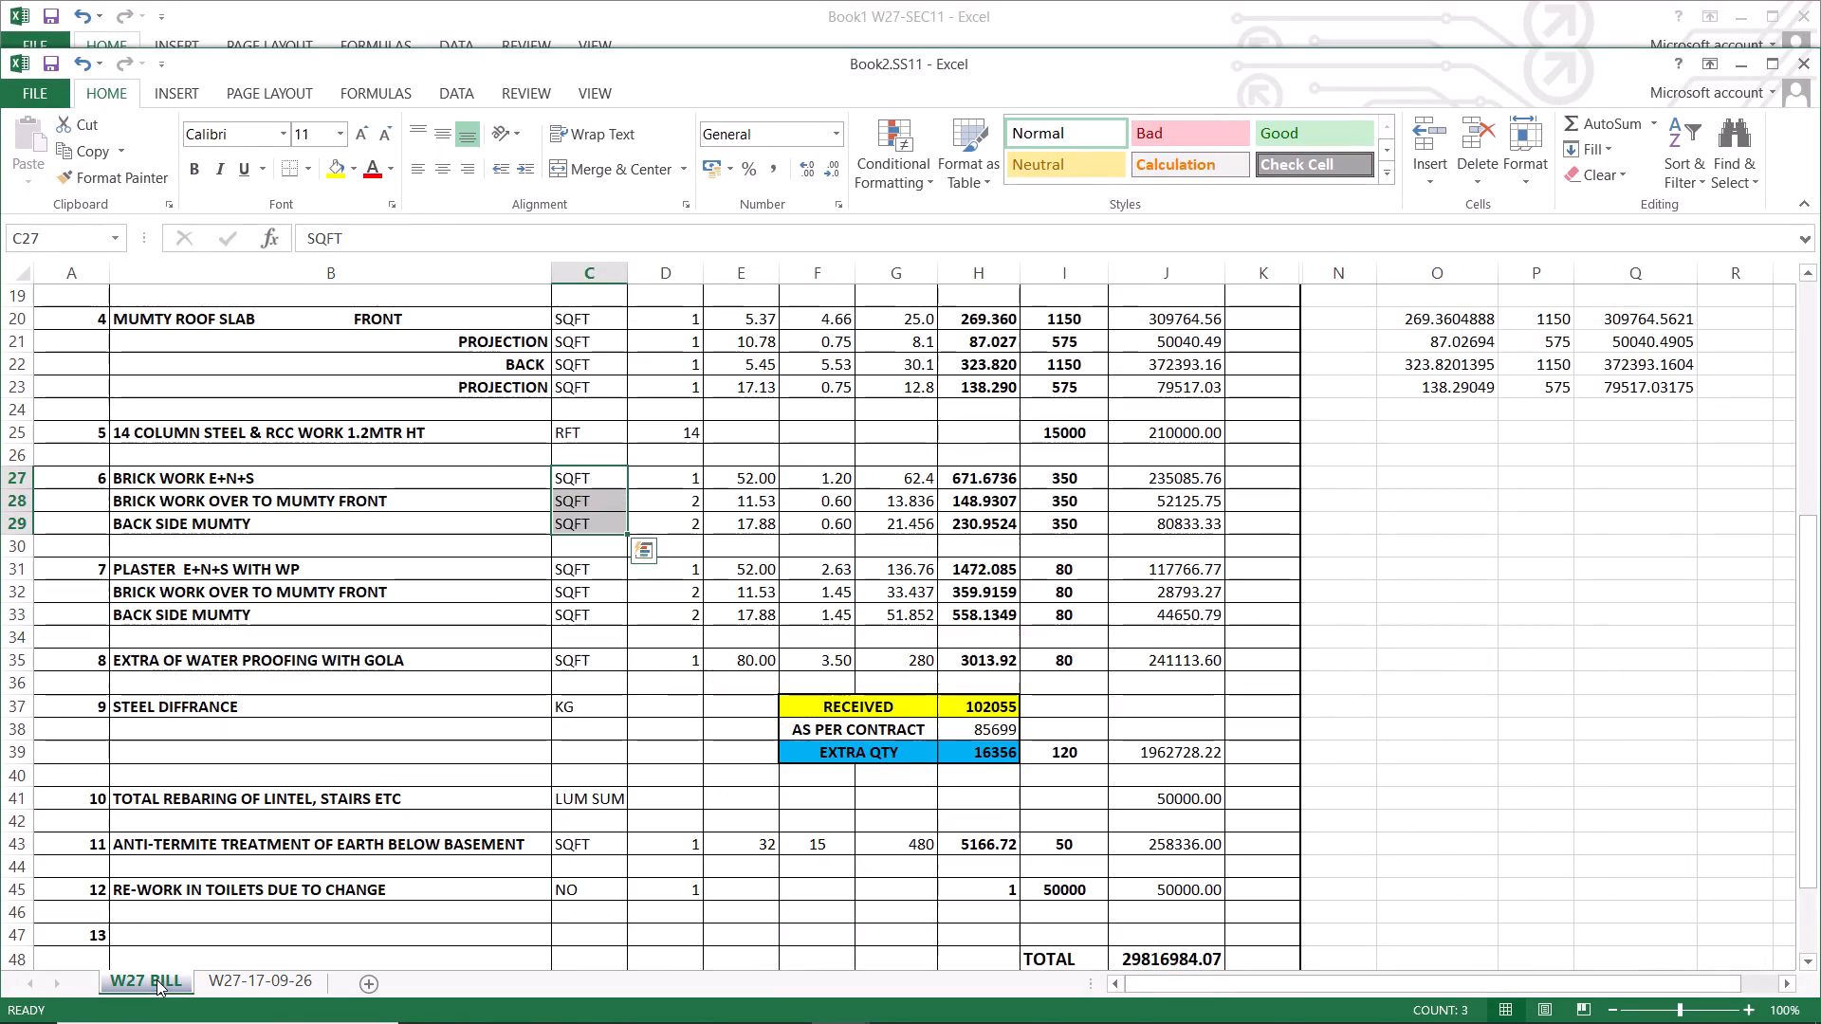
scroll(1002, 723, up, 1)
scroll(1002, 723, down, 1)
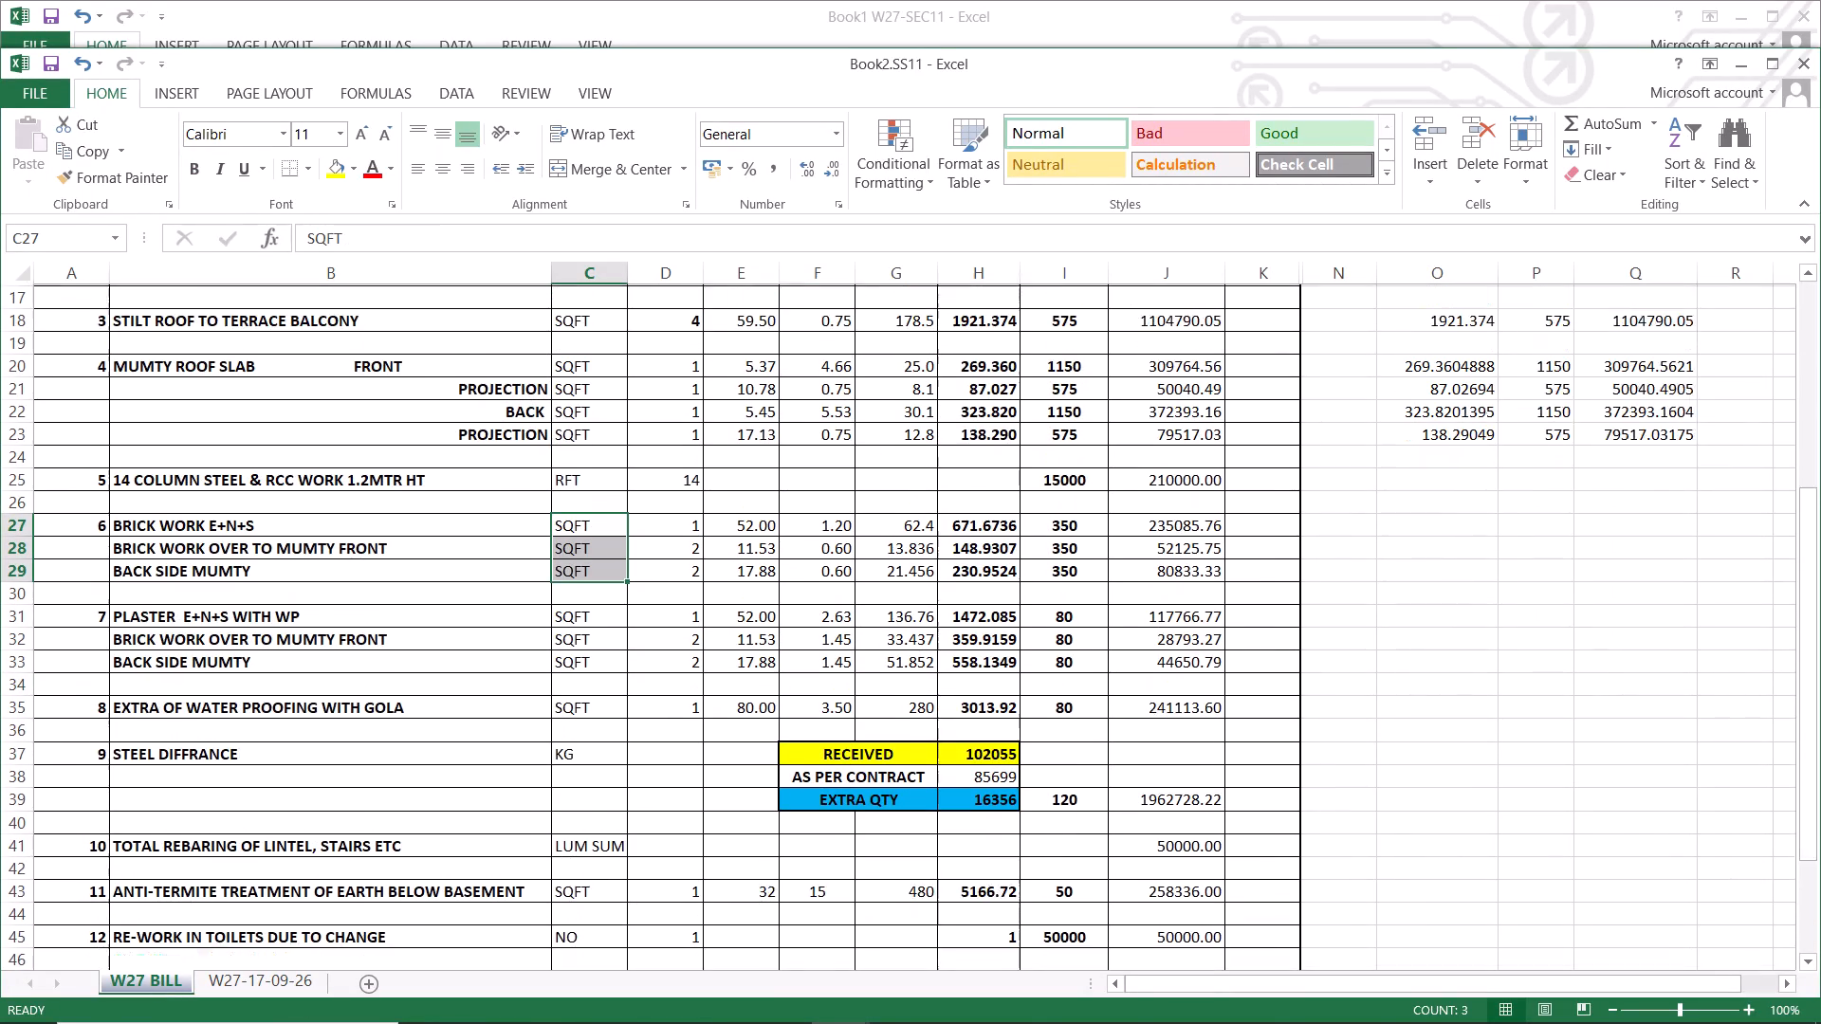
click(586, 478)
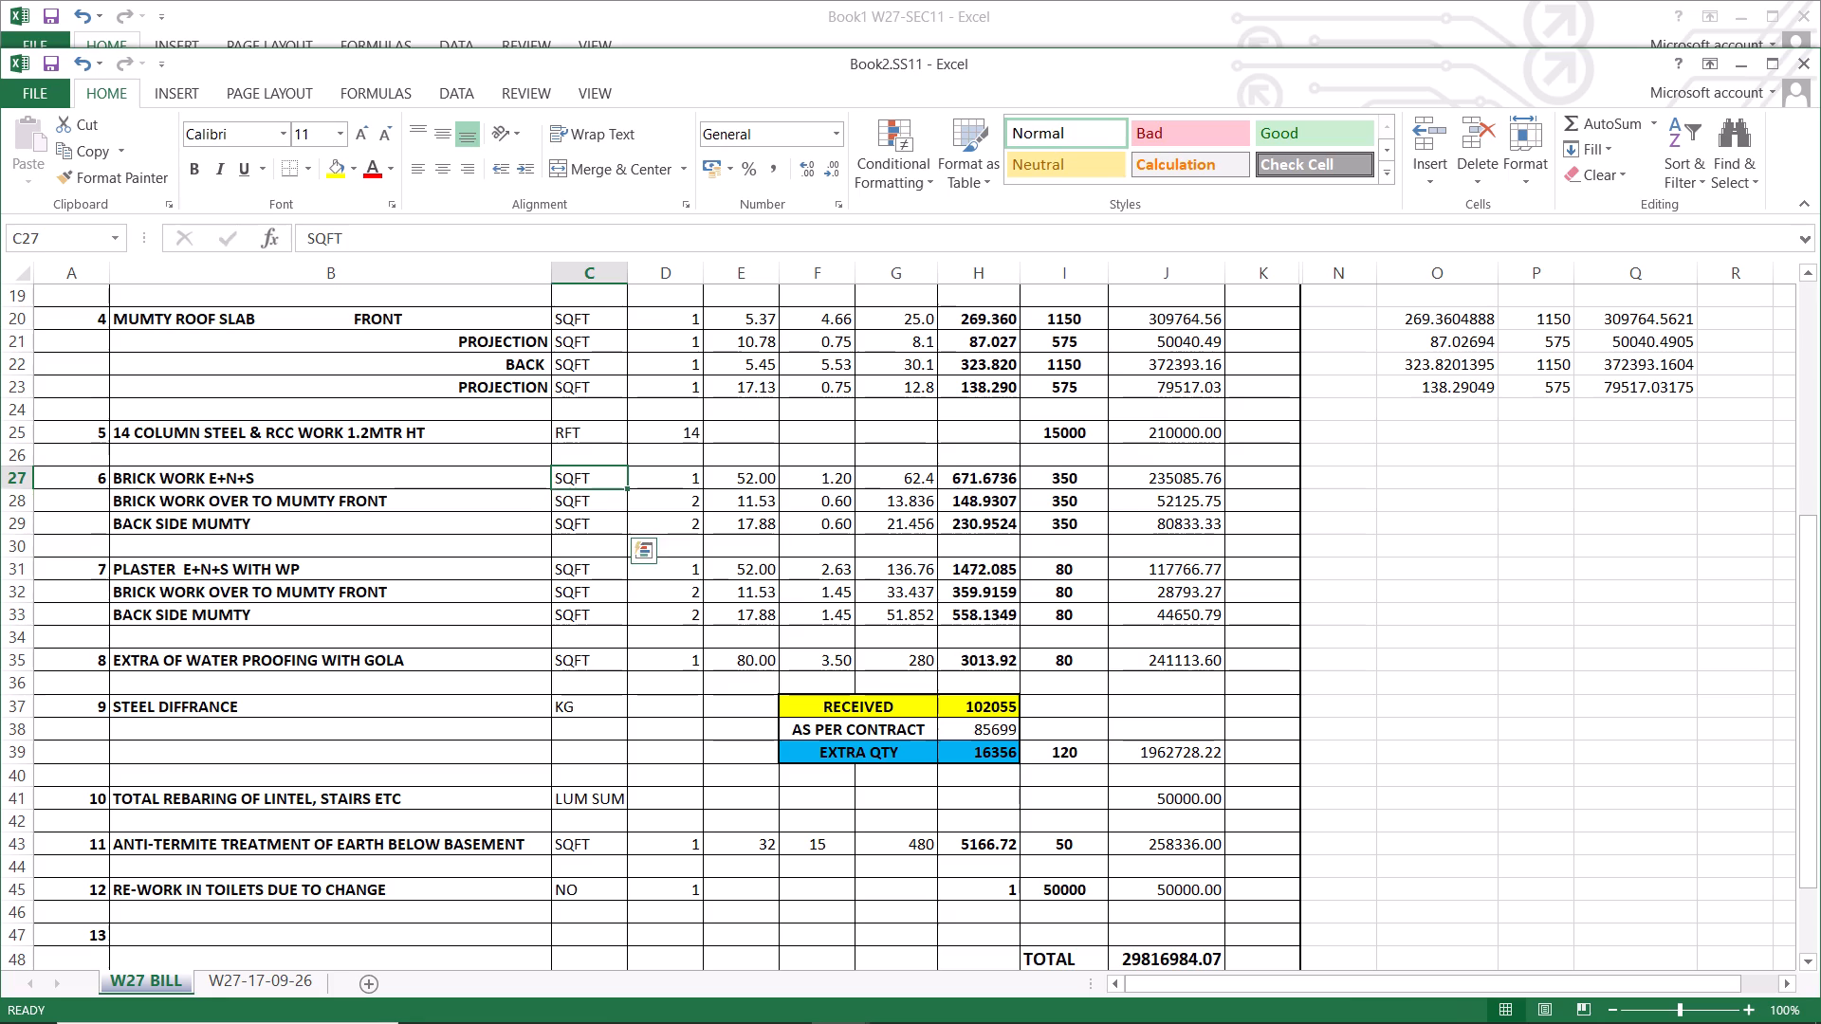
click(730, 476)
click(842, 476)
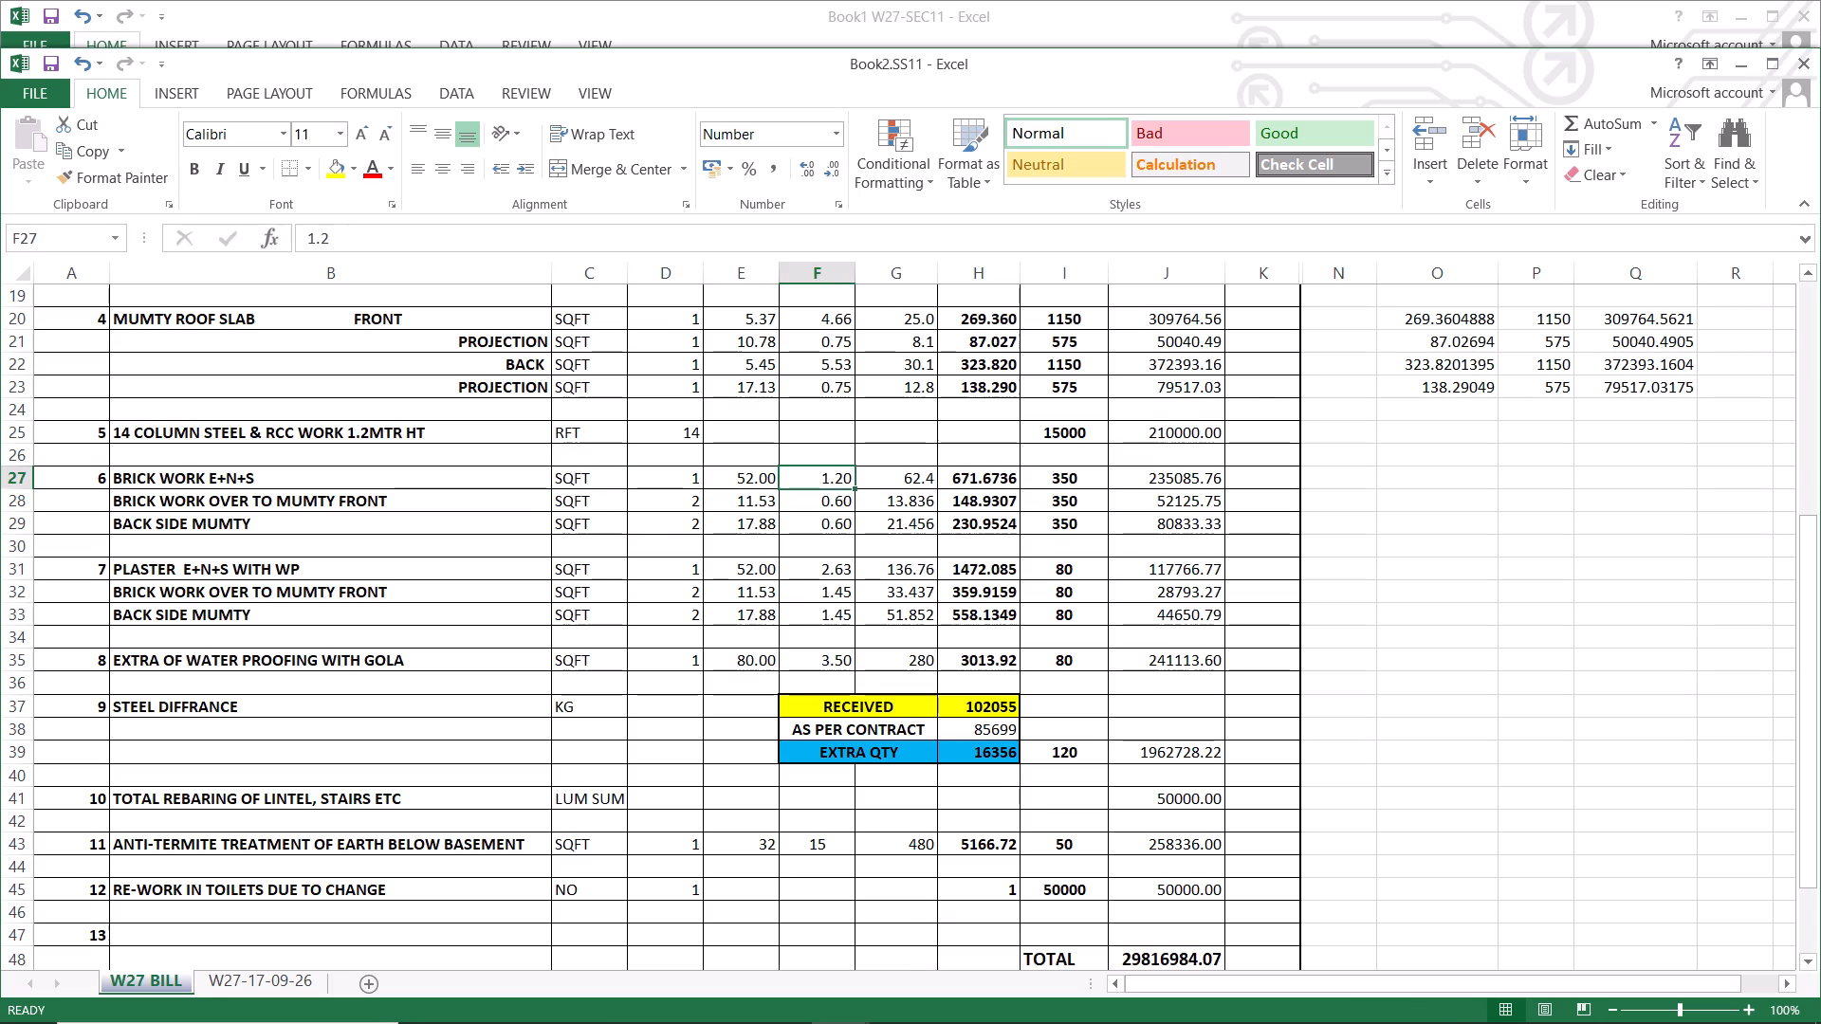
click(745, 477)
click(802, 474)
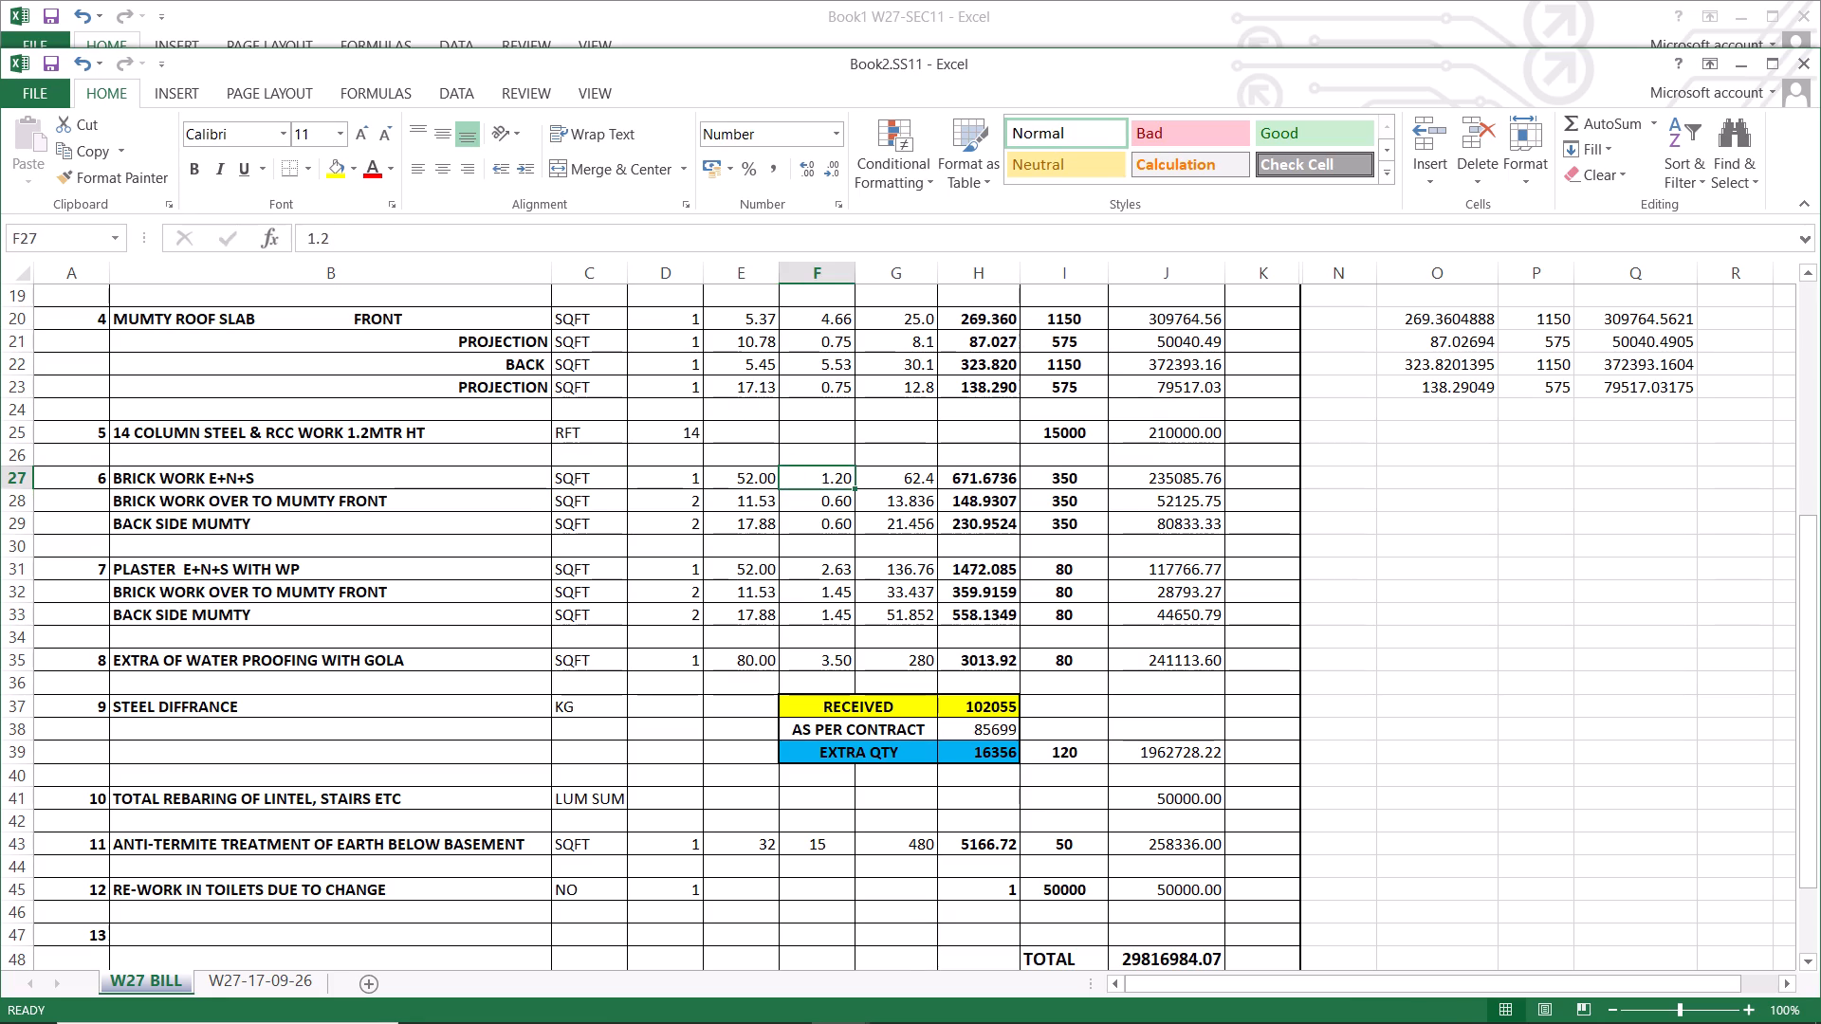
click(900, 474)
click(989, 473)
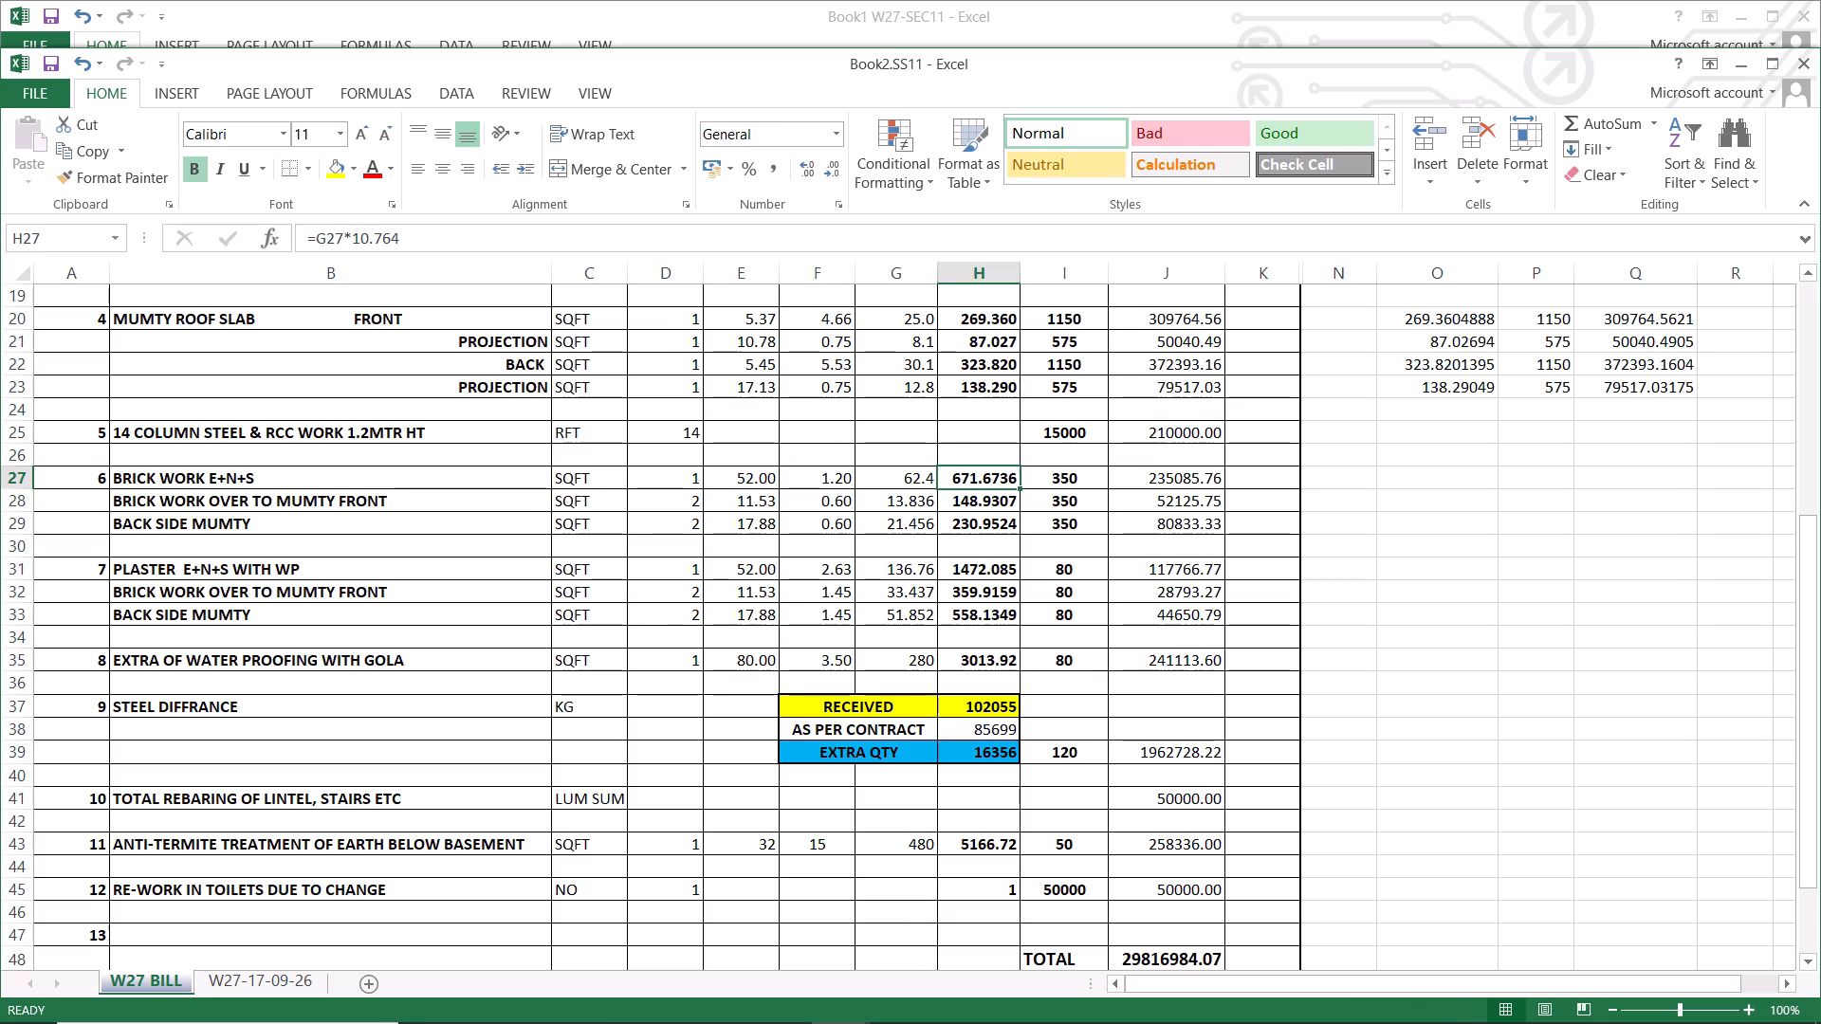
Examine the number, length, height and quantity cells for brick work over mumty front and back side mumty in rows 28 and 29.
click(828, 503)
click(748, 504)
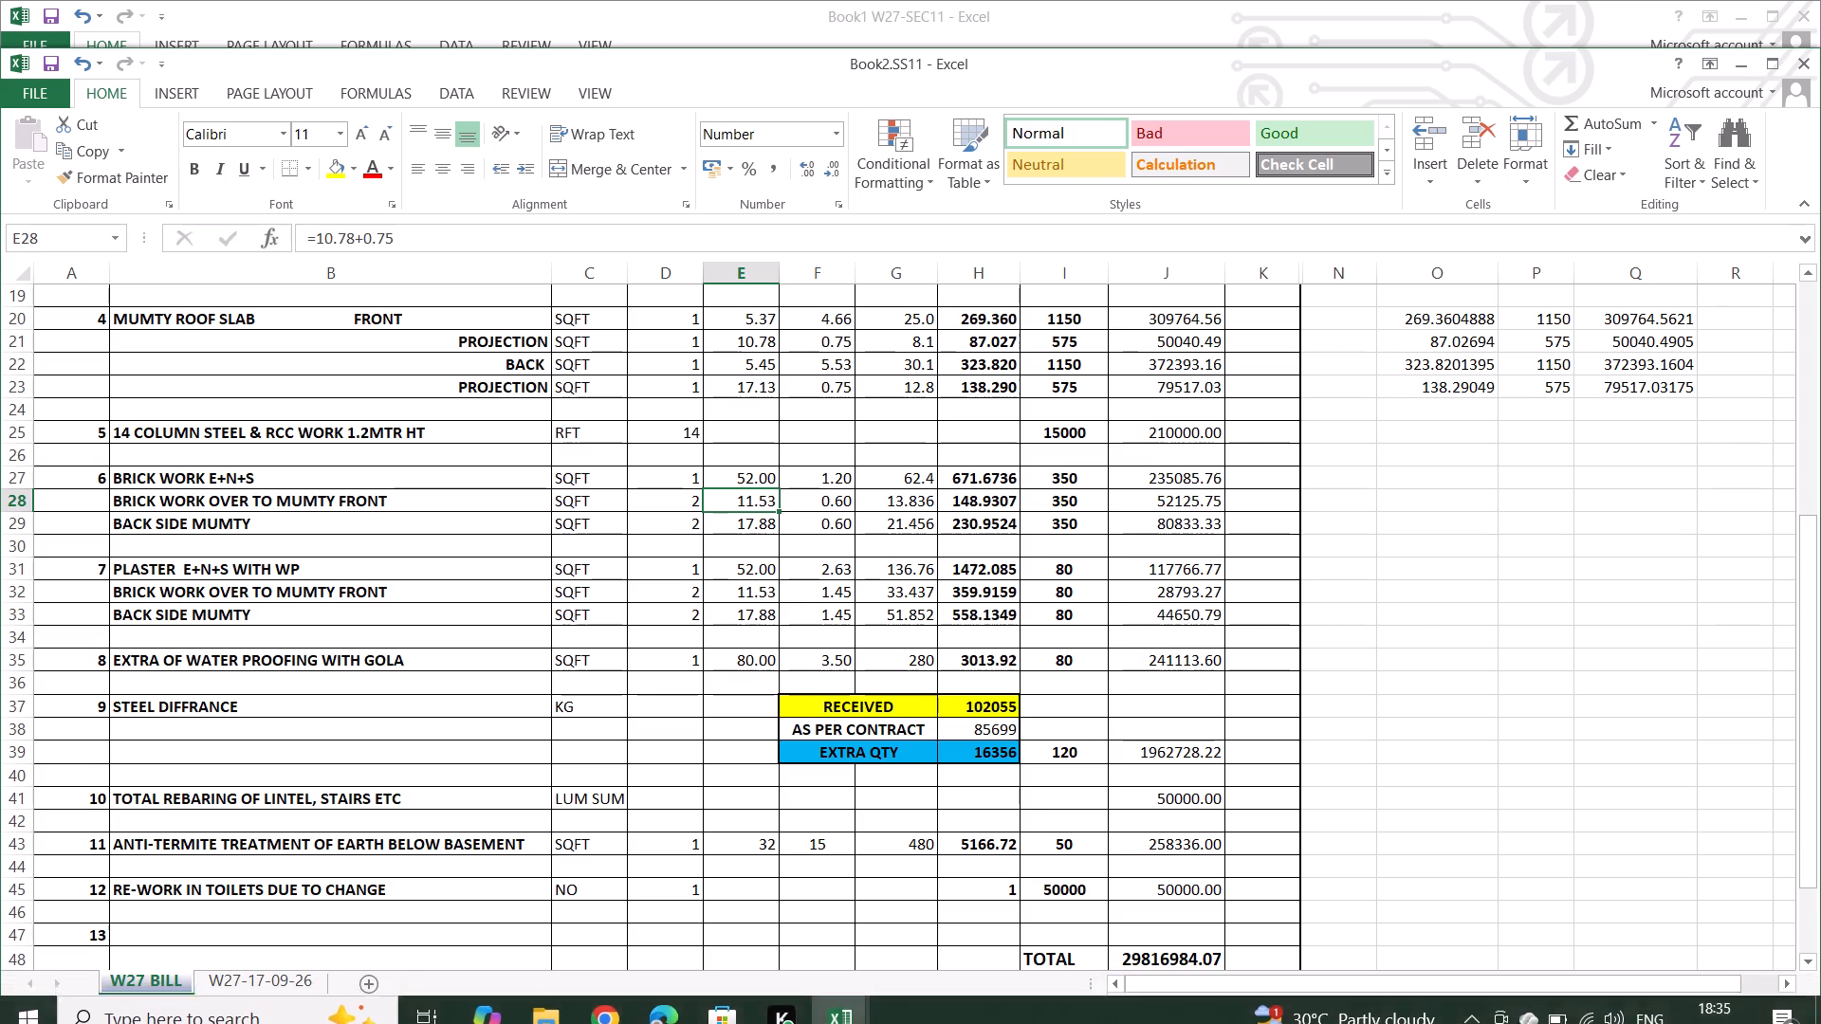
click(996, 658)
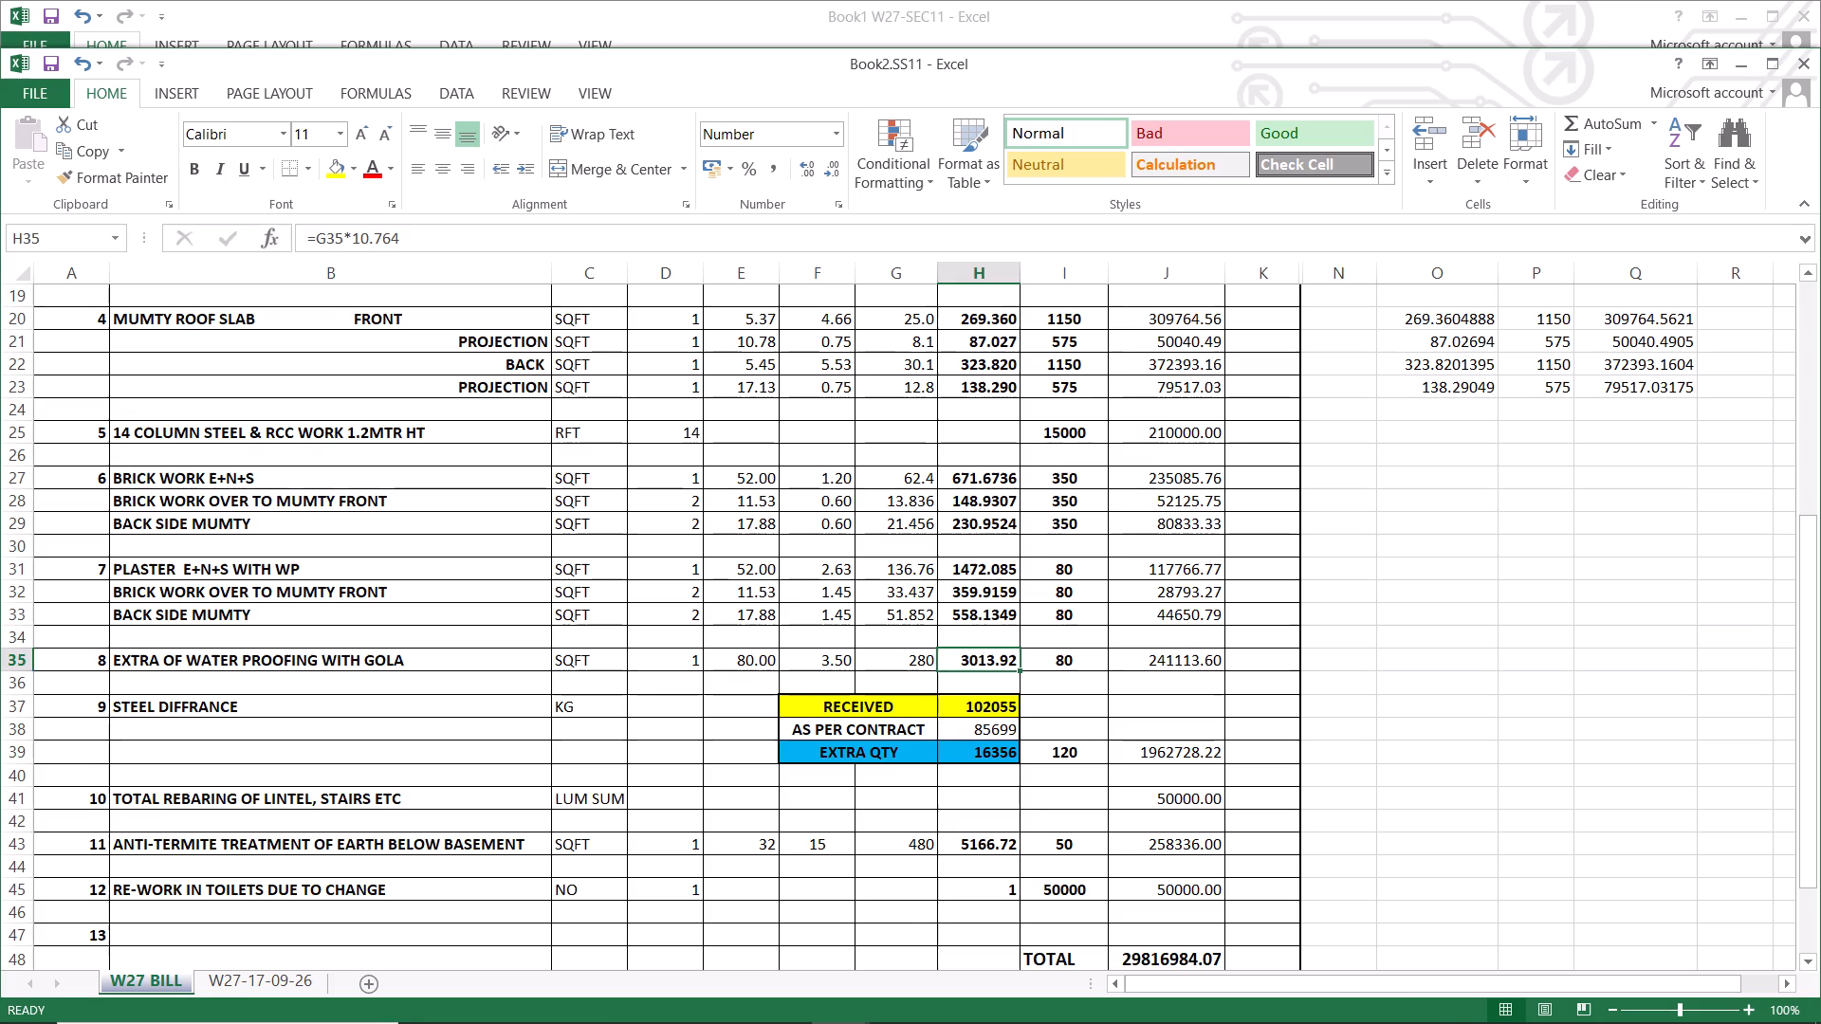
click(737, 495)
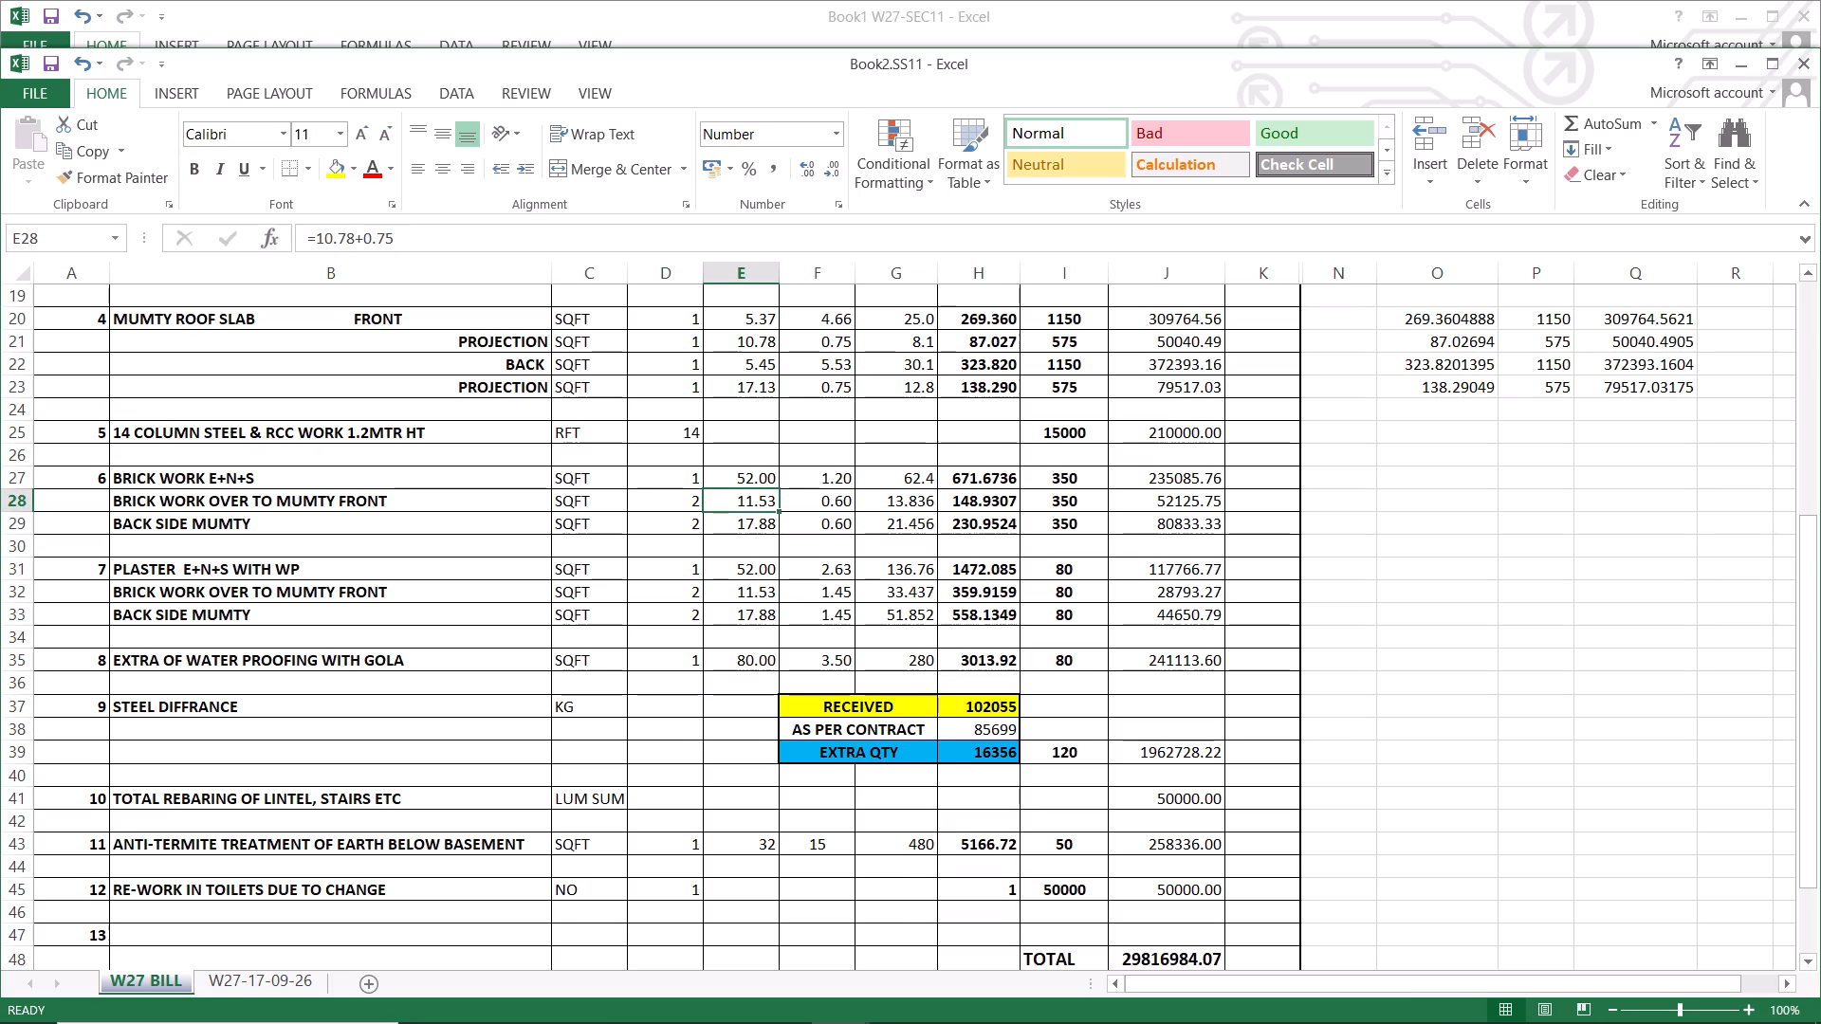
click(838, 506)
click(833, 532)
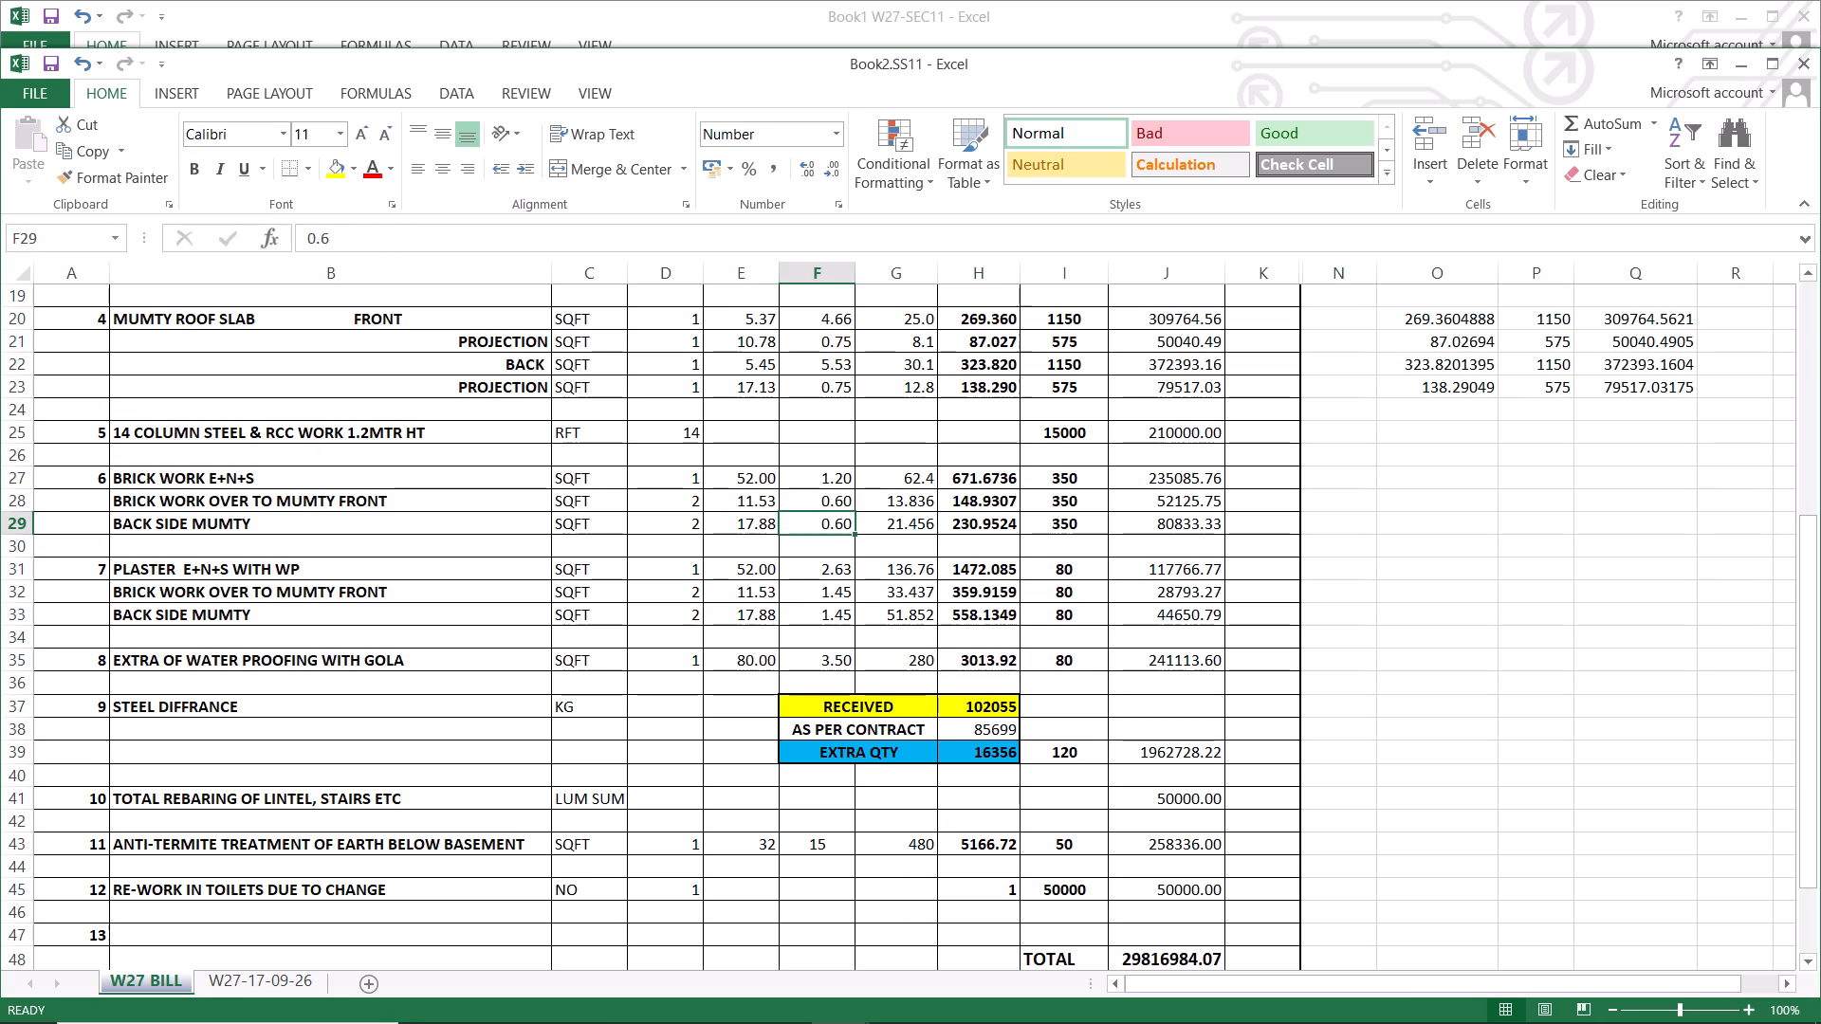
click(929, 502)
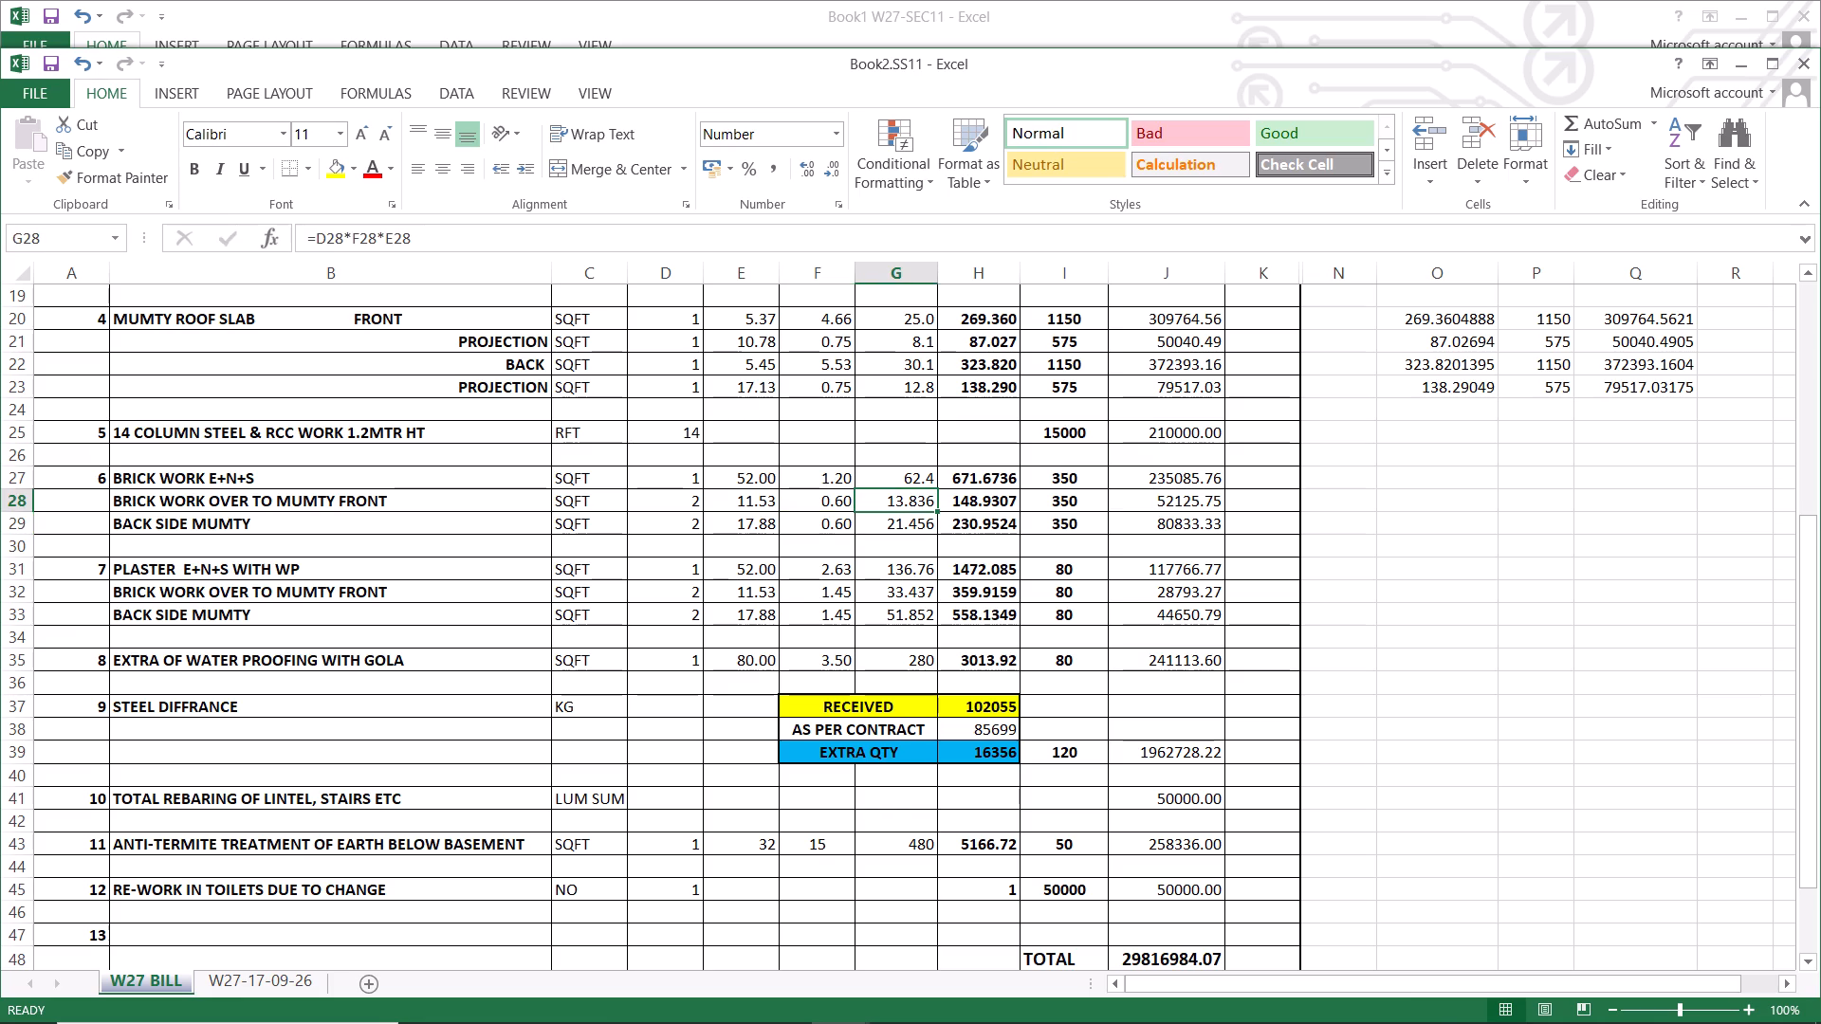
click(831, 506)
click(686, 504)
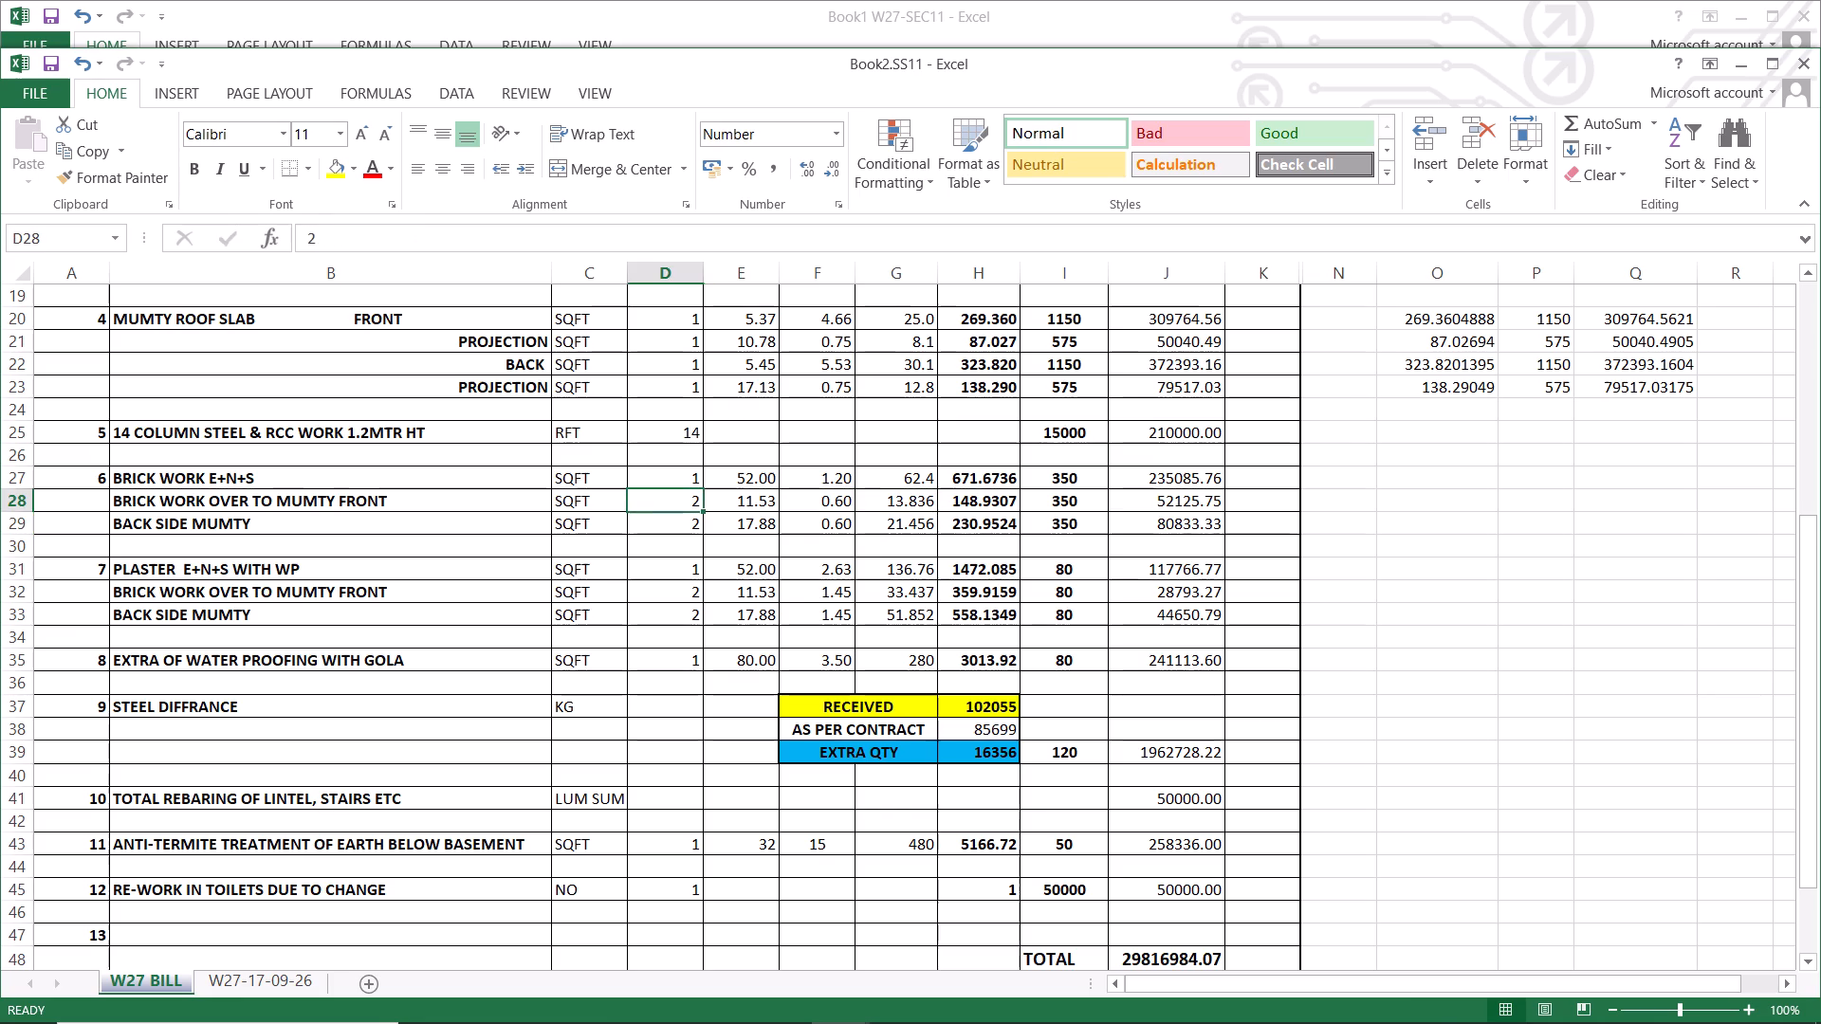
click(835, 498)
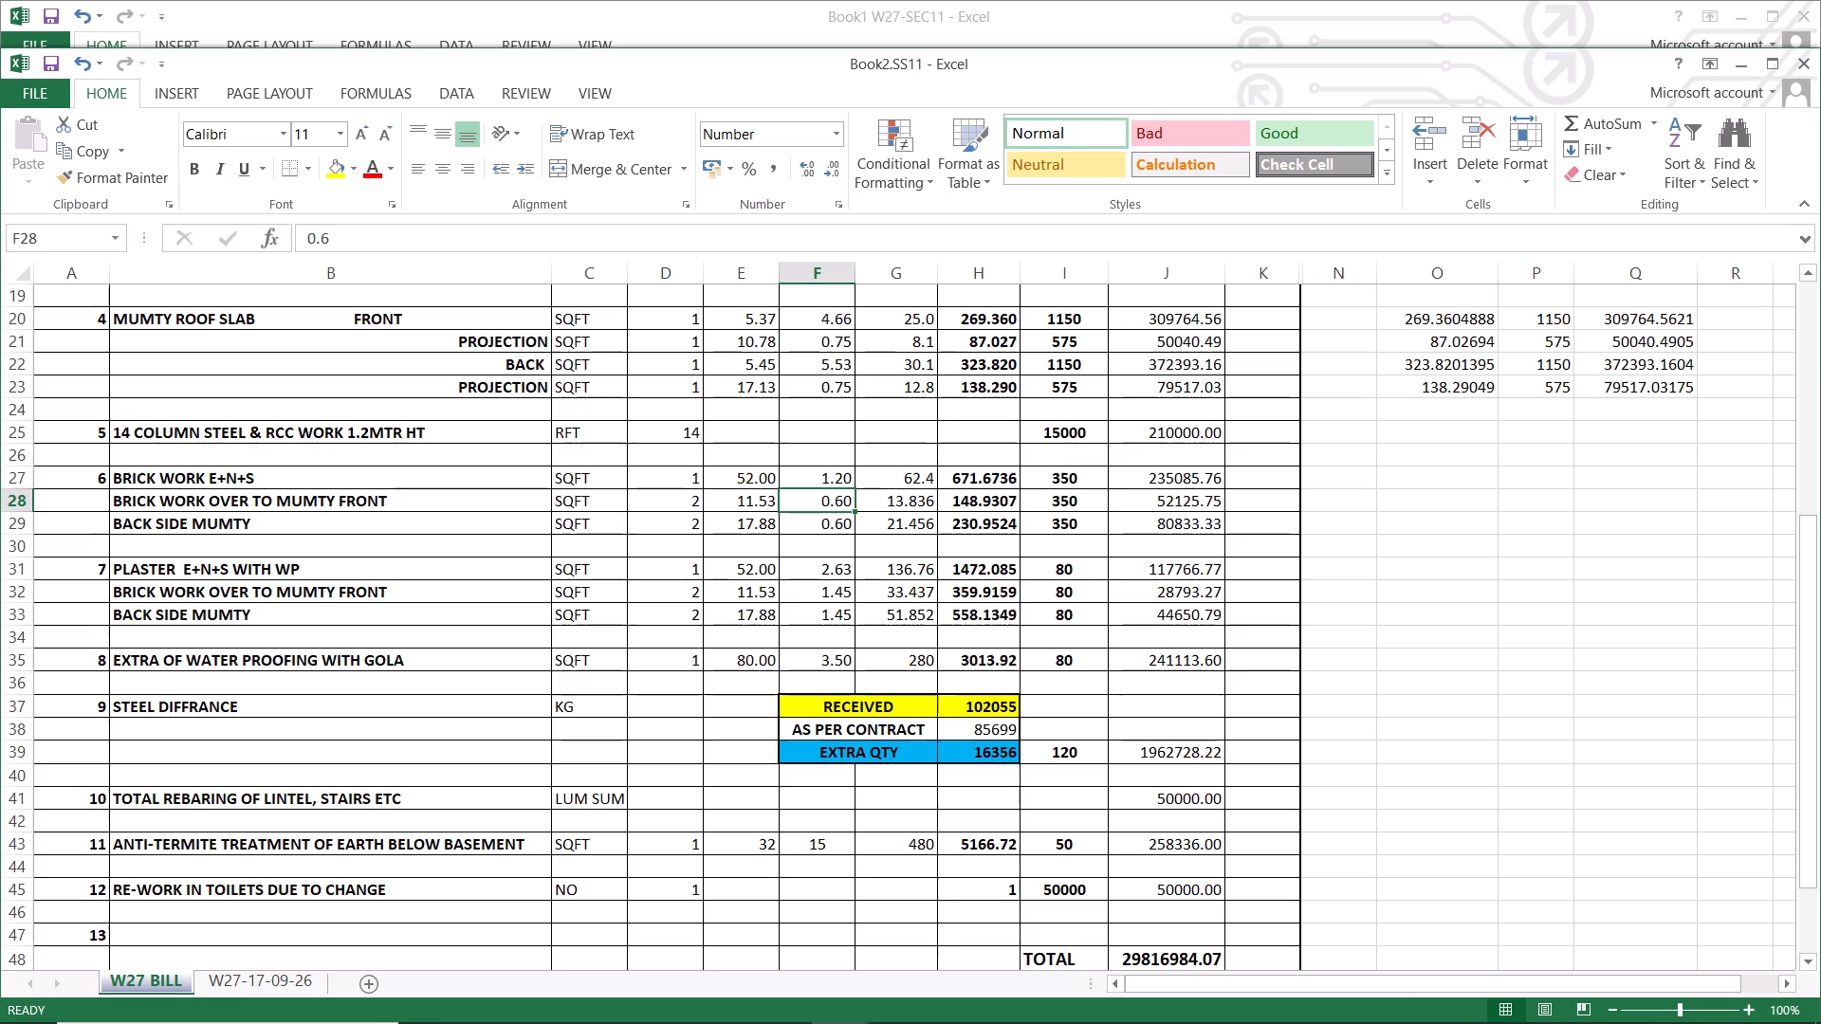
click(749, 496)
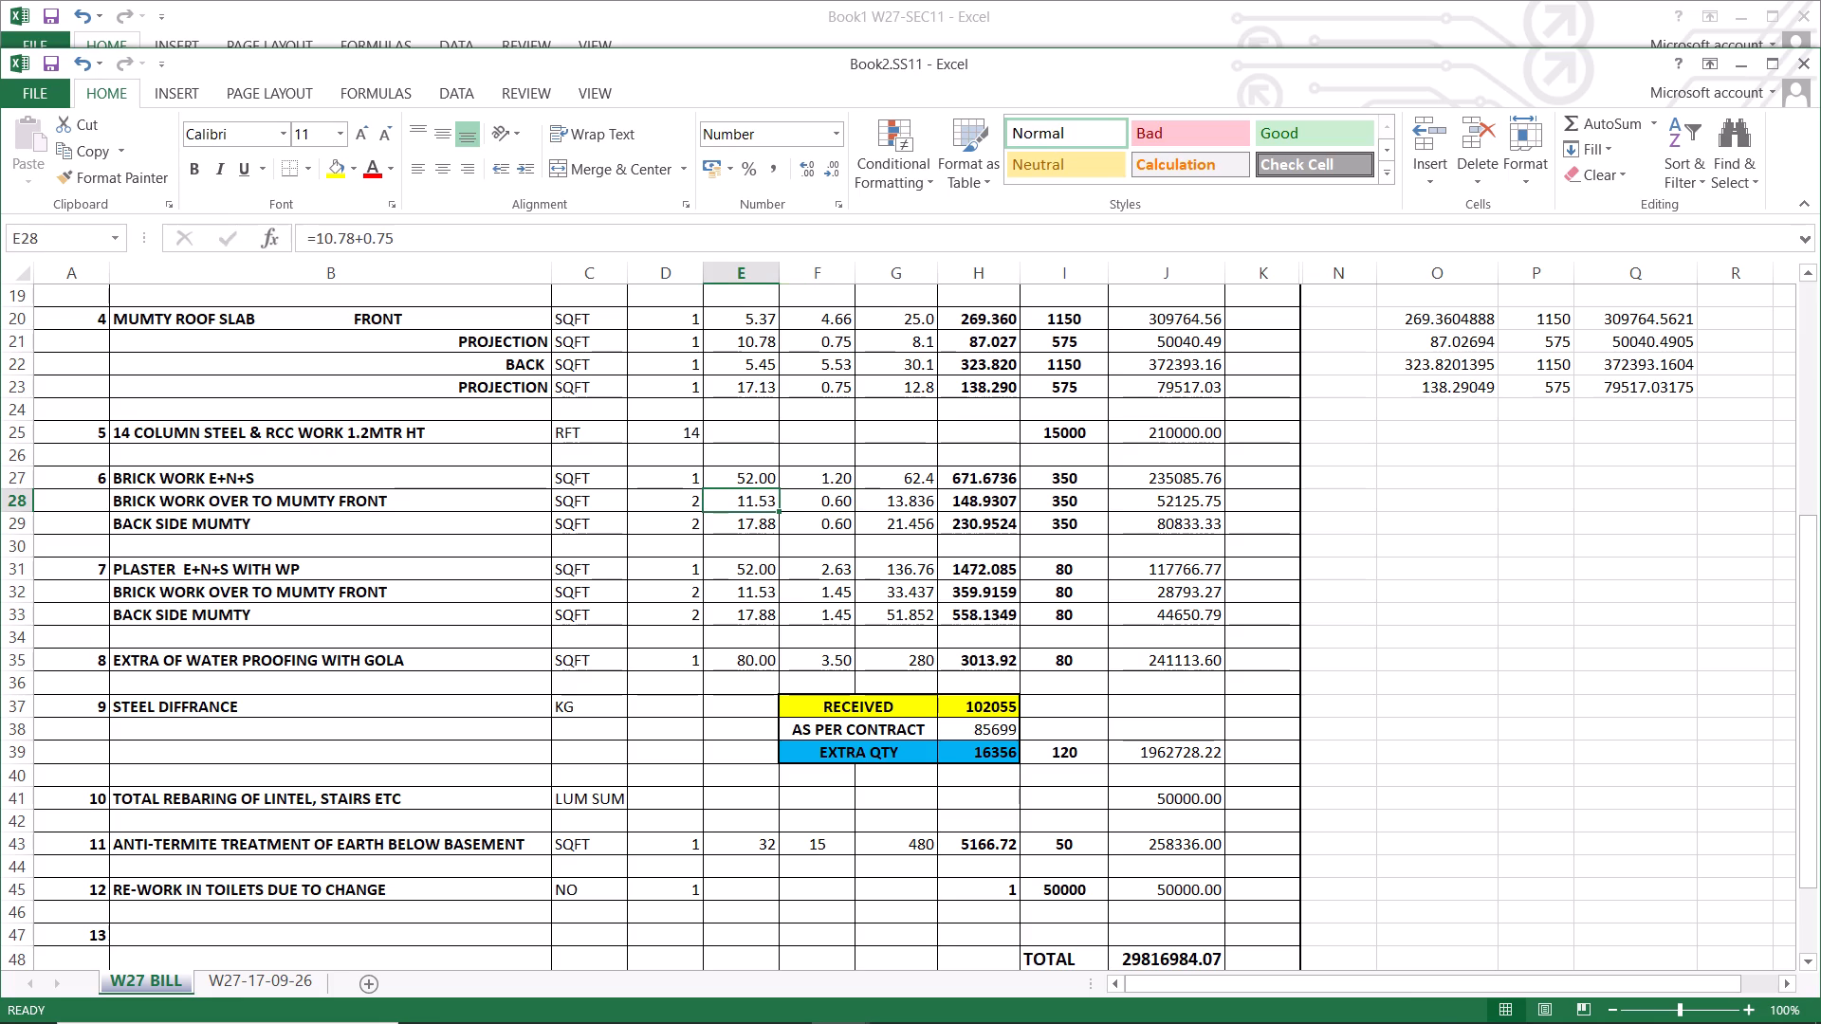
click(829, 502)
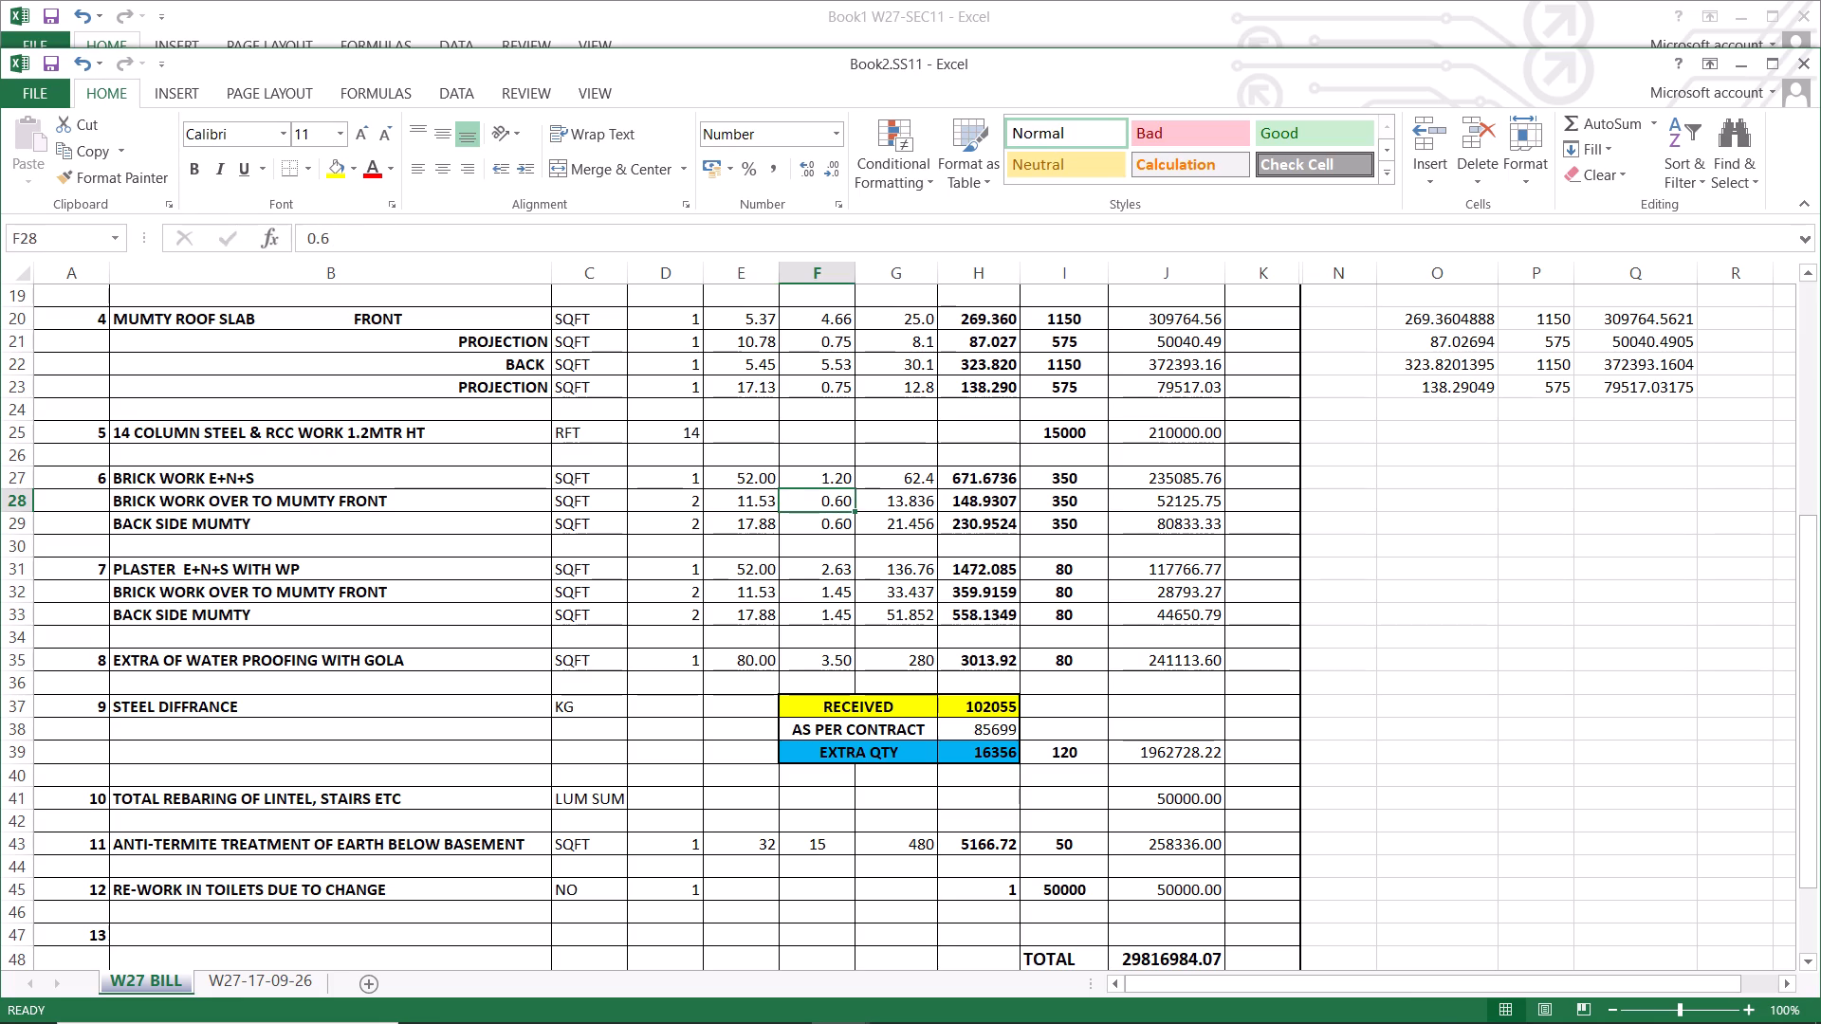
click(764, 521)
click(691, 526)
click(841, 521)
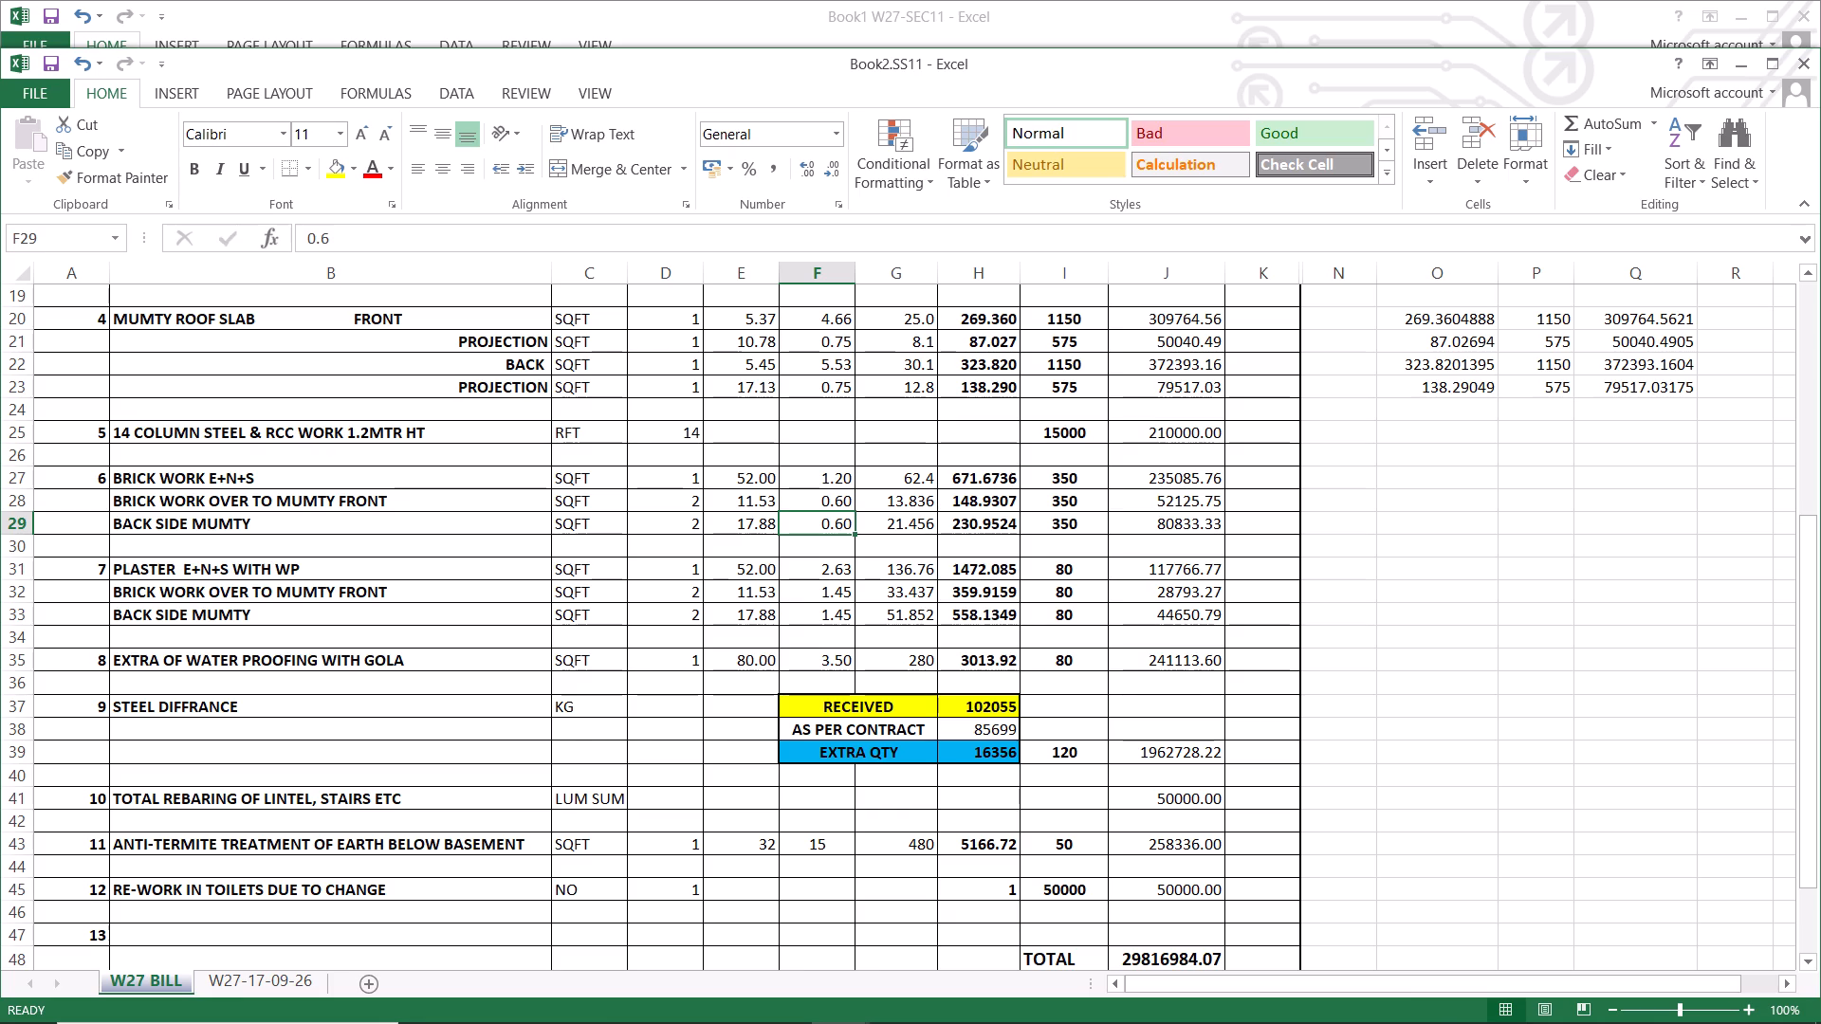
Review the brick work over mumty front entry in row 28, from its dimensions through the G28 and H28 formulas to the rate.
click(318, 495)
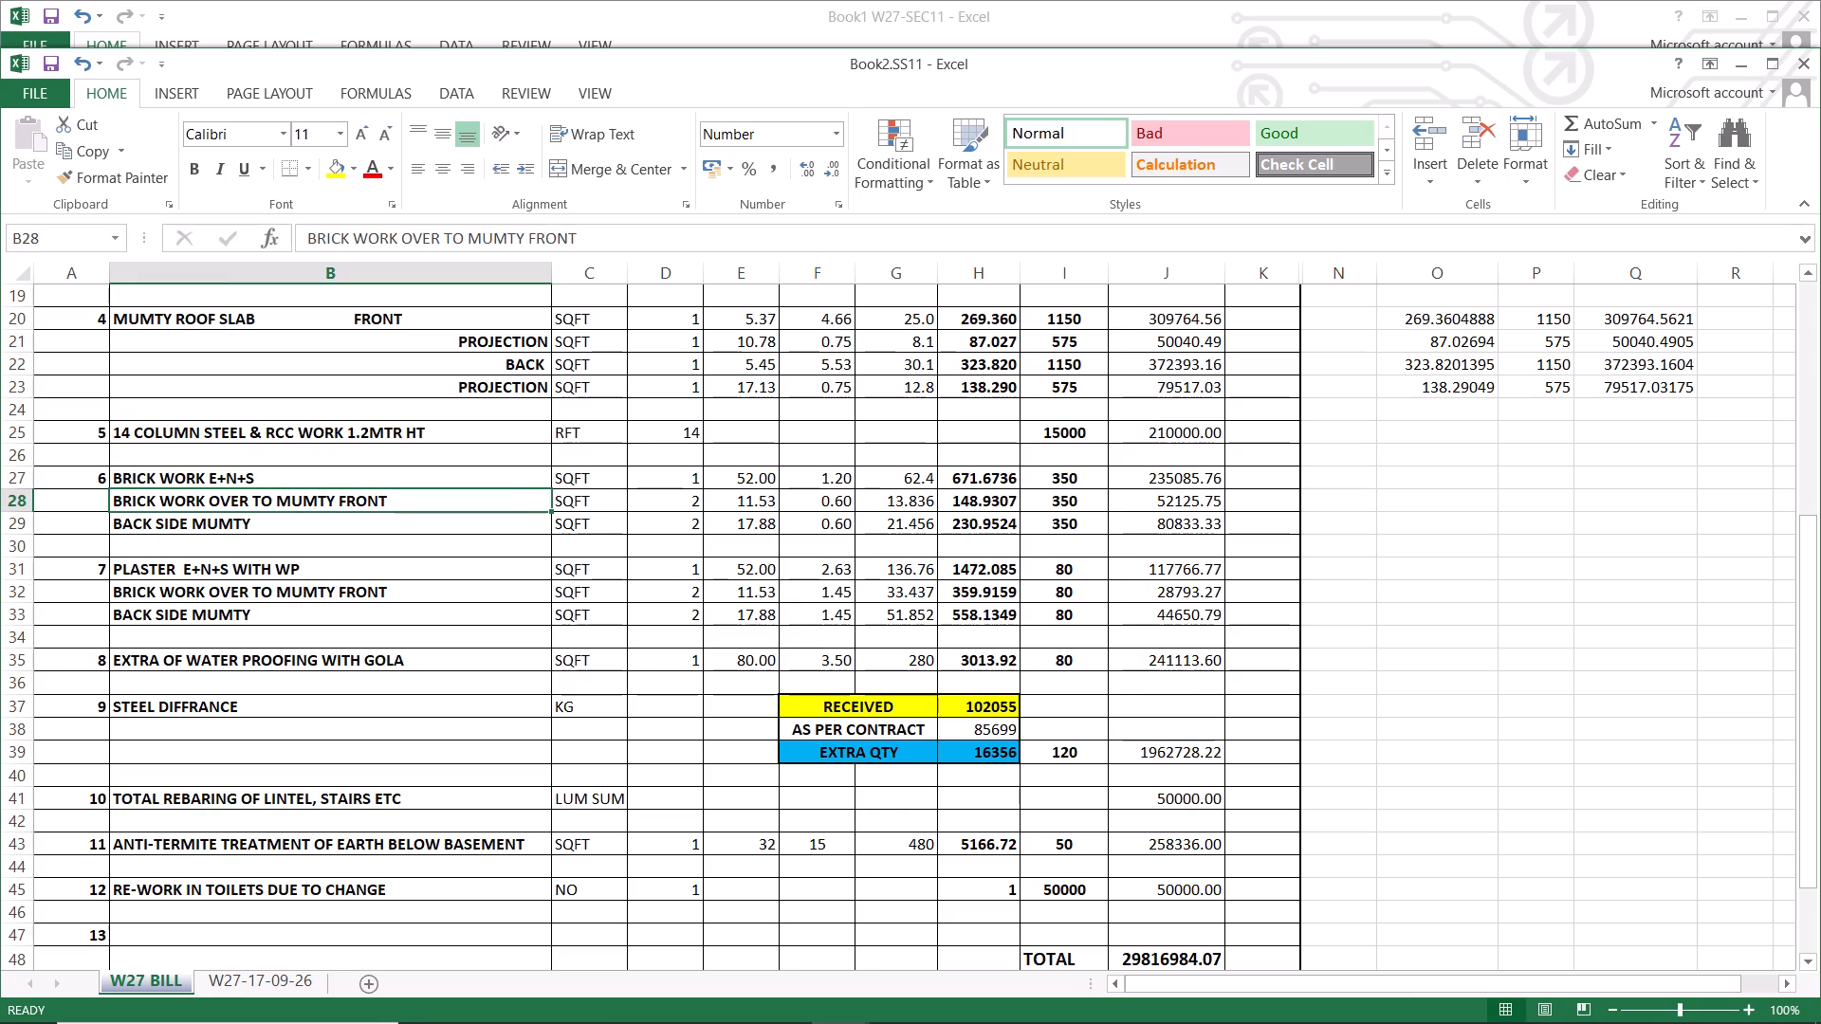
click(758, 505)
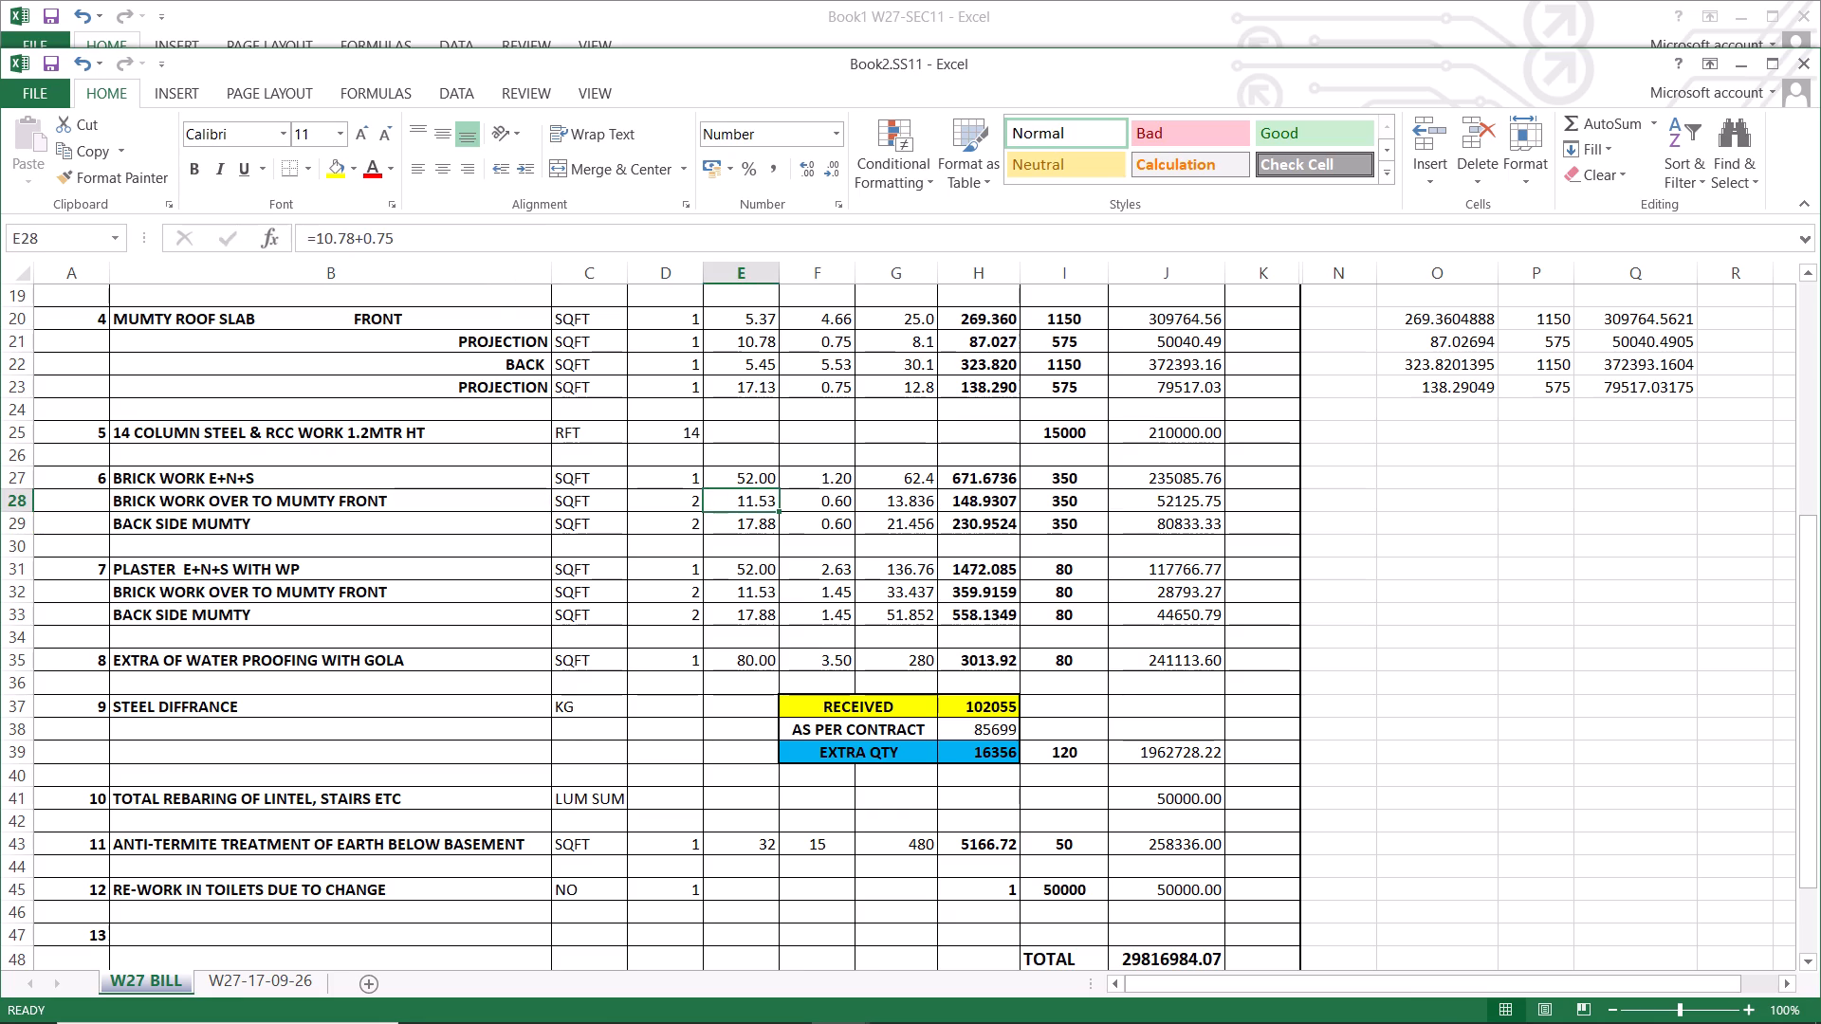
click(687, 502)
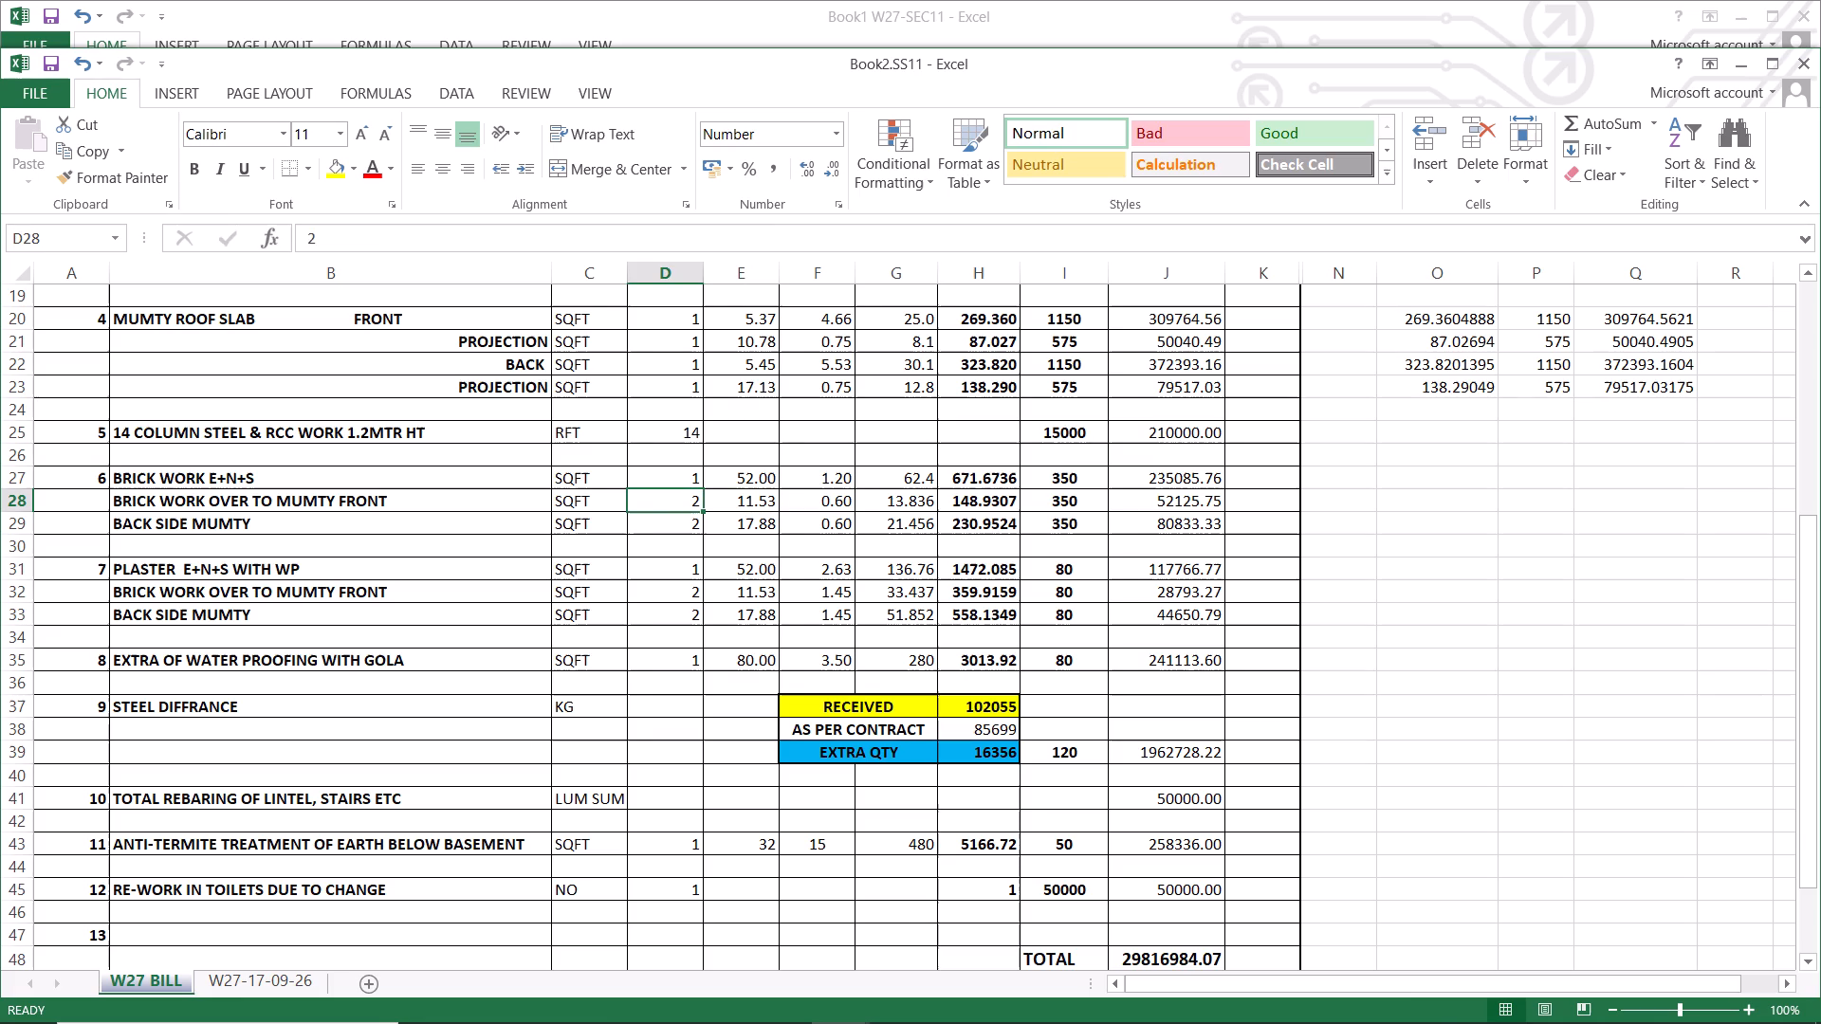
click(758, 503)
click(821, 504)
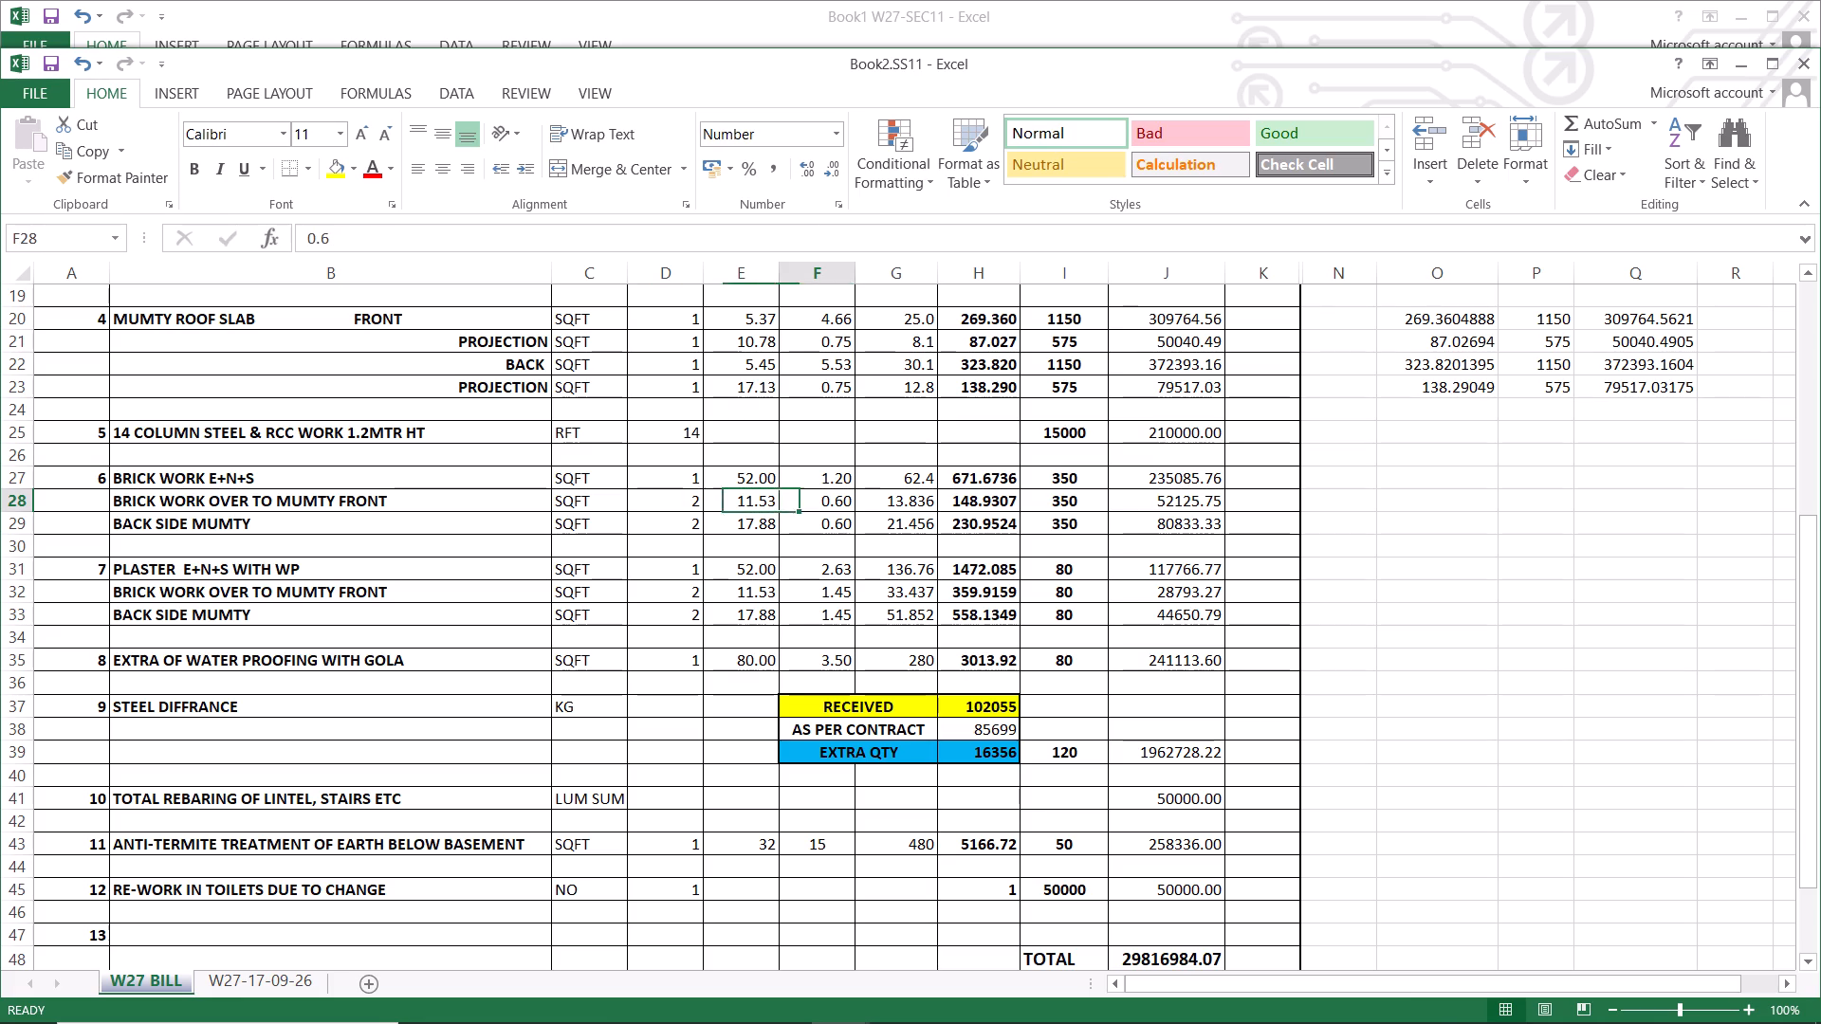
click(922, 503)
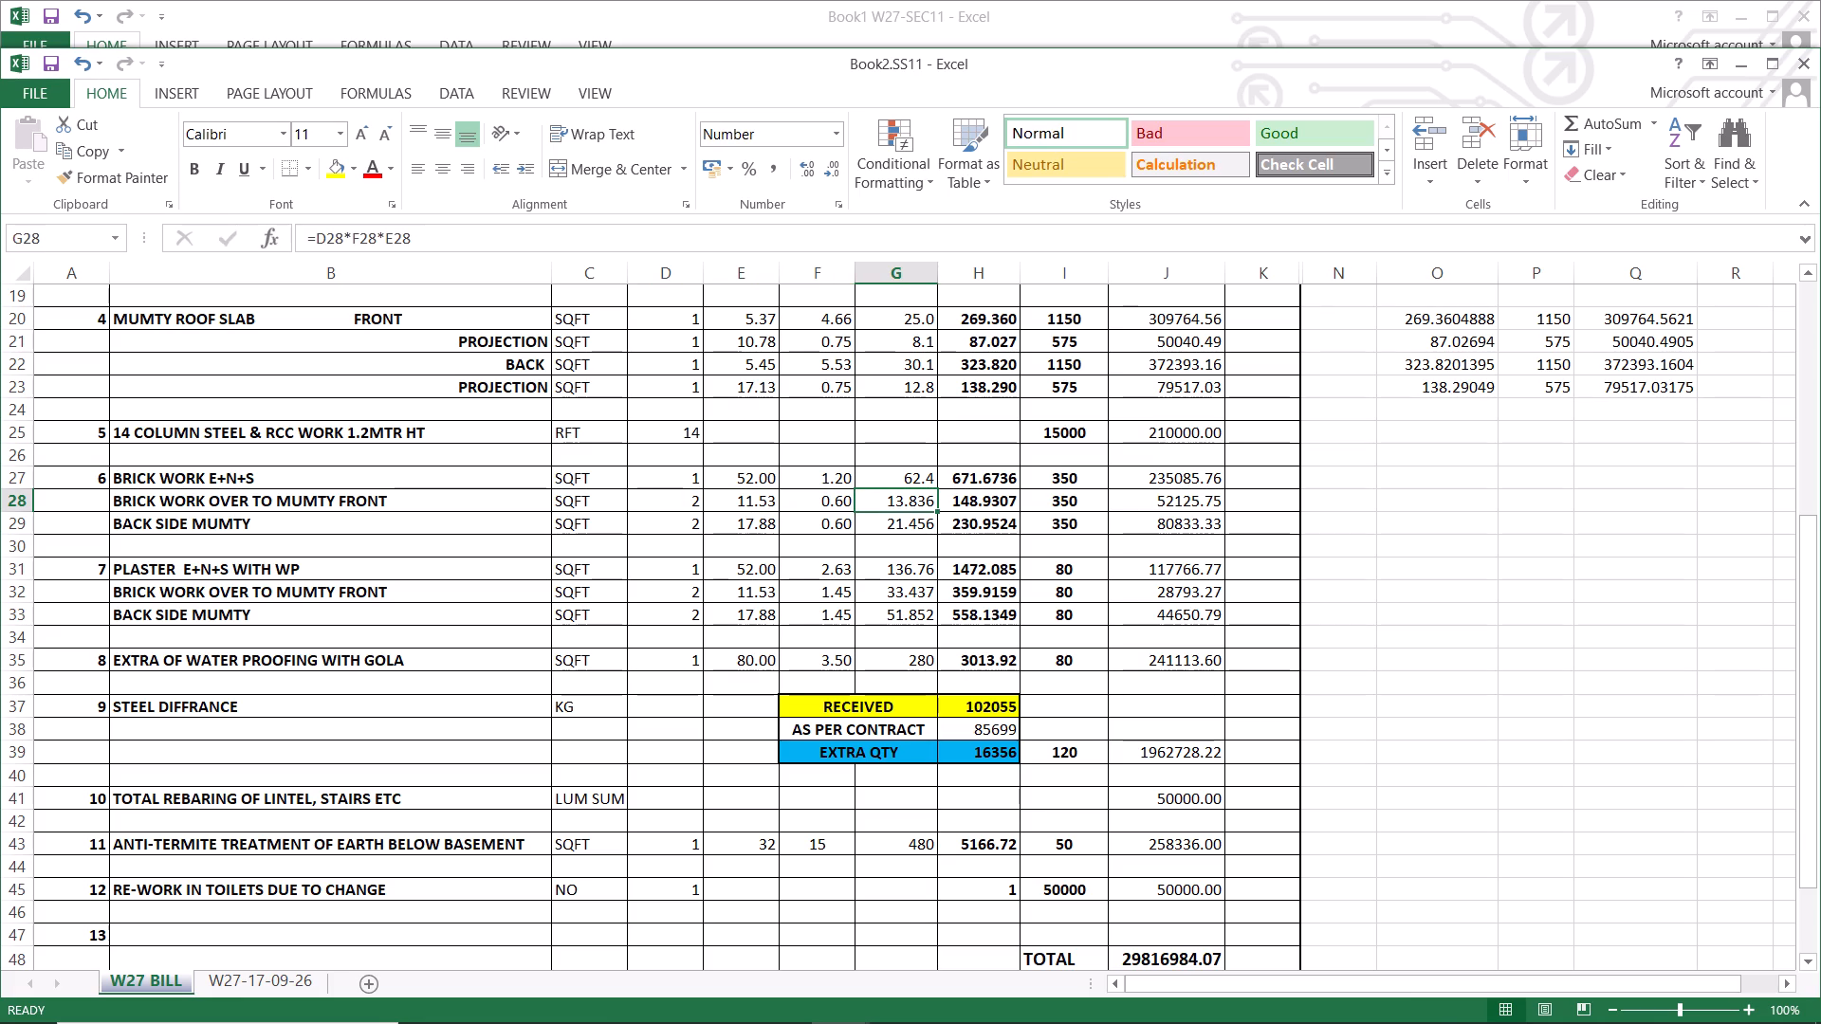
click(985, 504)
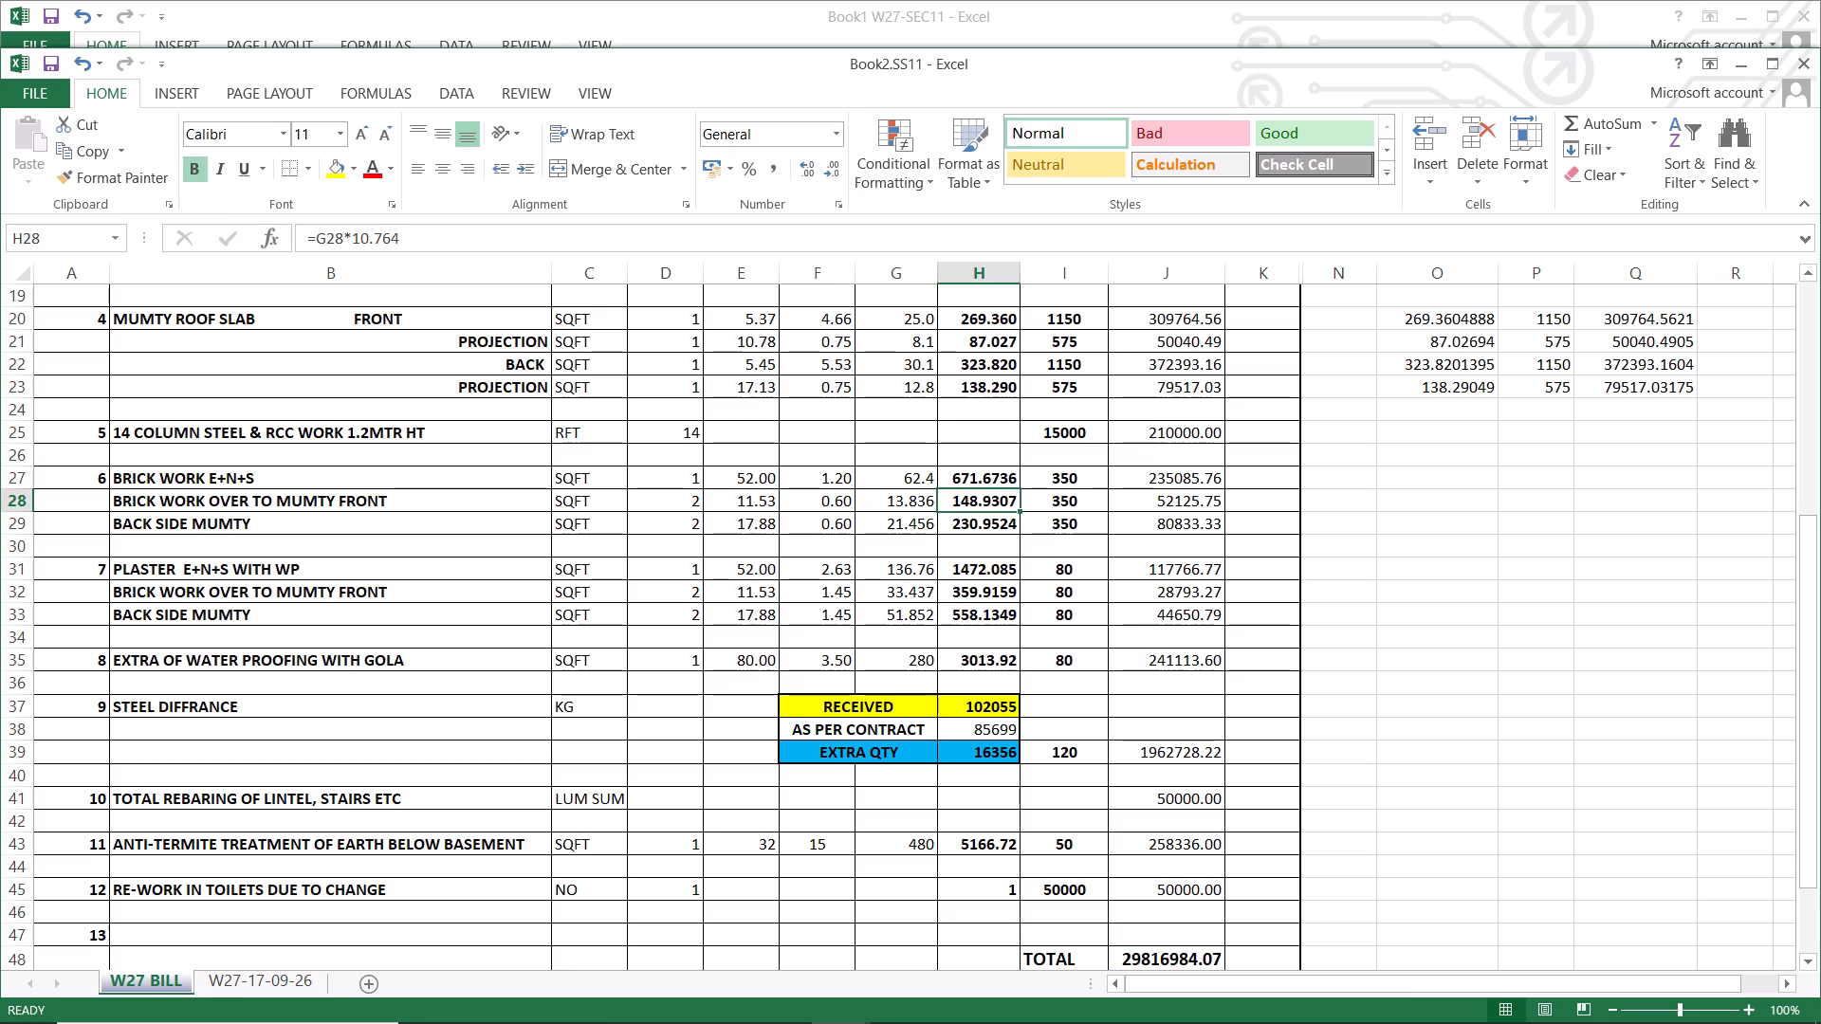
click(1083, 497)
click(983, 497)
click(910, 498)
Recheck the number, the length formula in E28 and the height in F28 for brick work over mumty front.
click(822, 505)
click(757, 505)
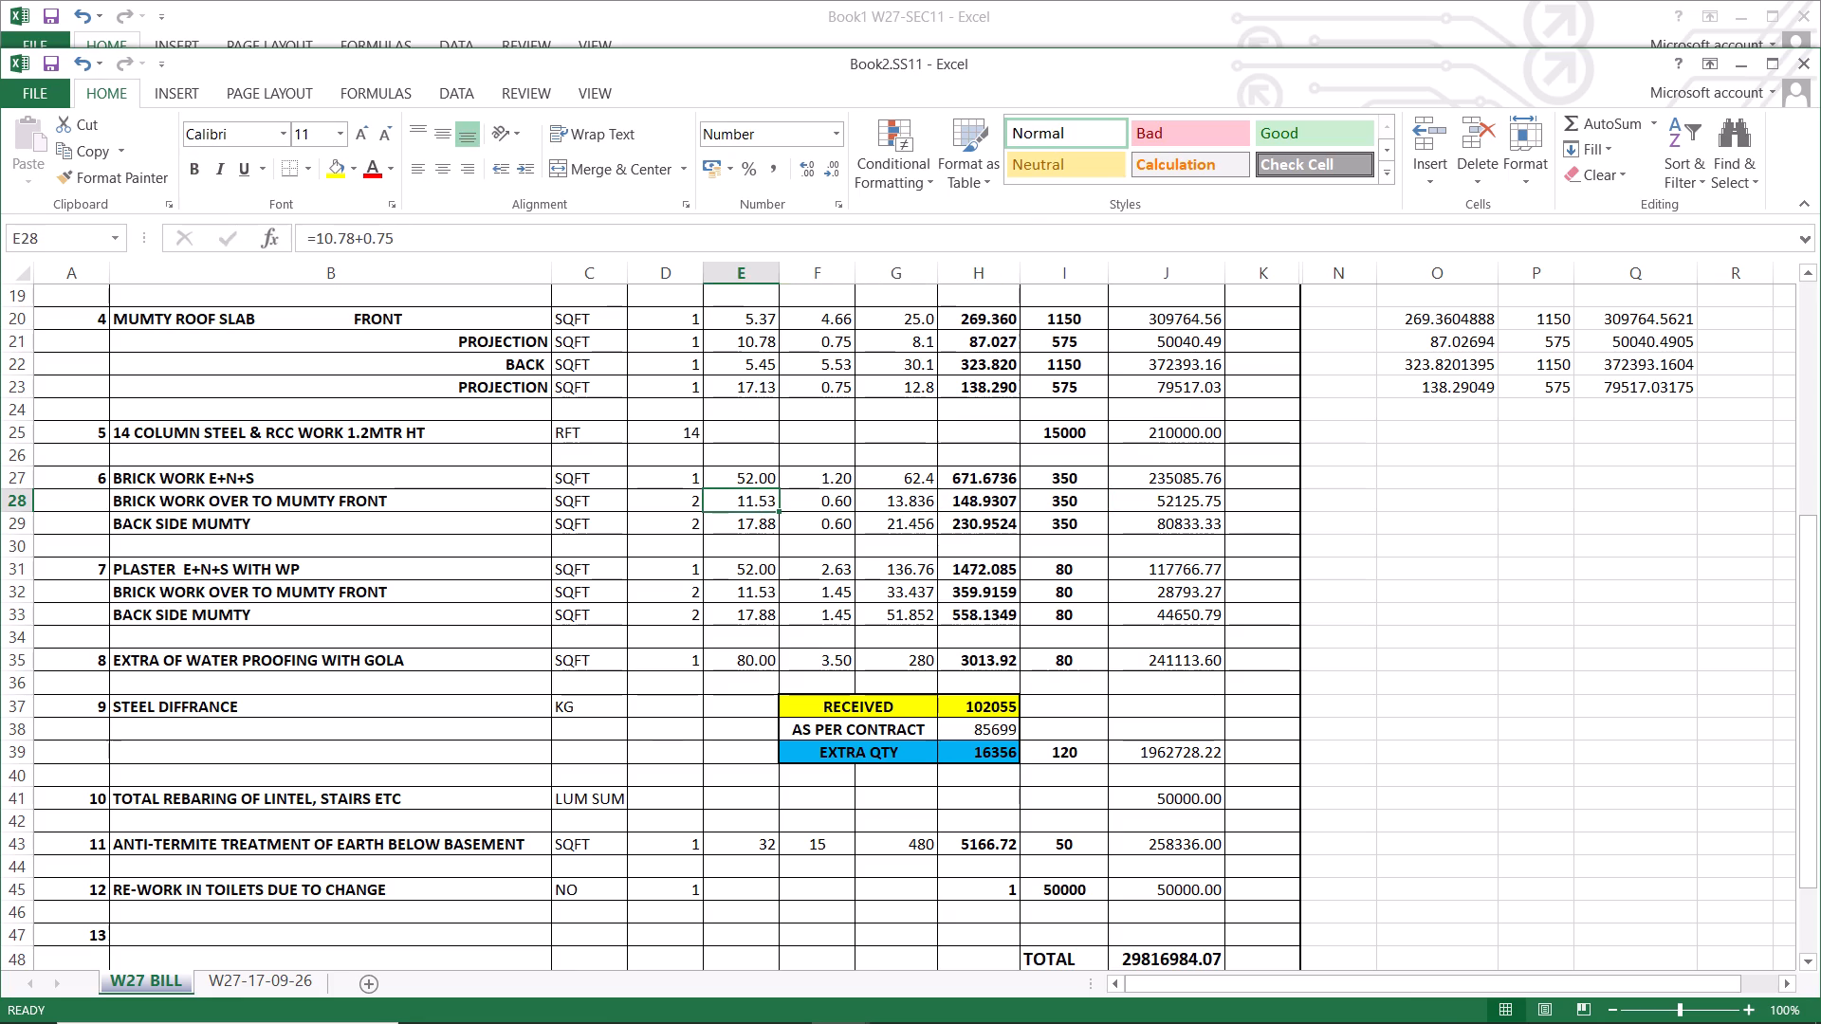
click(679, 505)
click(749, 504)
click(746, 497)
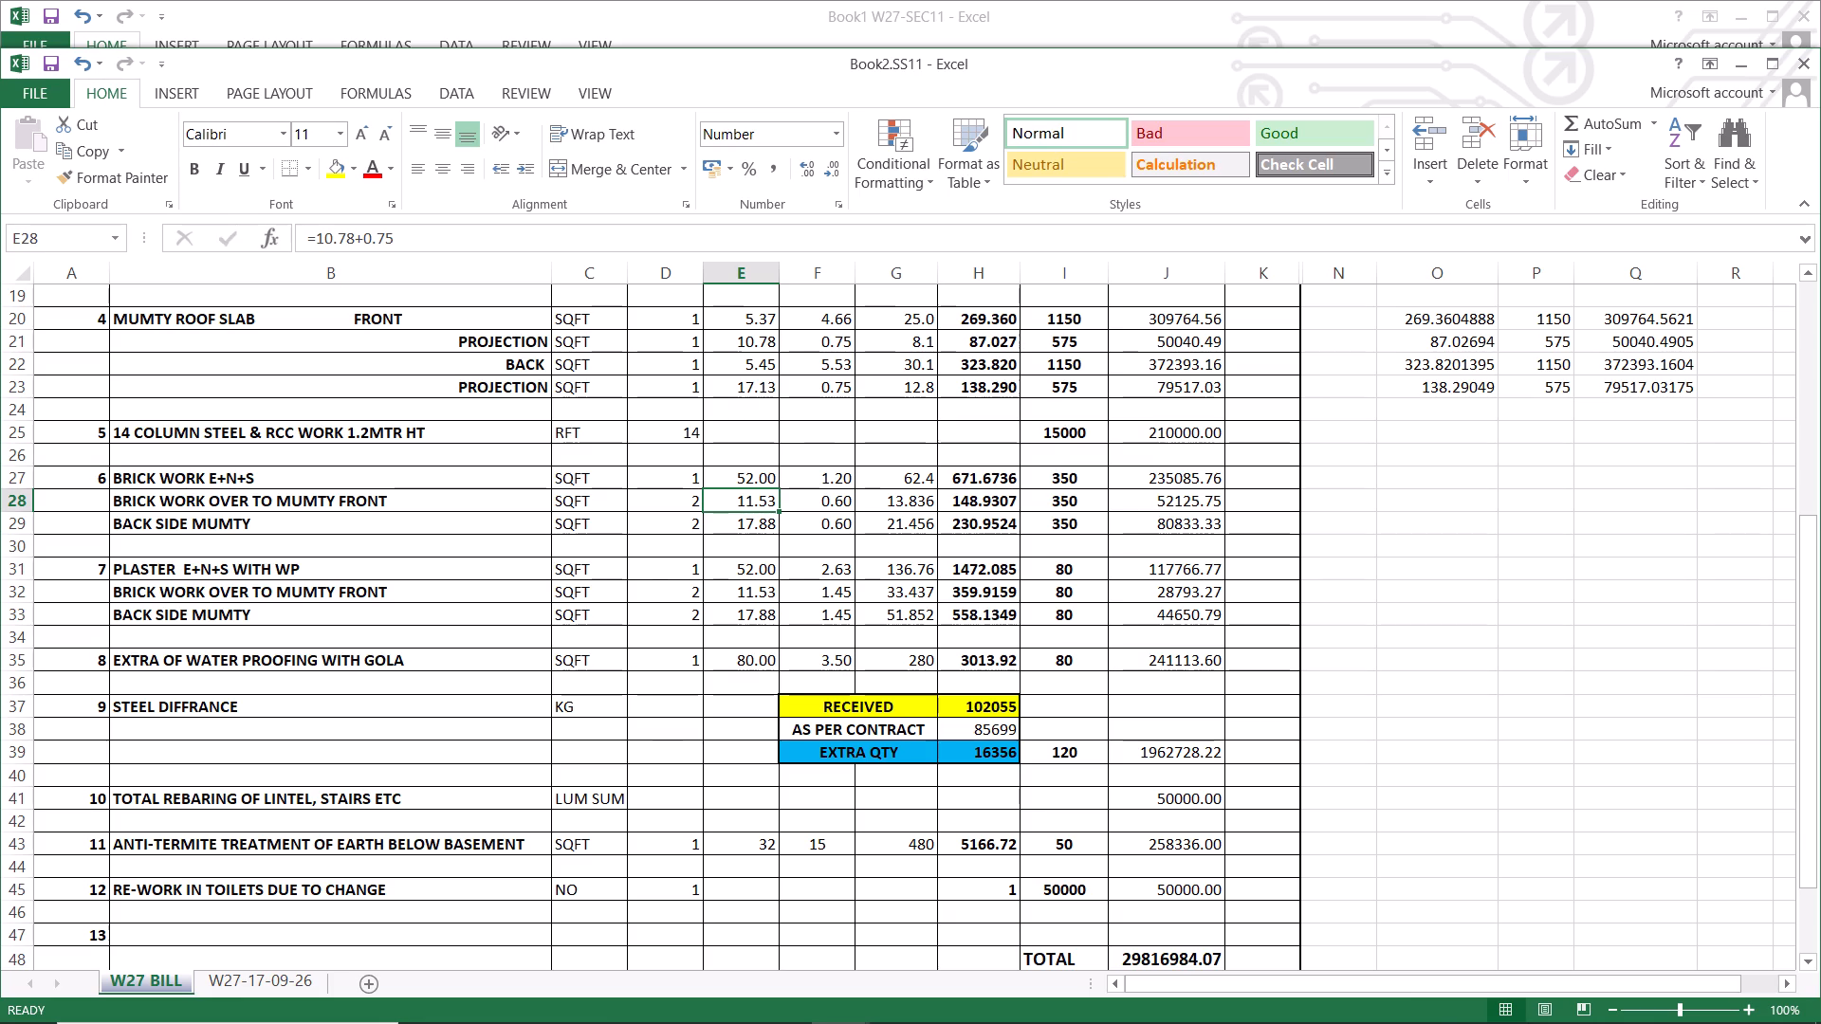
click(841, 502)
click(754, 500)
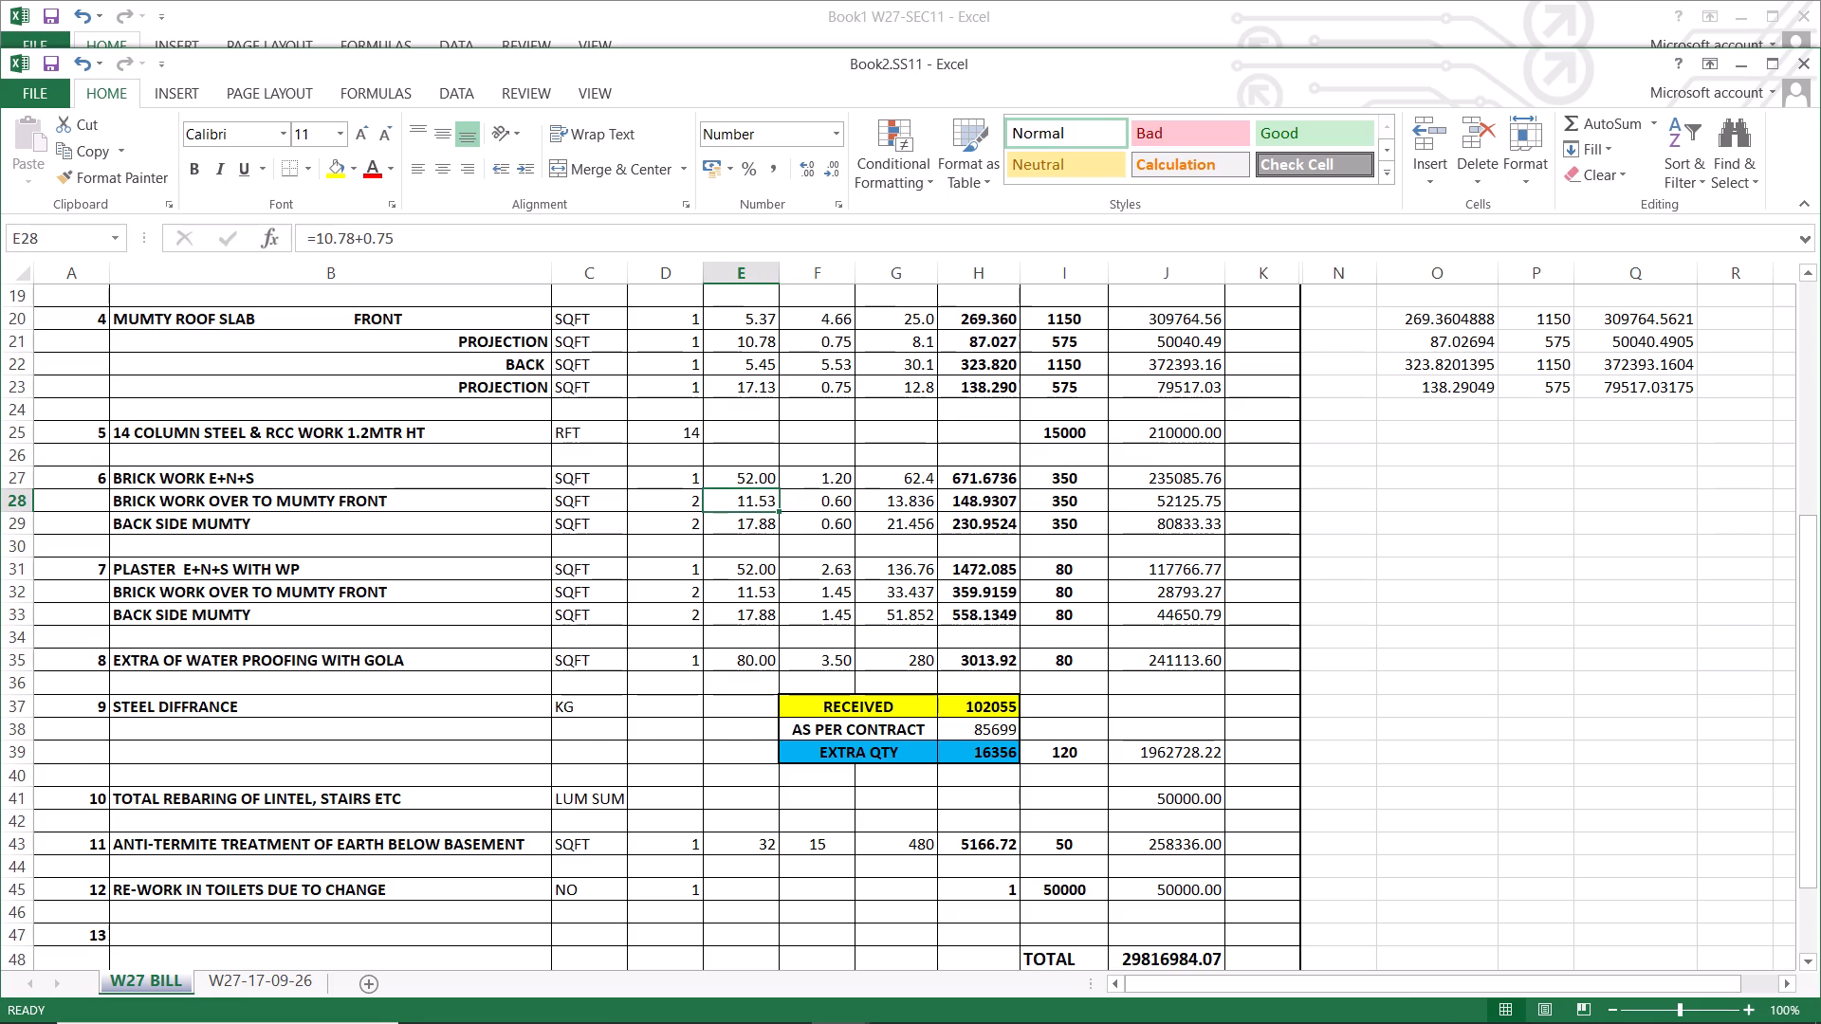
click(830, 504)
click(746, 504)
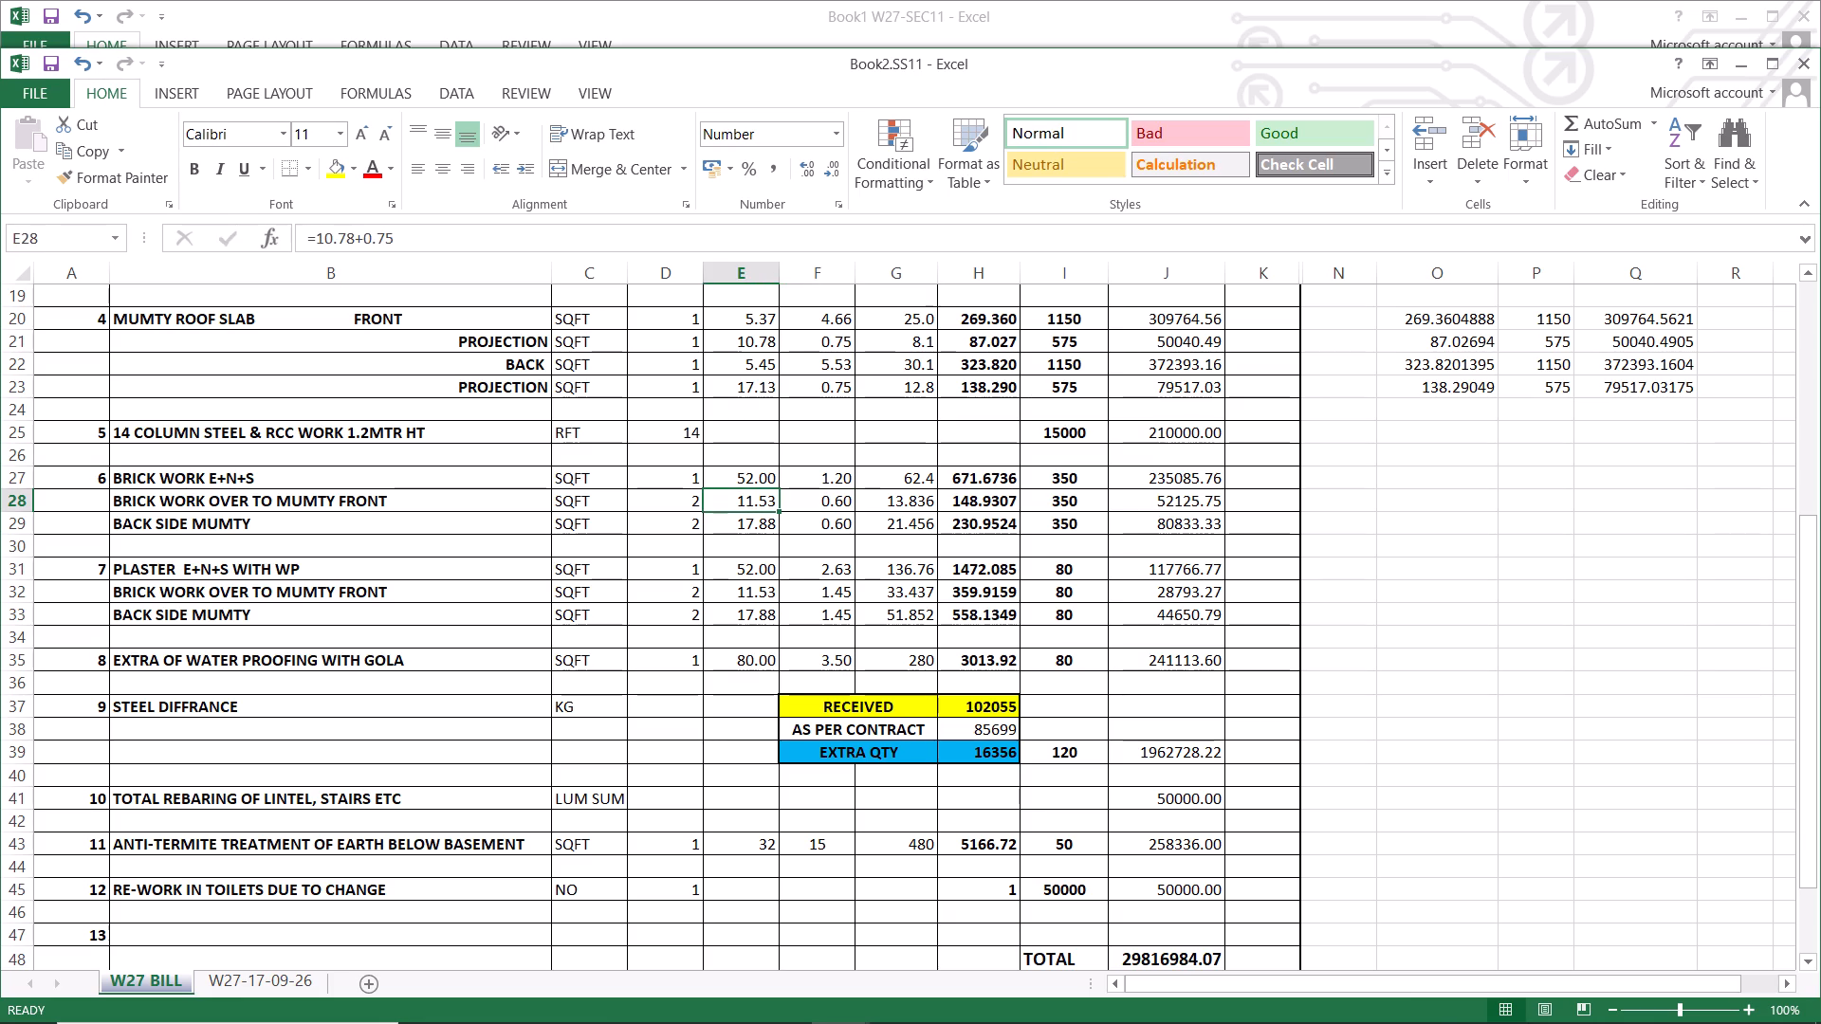
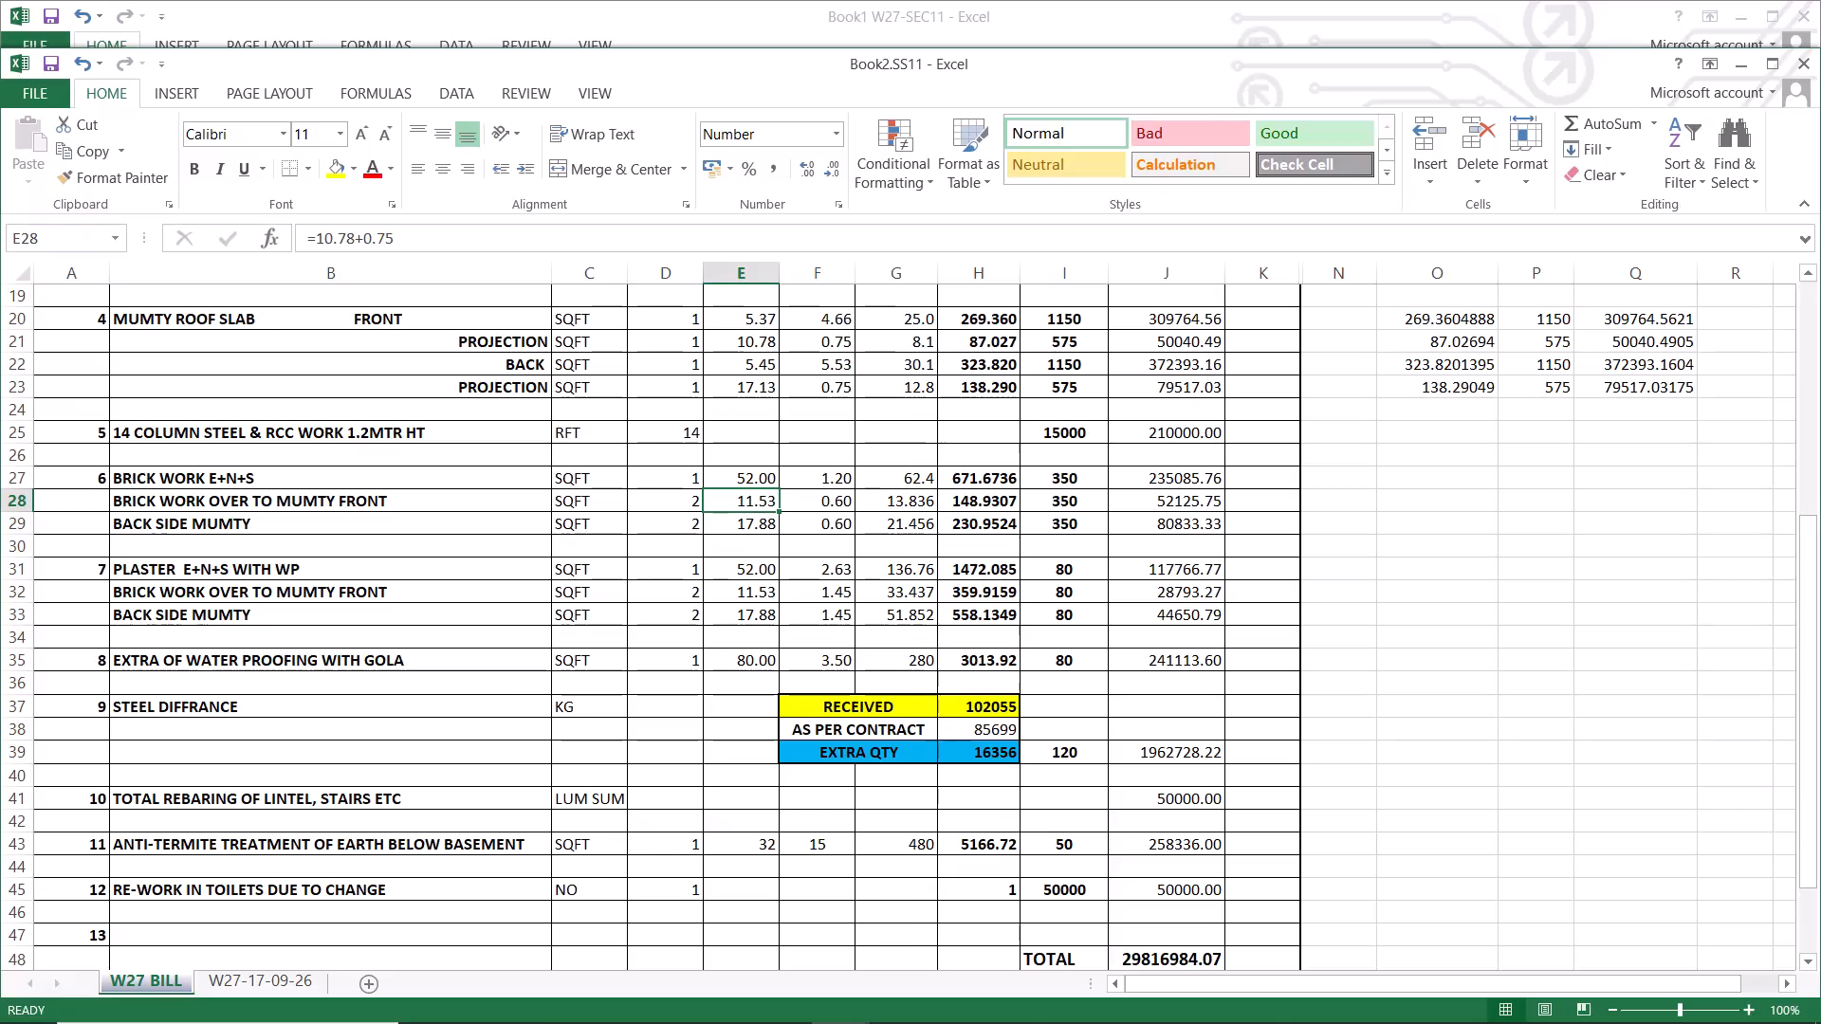
In cell O31, beside the PLASTER E+N+S WITH WP row, start a check sum formula with =15.3+.
click(1443, 577)
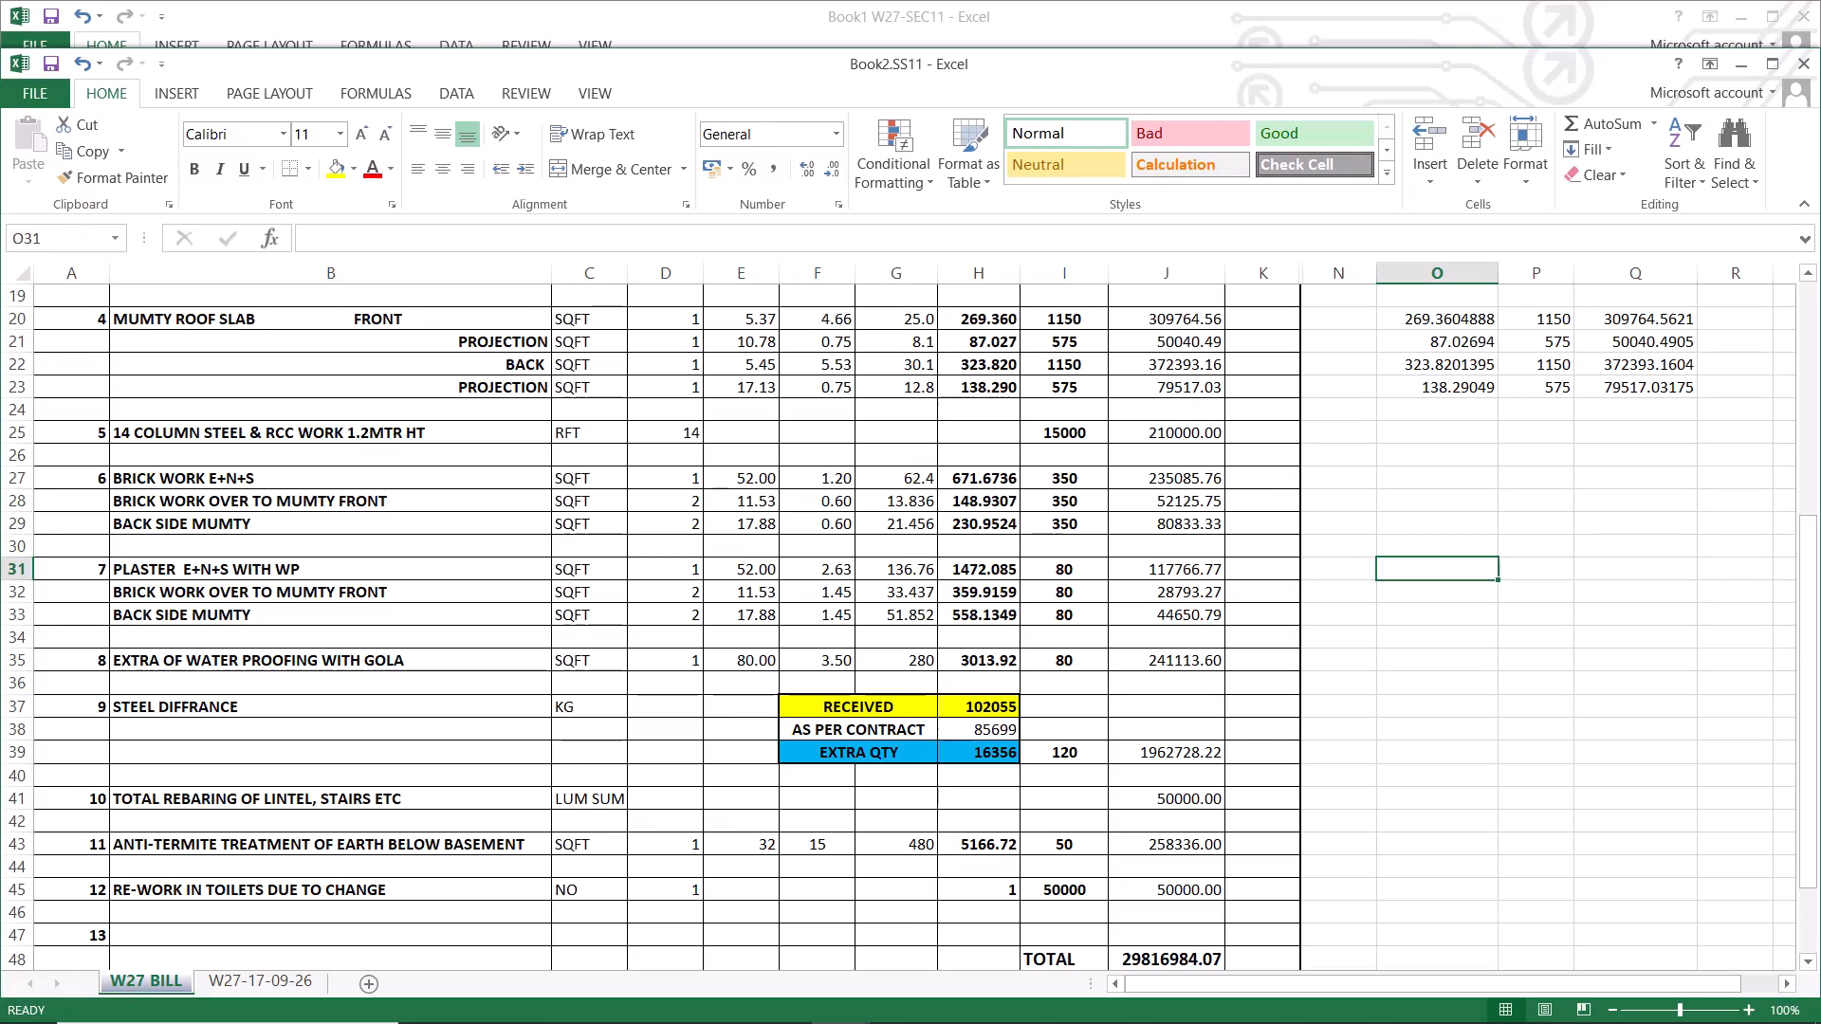
key(equal)
text(15.)
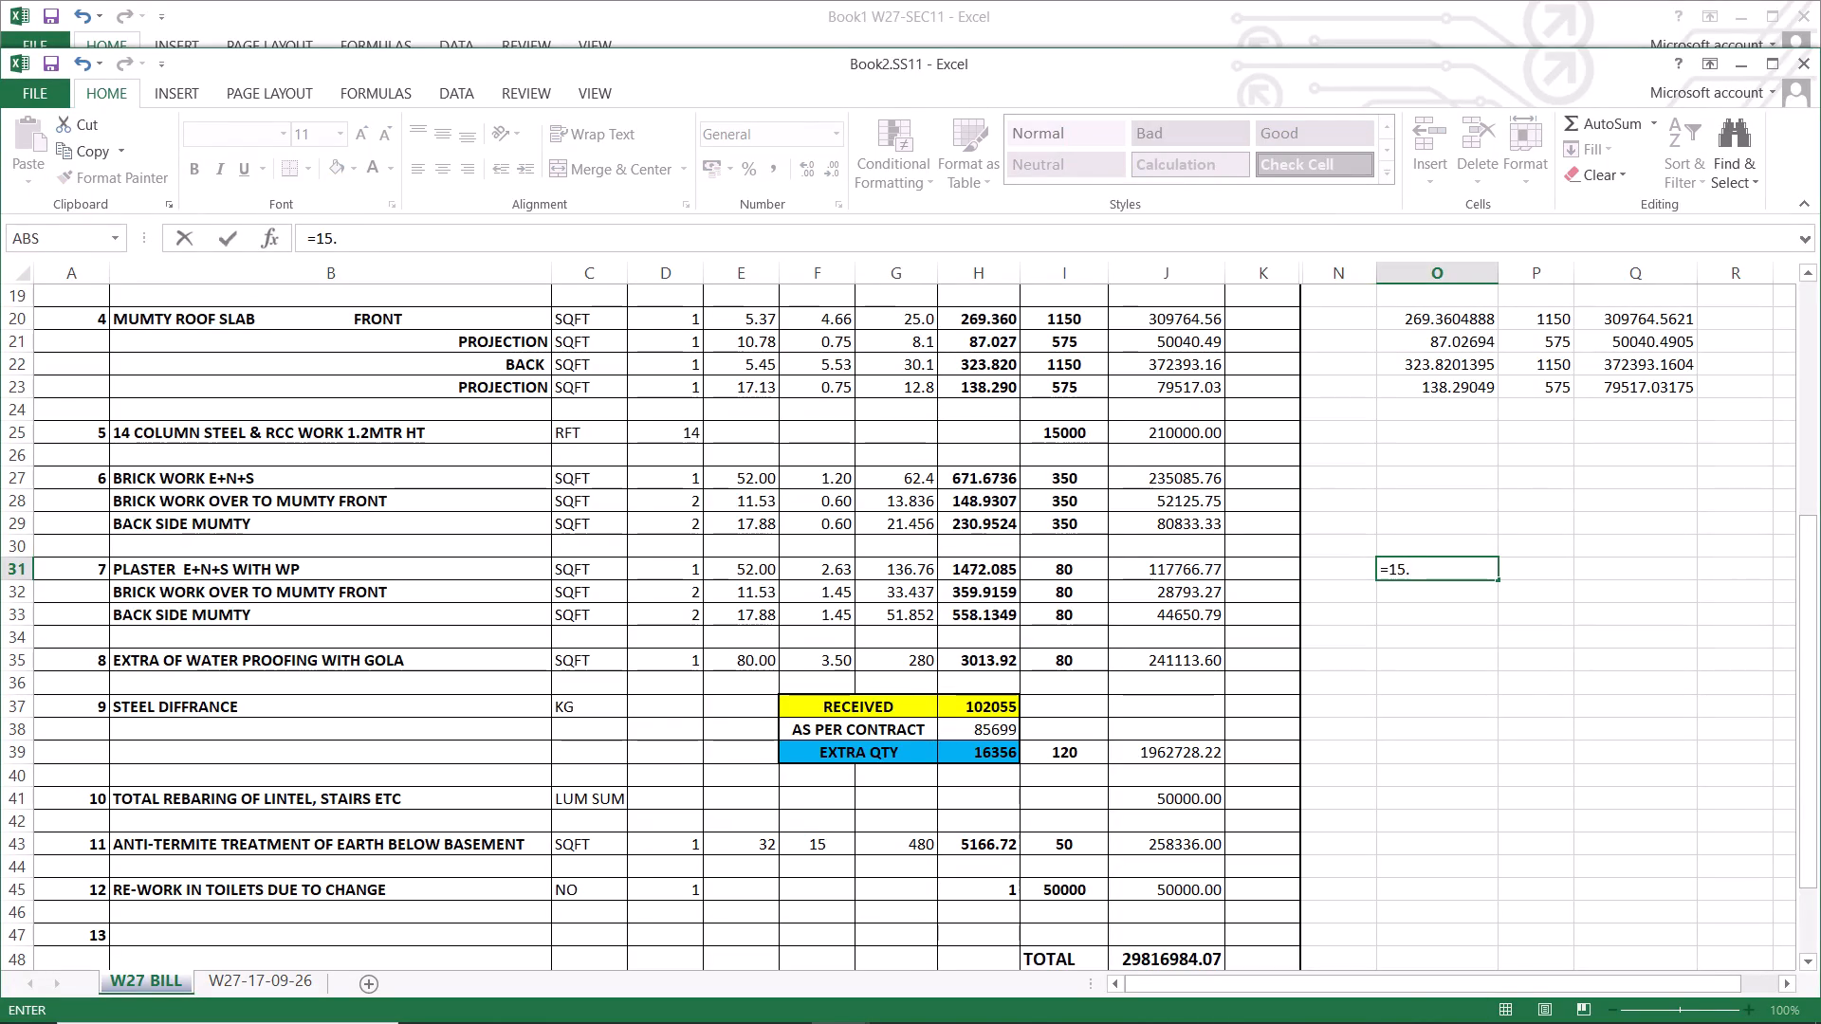
key(3)
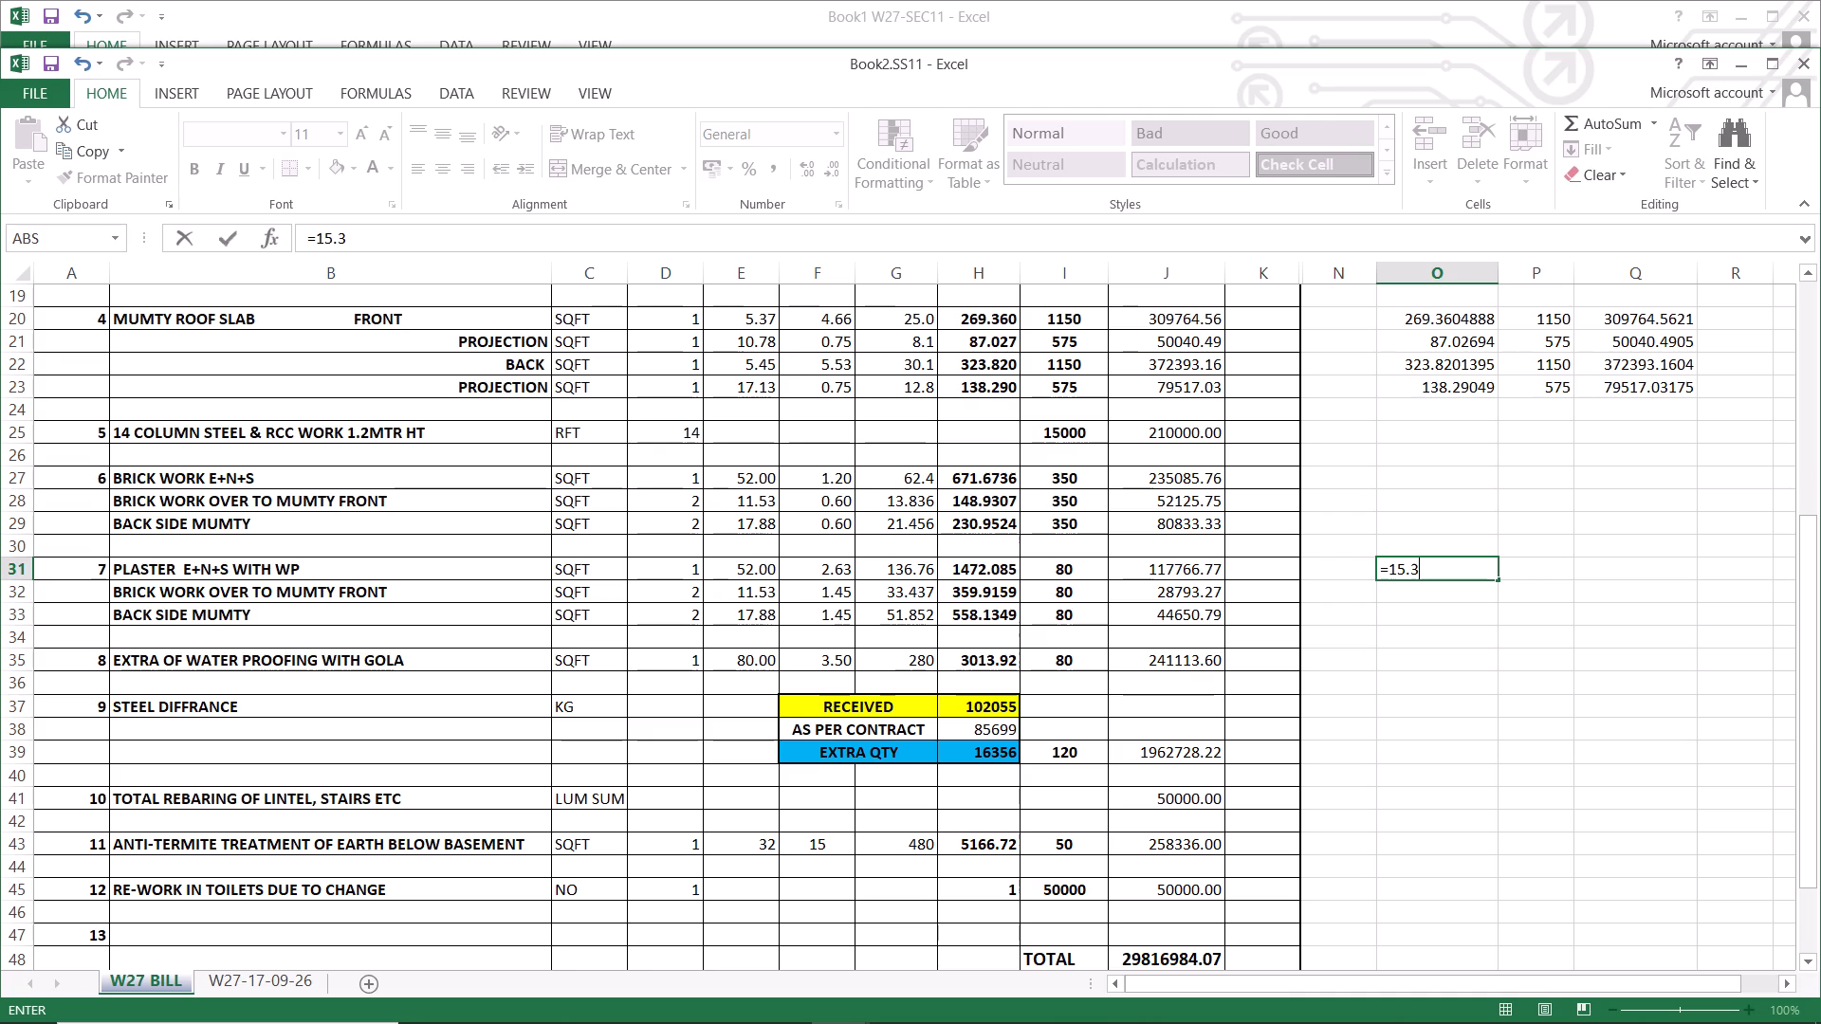
key(plus)
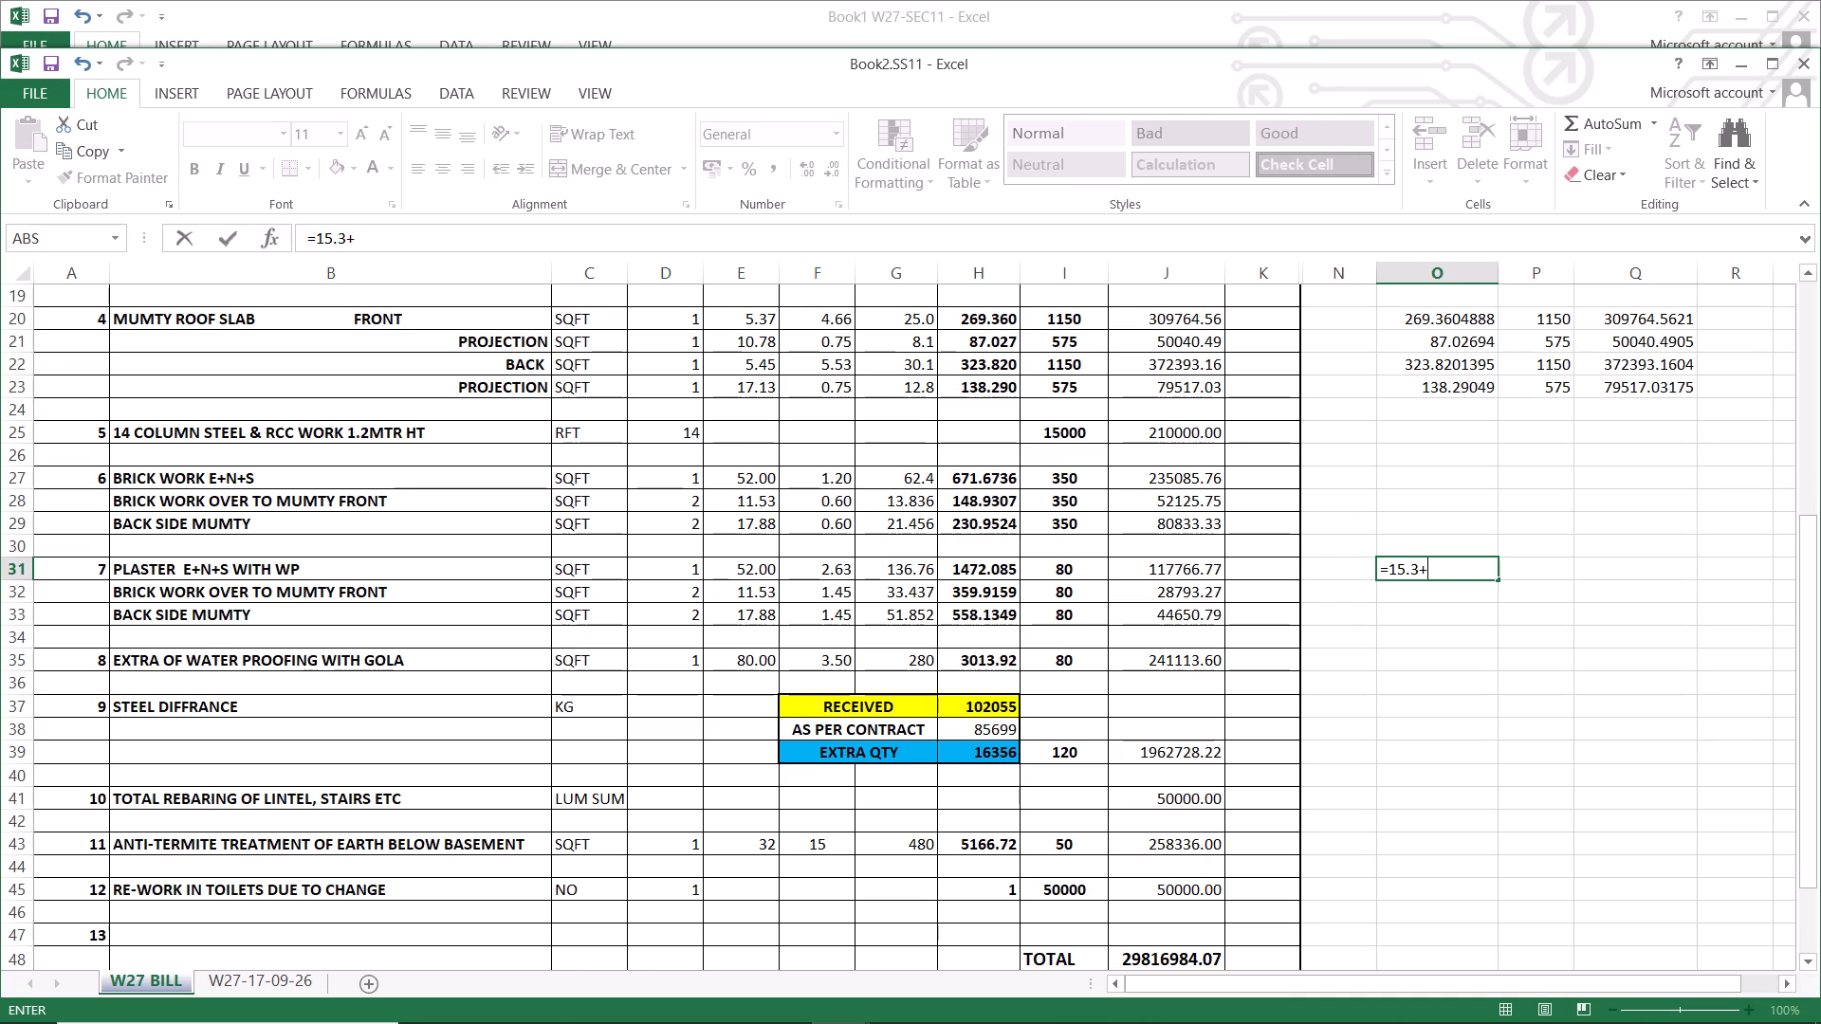
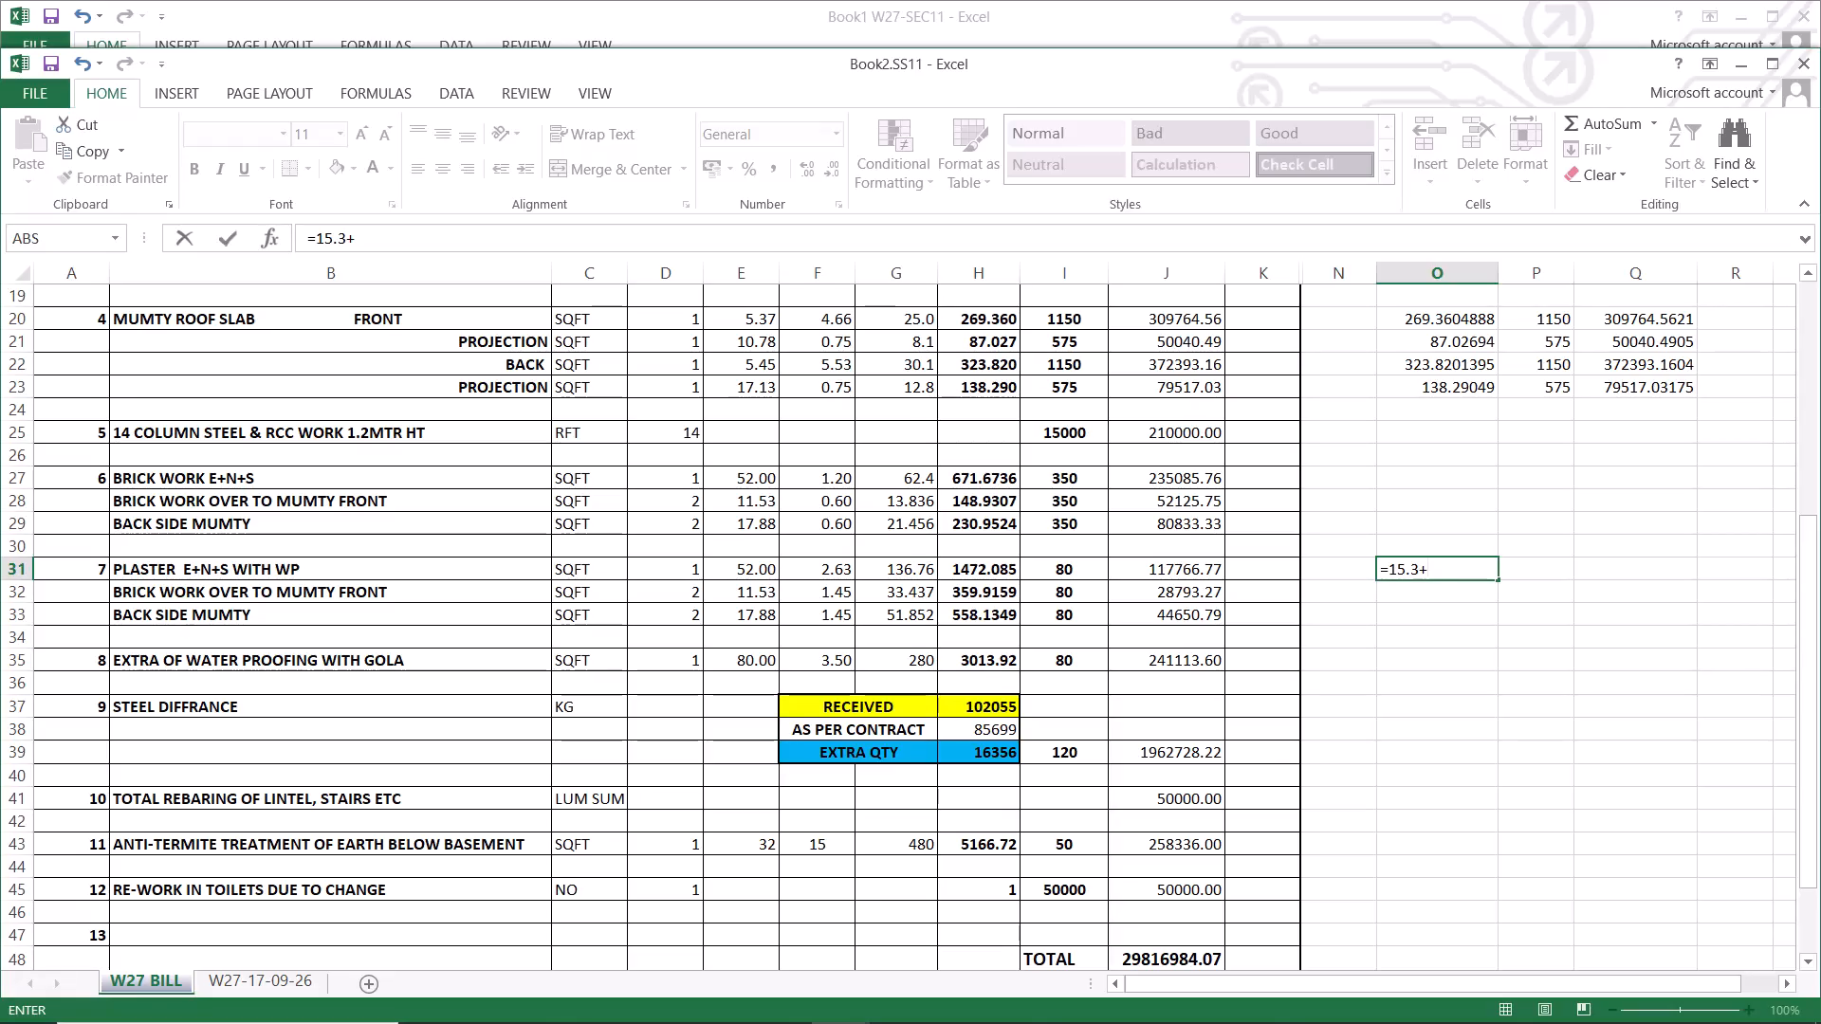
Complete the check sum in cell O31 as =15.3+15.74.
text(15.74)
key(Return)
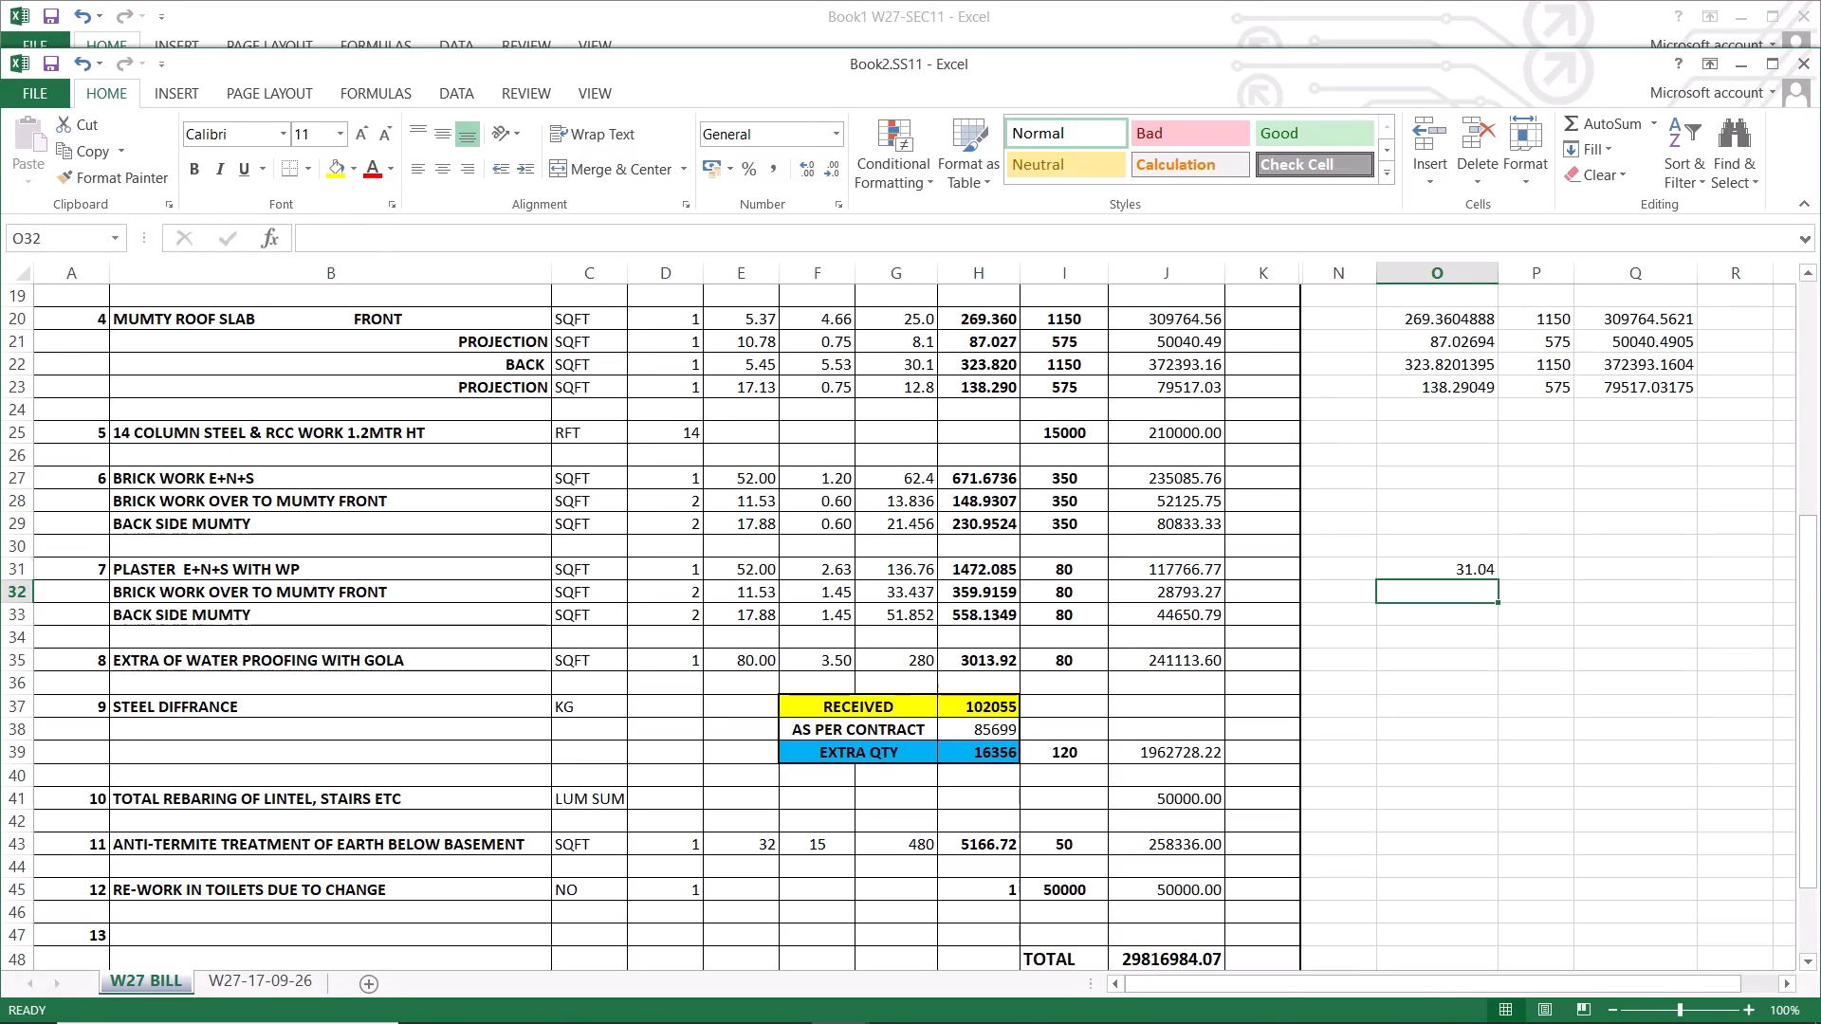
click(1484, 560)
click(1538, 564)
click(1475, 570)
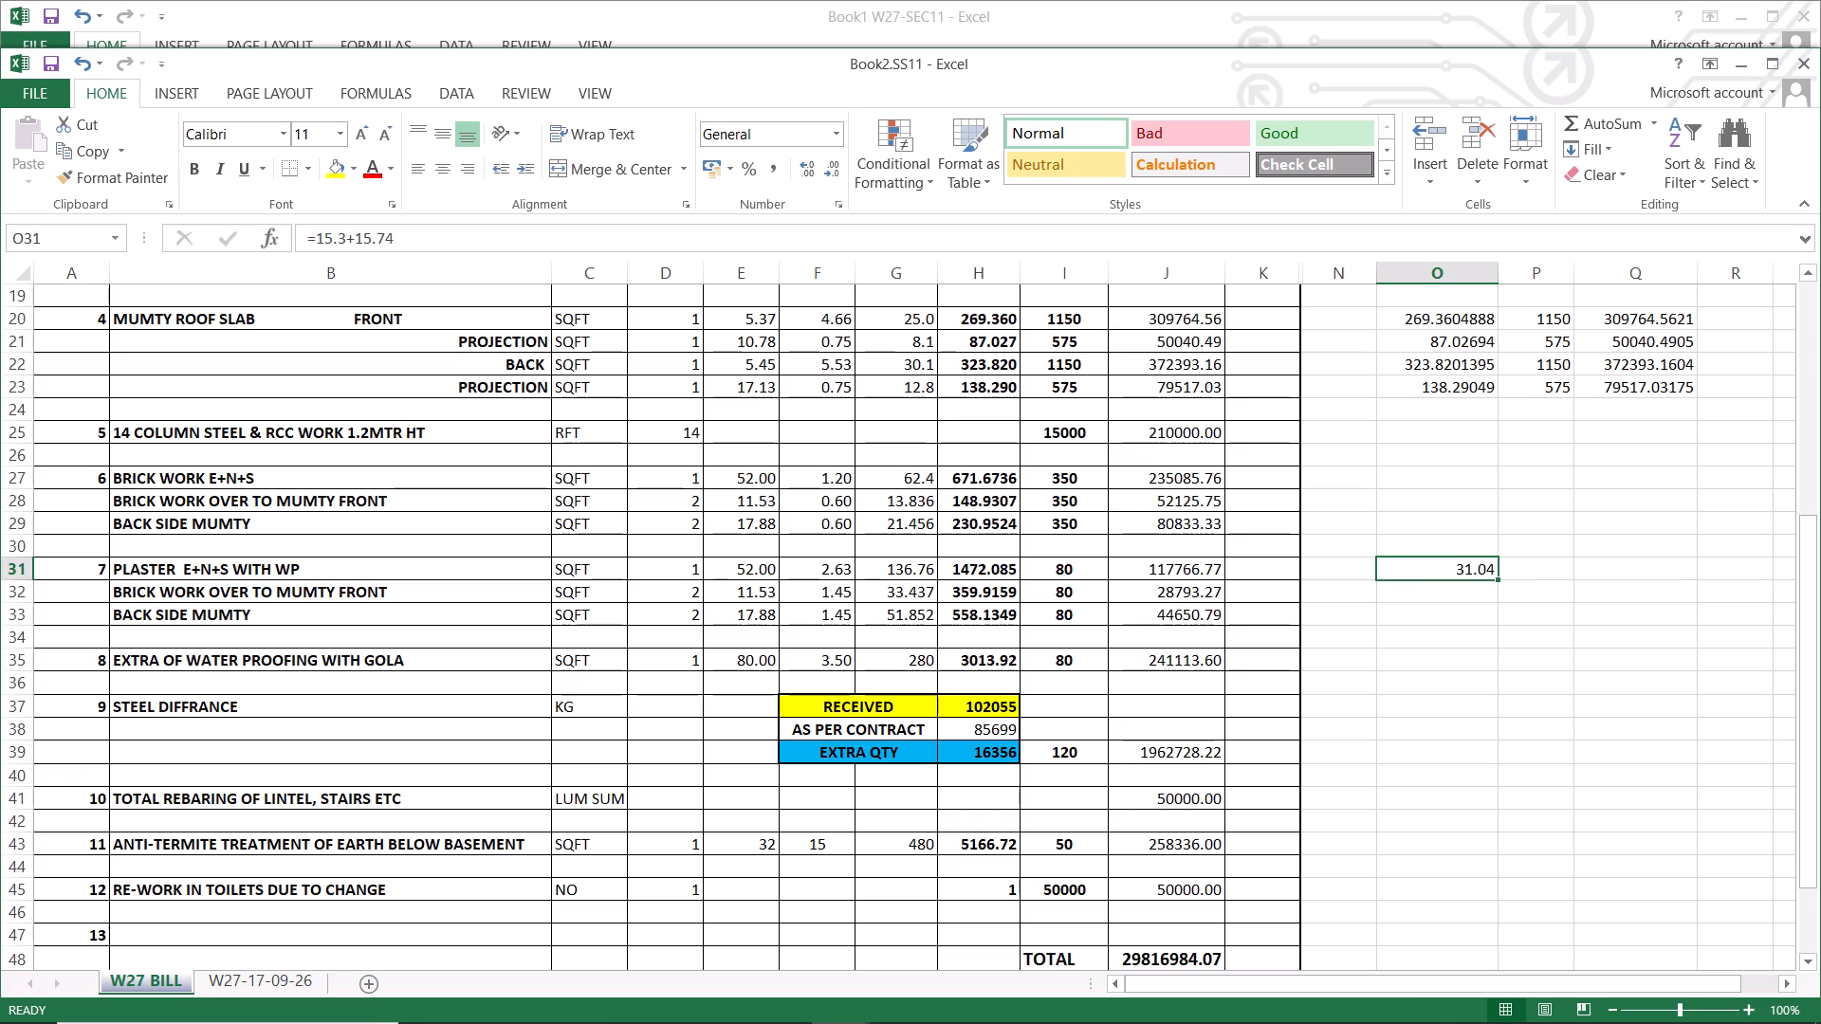
Set the length (L) of item 6's BRICK WORK OVER TO MUMTY FRONT row, cell E28, to 31.
click(770, 525)
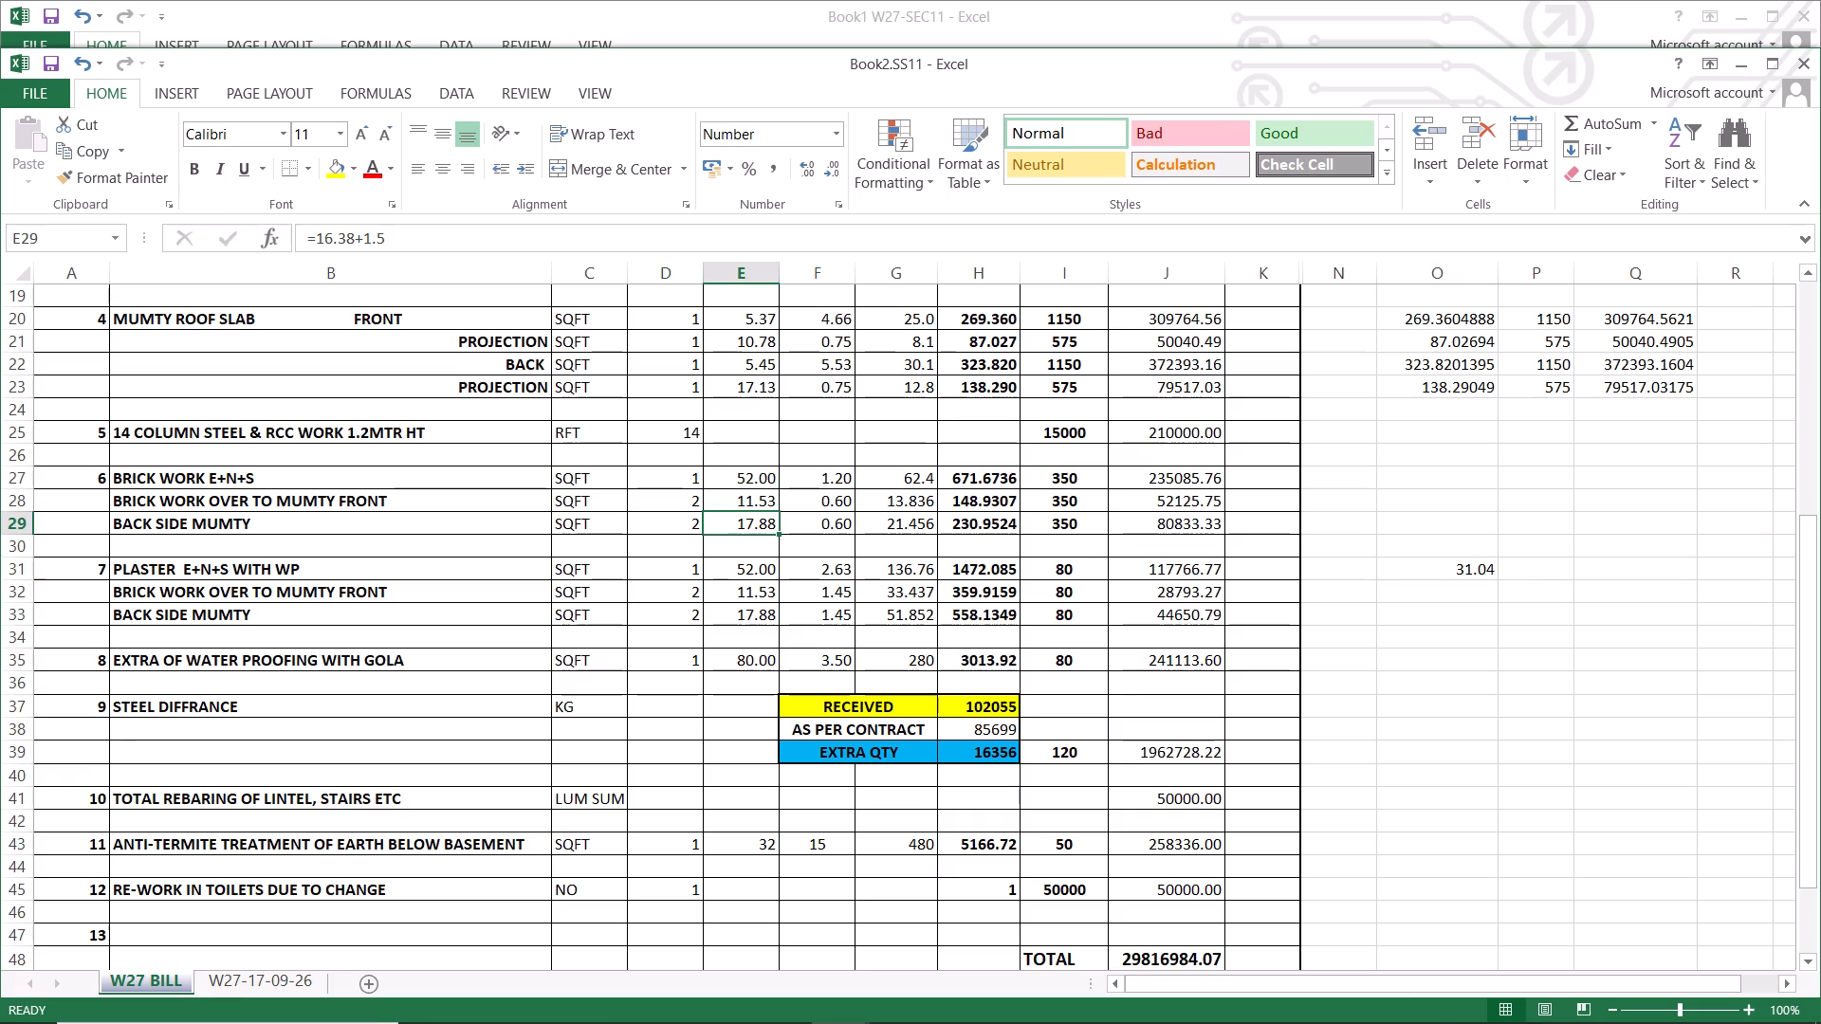
click(774, 496)
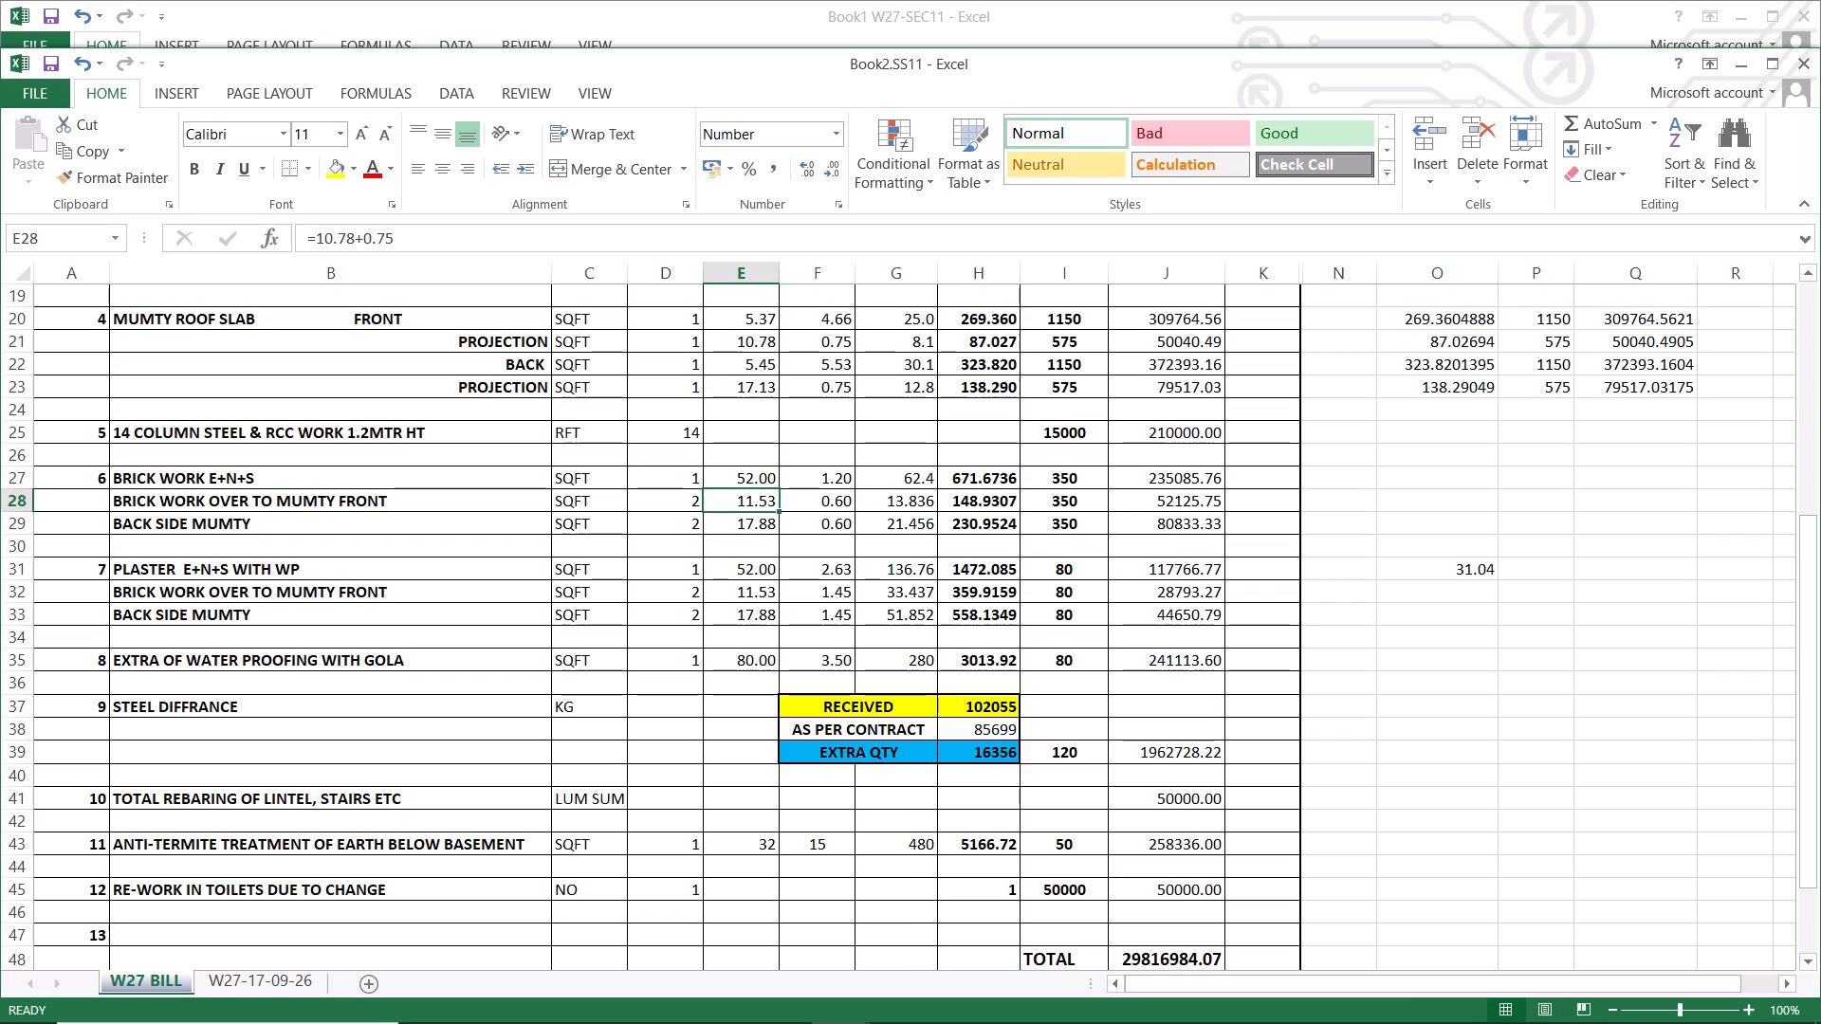
click(1484, 566)
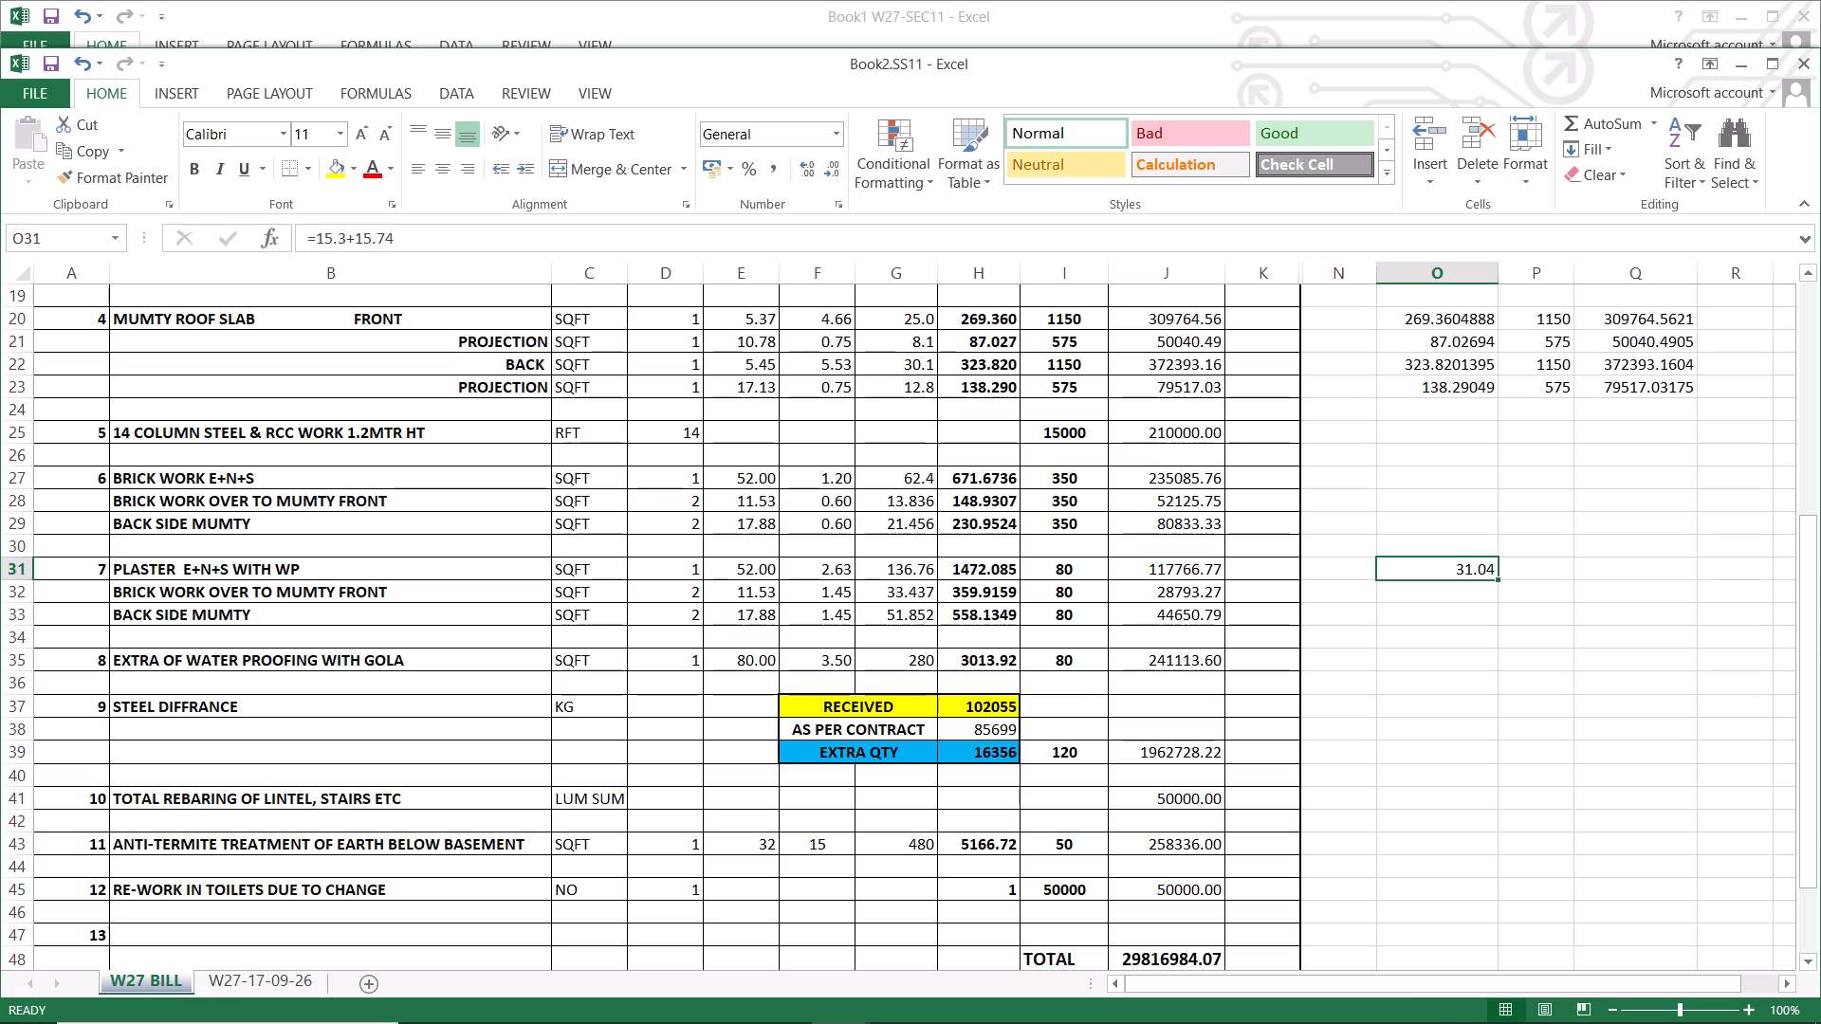
click(749, 496)
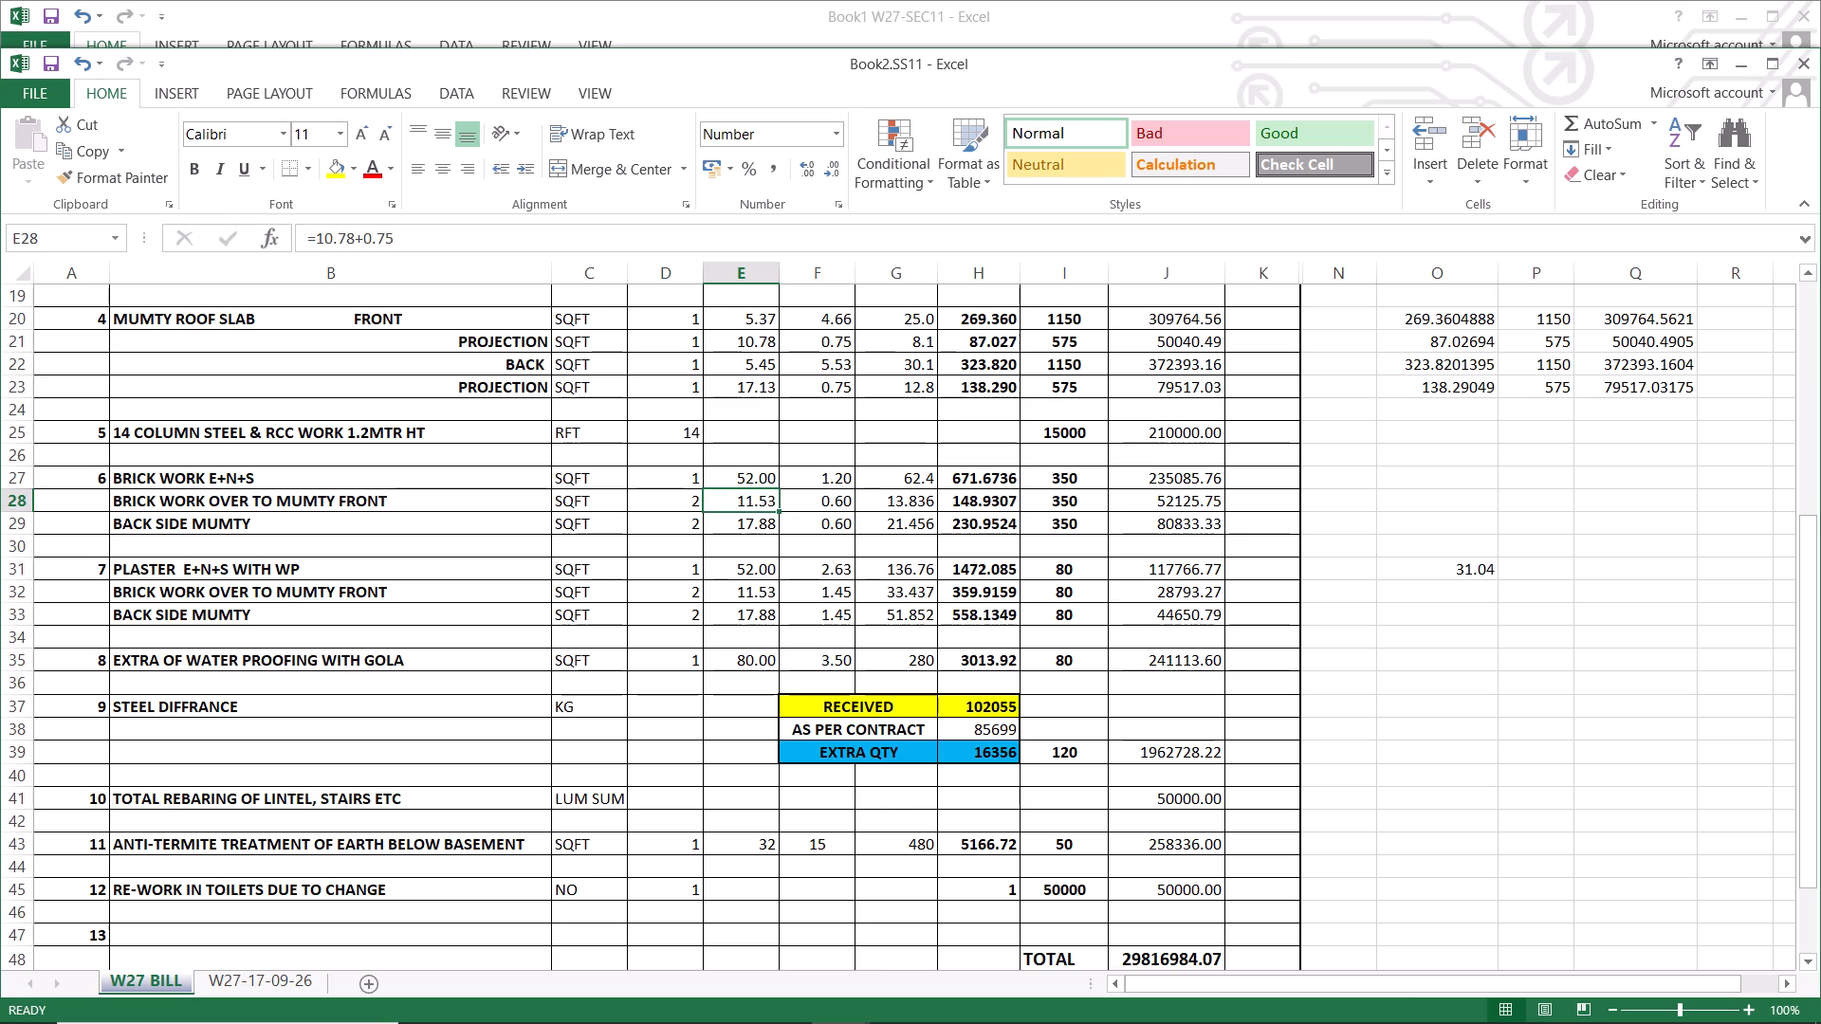
text(31)
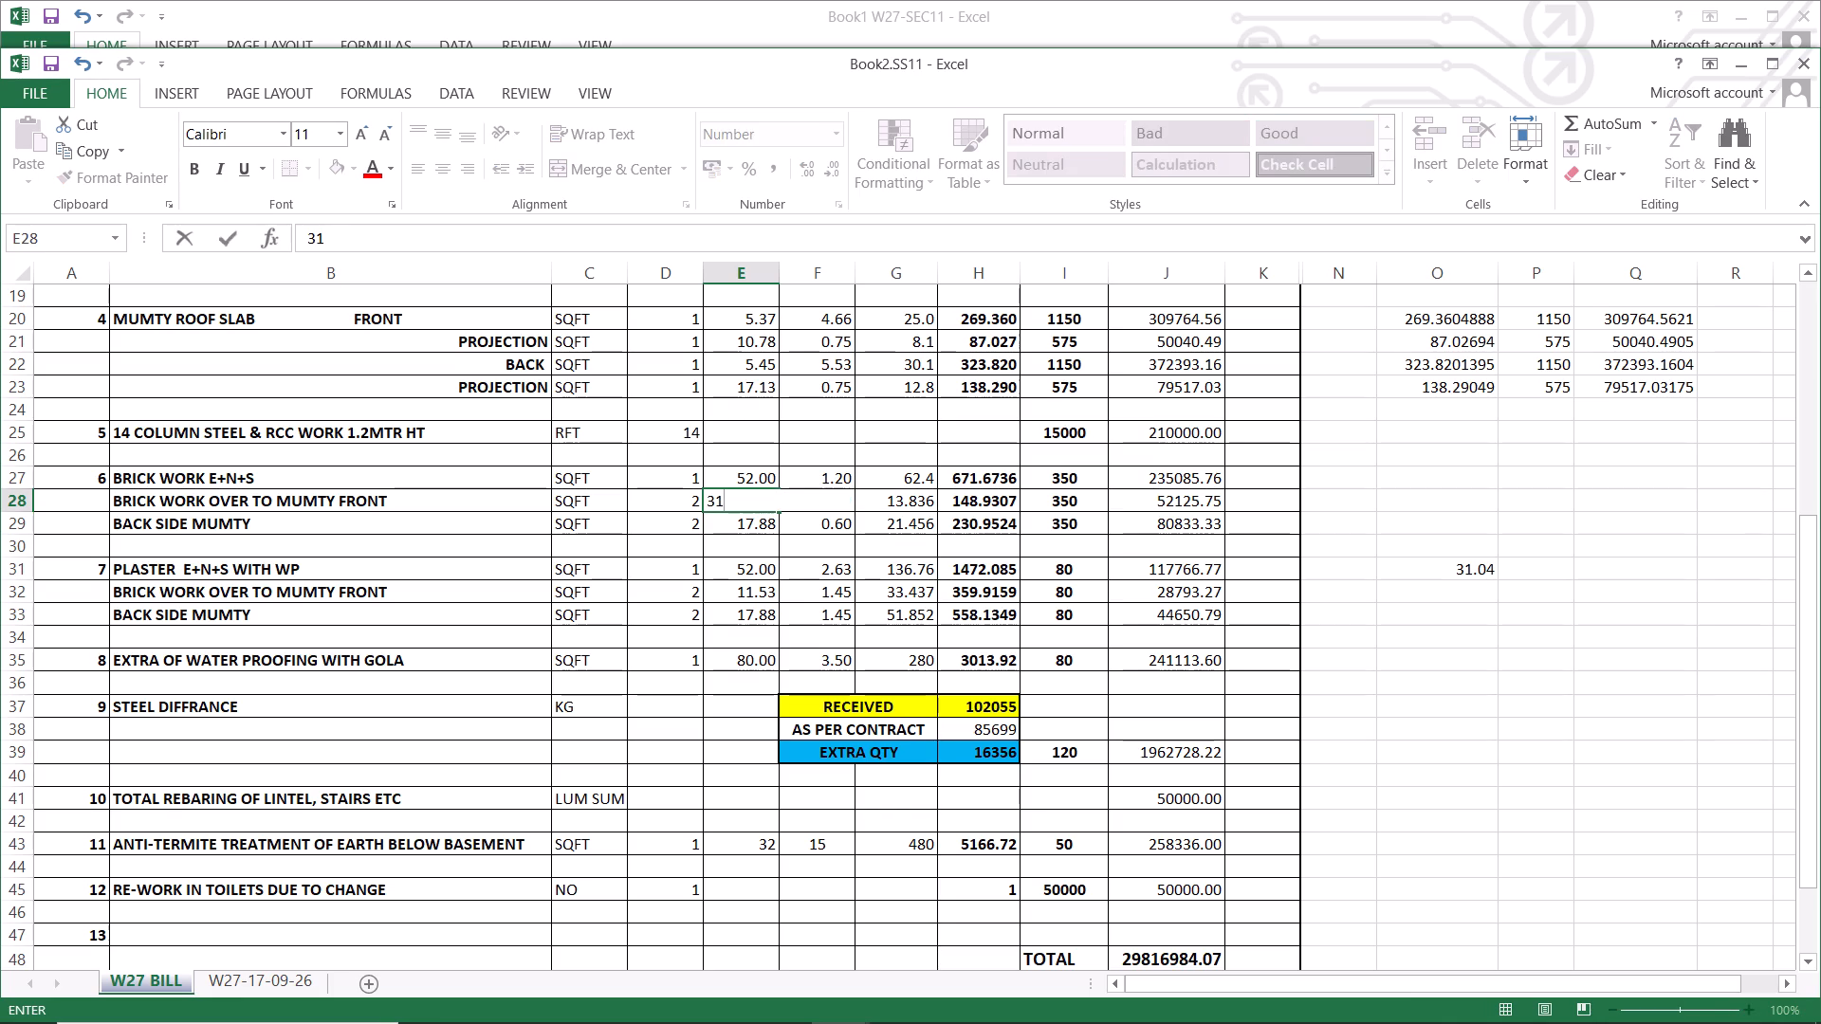
Set the length (L) of item 6's BACK SIDE MUMTY row, cell E29, to 35.
click(751, 520)
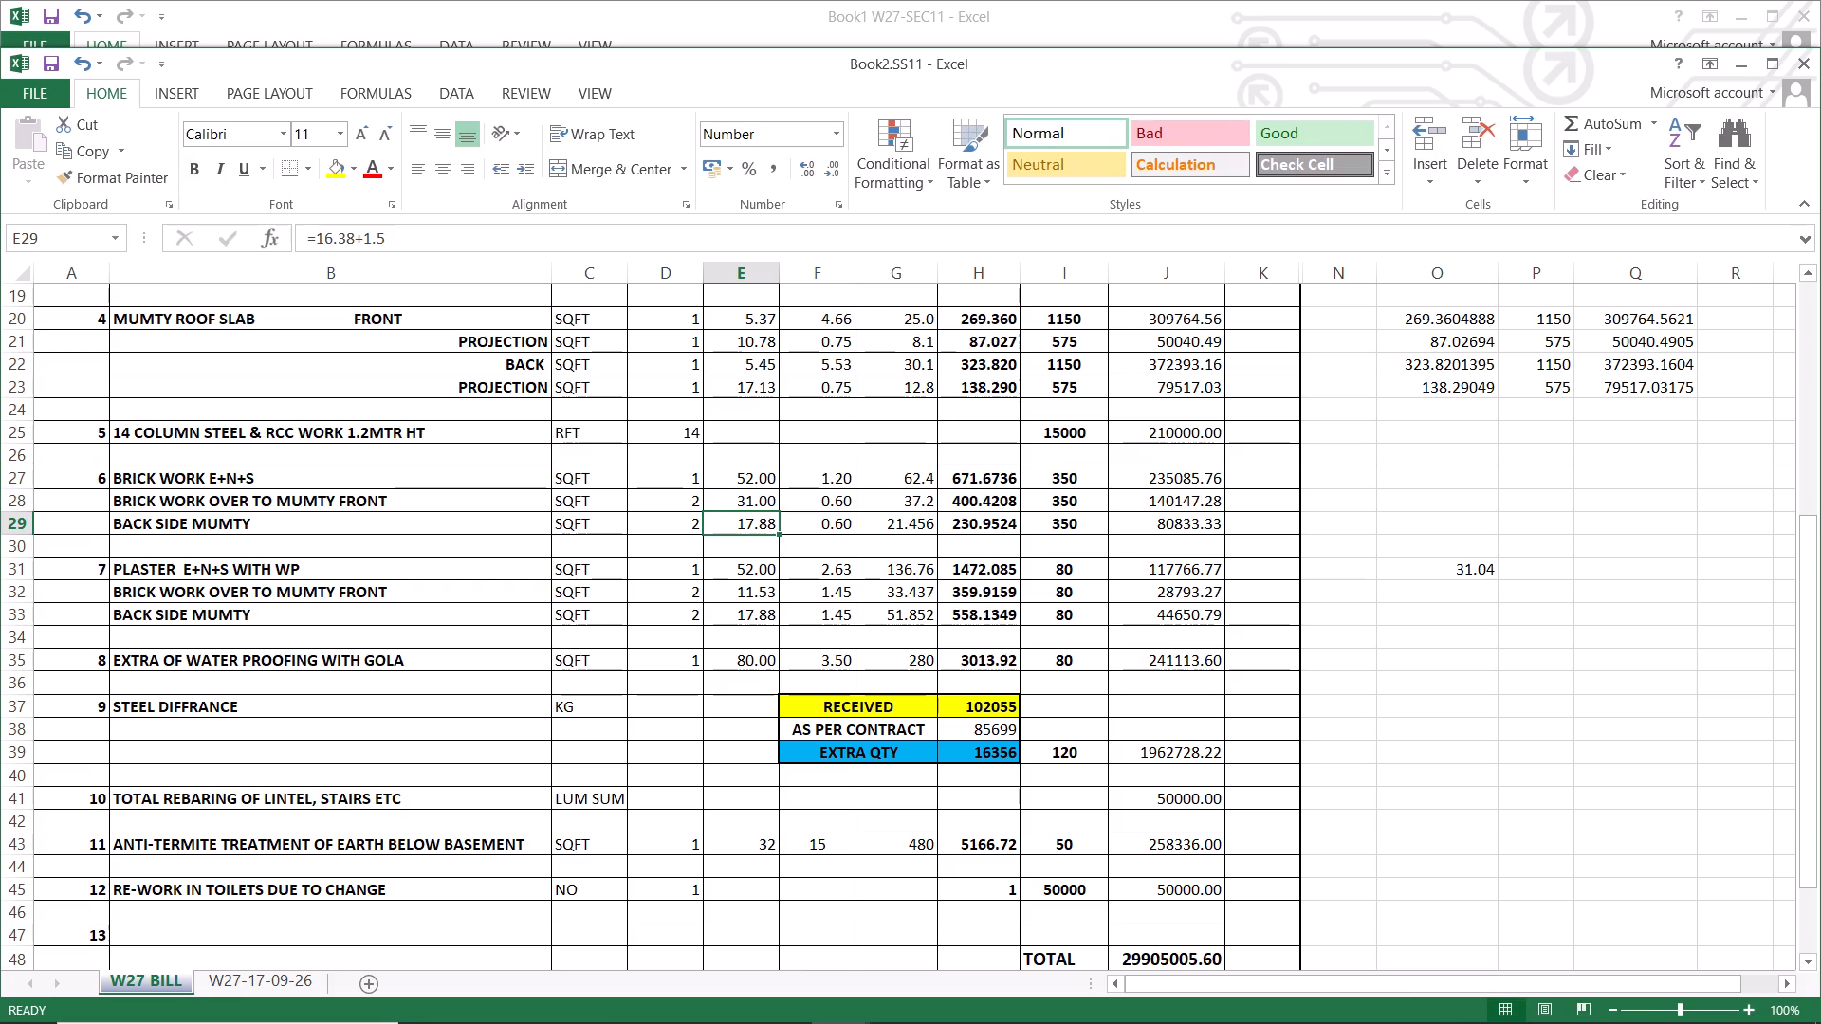
text(35)
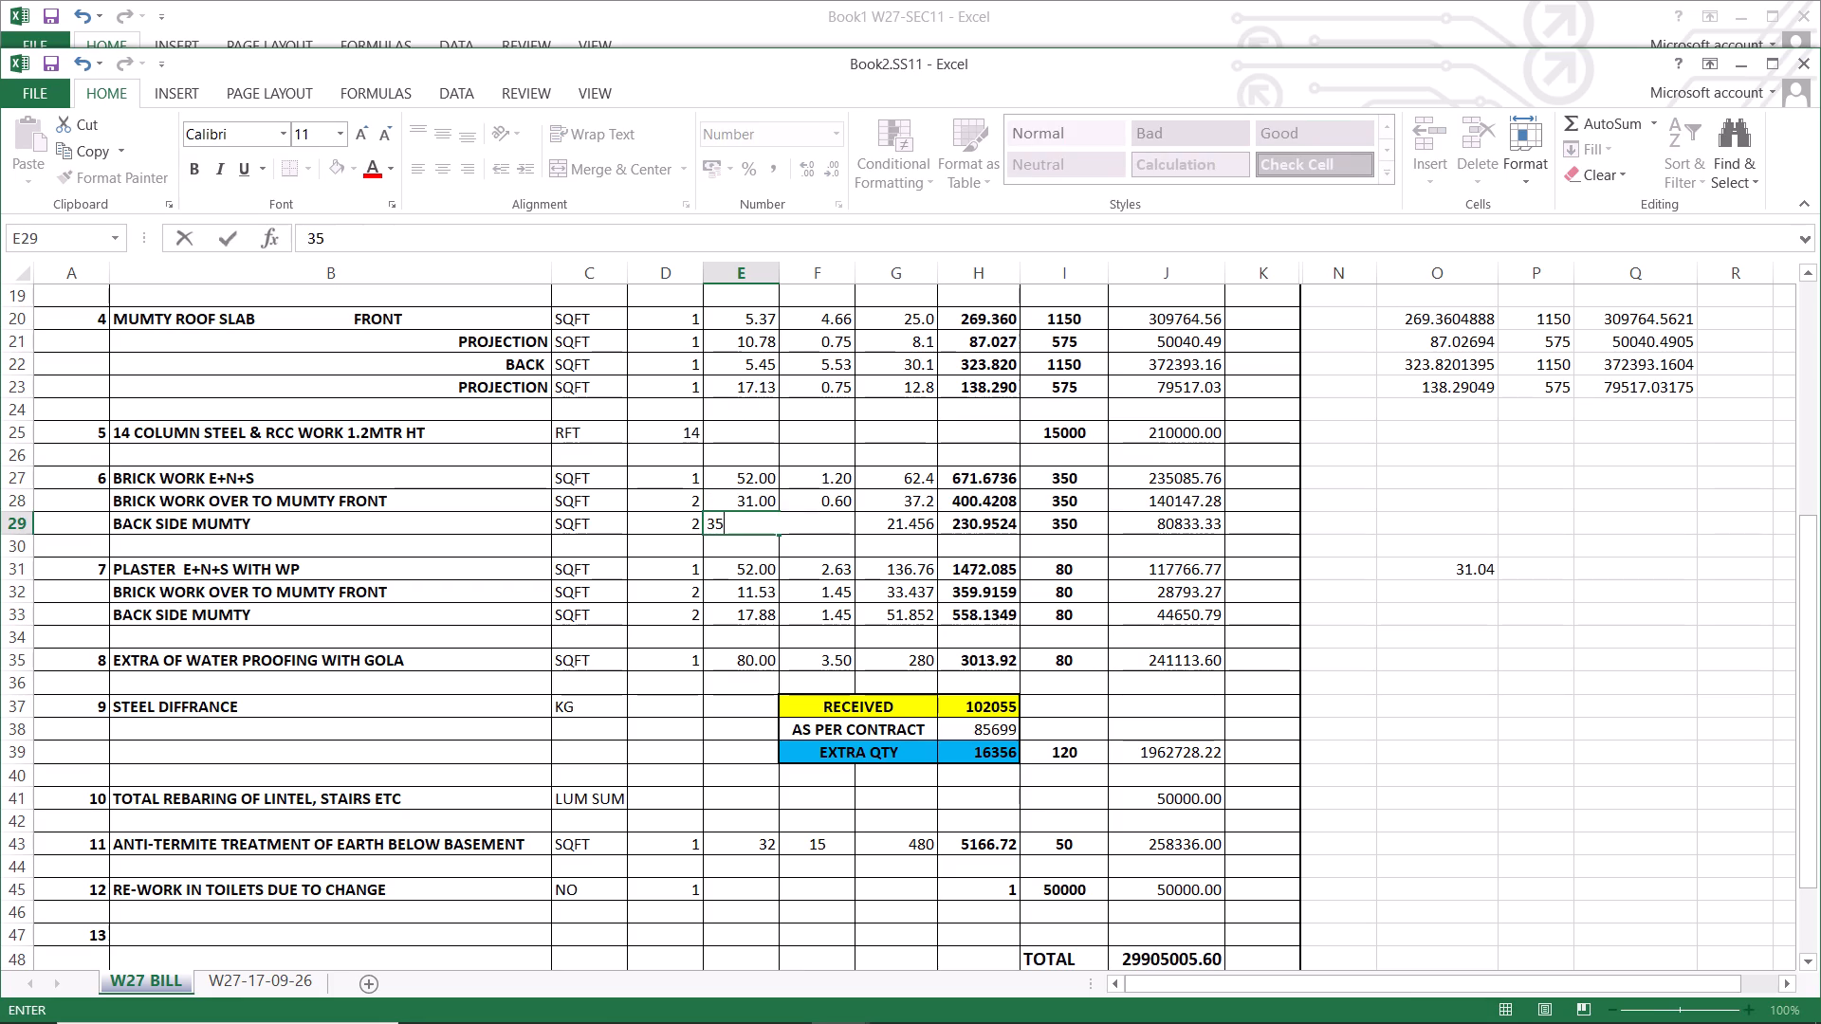
click(835, 548)
click(825, 523)
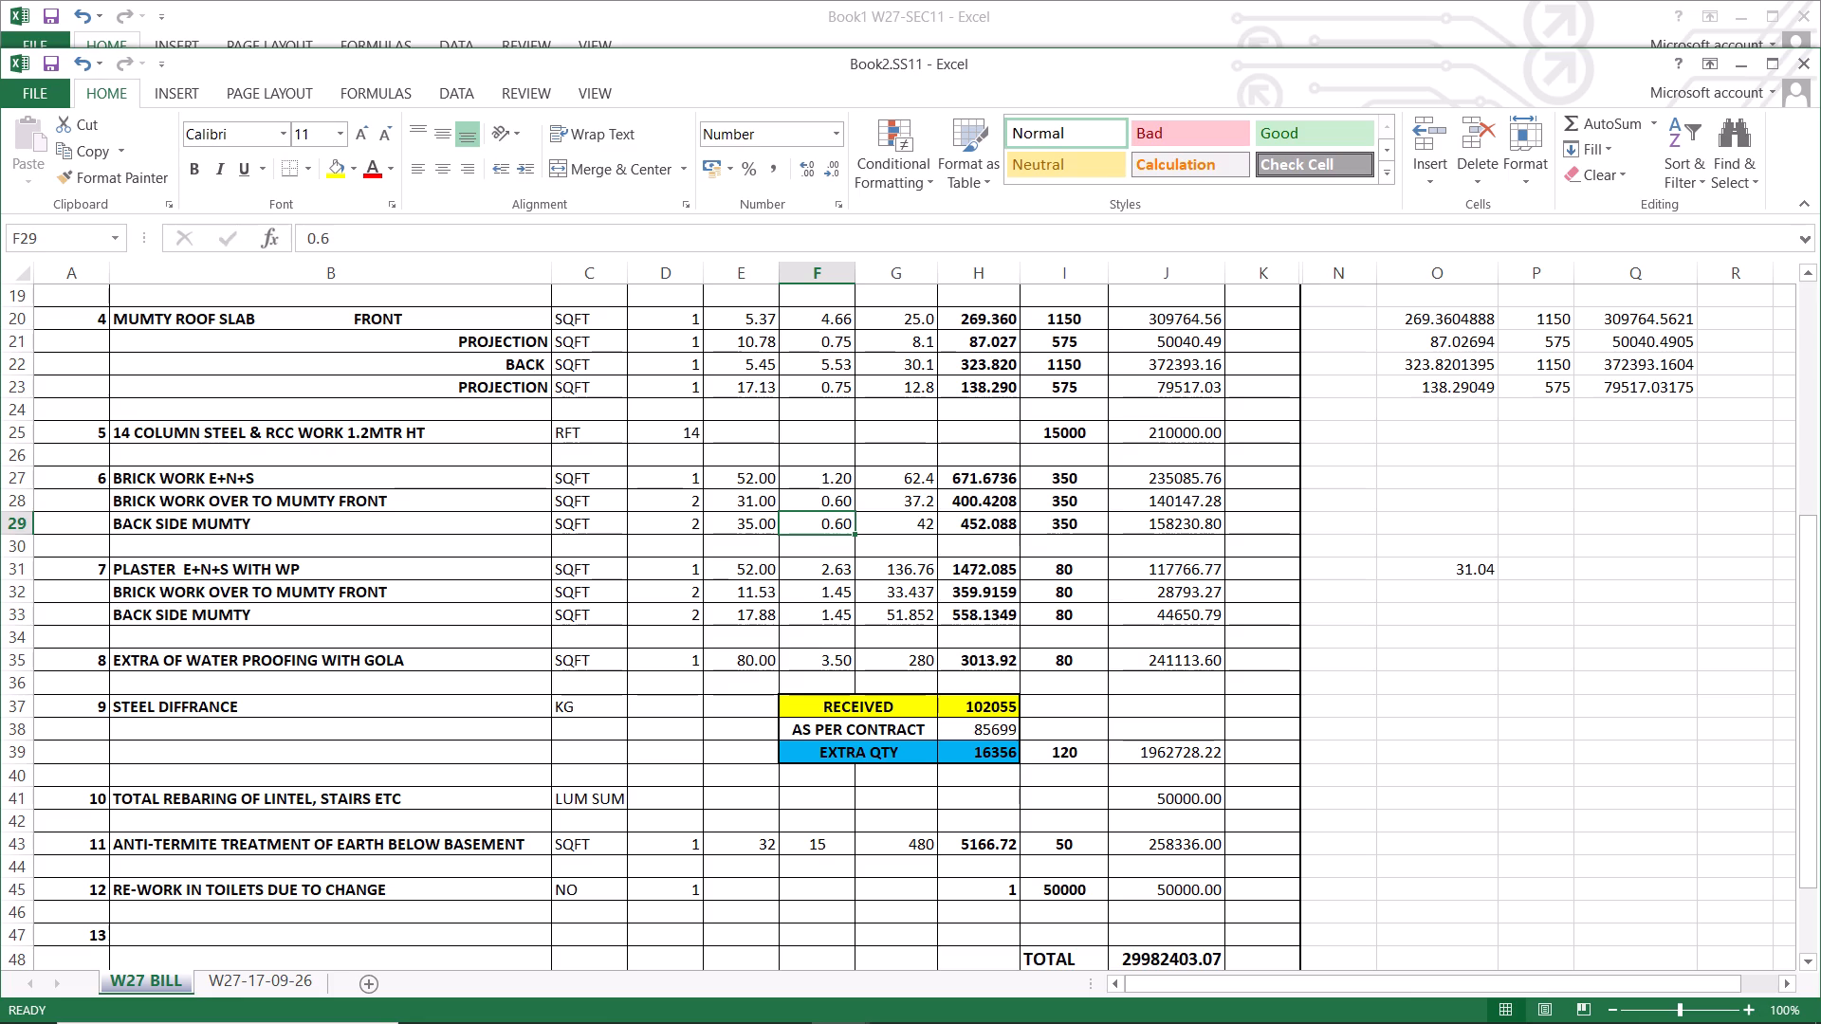
click(749, 521)
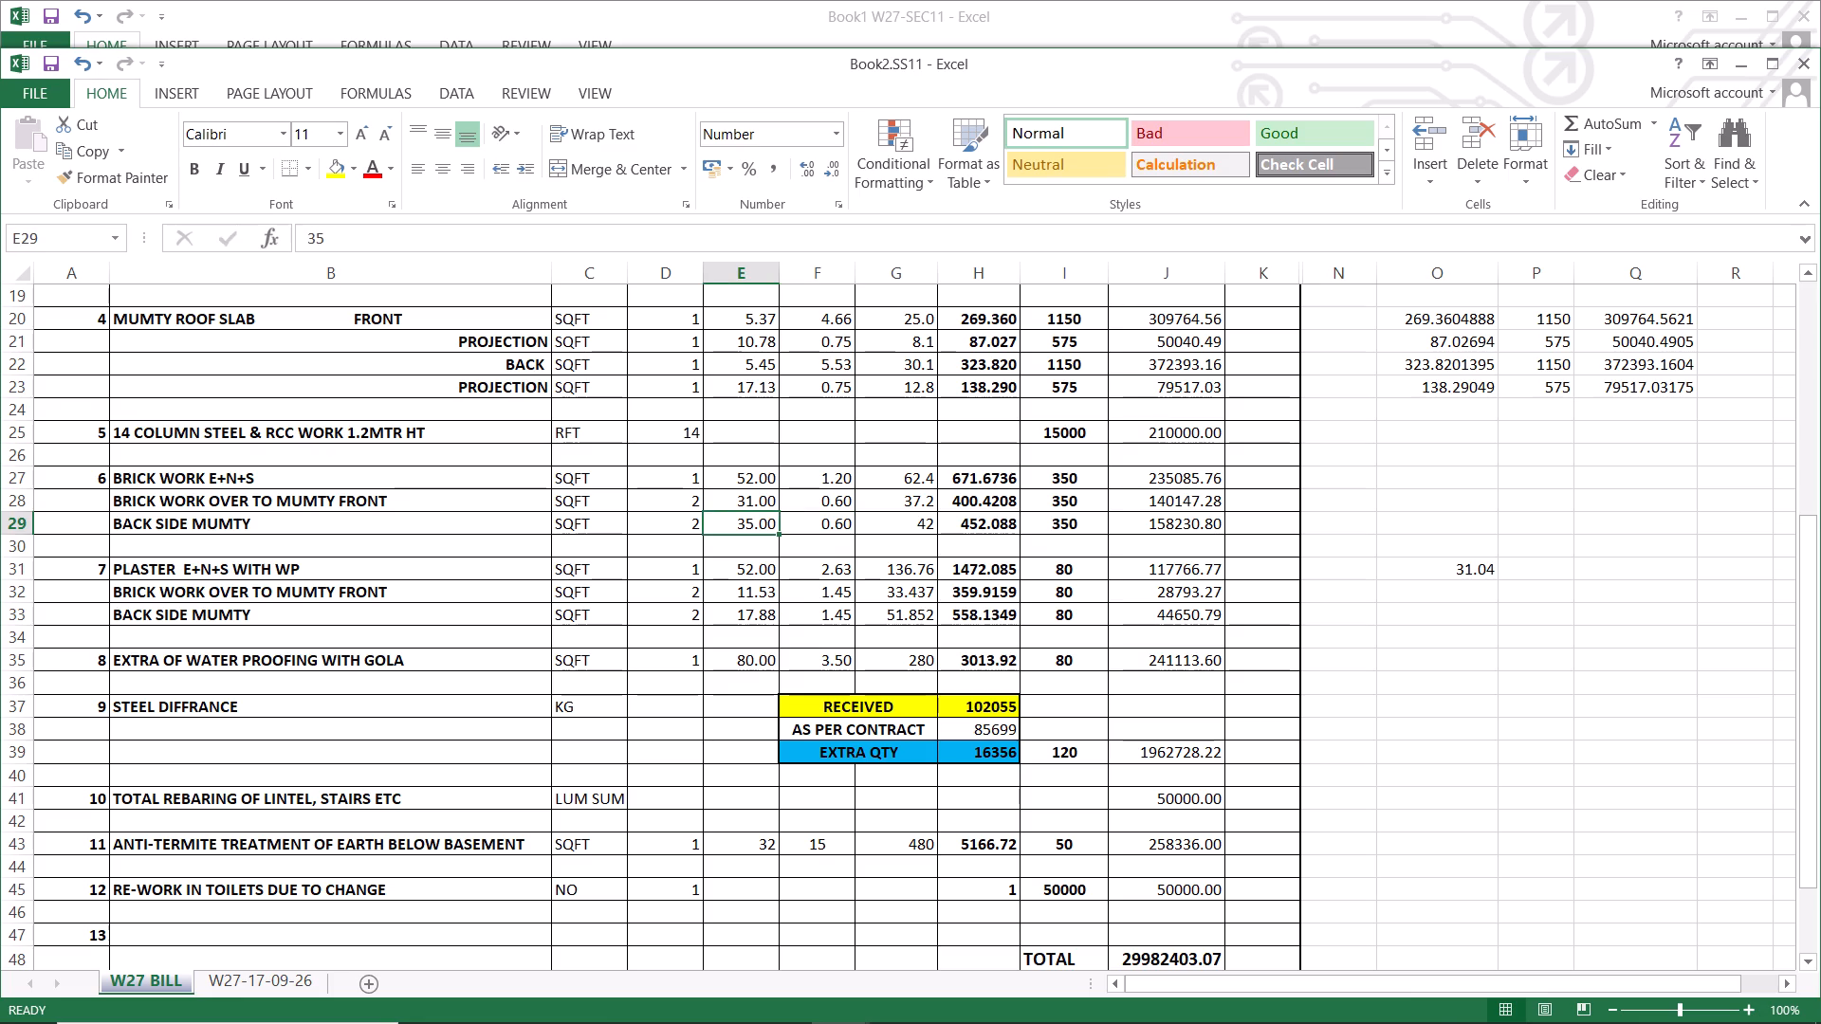
click(1478, 571)
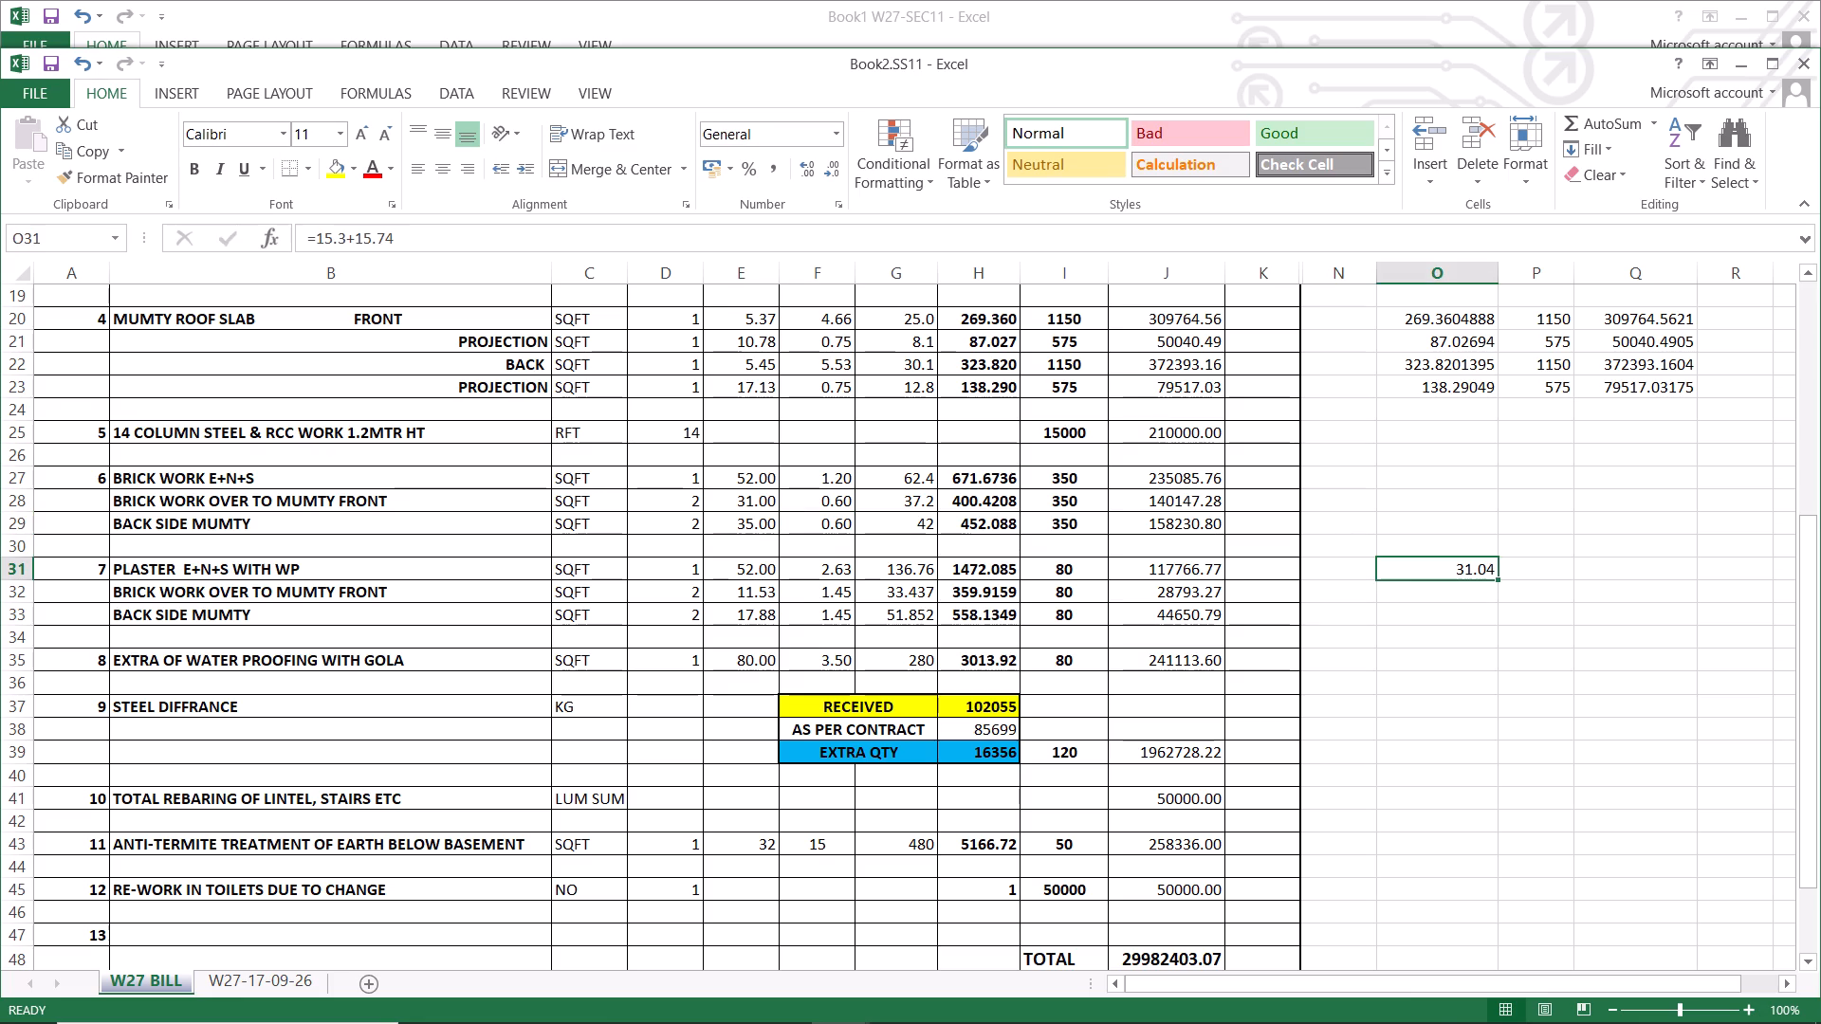
Clear the breadth (B) of item 6's BRICK WORK OVER TO MUMTY FRONT row, cell F28.
click(848, 501)
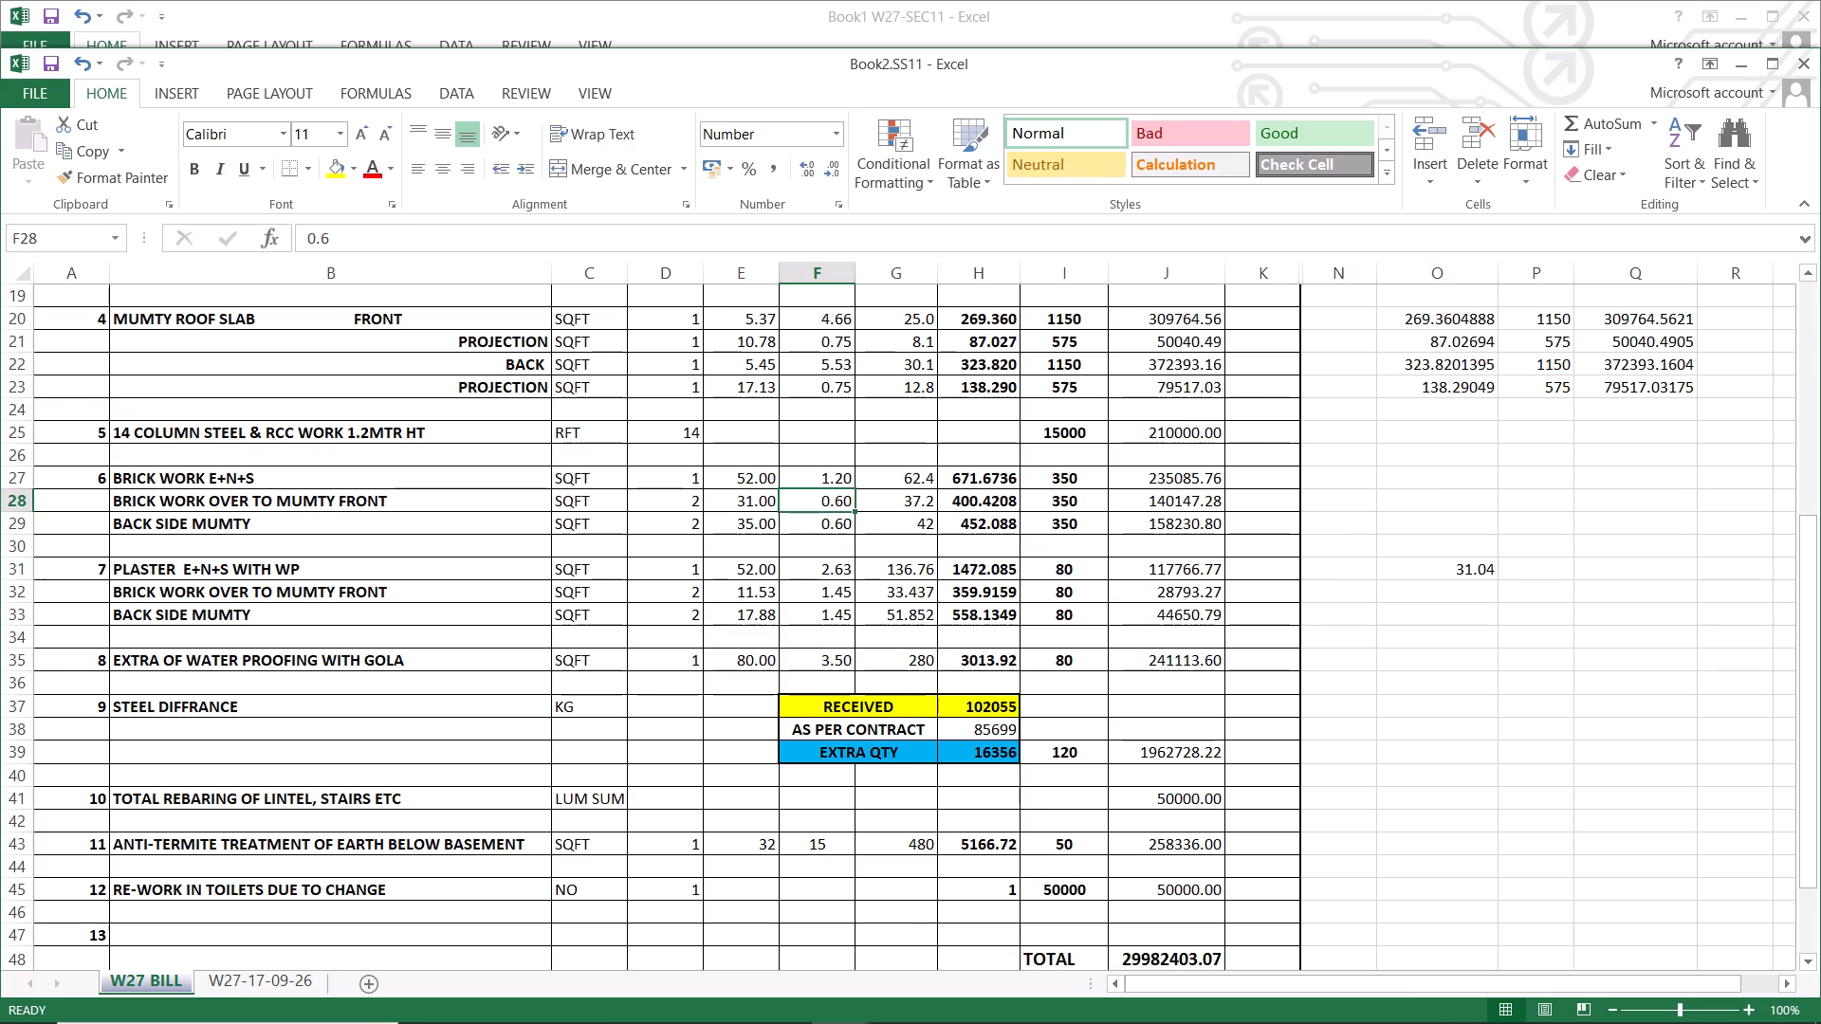
text(.45)
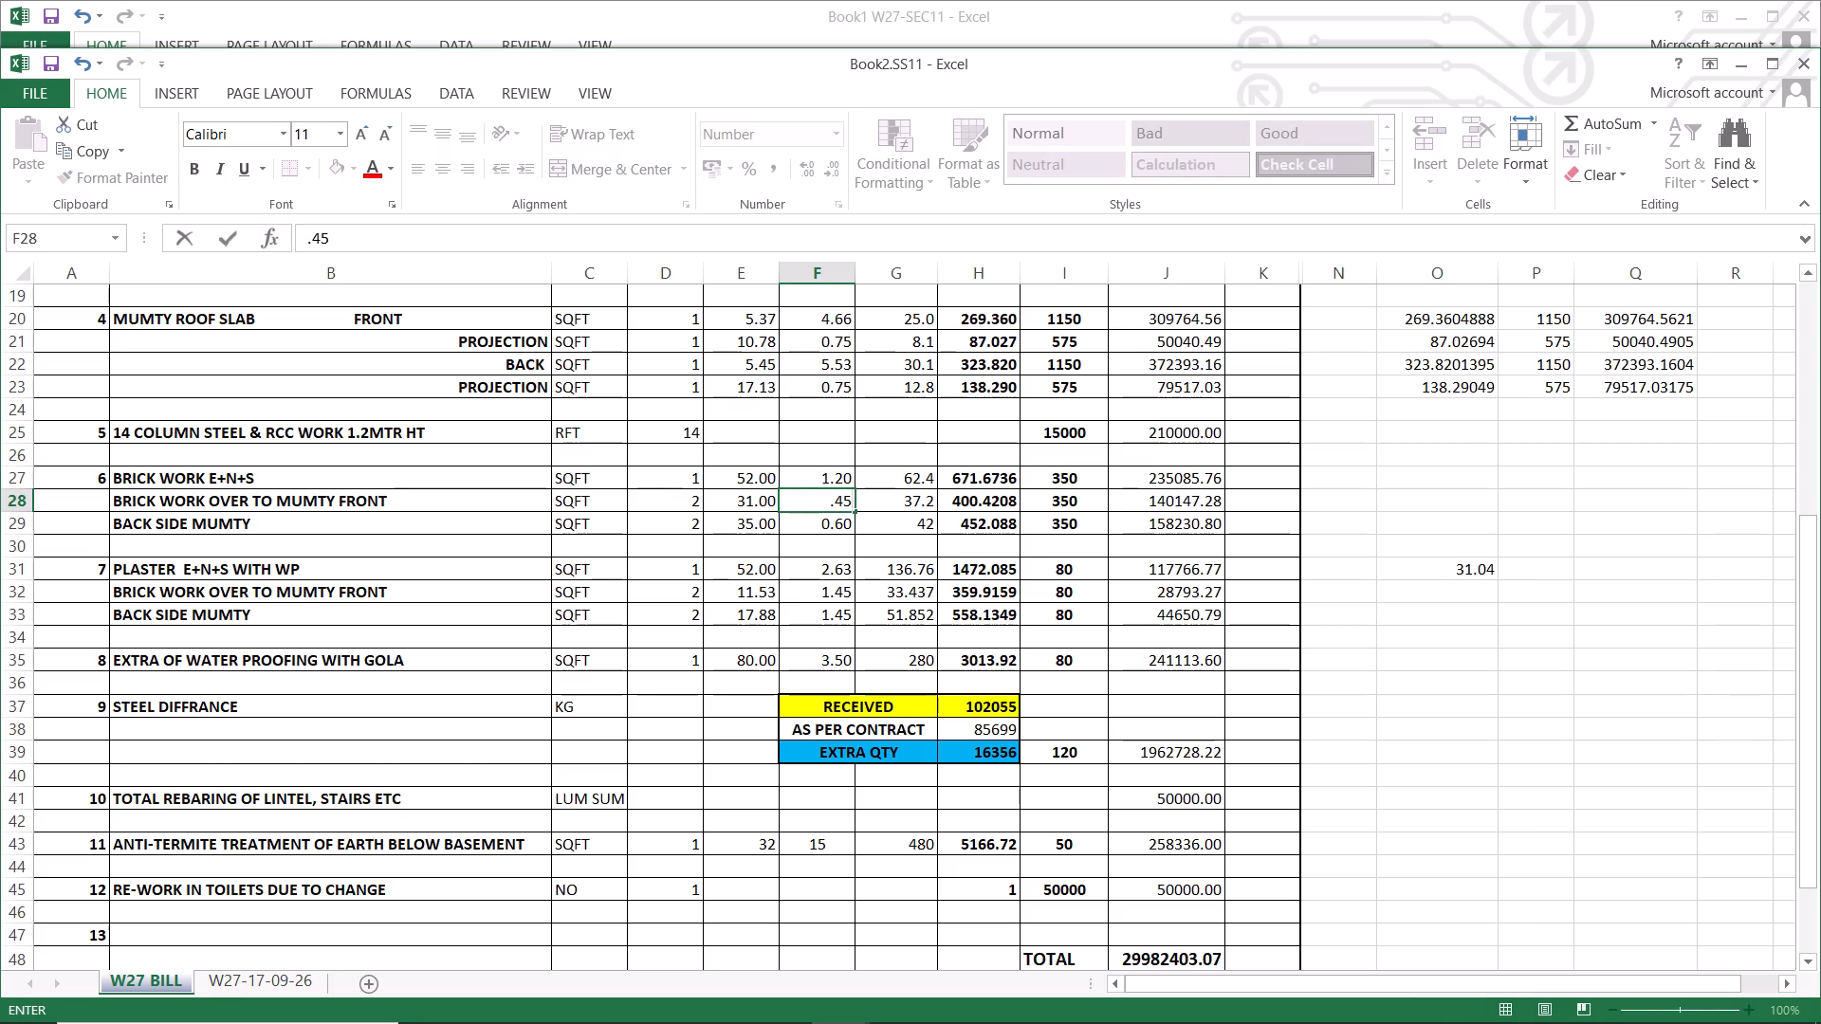
key(BackSpace)
key(BackSpace)
key(BackSpace)
scroll(589, 479, up, 5)
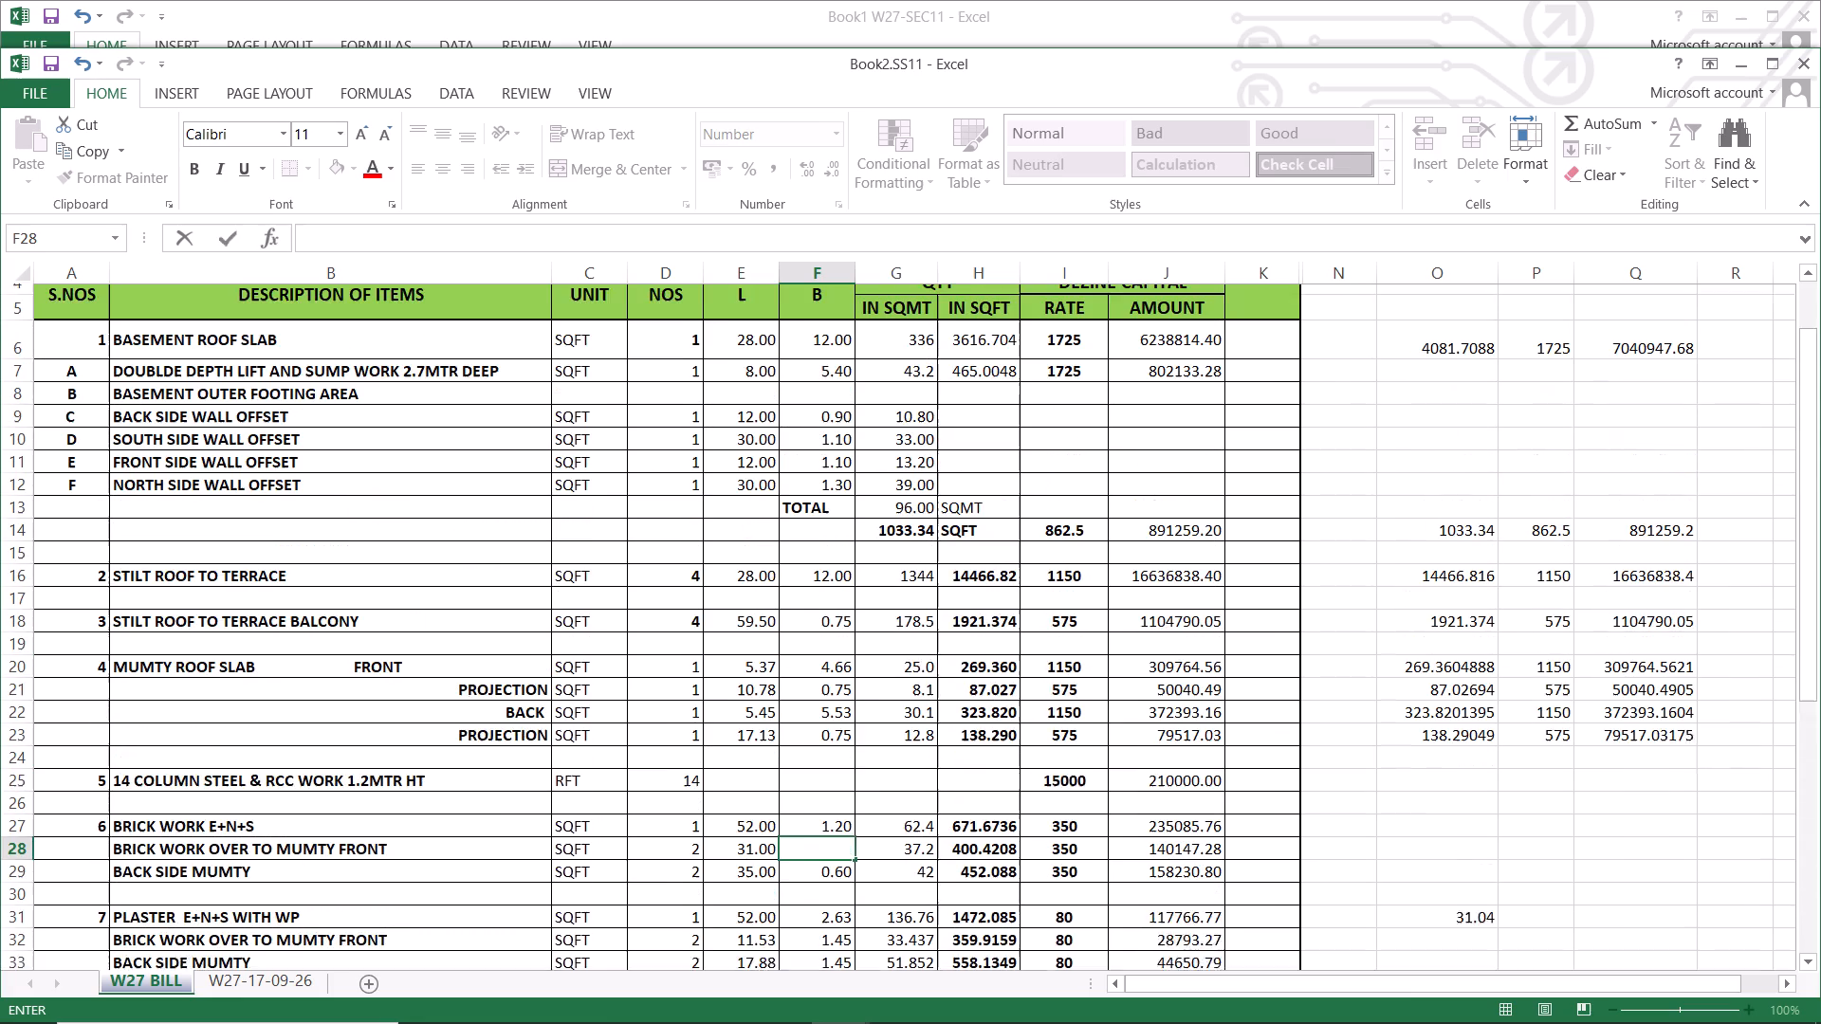
click(750, 432)
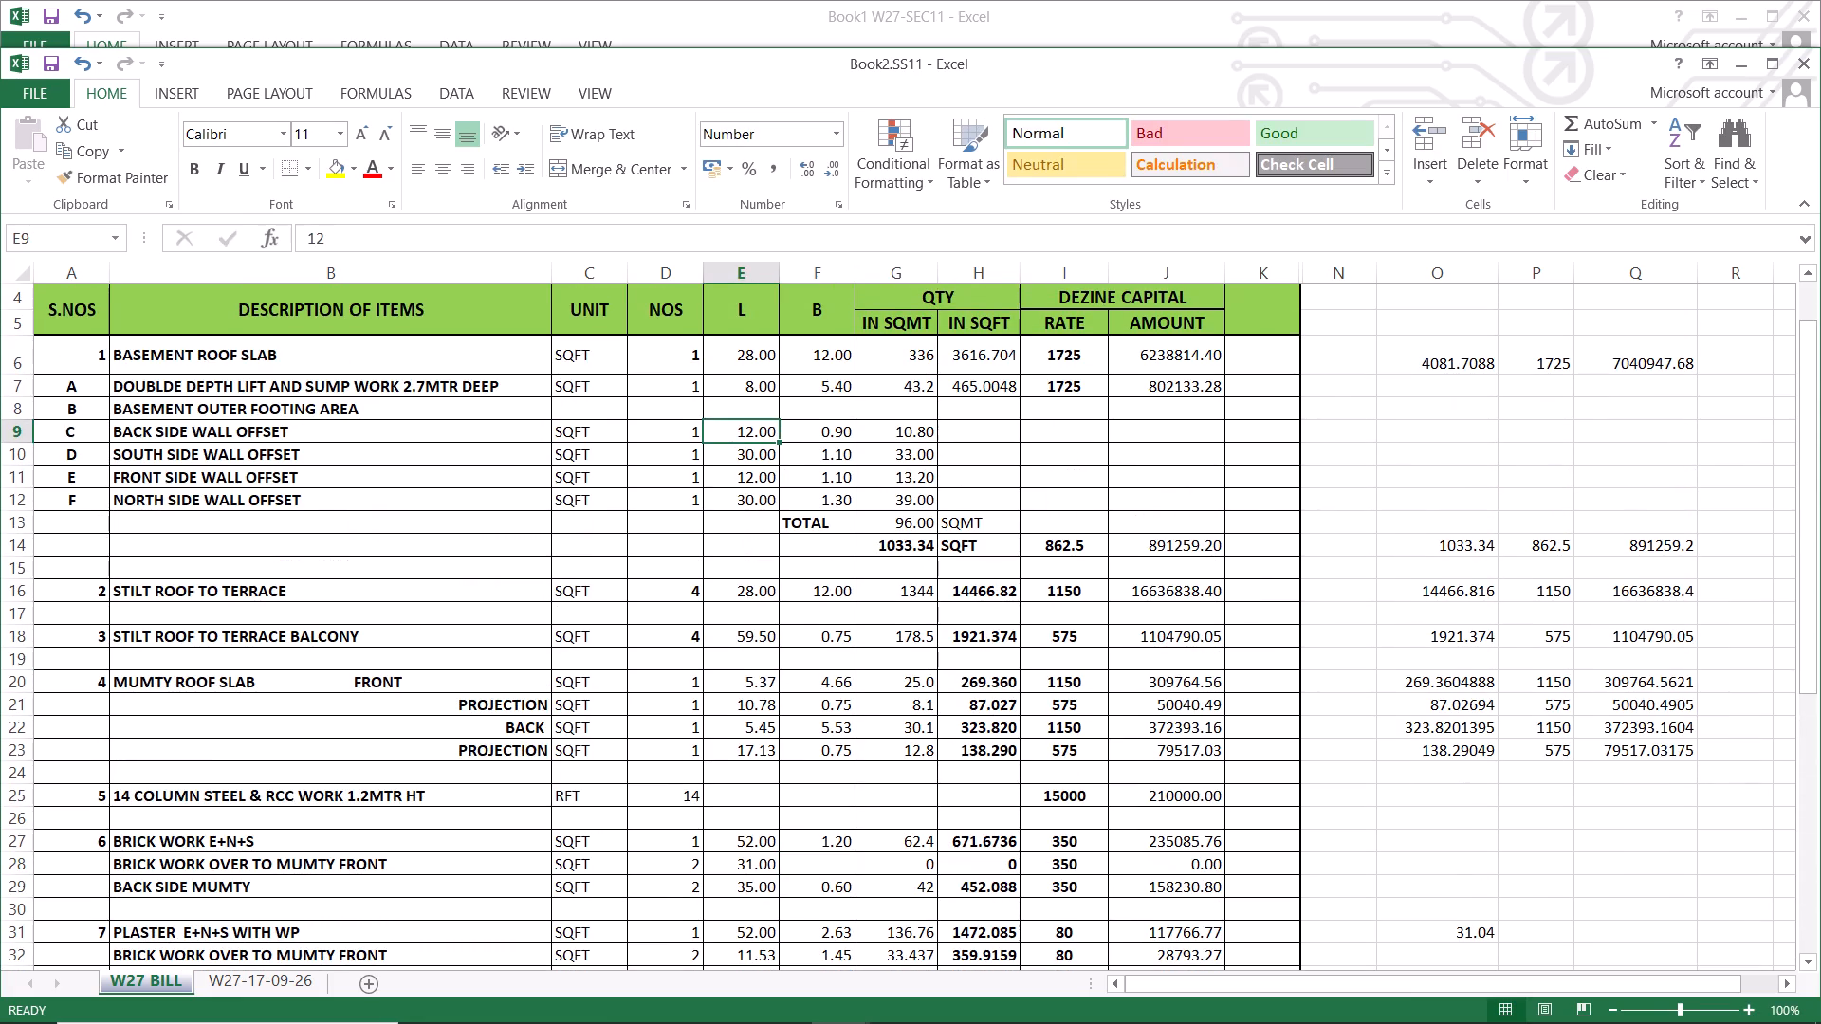
Examine the IN SQMT and IN SQFT quantity formulas, from the wall offset total down to the BRICK WORK E+N+S row.
click(832, 432)
click(911, 525)
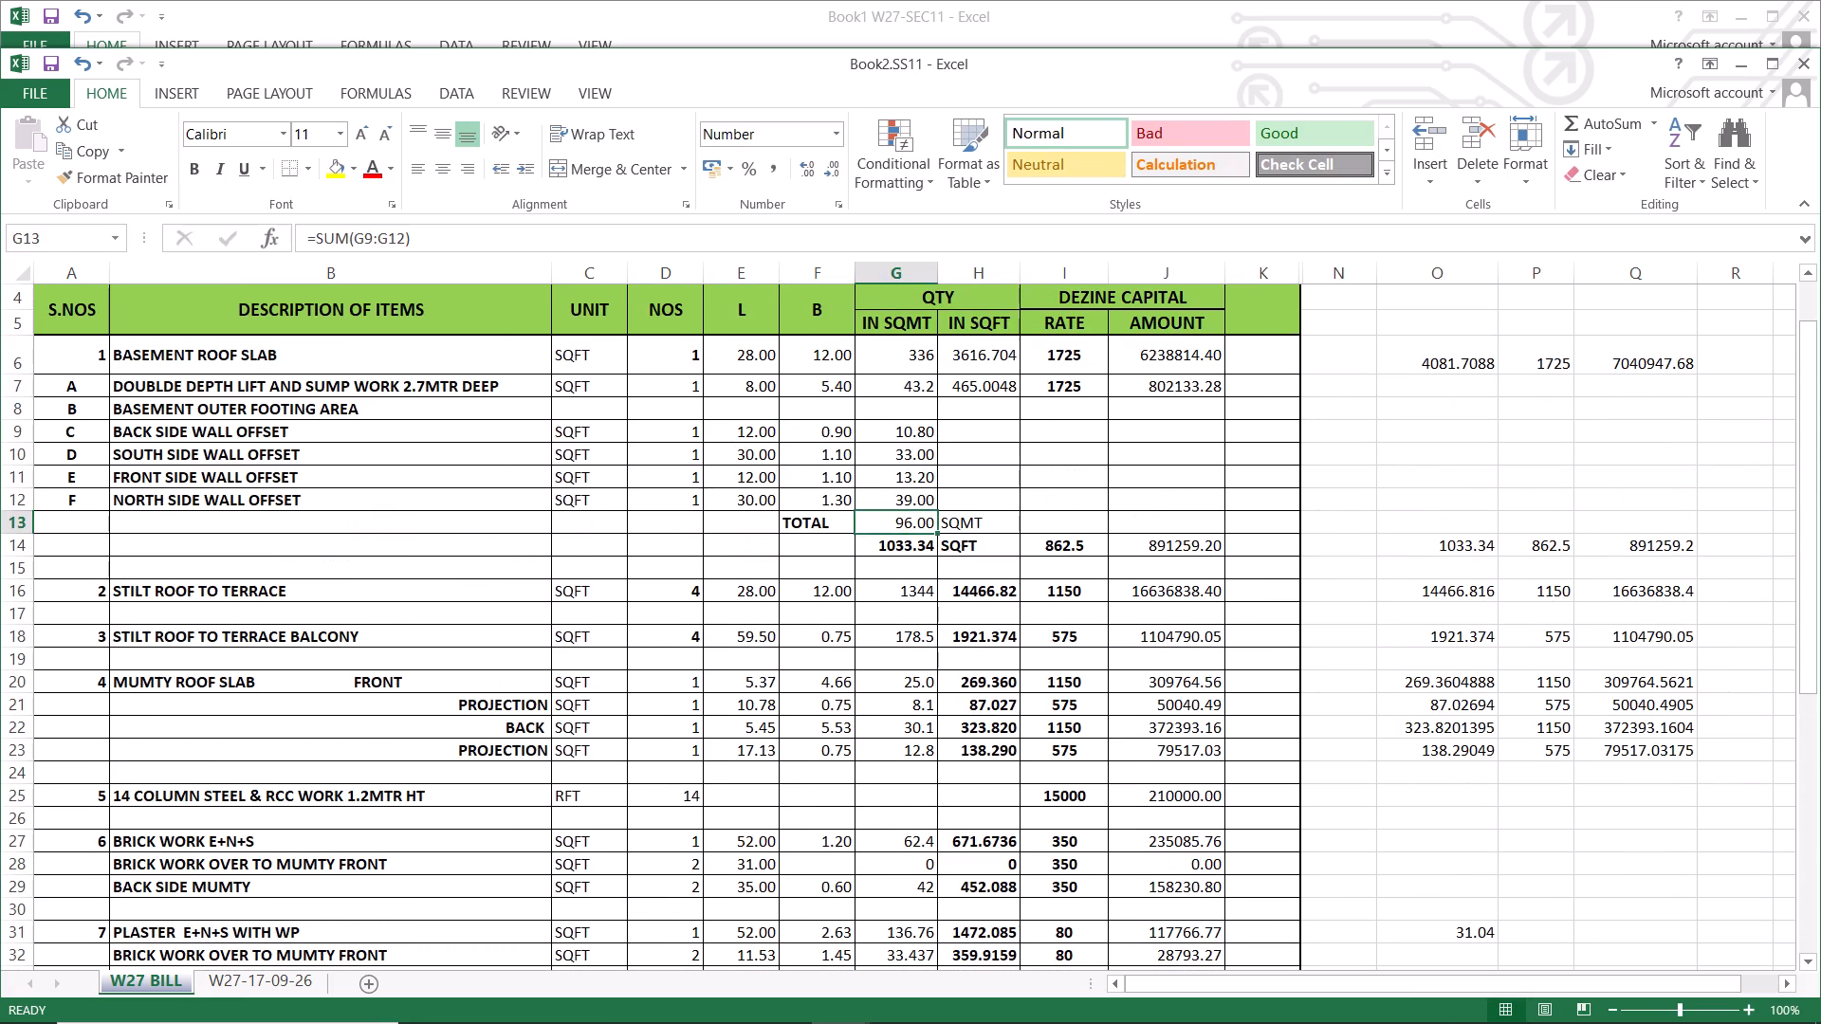
scroll(882, 597, down, 2)
click(914, 438)
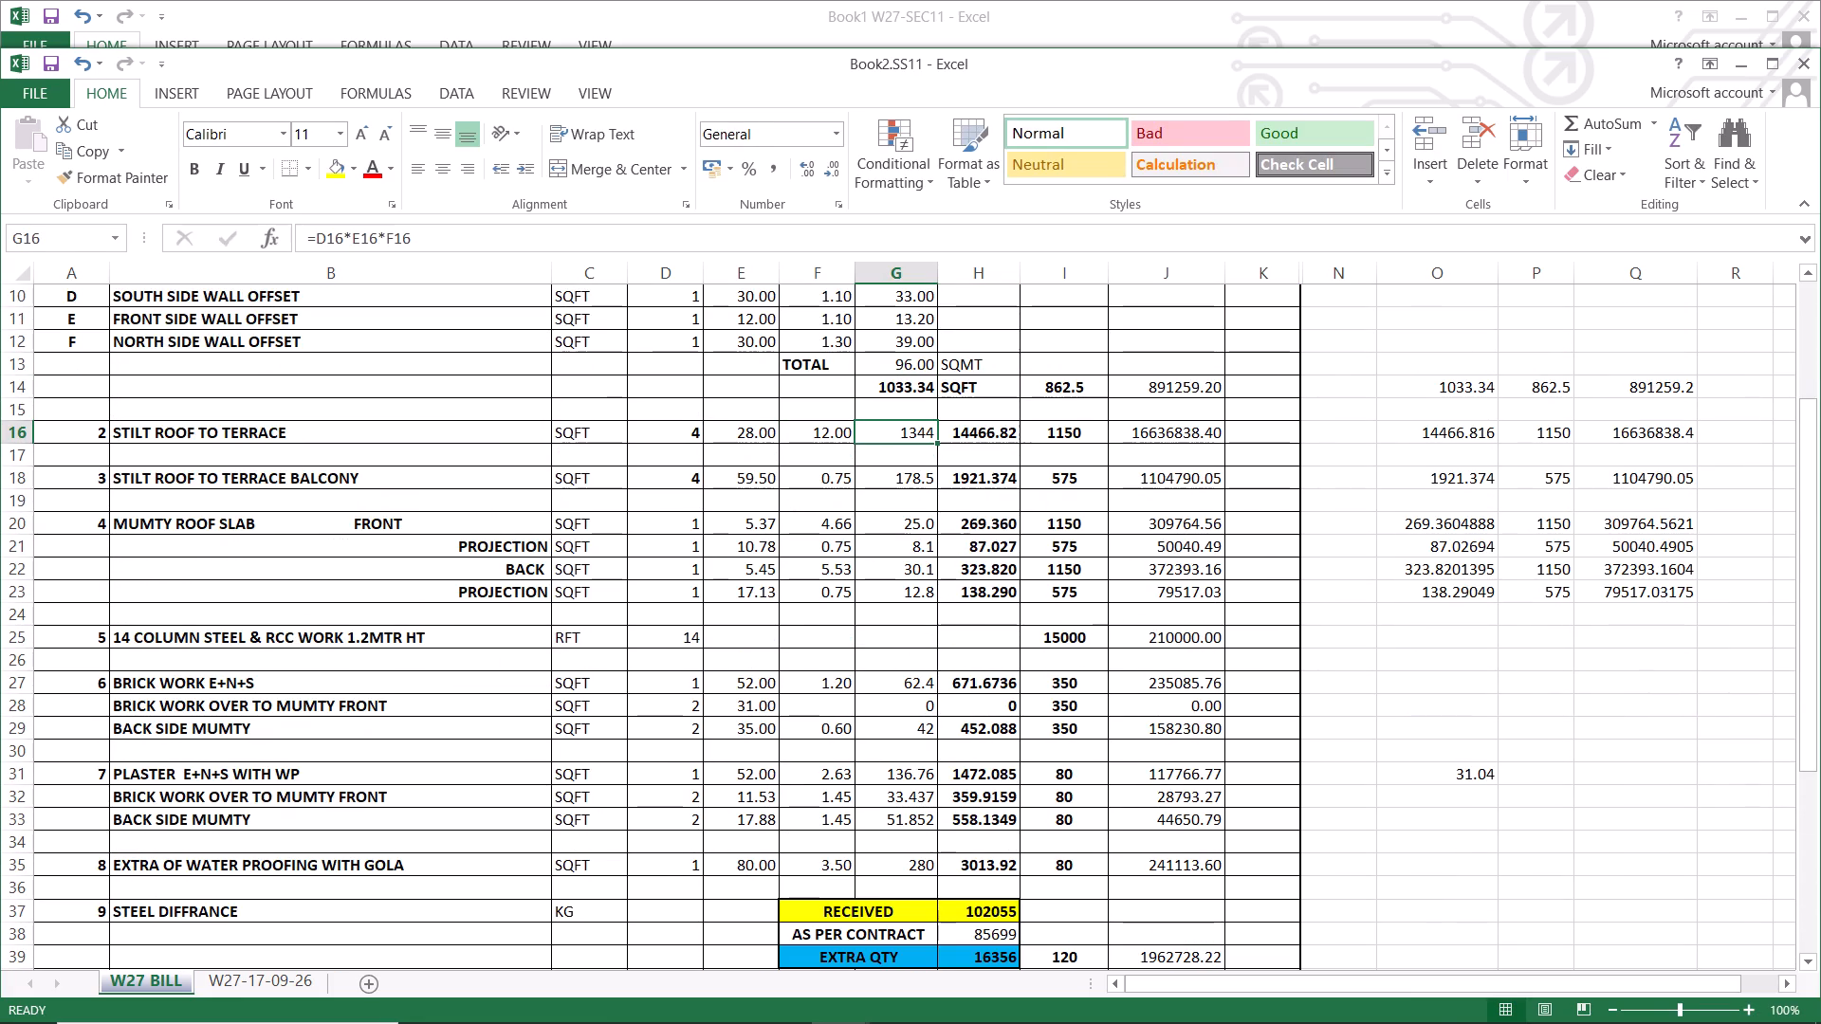
double_click(914, 437)
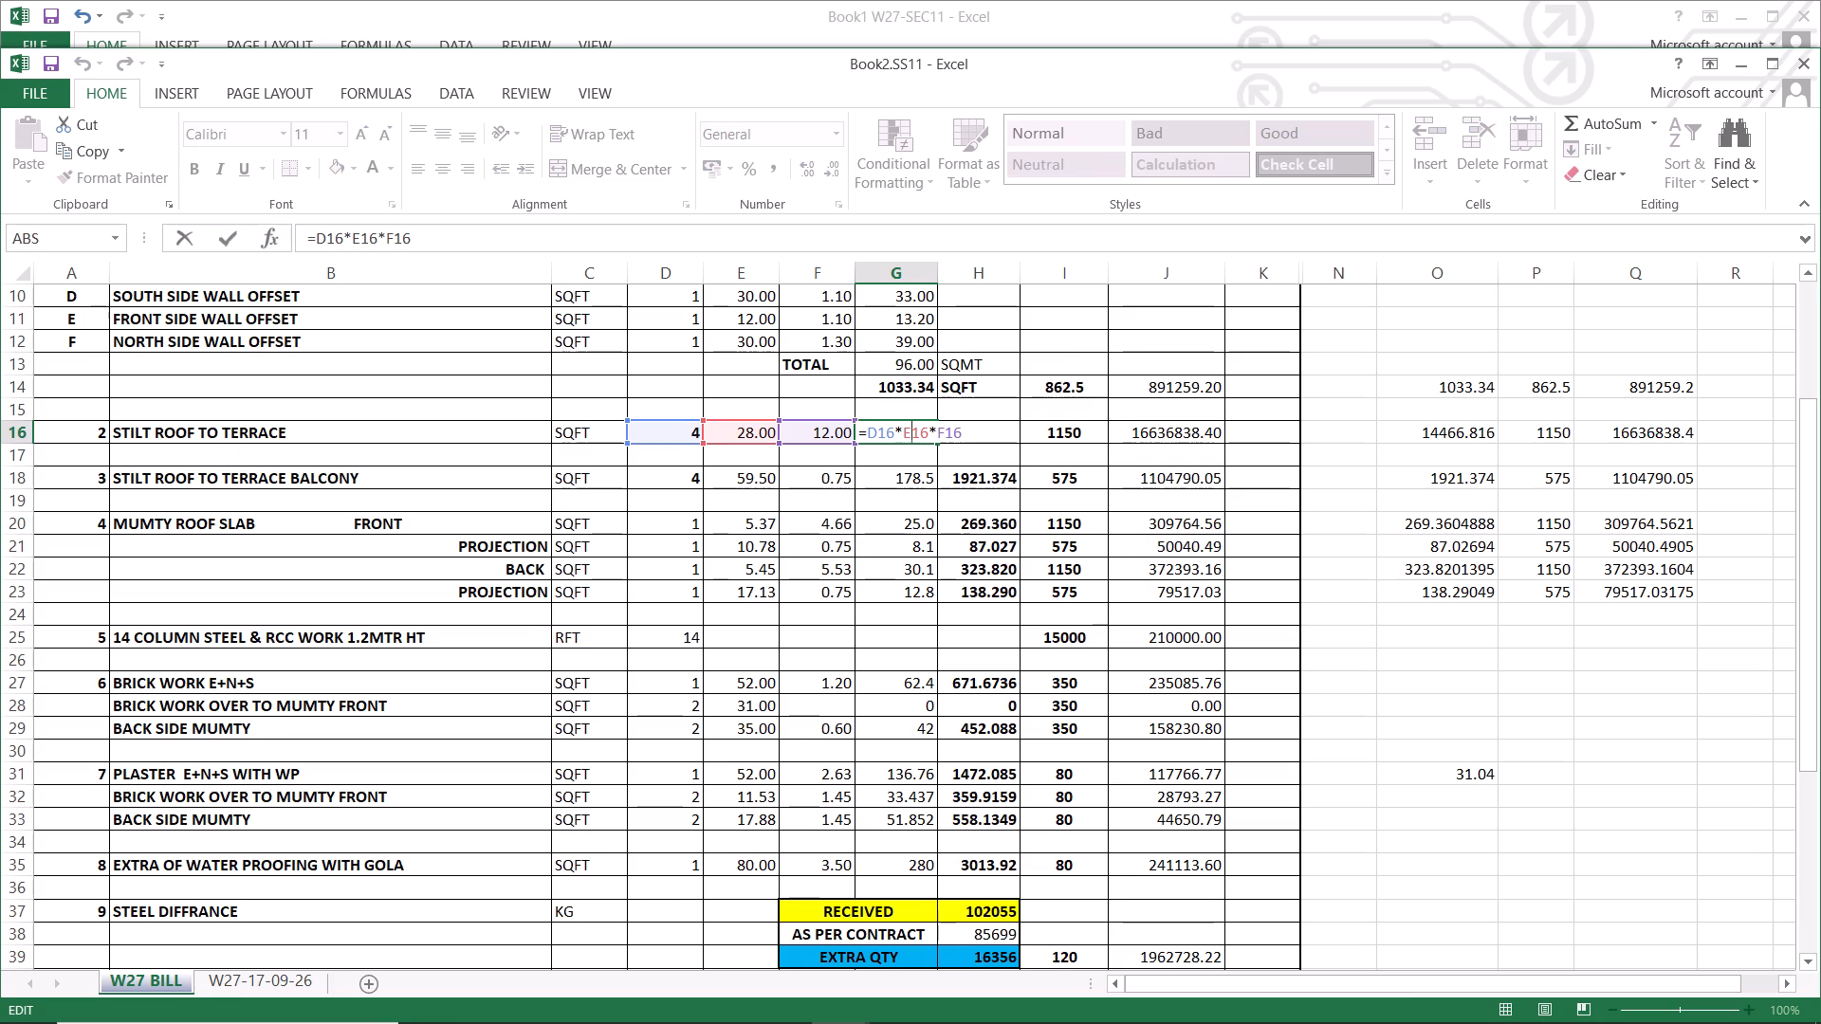
key(Escape)
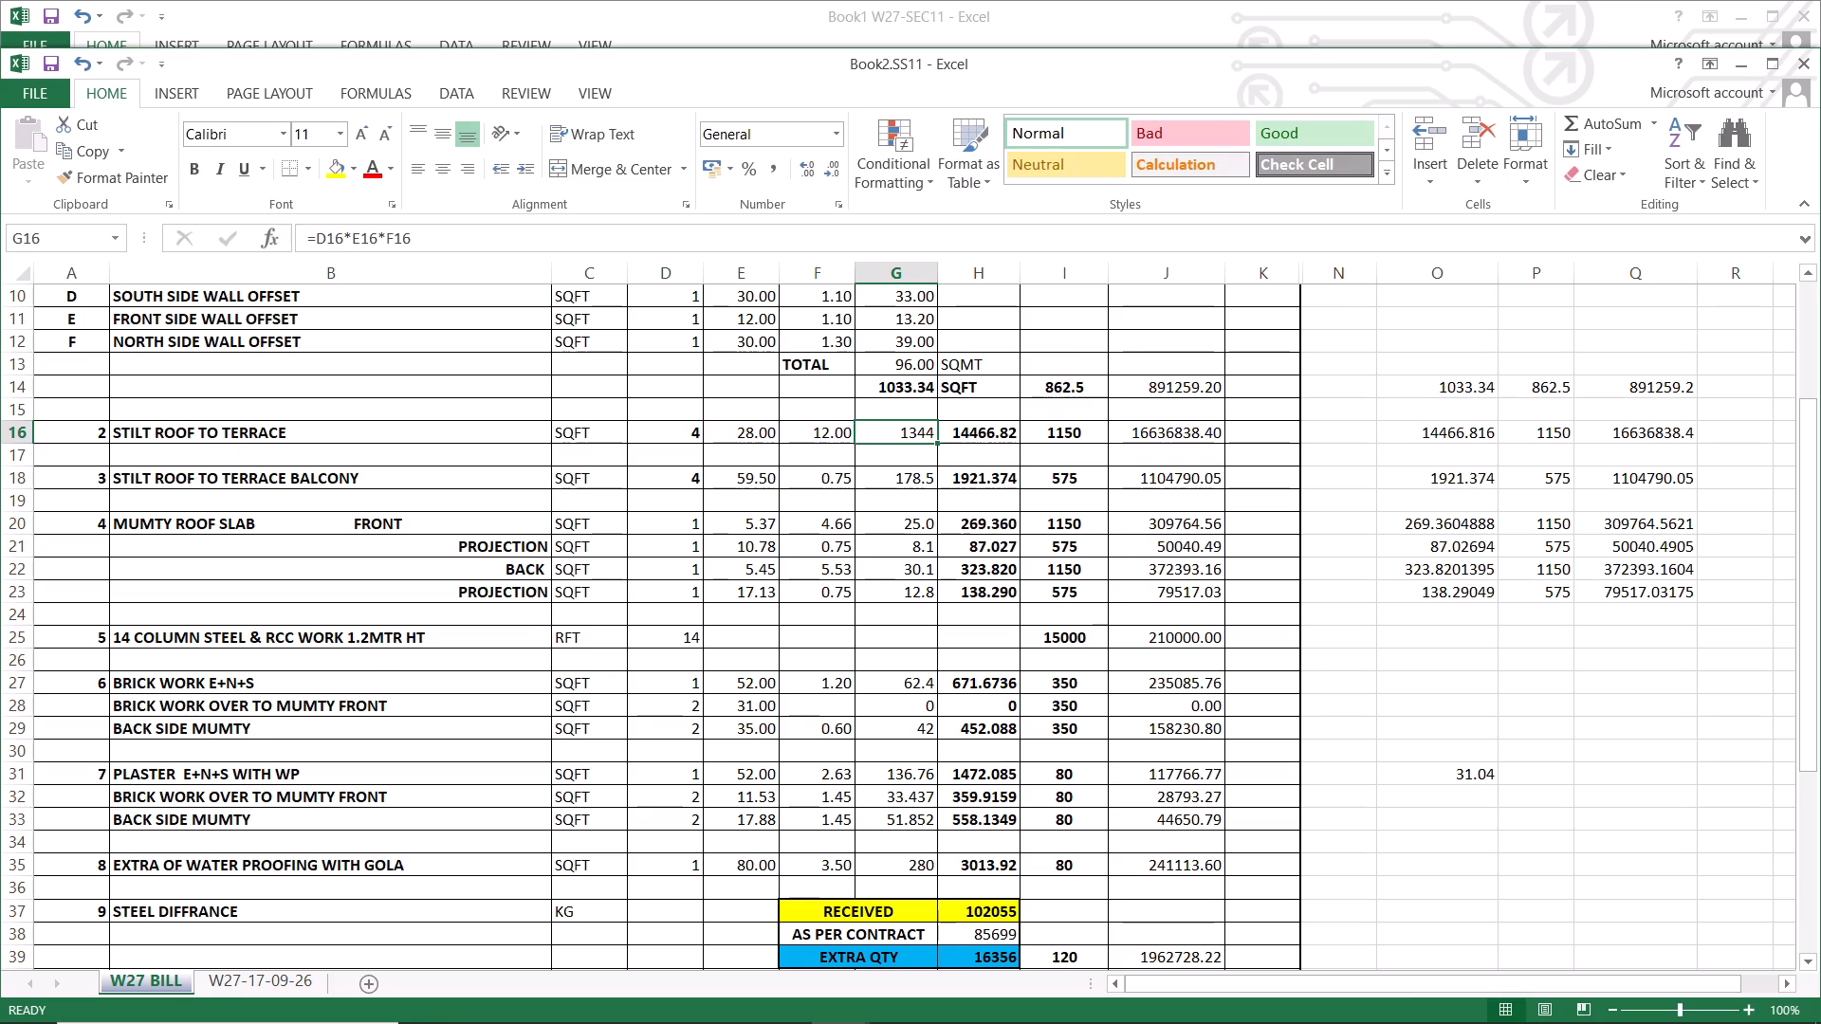
click(910, 481)
scroll(935, 683, down, 2)
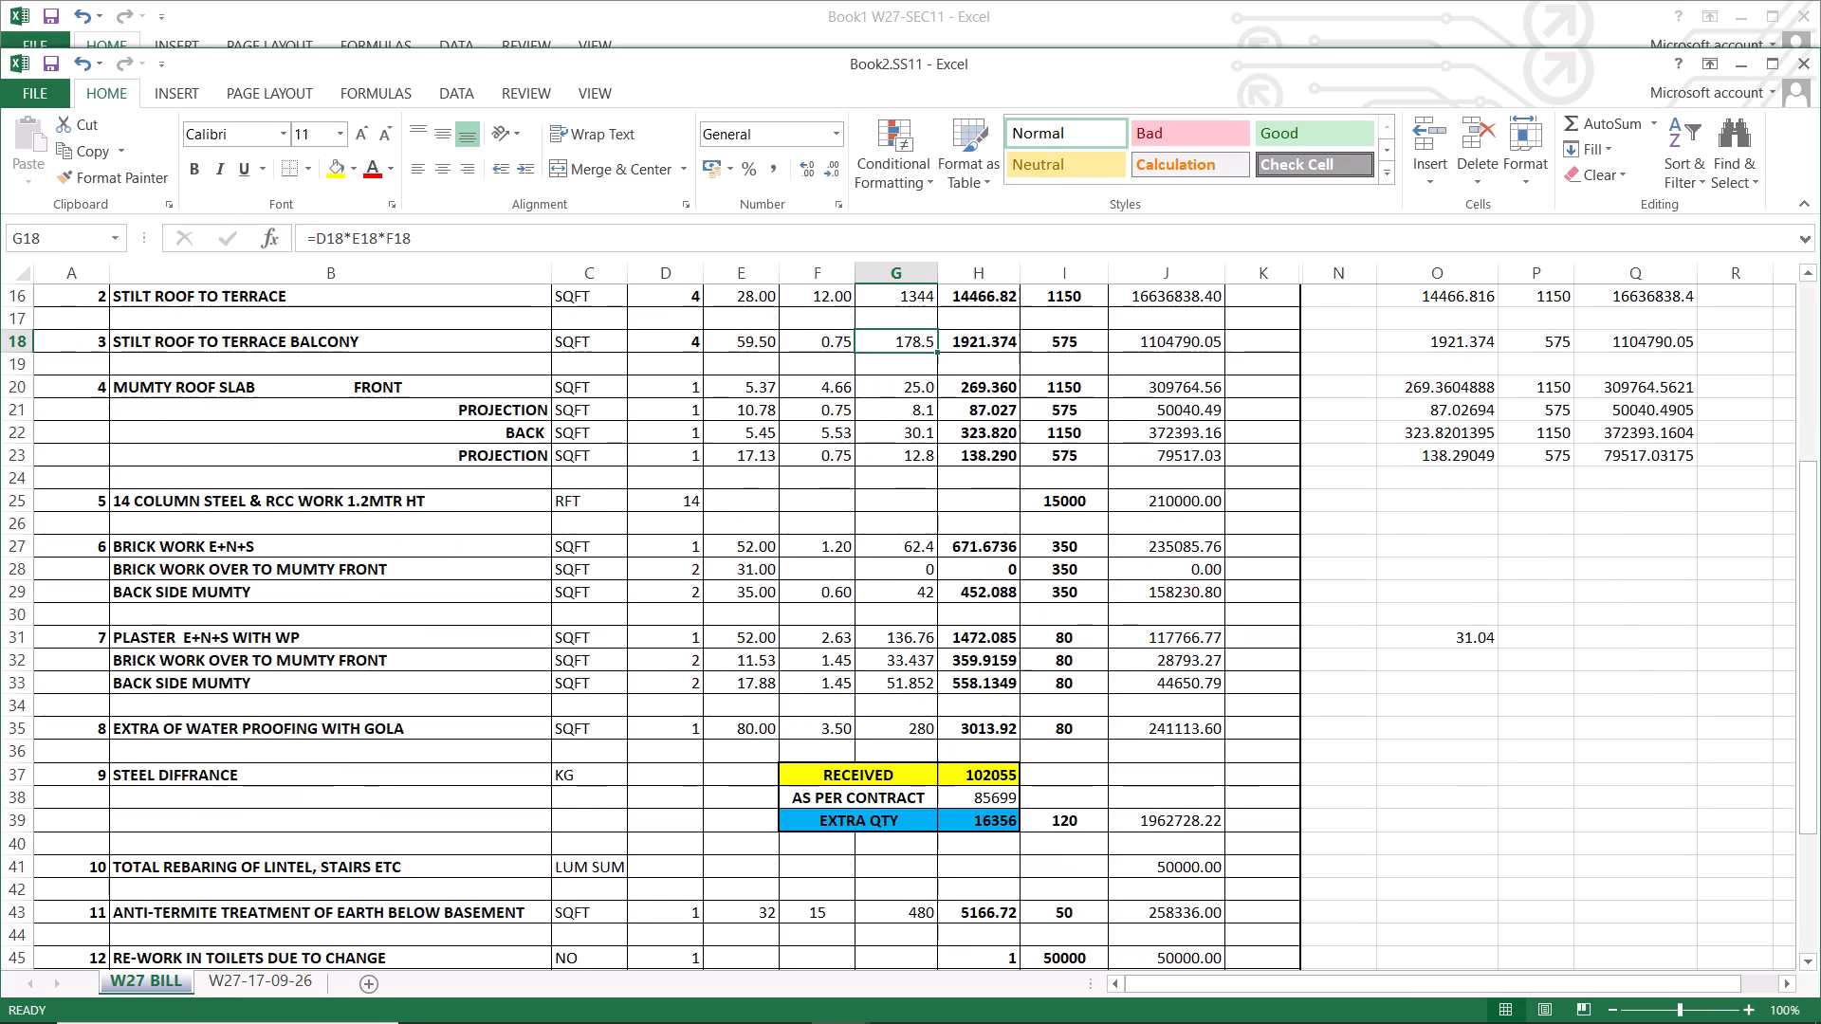
scroll(932, 563, down, 1)
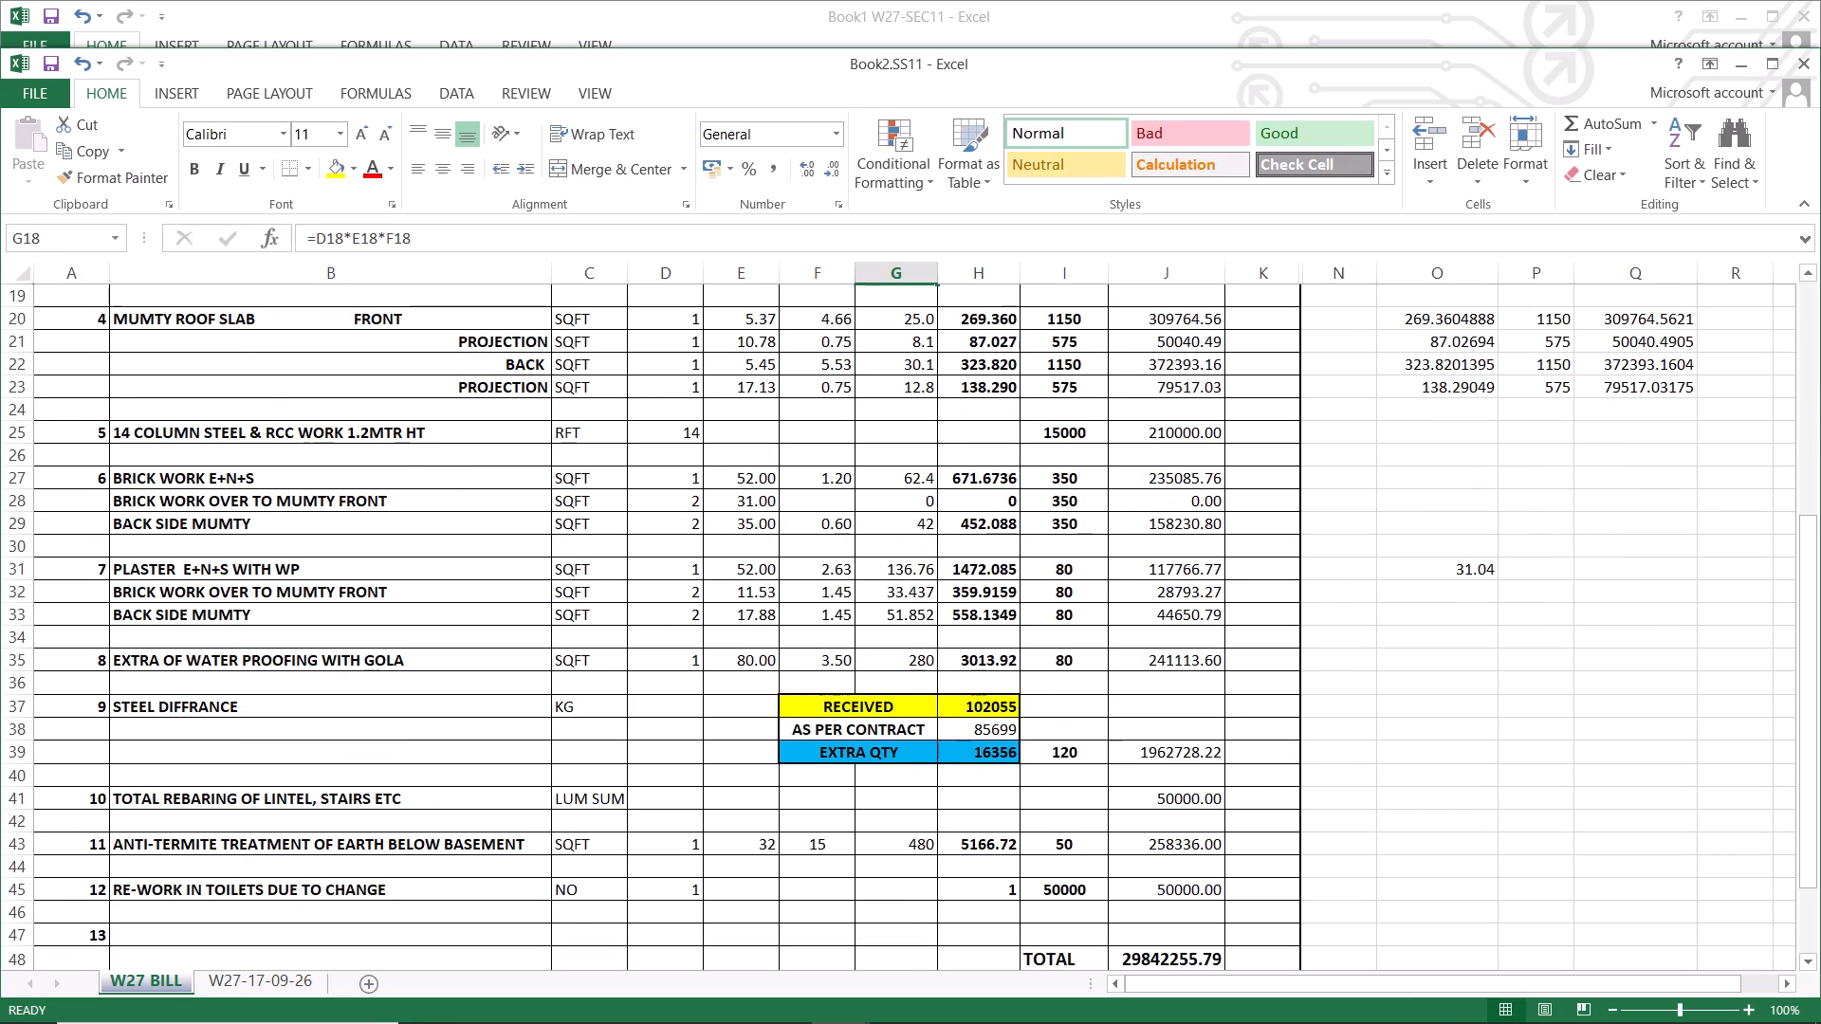
scroll(932, 563, up, 1)
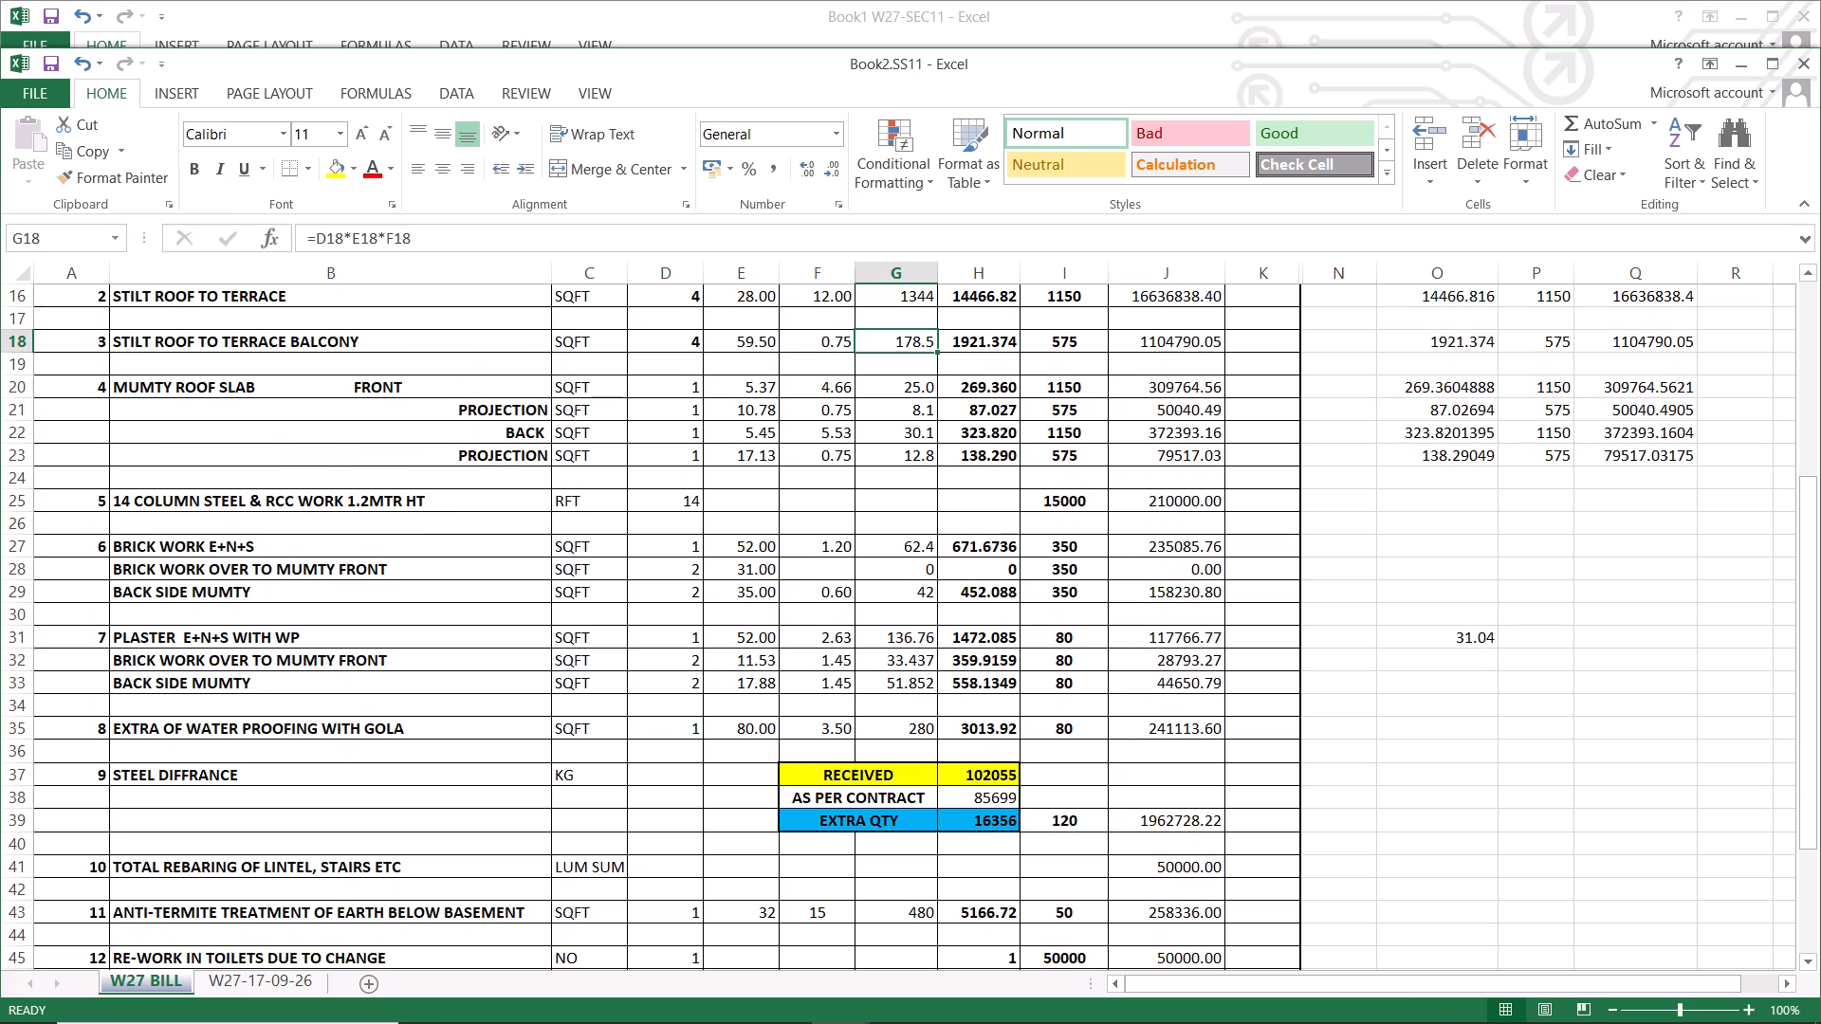
click(922, 550)
double_click(923, 546)
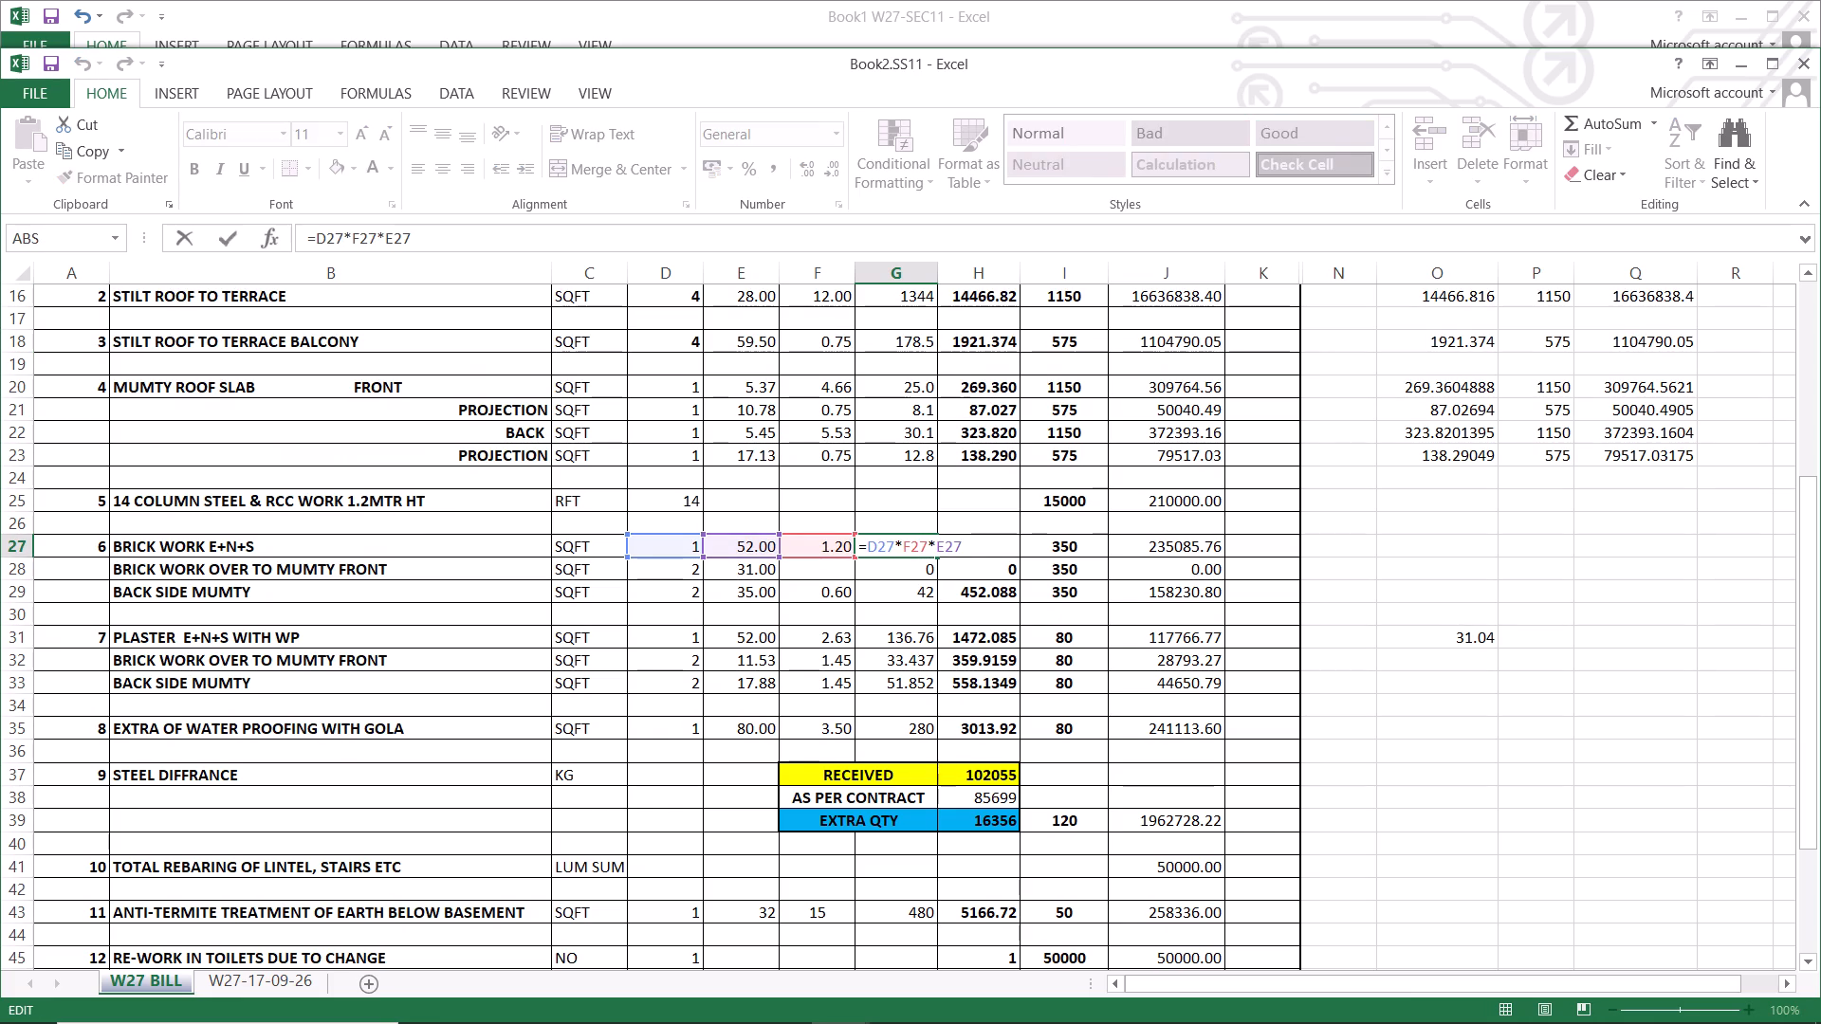
key(Escape)
double_click(977, 546)
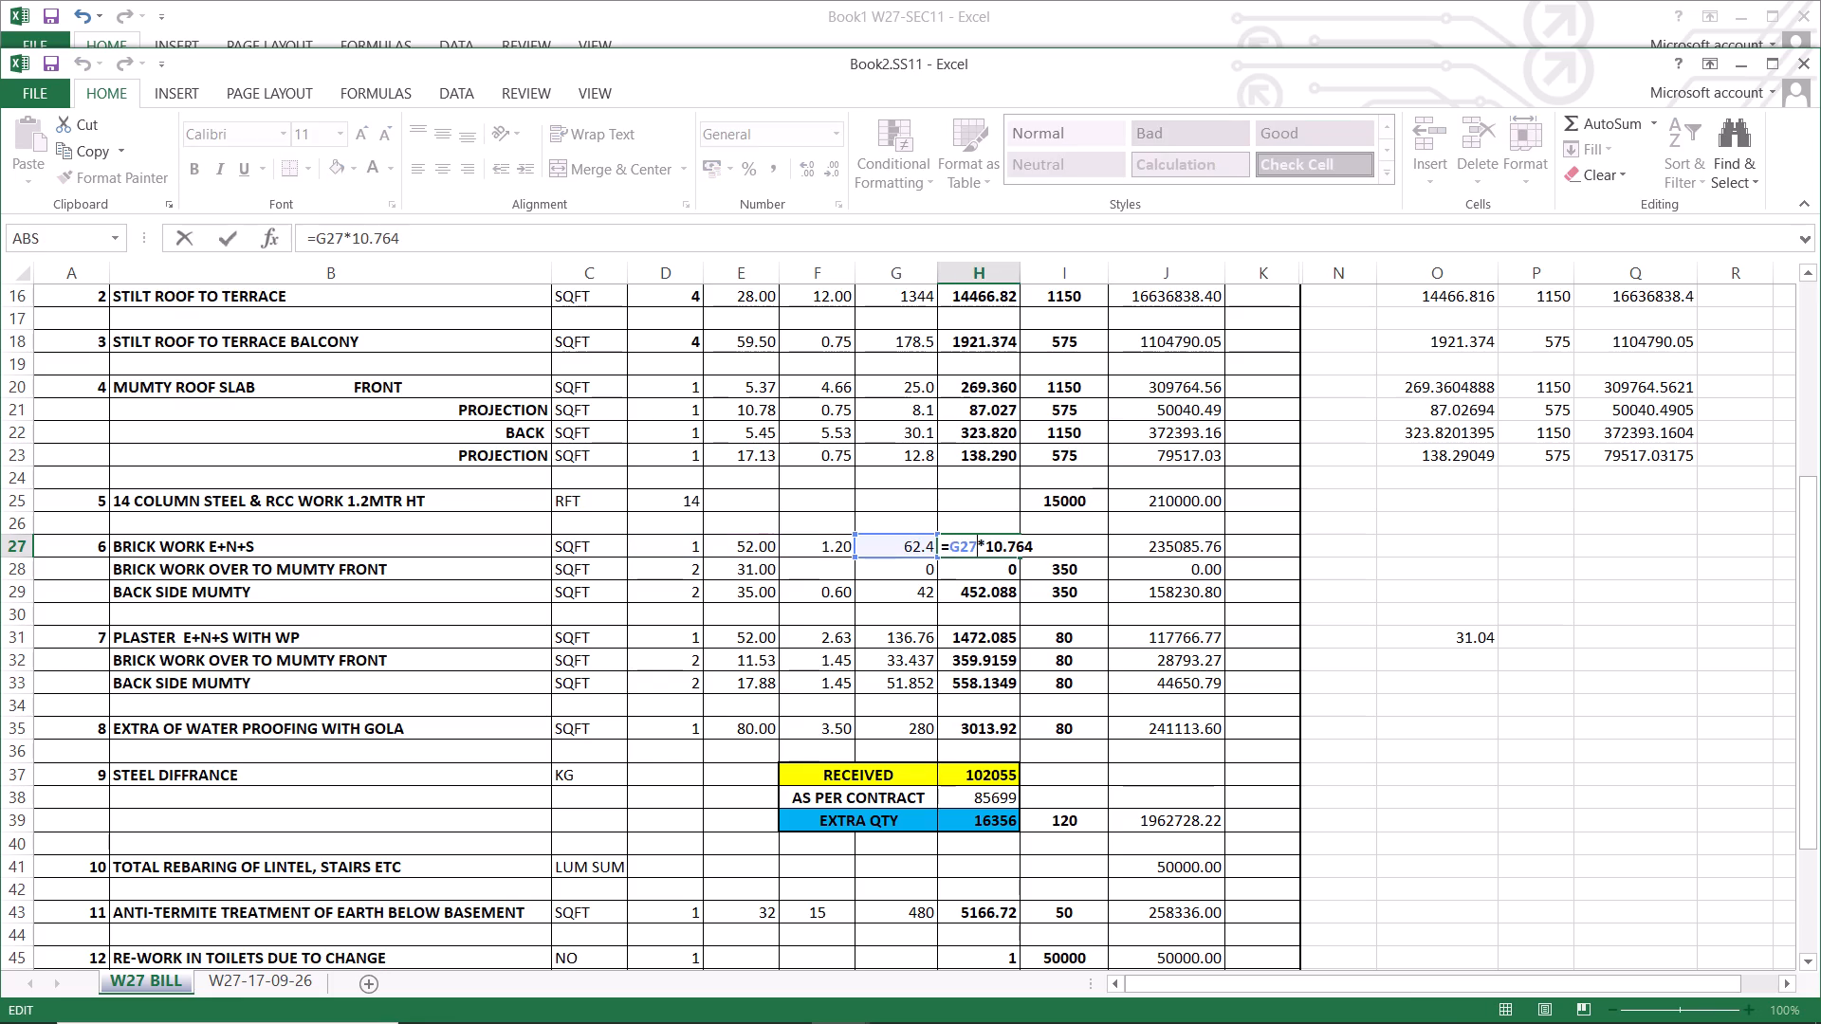
key(Escape)
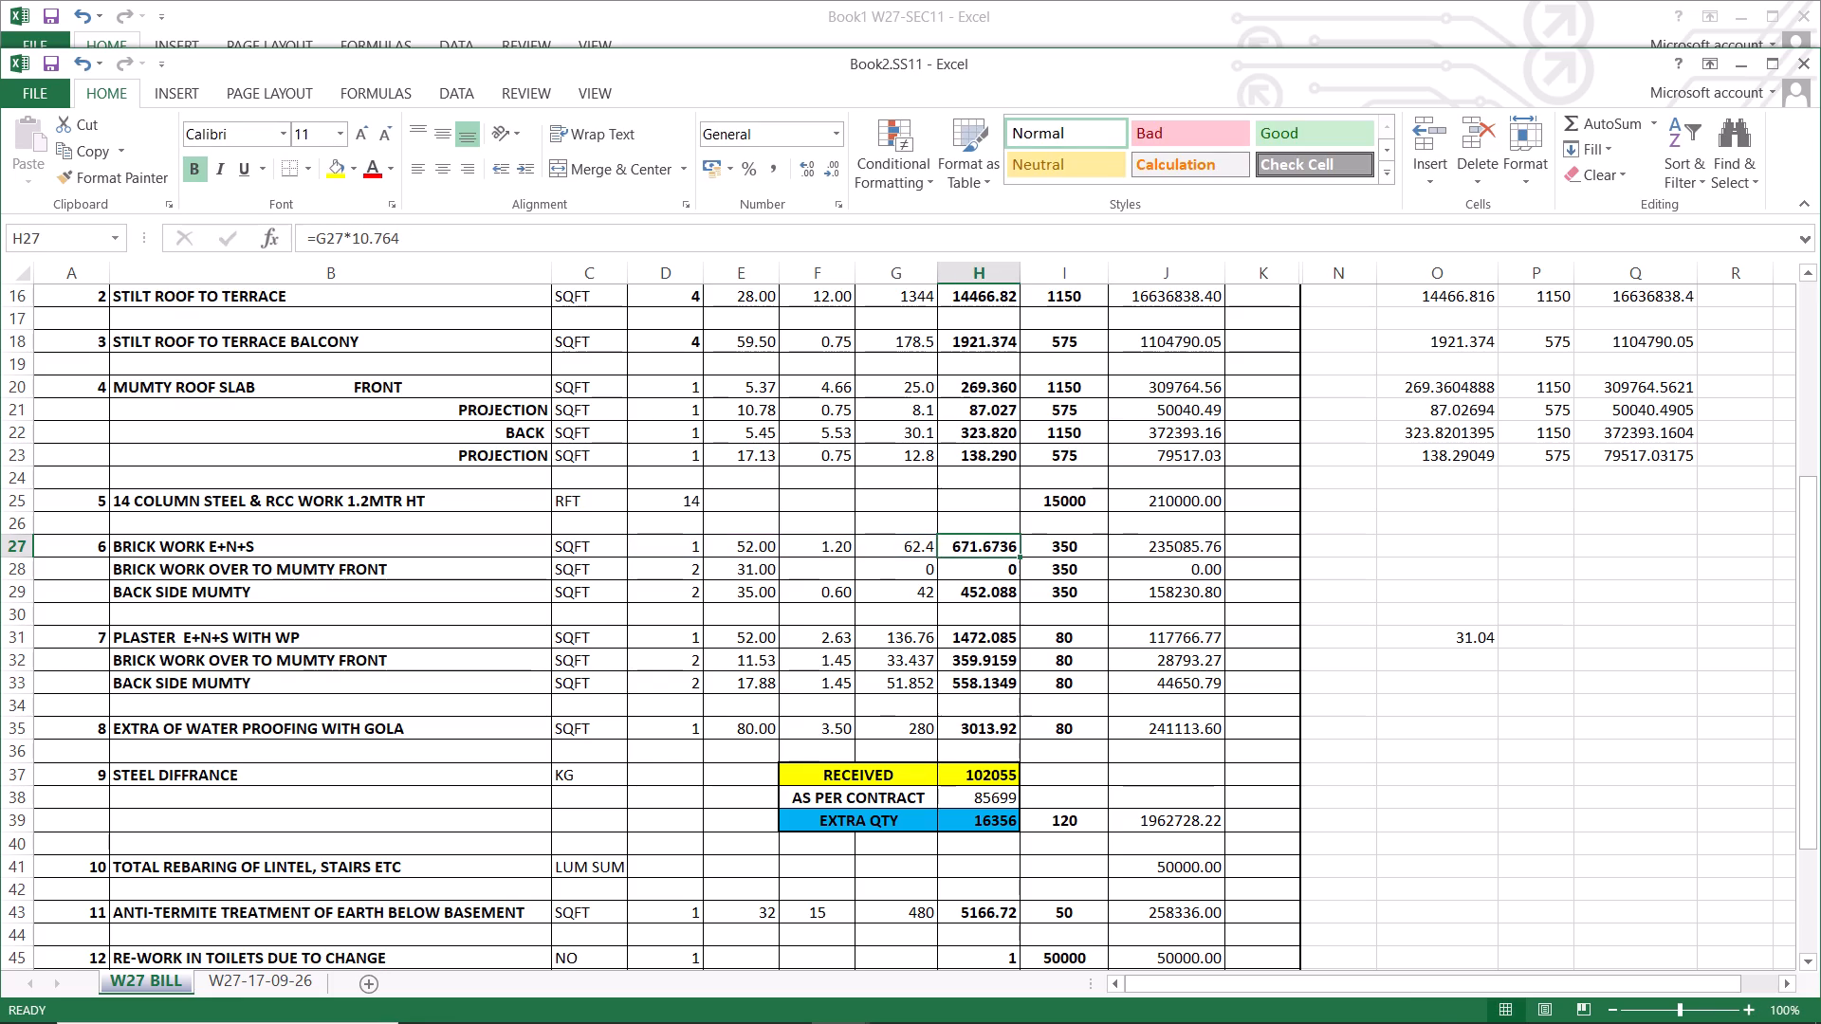
Replace the check sum in cell O31, beside the PLASTER E+N+S WITH WP row, with =4.8+4.66.
click(763, 570)
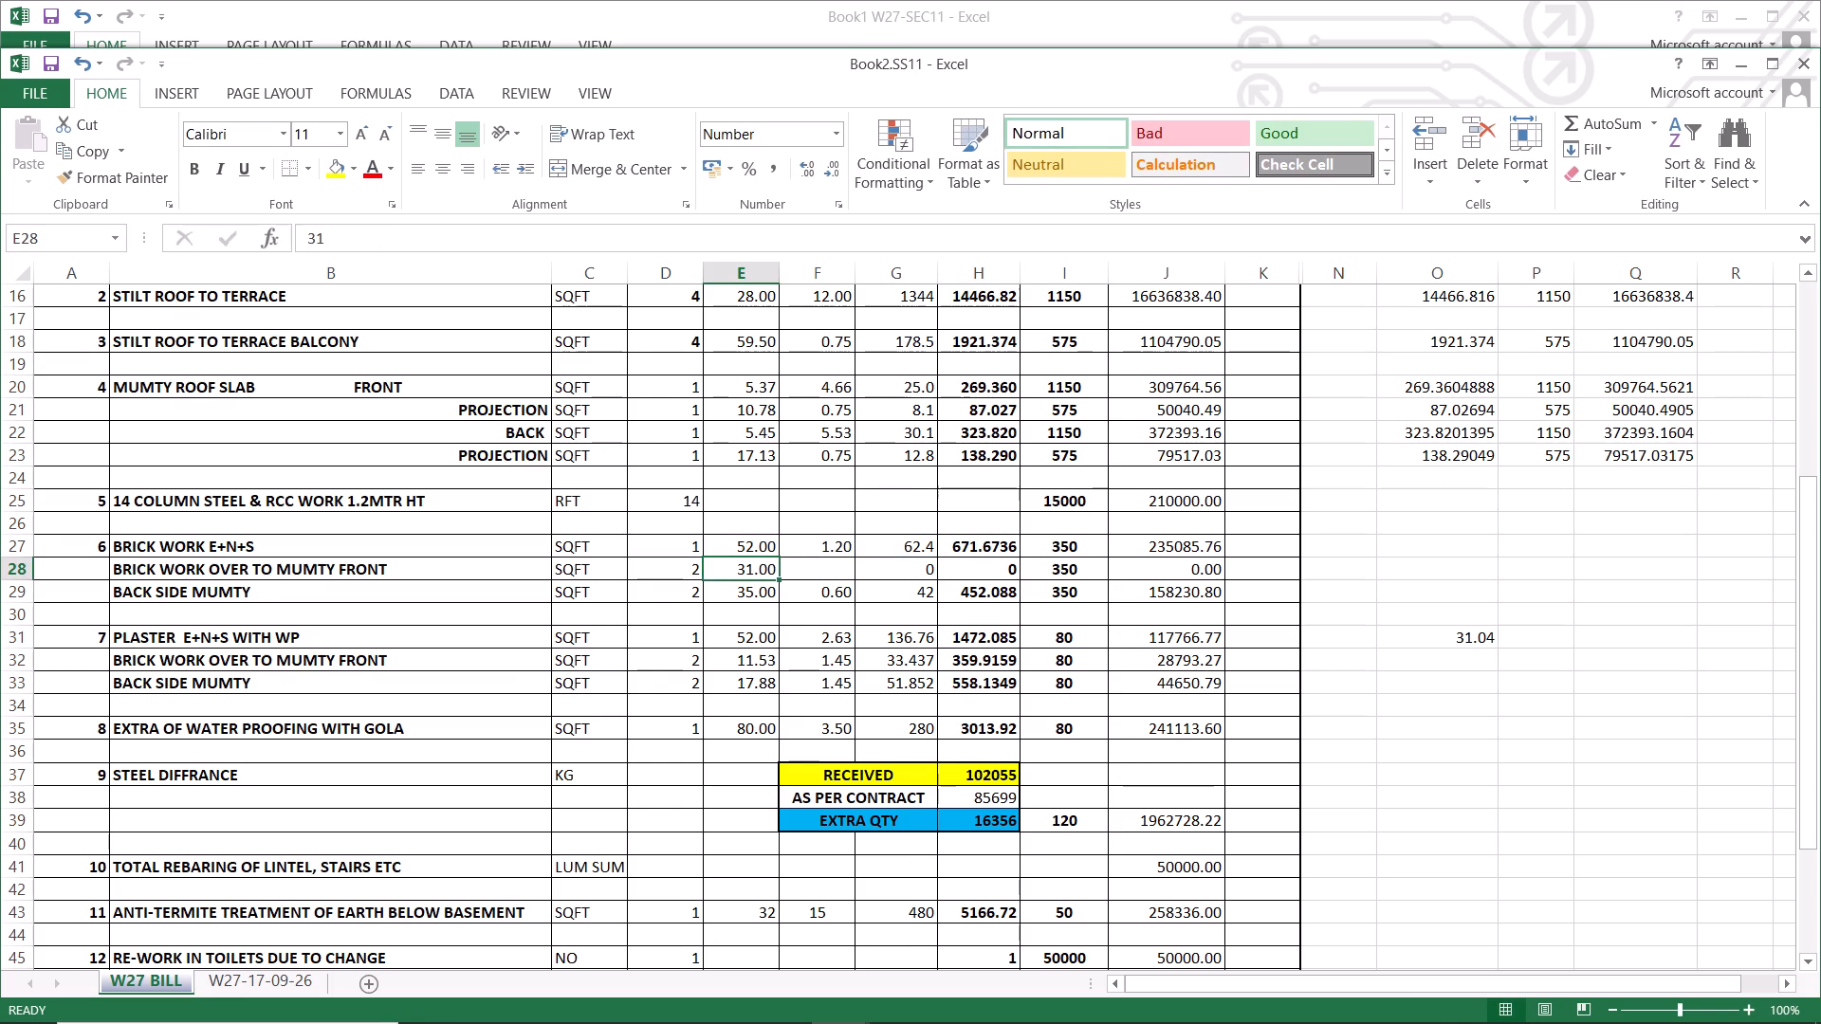
click(1462, 636)
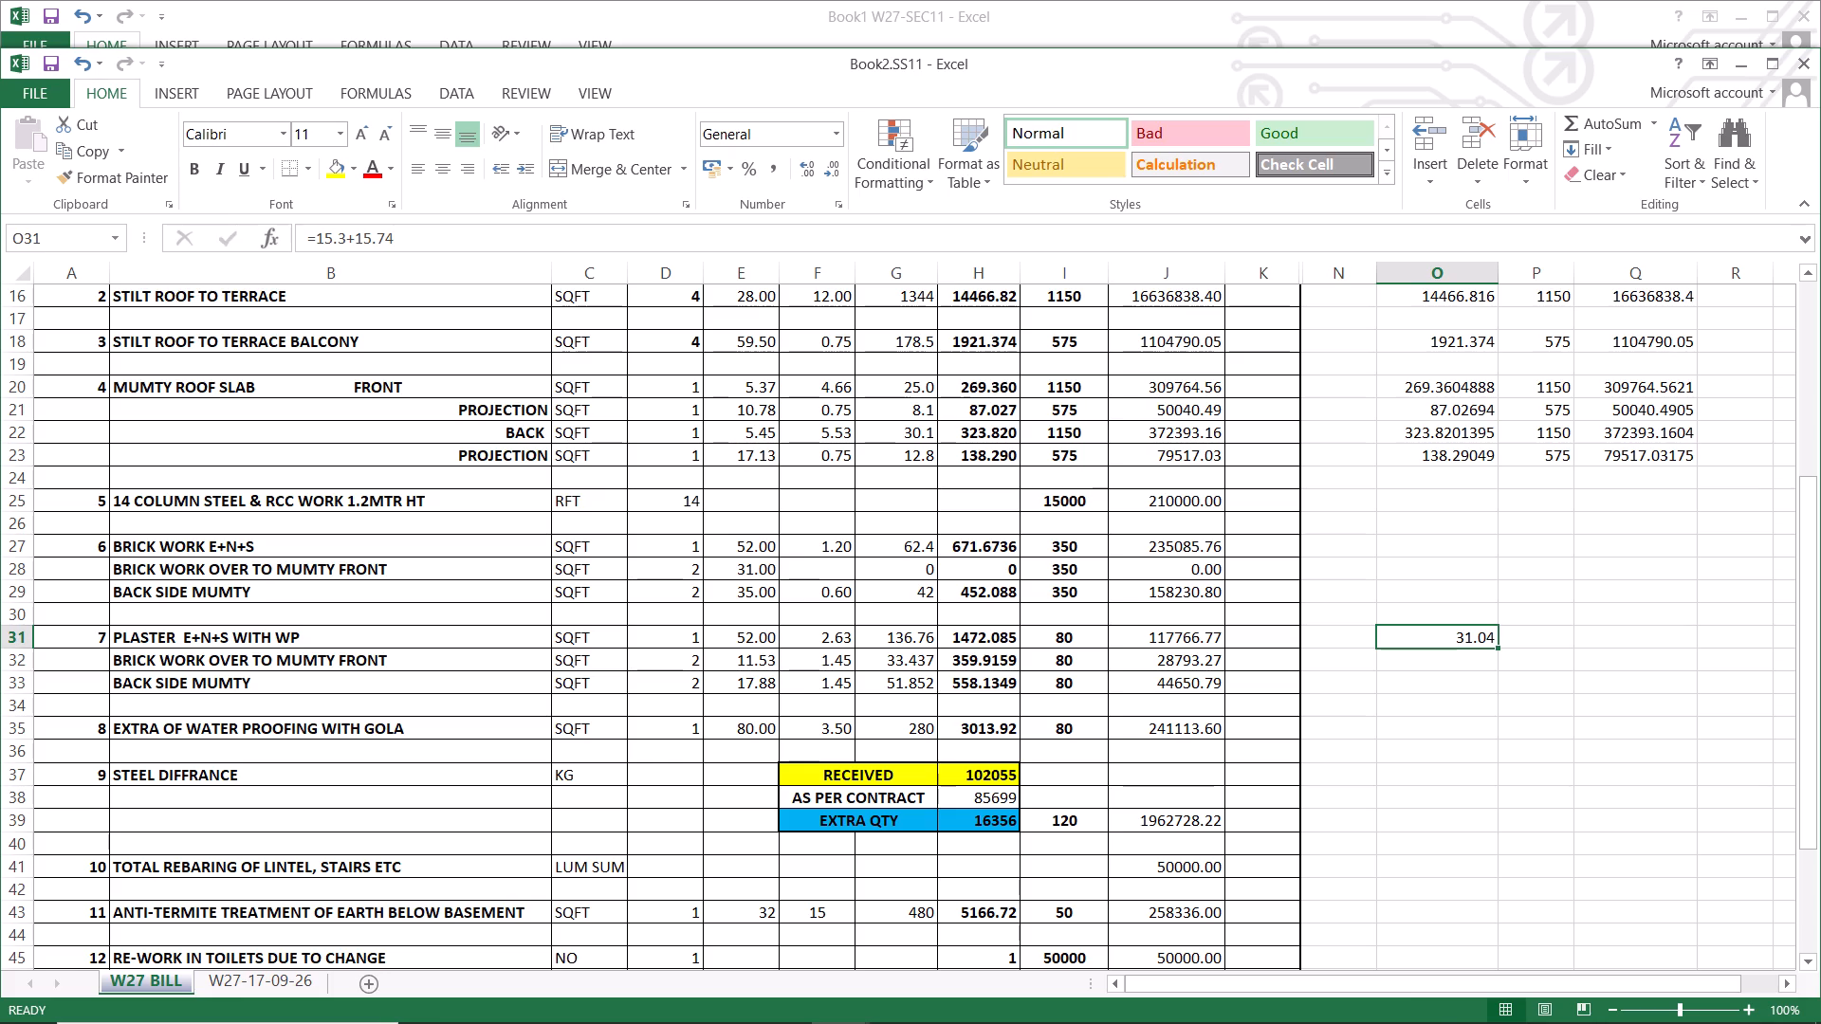
key(equal)
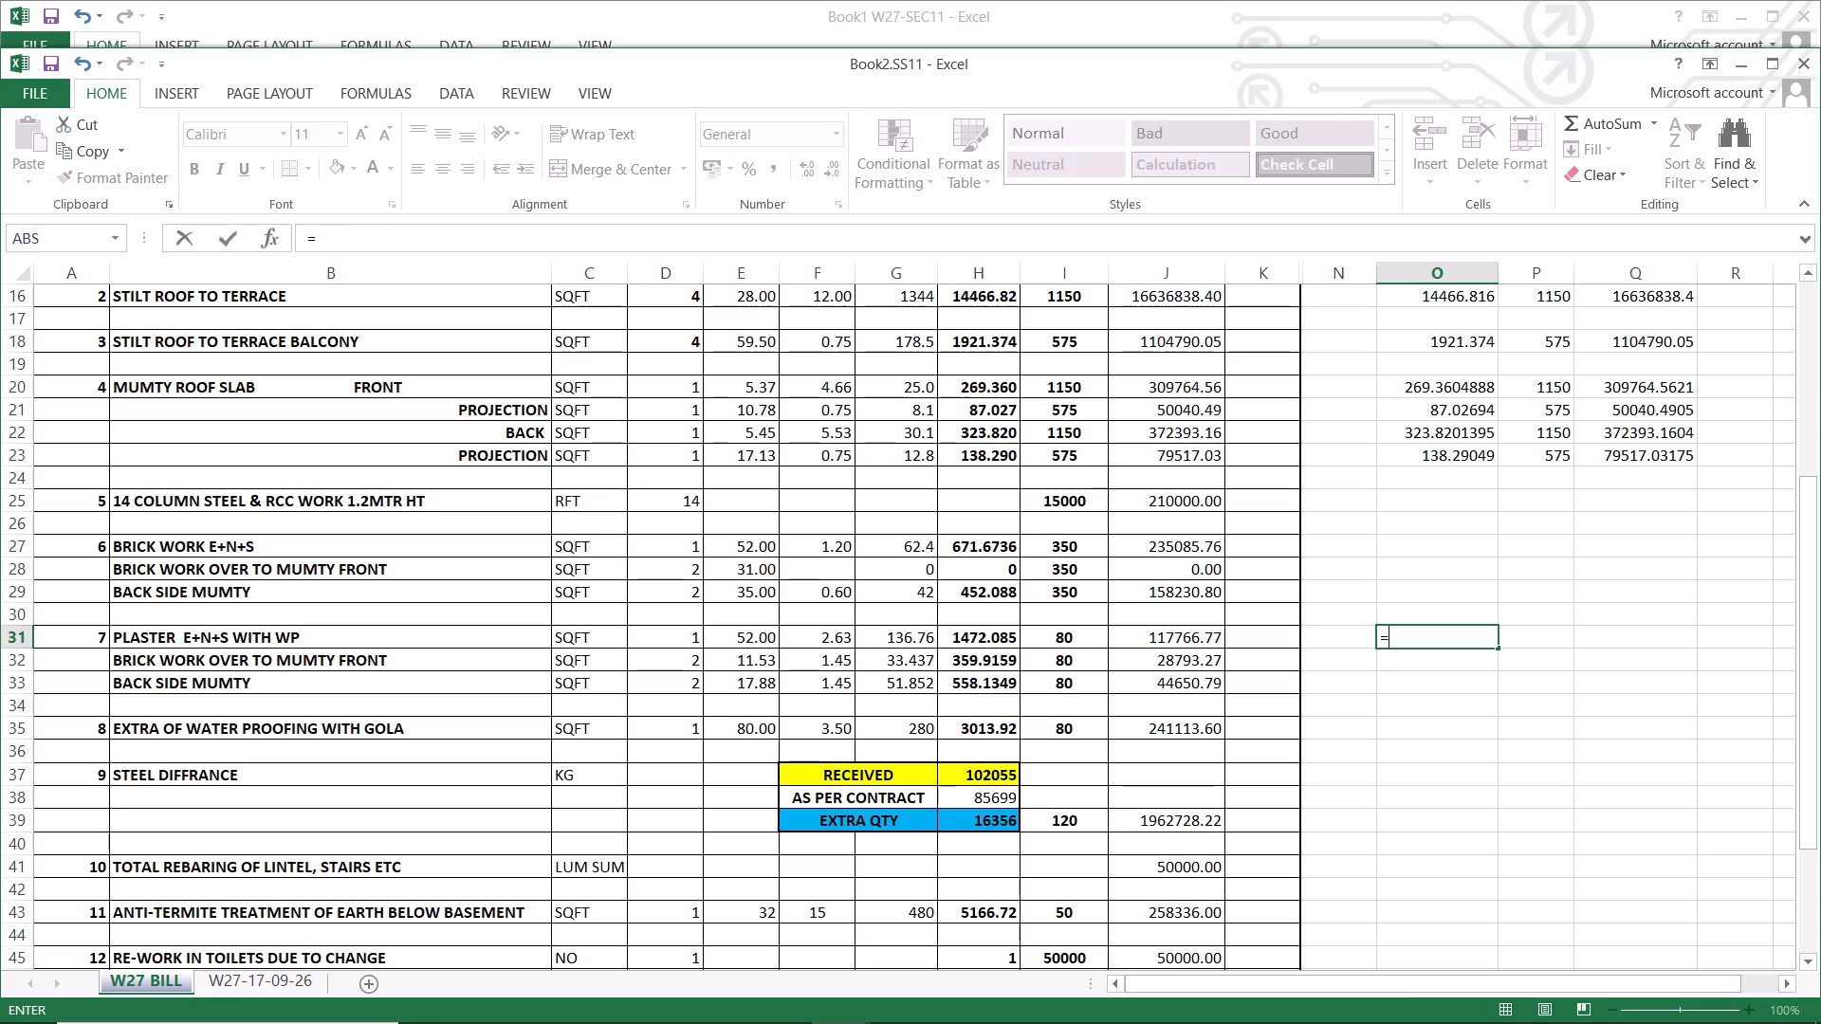
key(4)
key(period)
key(8)
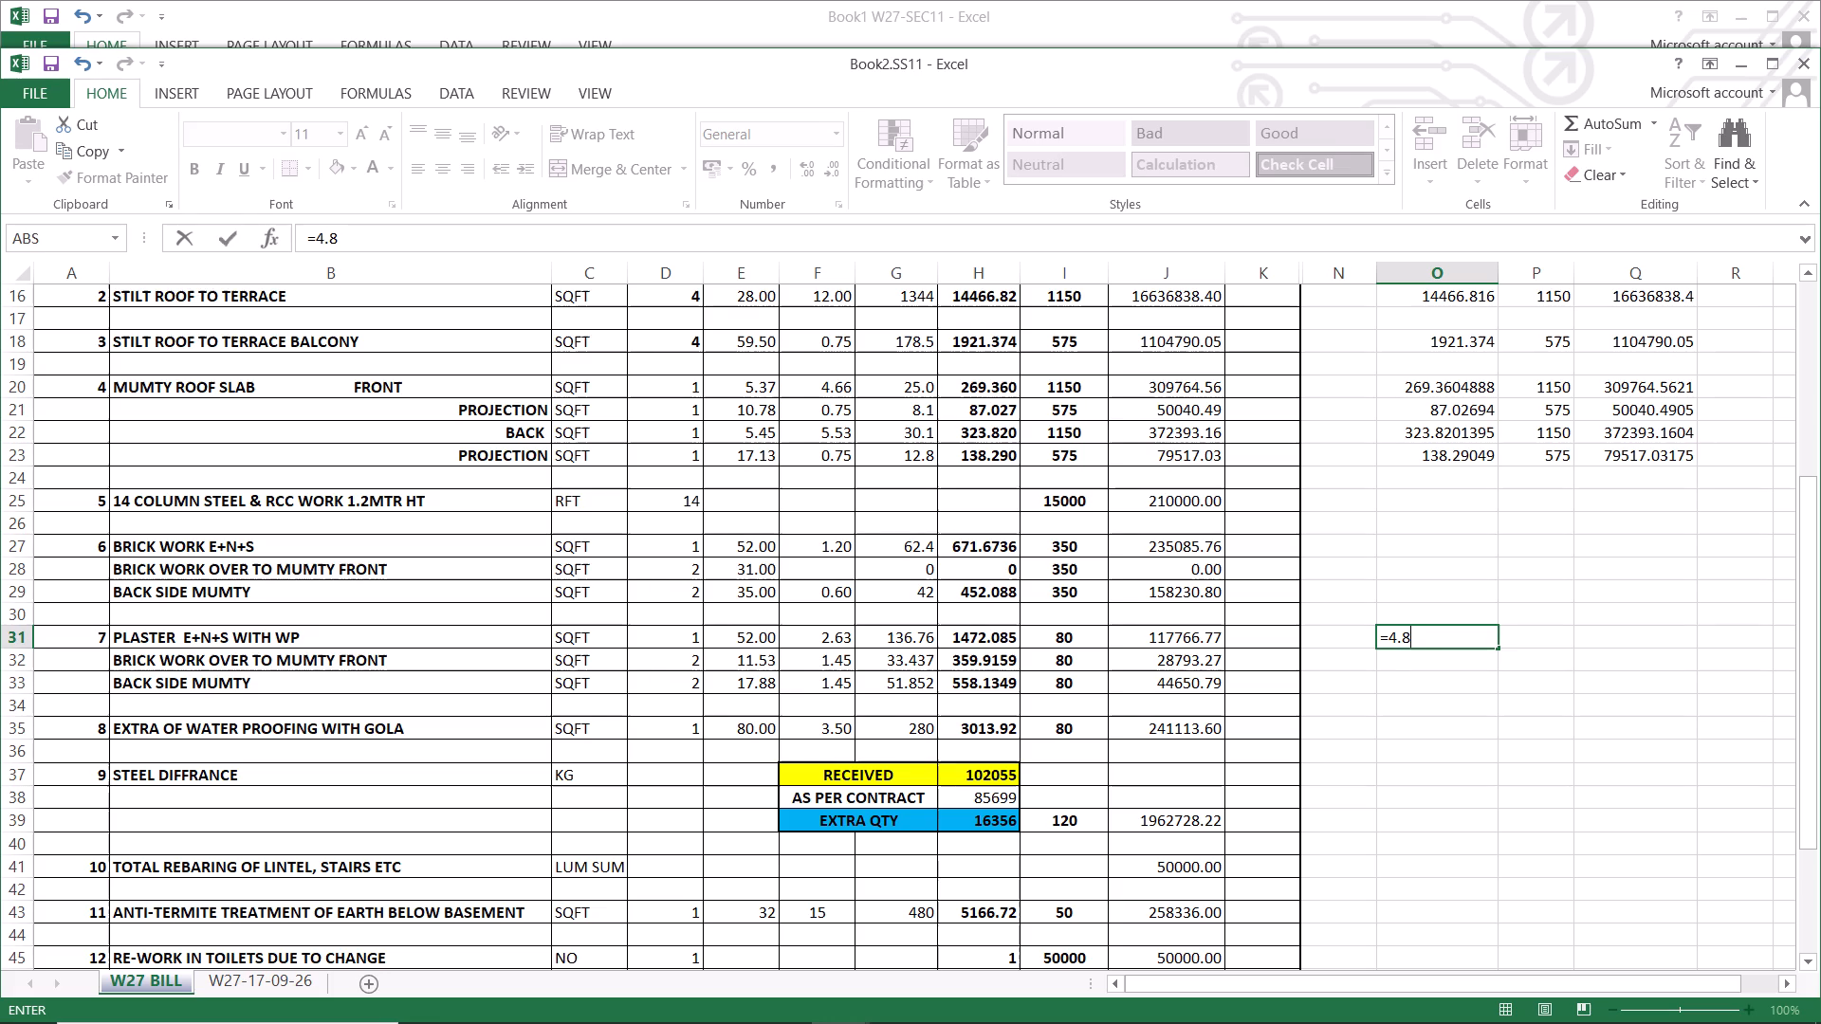
key(plus)
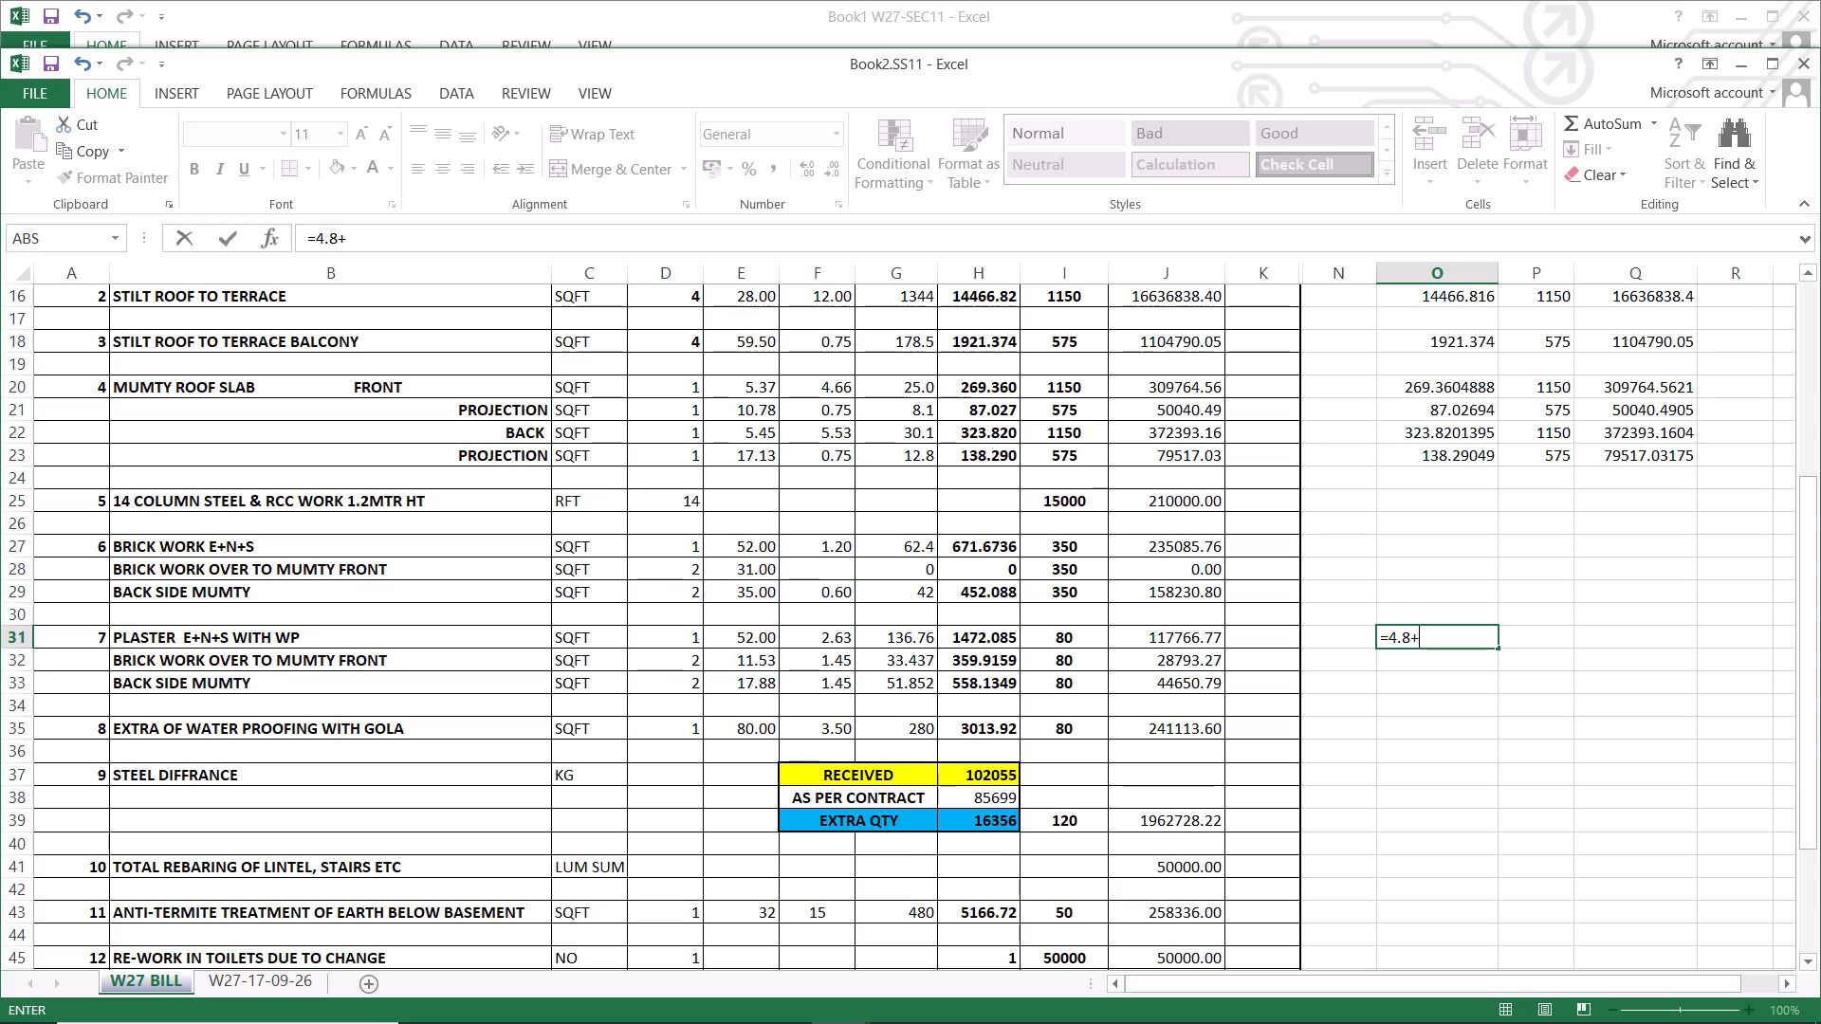
text(4.66)
key(Return)
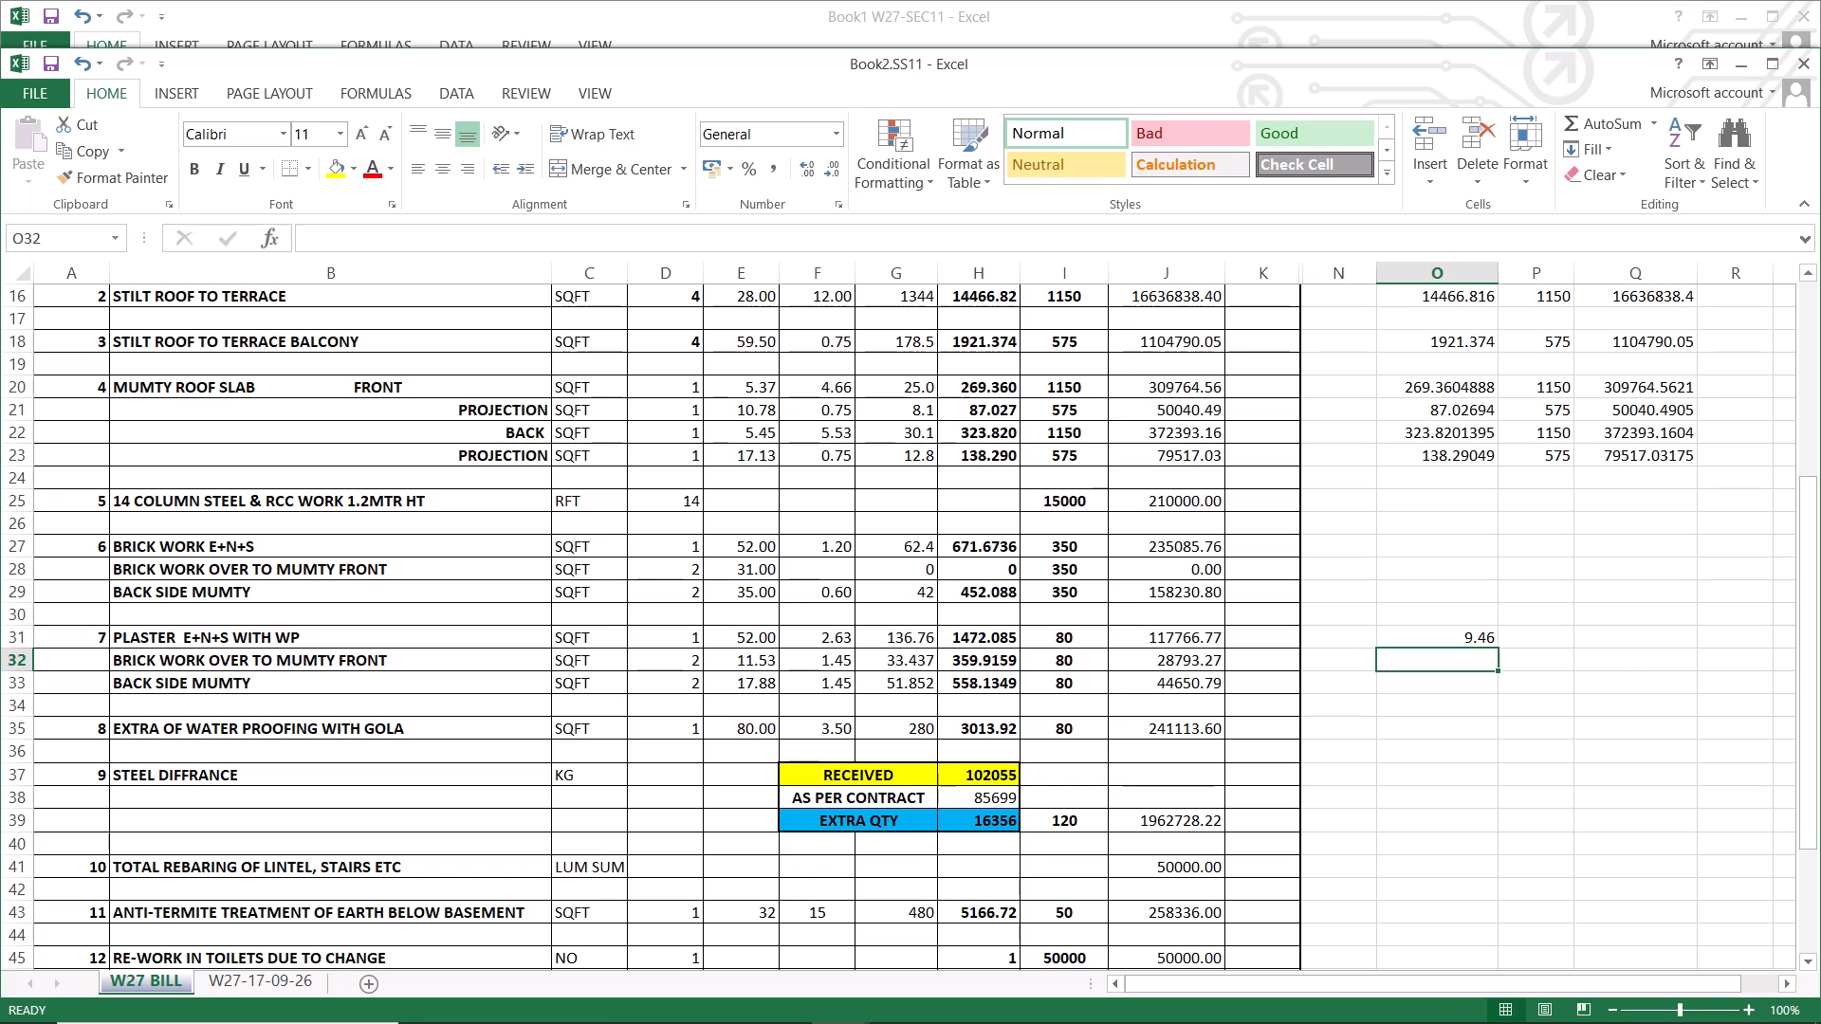
Set the lengths (L) of item 6's BRICK WORK OVER TO MUMTY FRONT and BACK SIDE MUMTY rows, cells E28 and E29, to 9.5.
click(1488, 636)
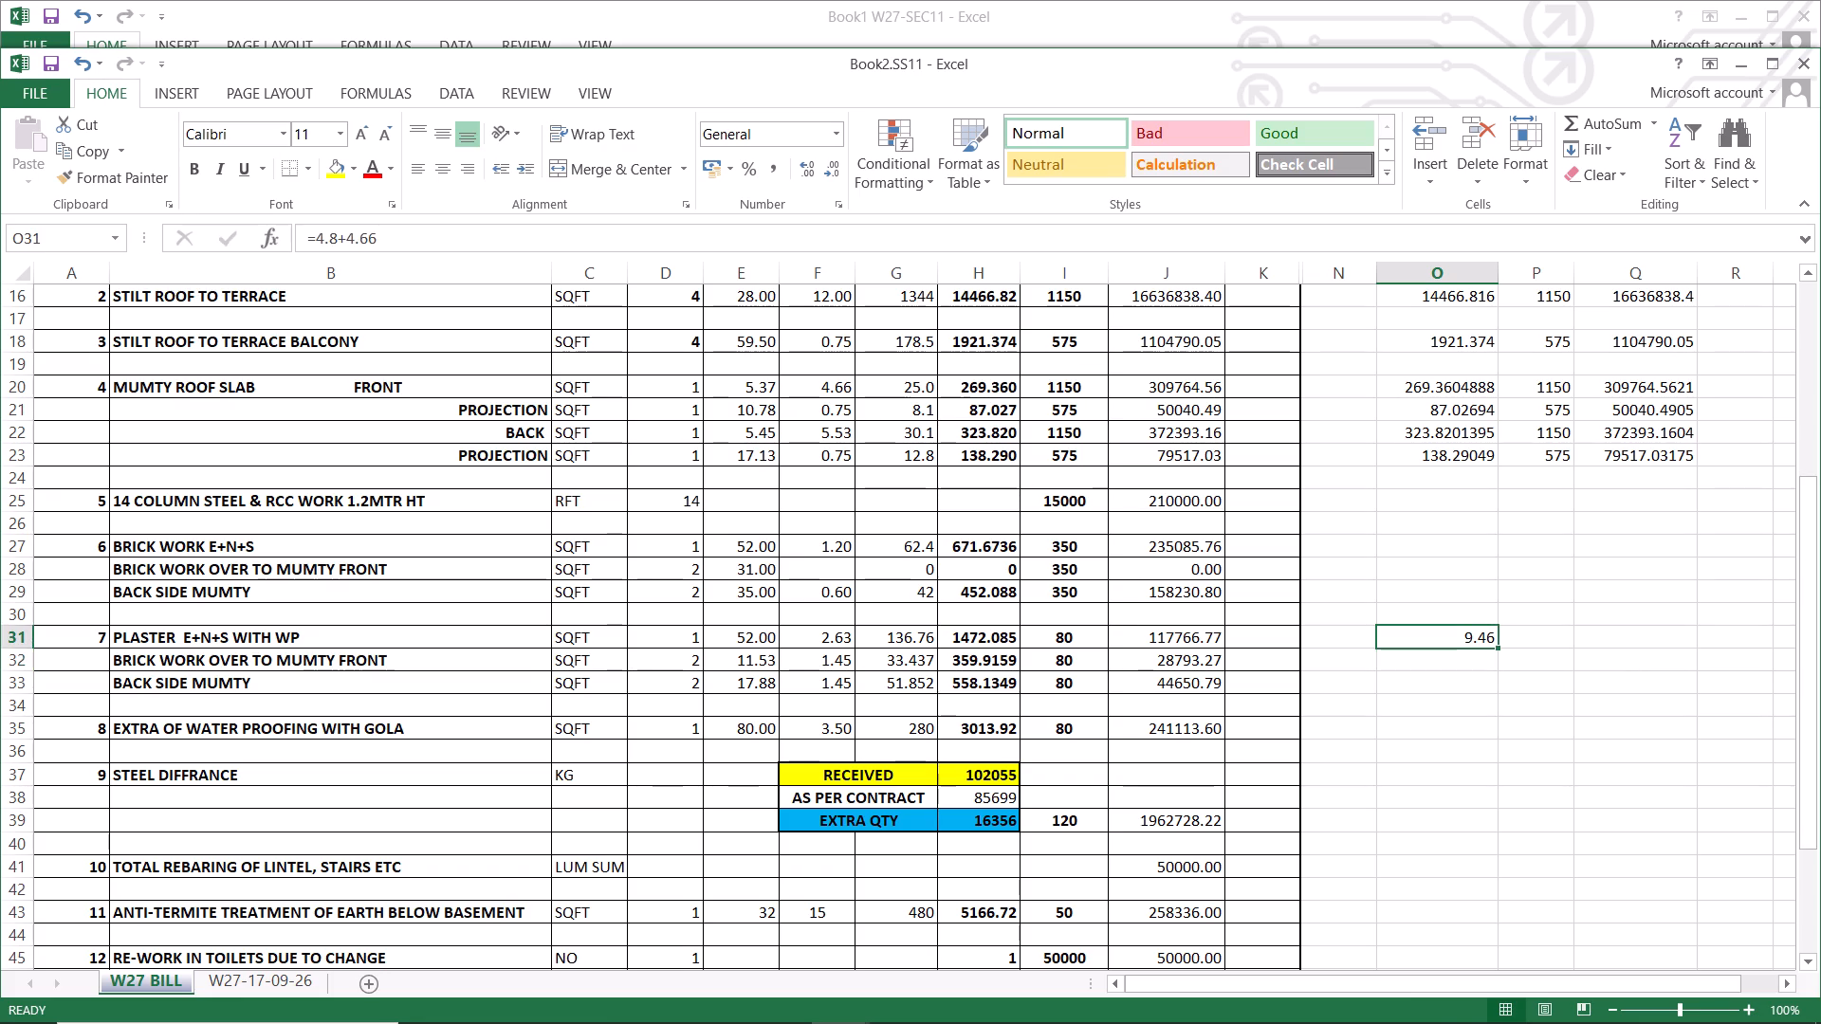
click(763, 655)
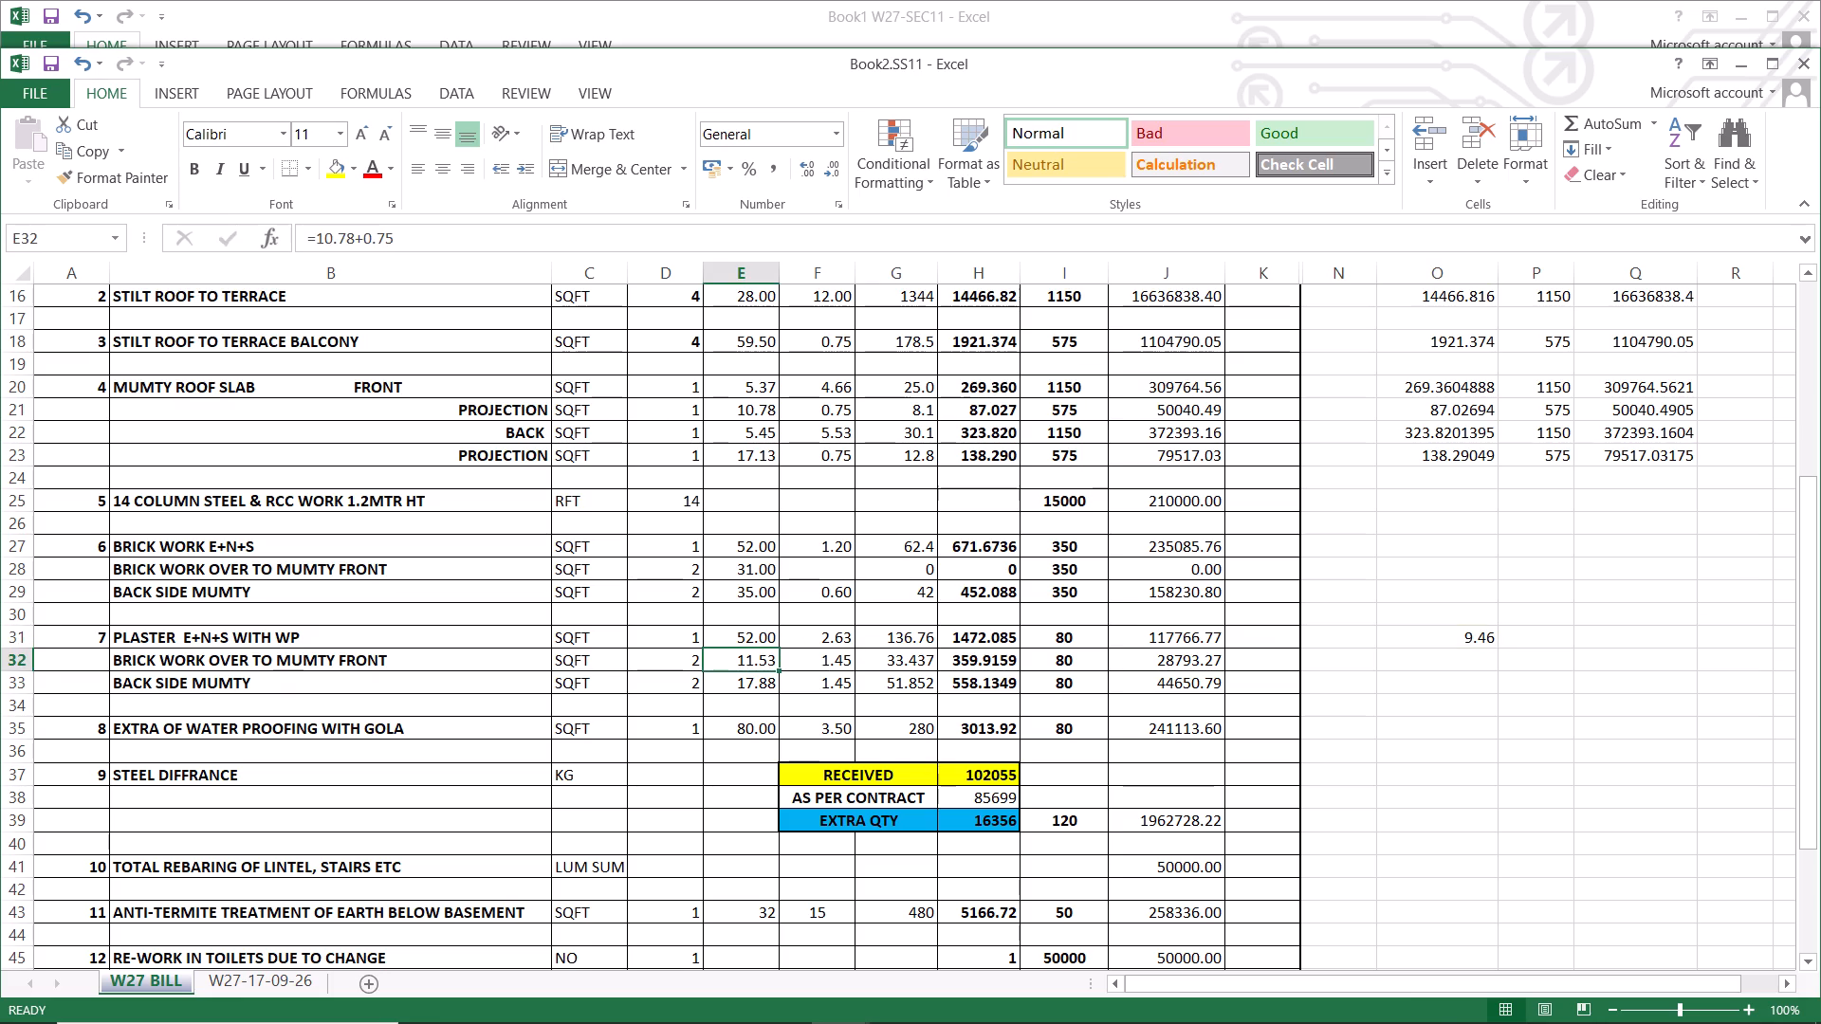
click(762, 572)
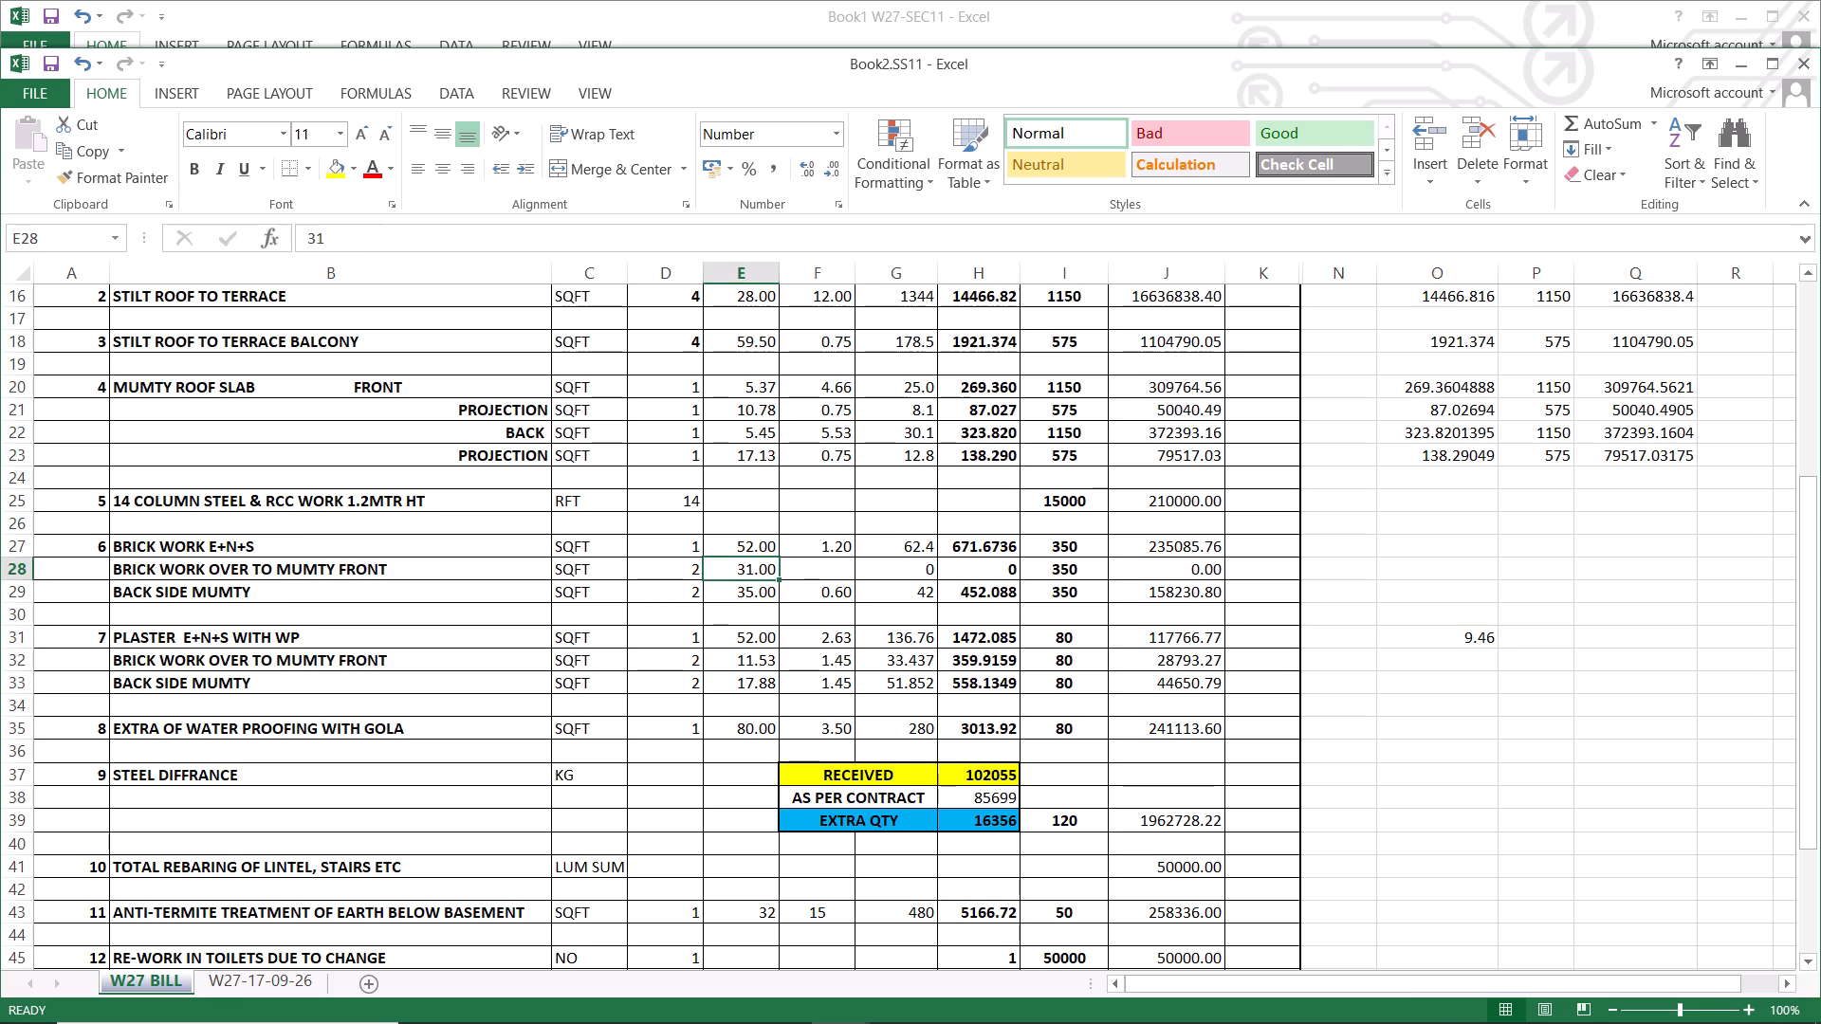
key(9)
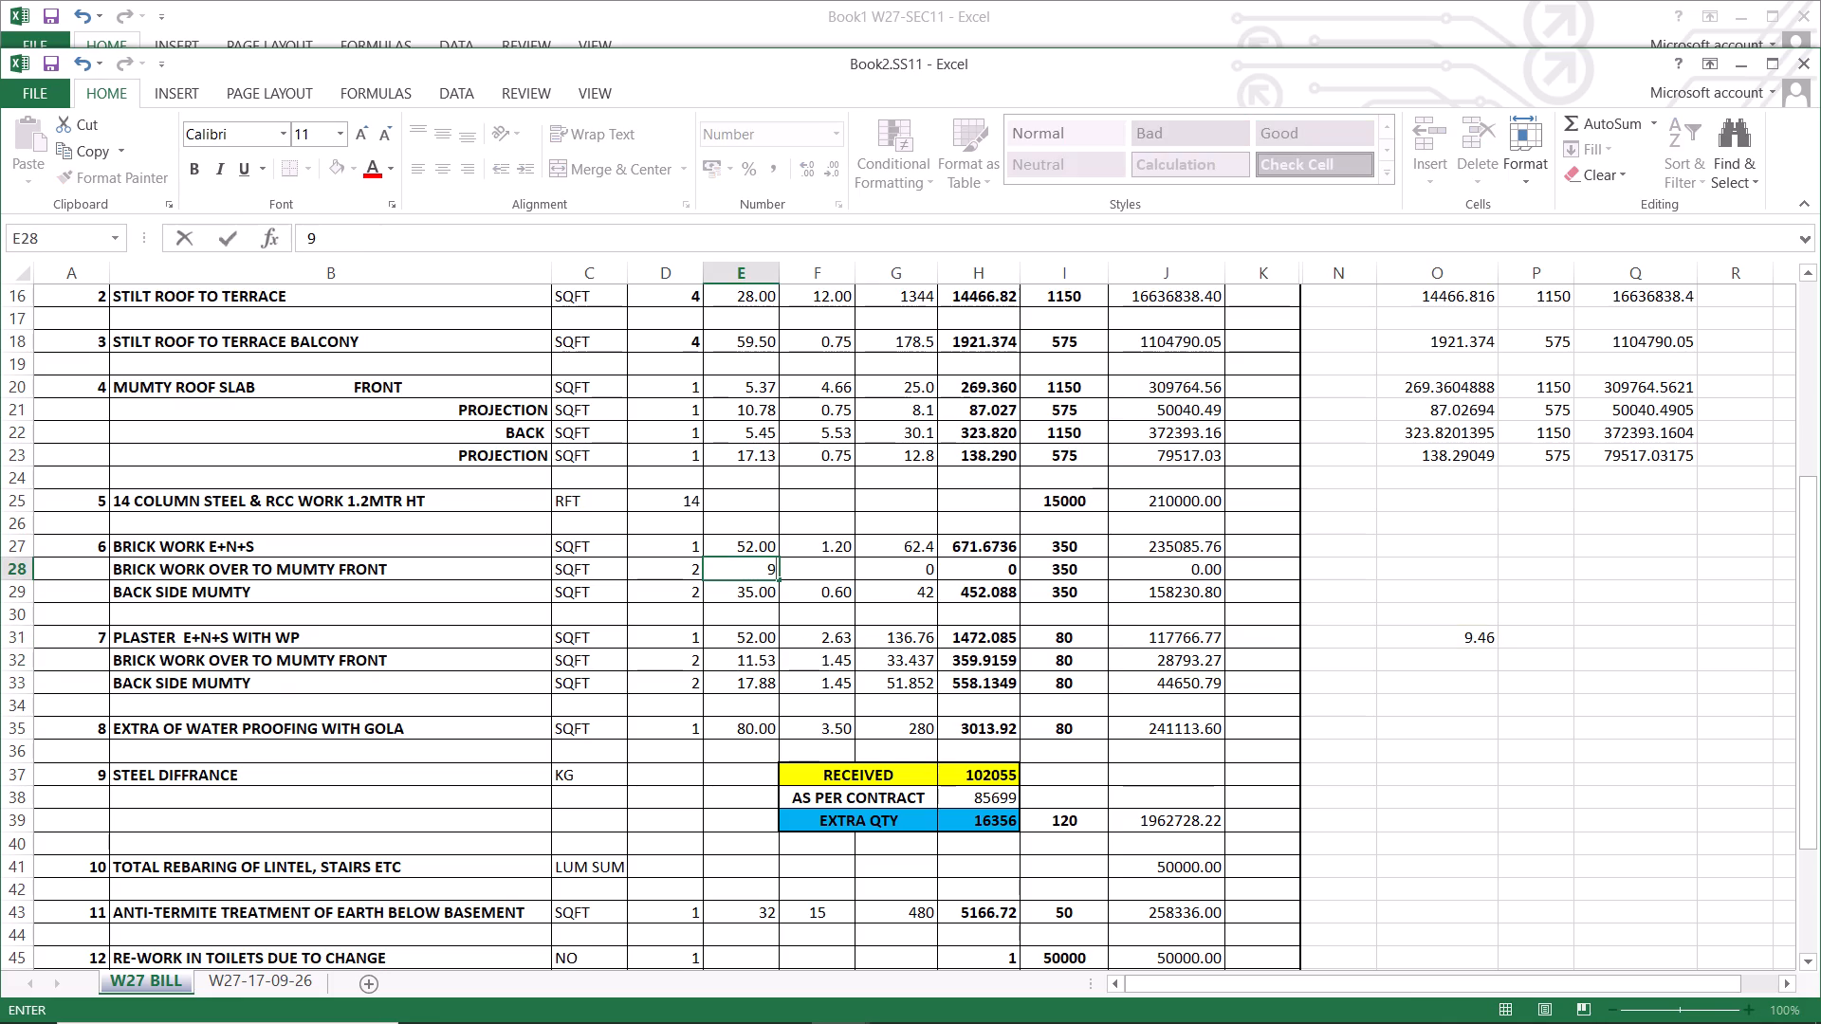
text(.5)
click(767, 597)
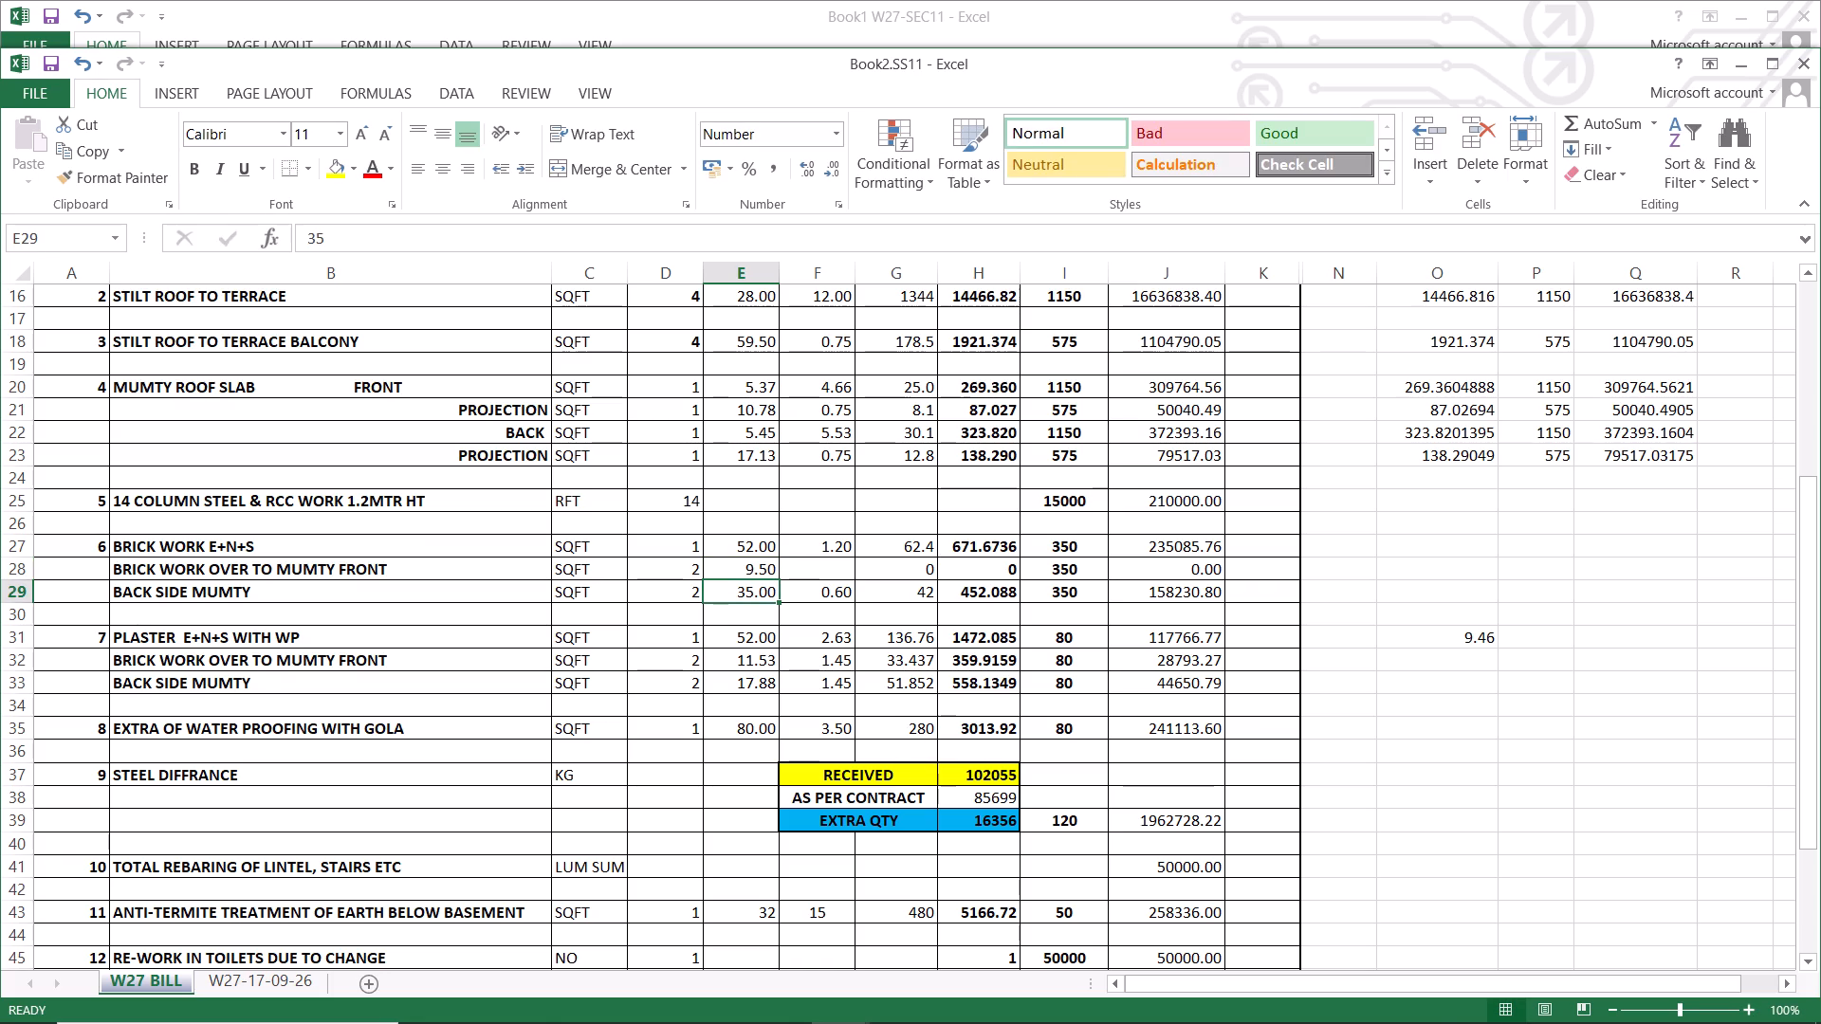
text(9.5)
key(Return)
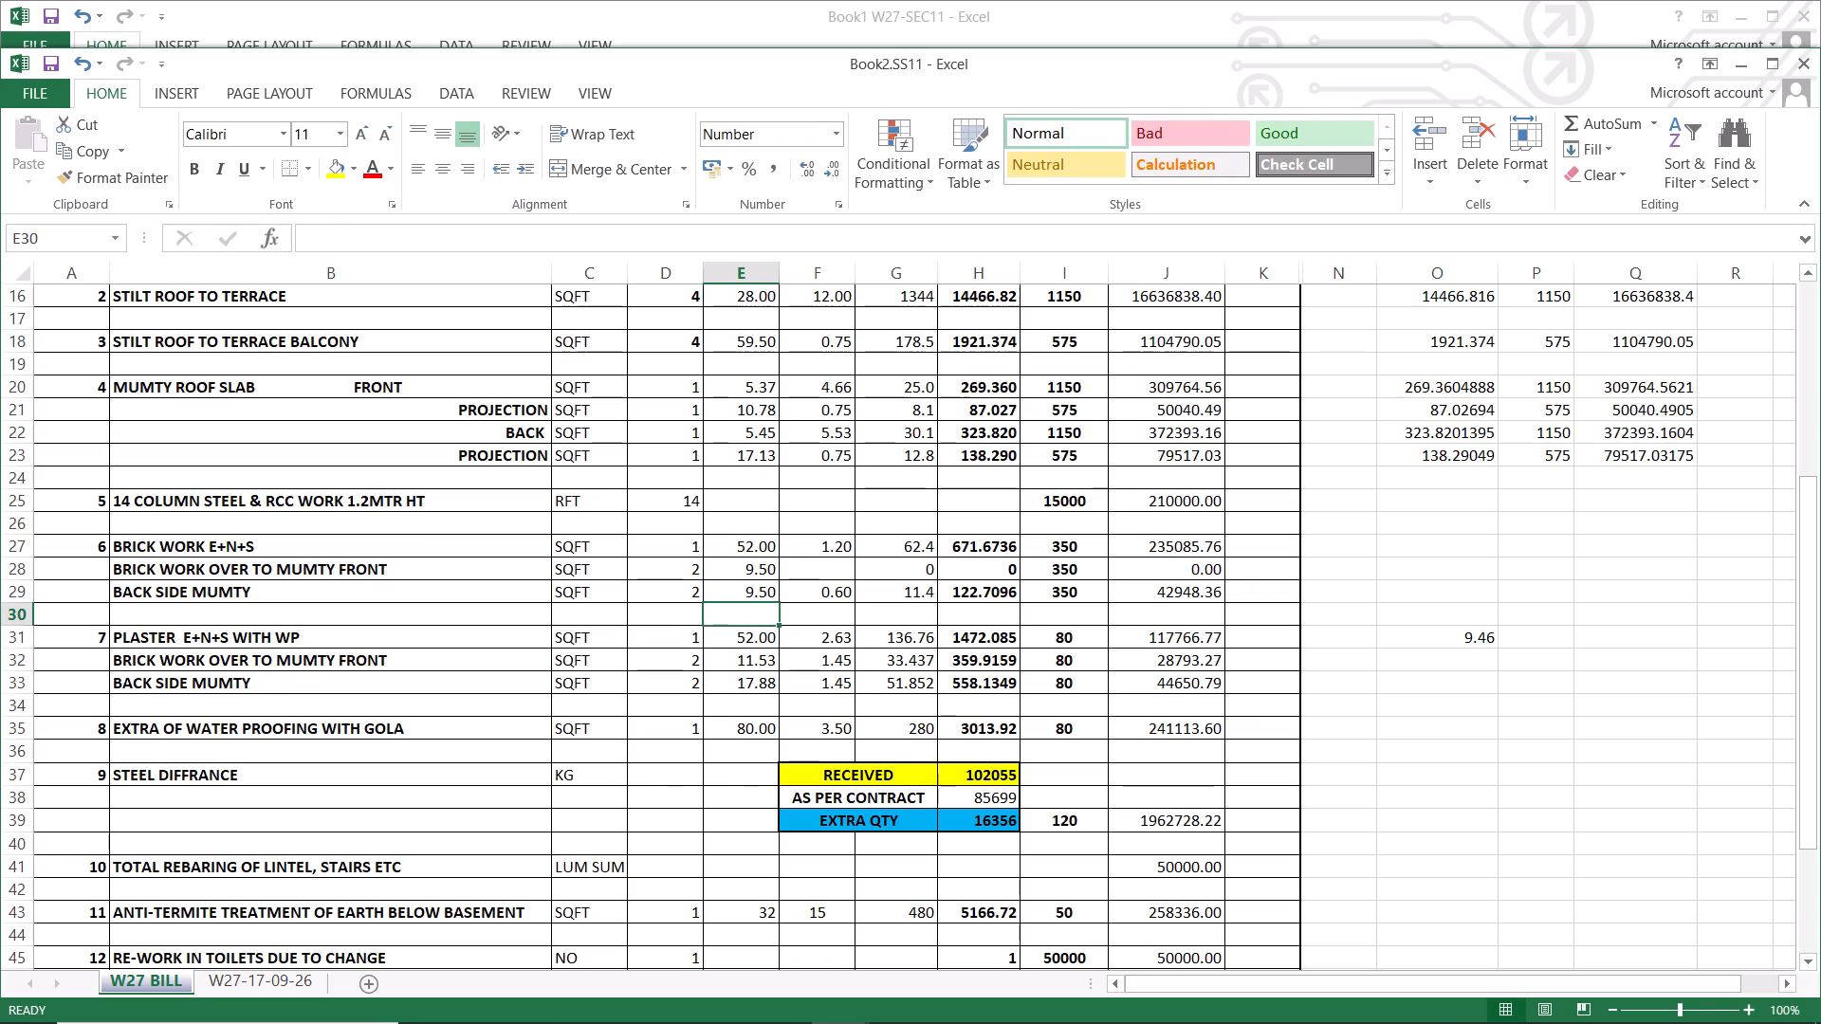
Set the breadths (B) of item 6's BACK SIDE MUMTY and BRICK WORK OVER TO MUMTY FRONT rows, cells F29 and F28, to 0.45.
click(997, 591)
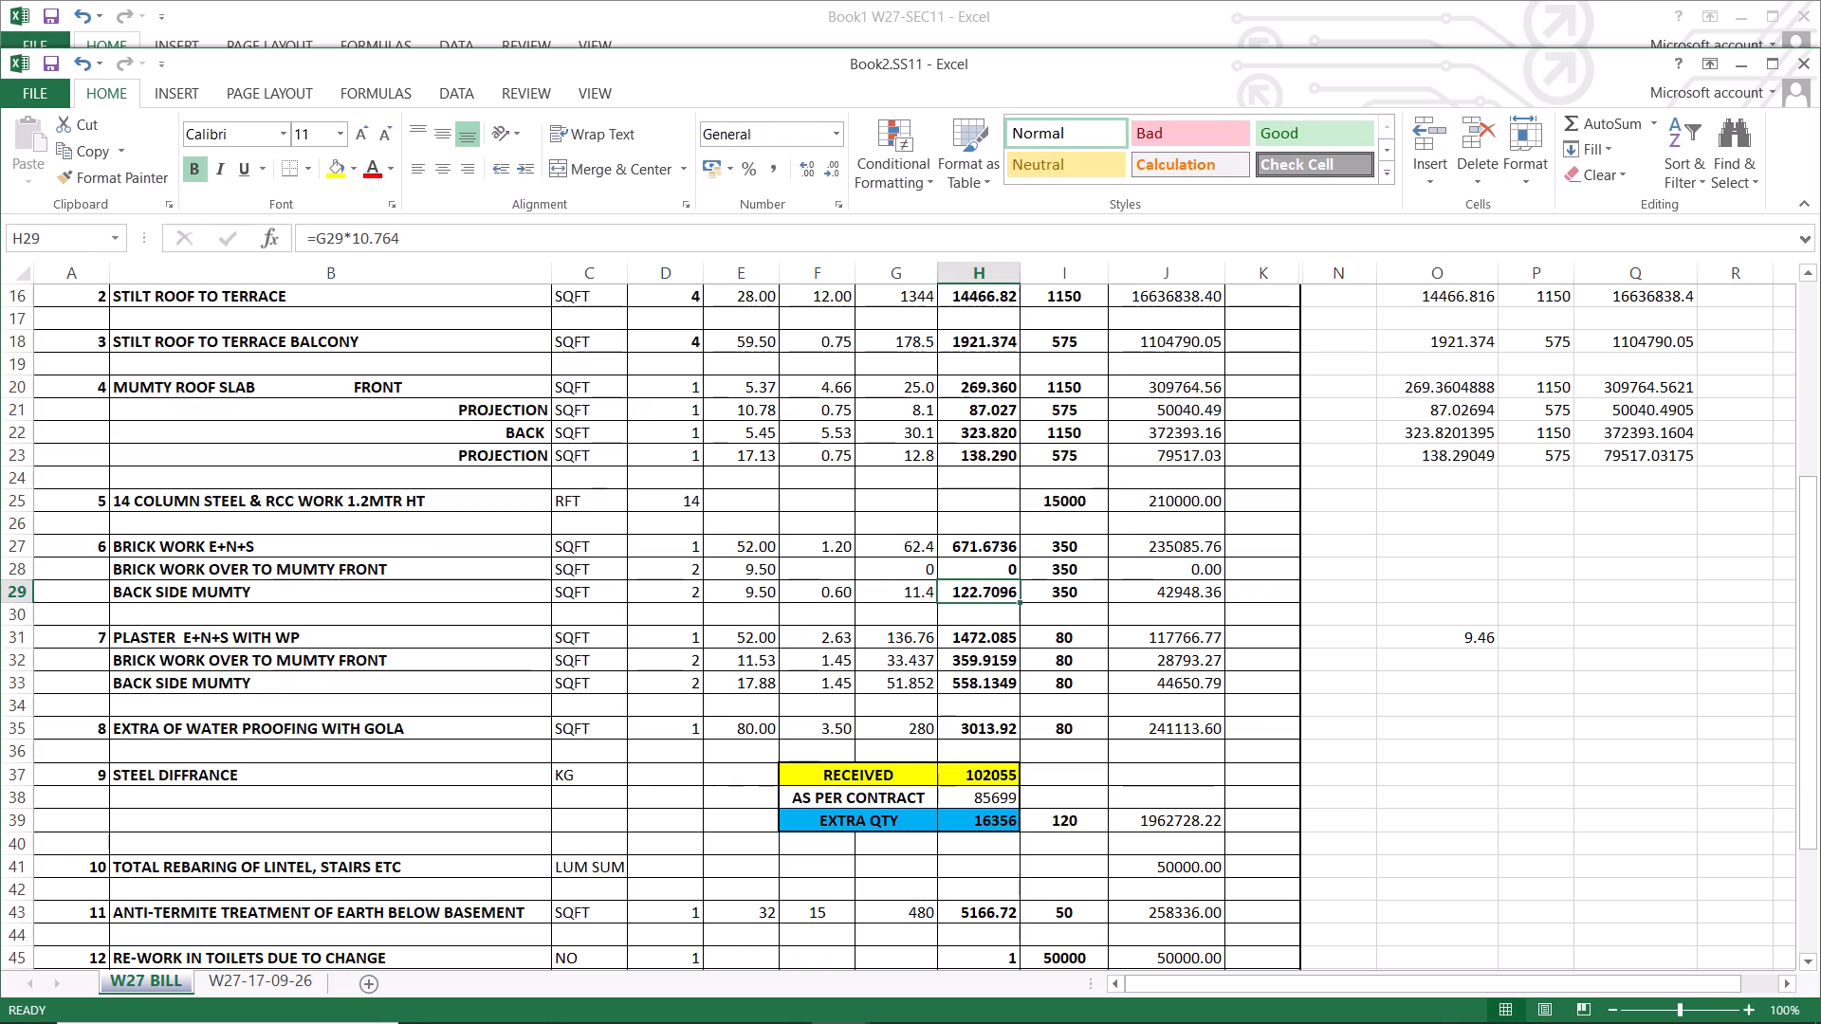
click(1001, 545)
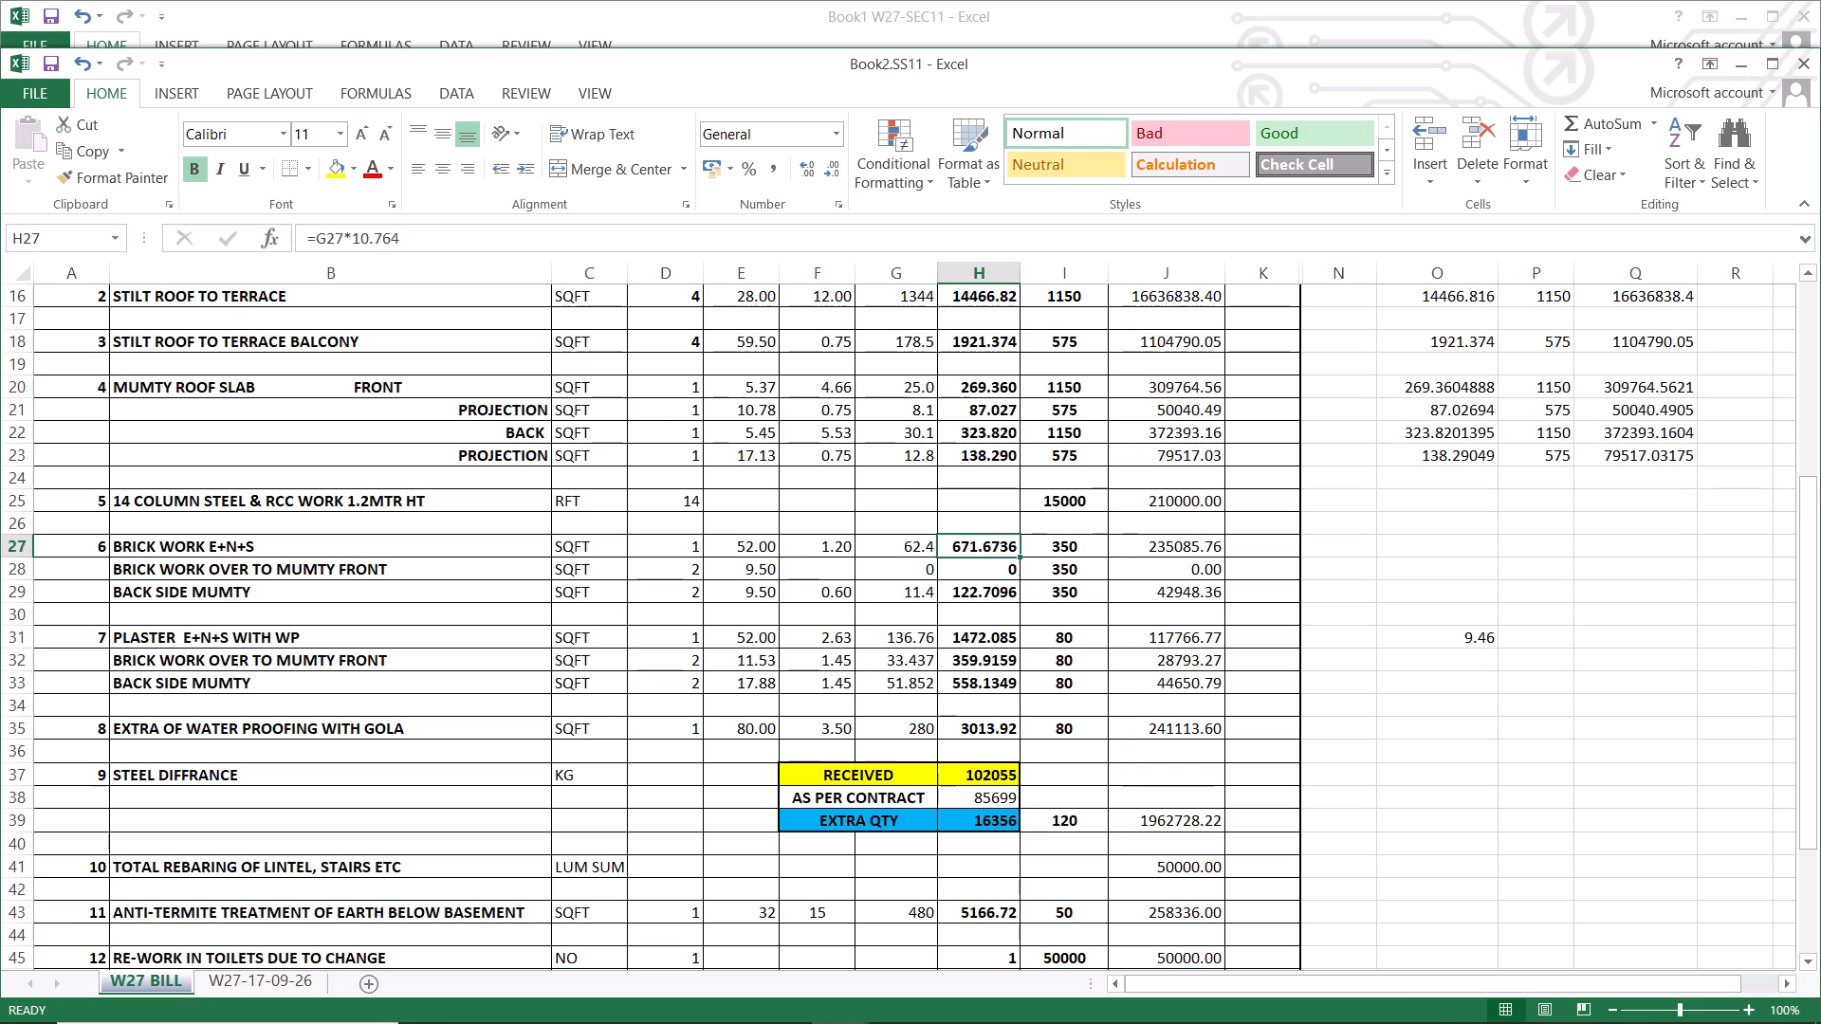
click(834, 544)
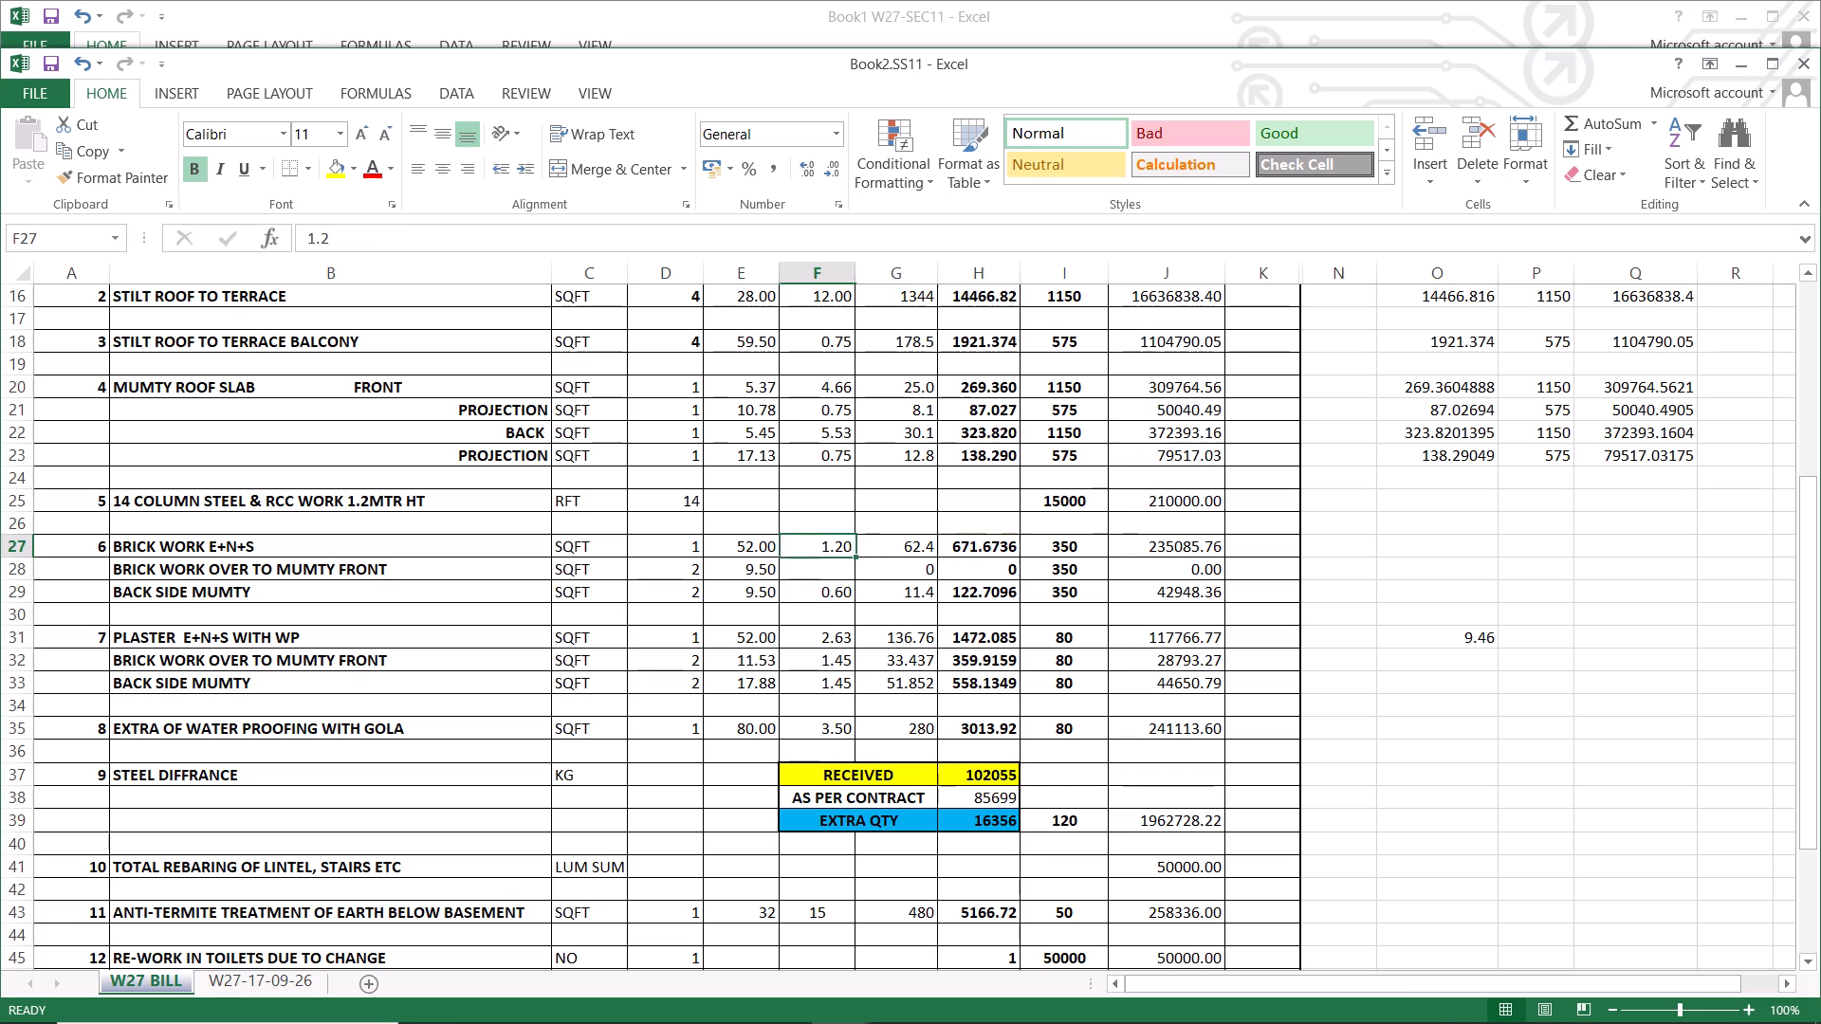
click(818, 575)
click(833, 589)
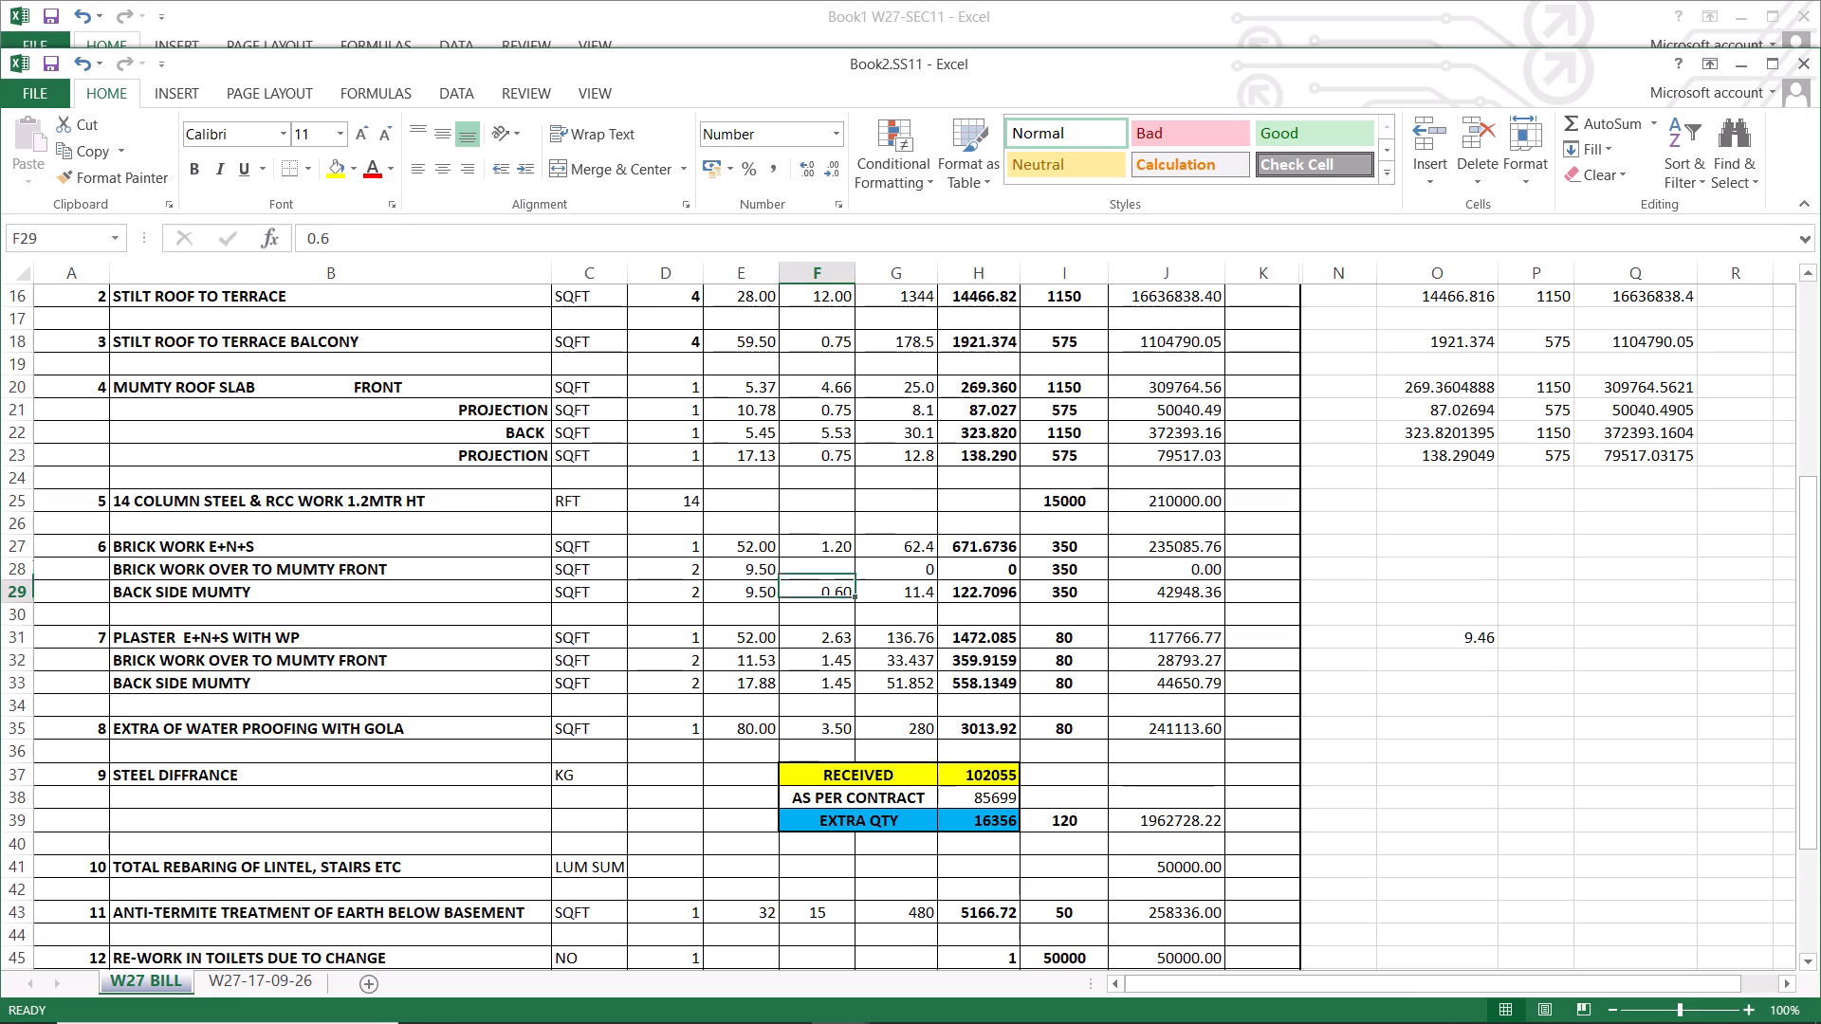
text(.45)
key(Return)
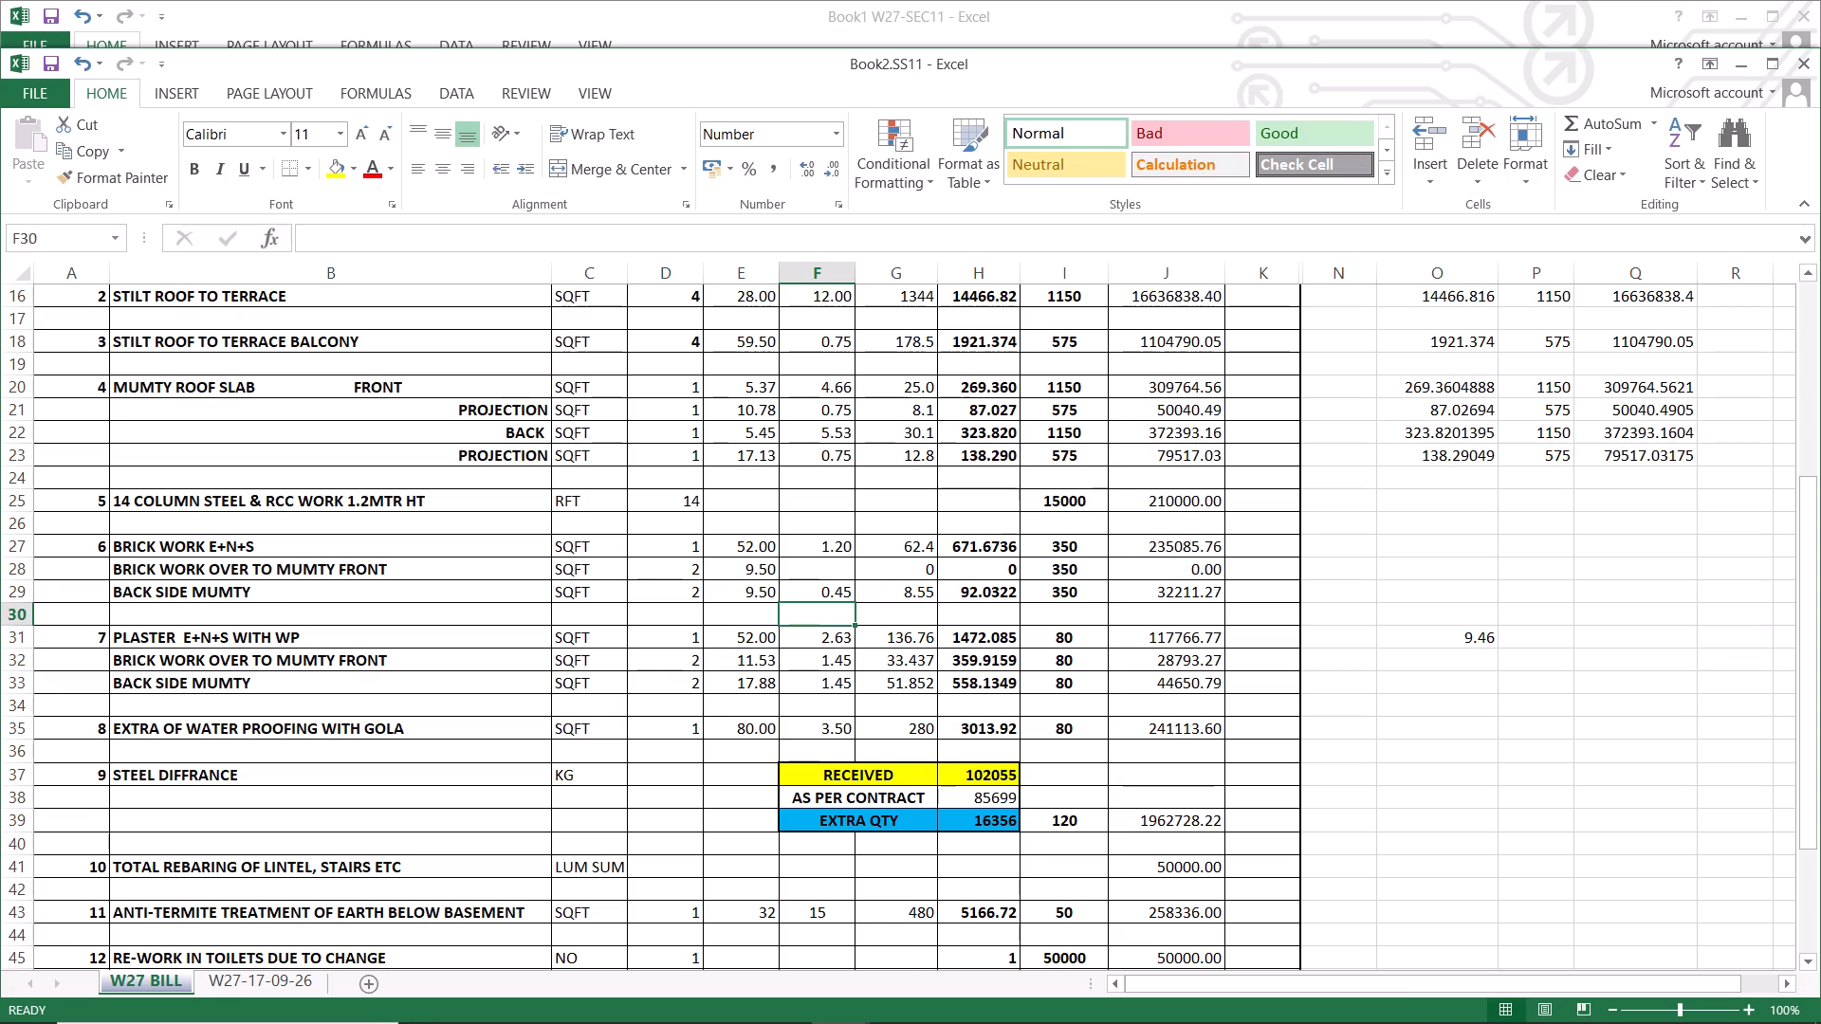
click(835, 564)
text(.45)
key(Return)
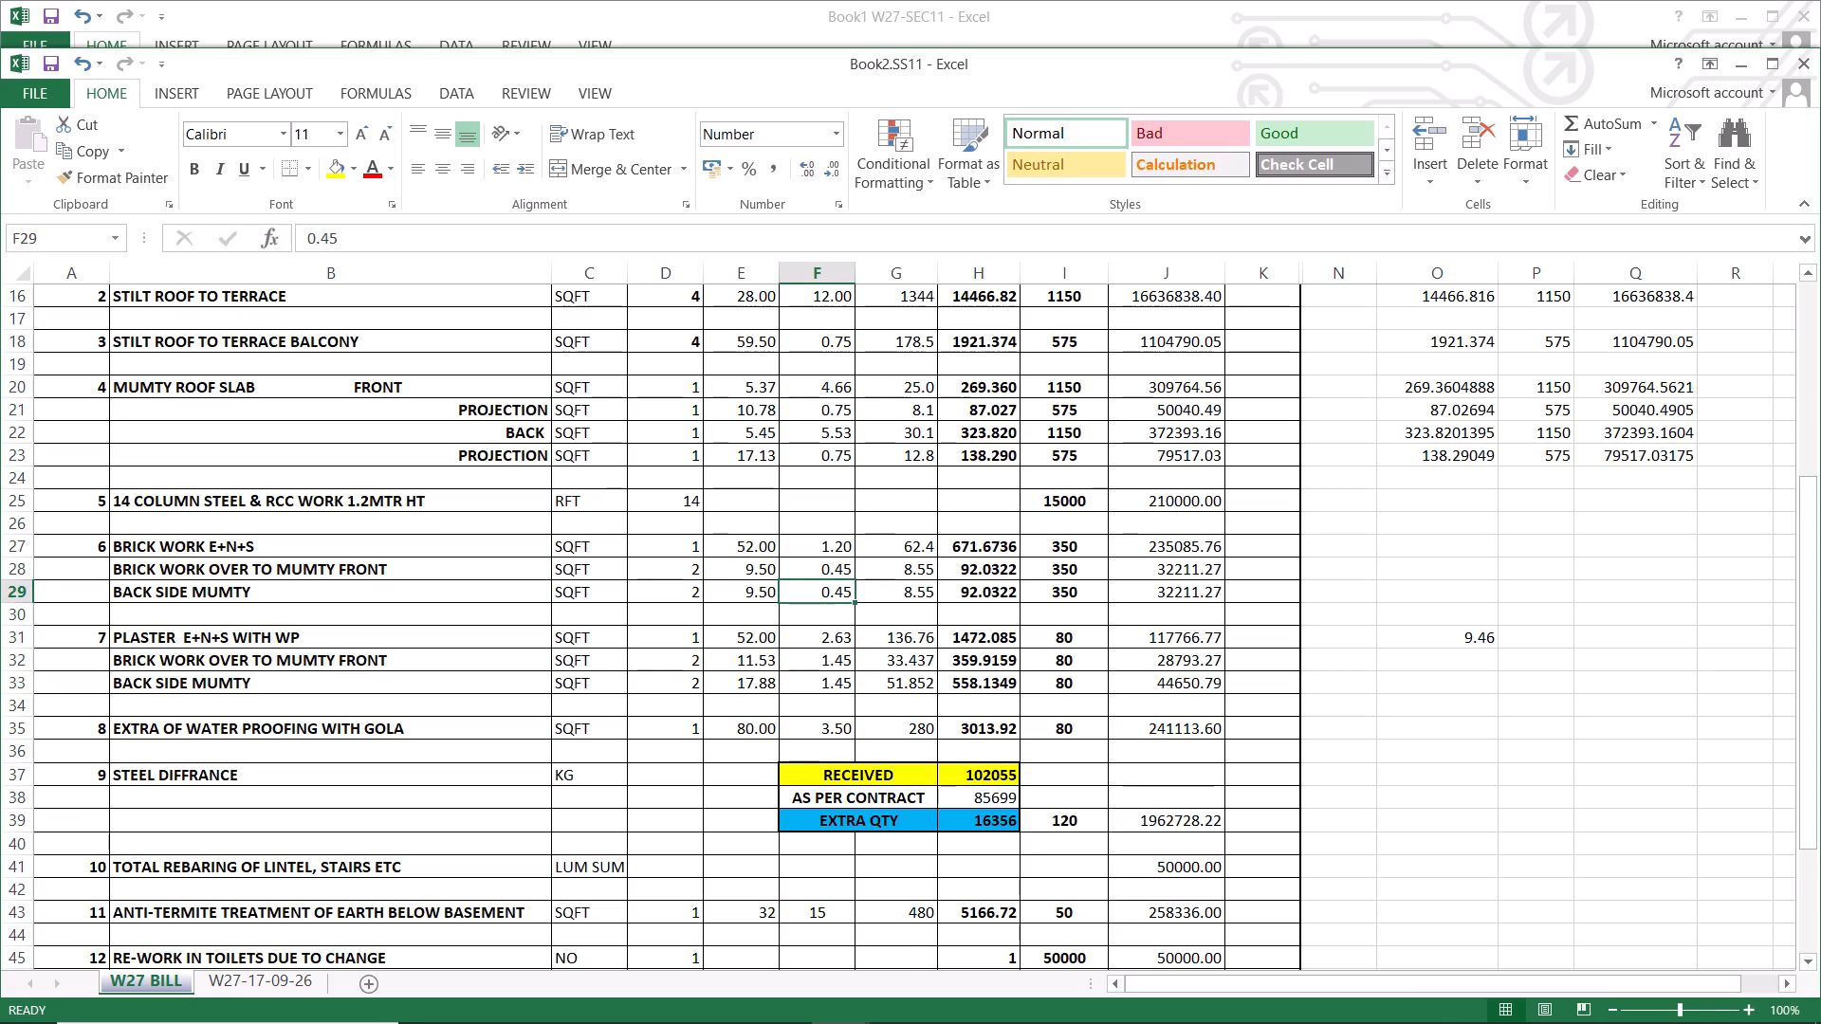
Fill item 6's BRICK WORK E+N+S square-foot quantity formula from cell H27 down to H29.
click(989, 543)
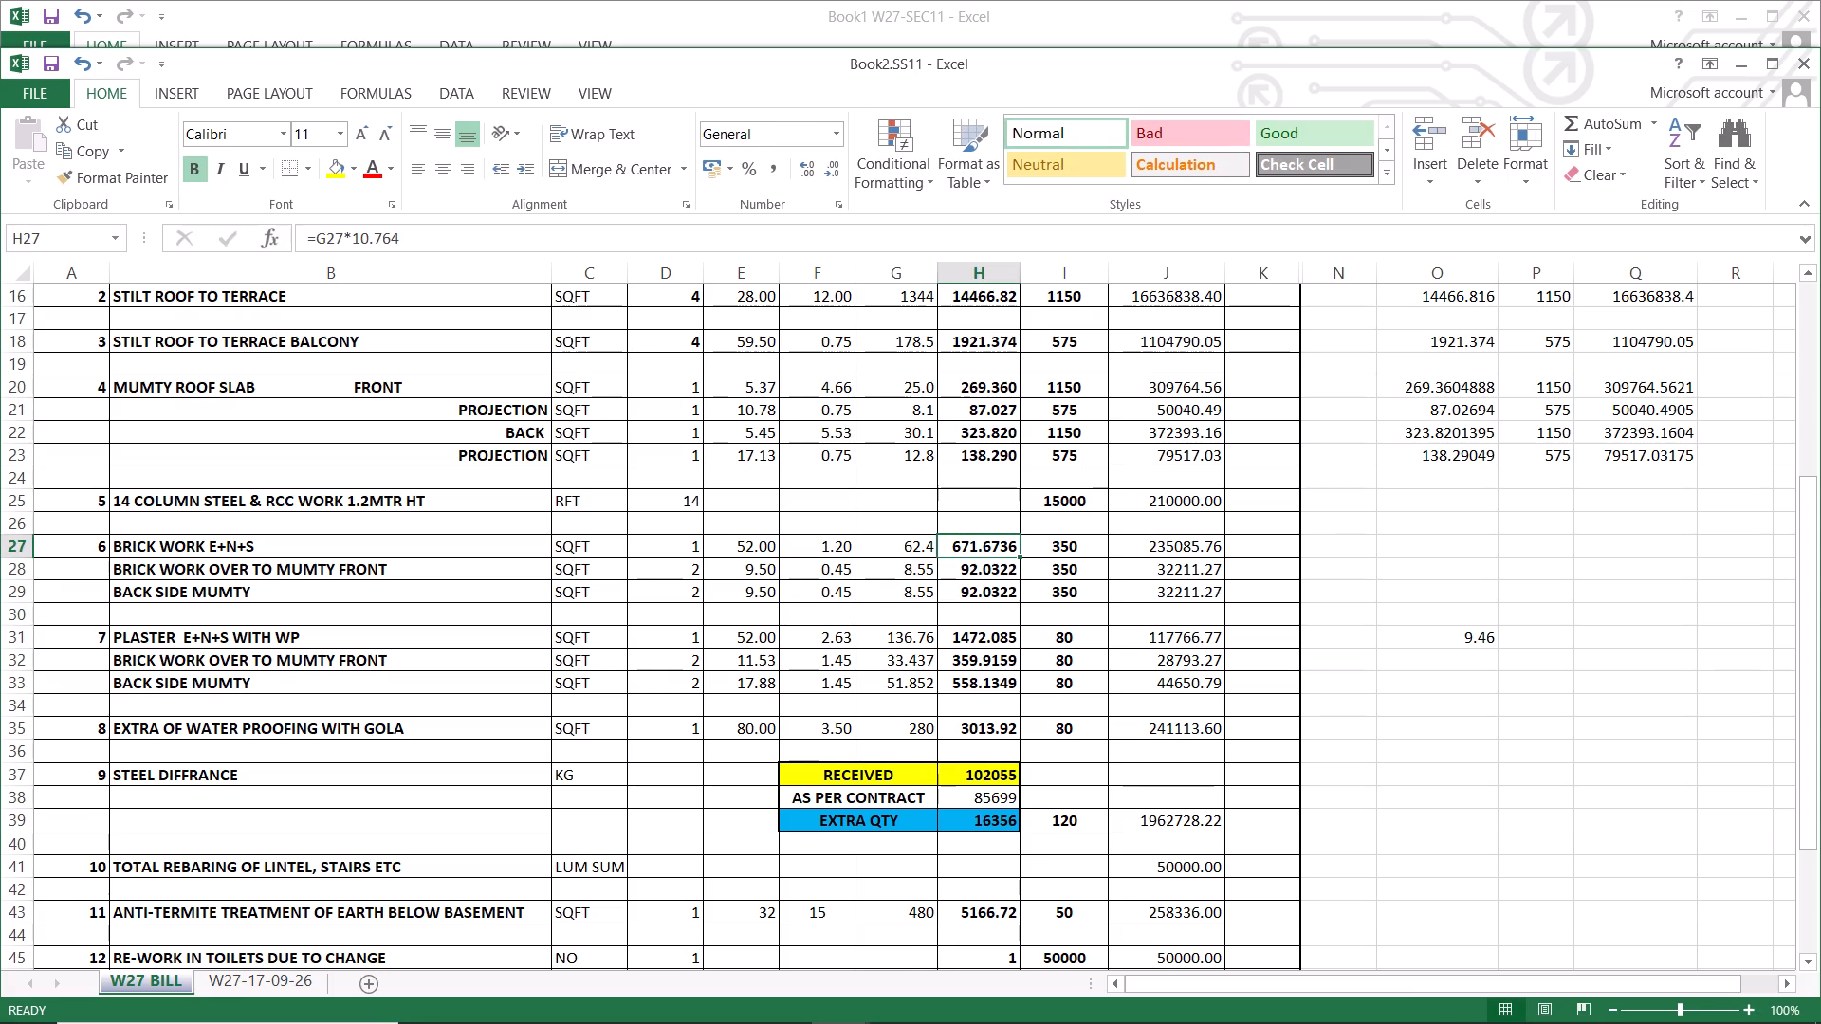
drag(1022, 556, 1028, 591)
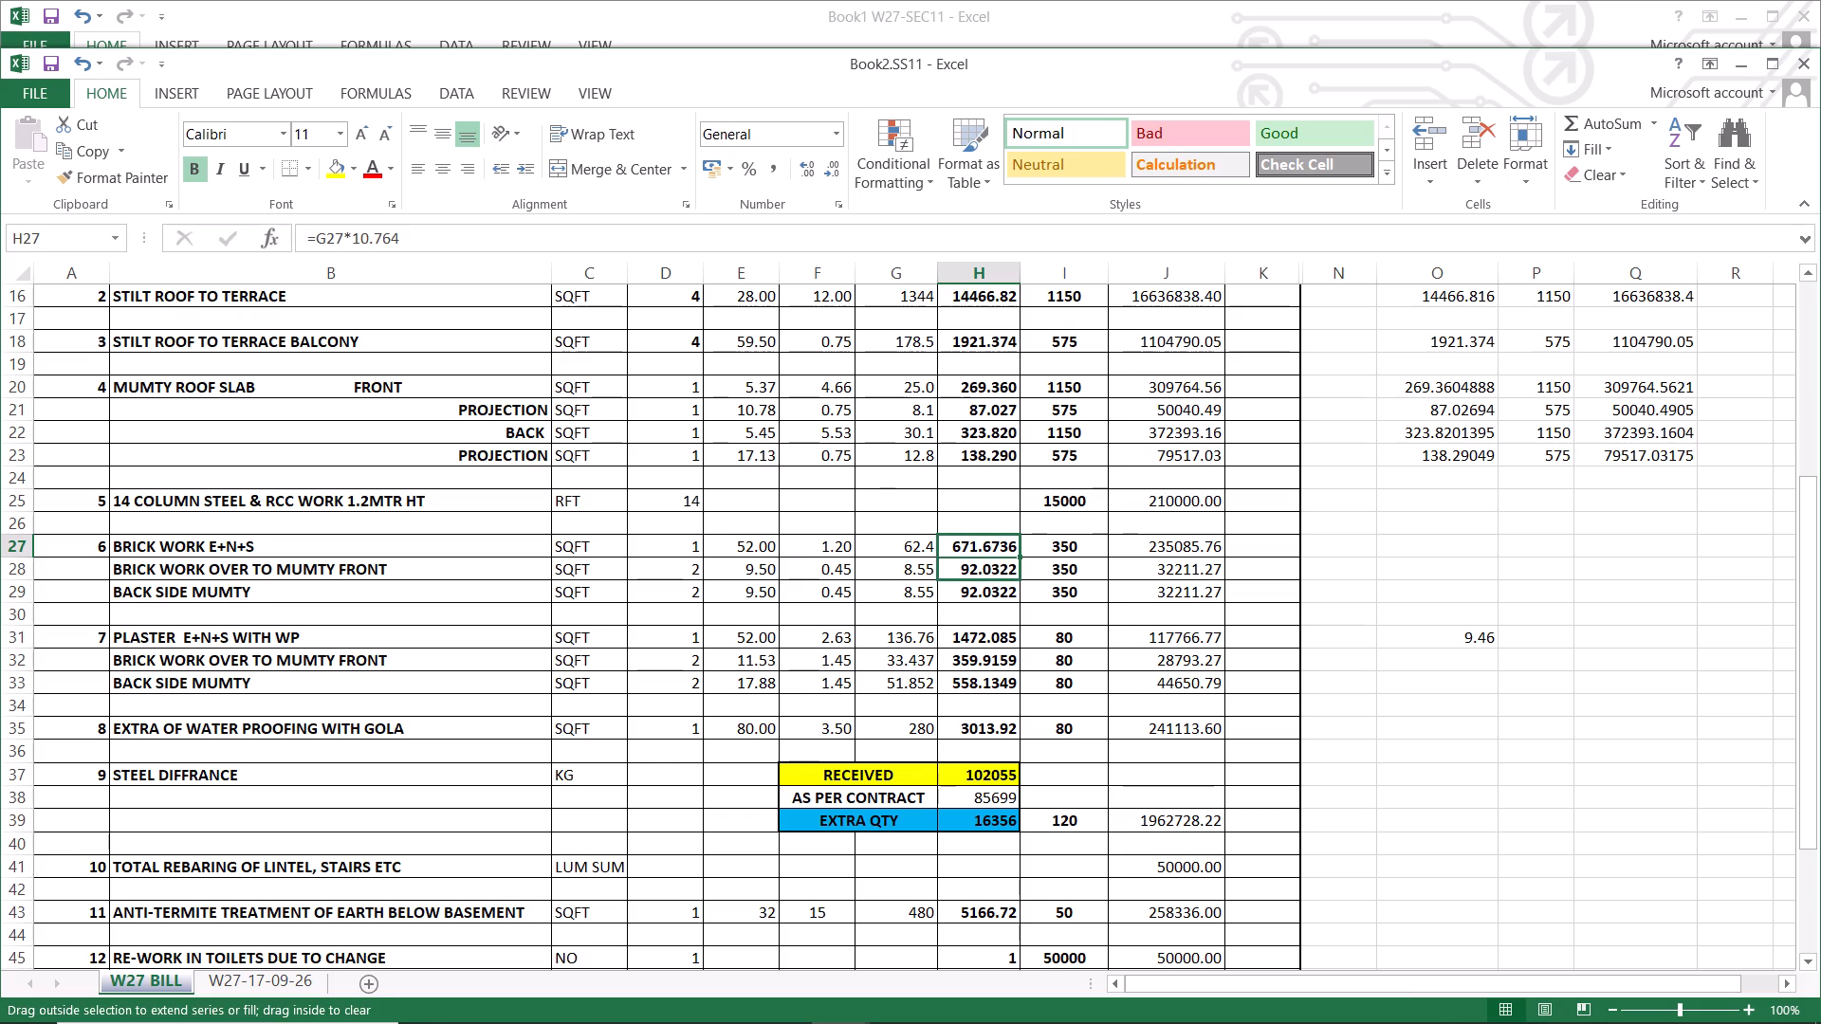
drag(1028, 591, 1032, 602)
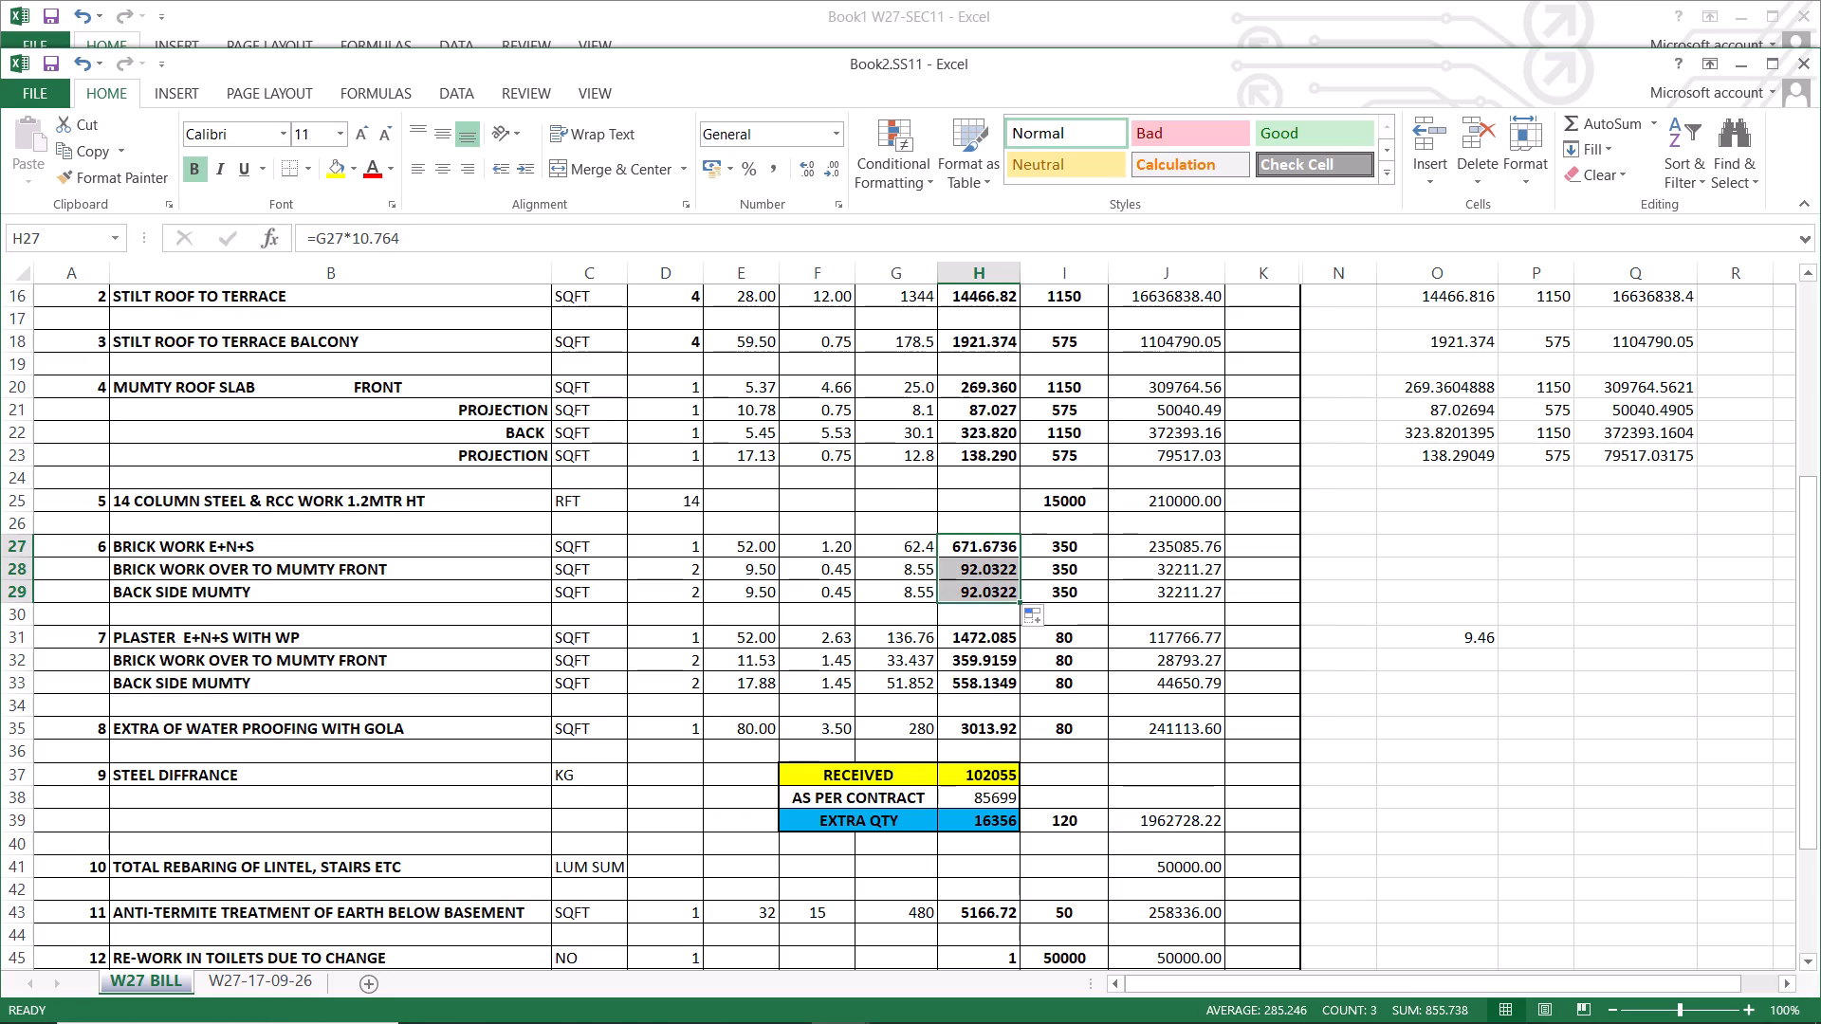
Examine item 6's back side mumty amount, the bill's grand total, and the BRICK WORK E+N+S row's measurements.
click(1076, 595)
click(1179, 591)
scroll(1251, 565, down, 6)
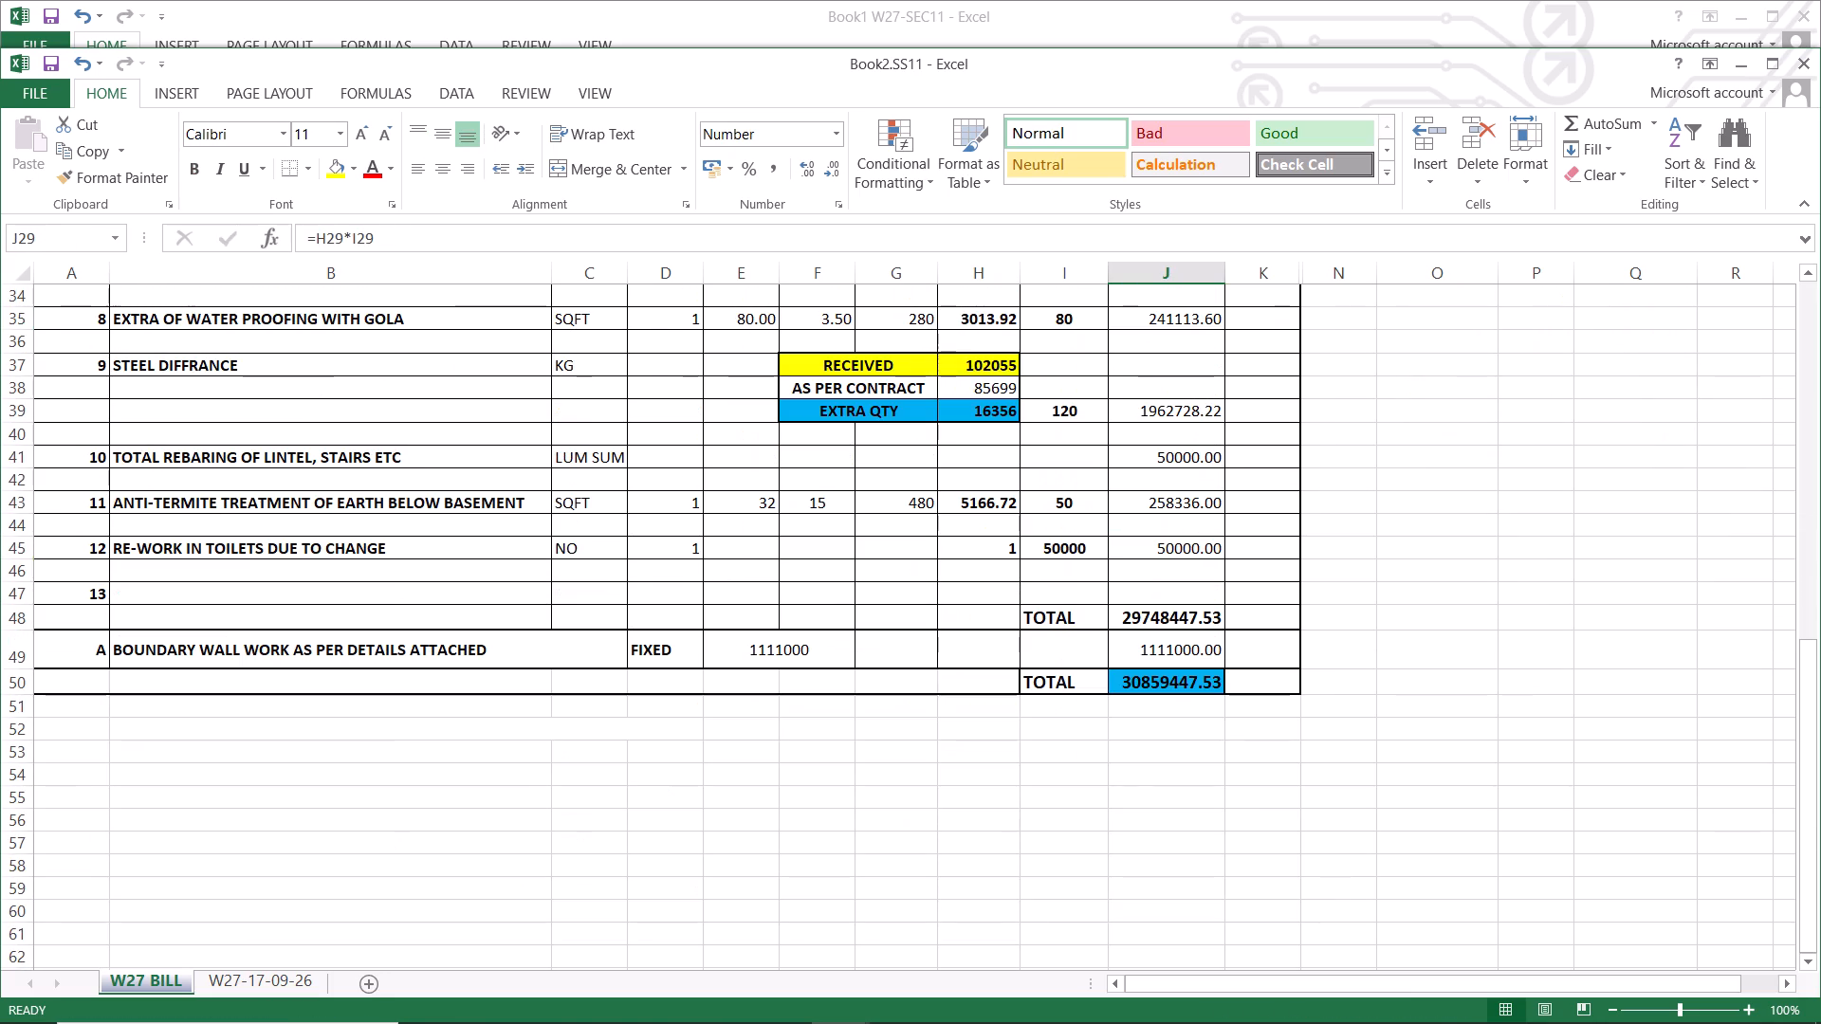
click(1165, 682)
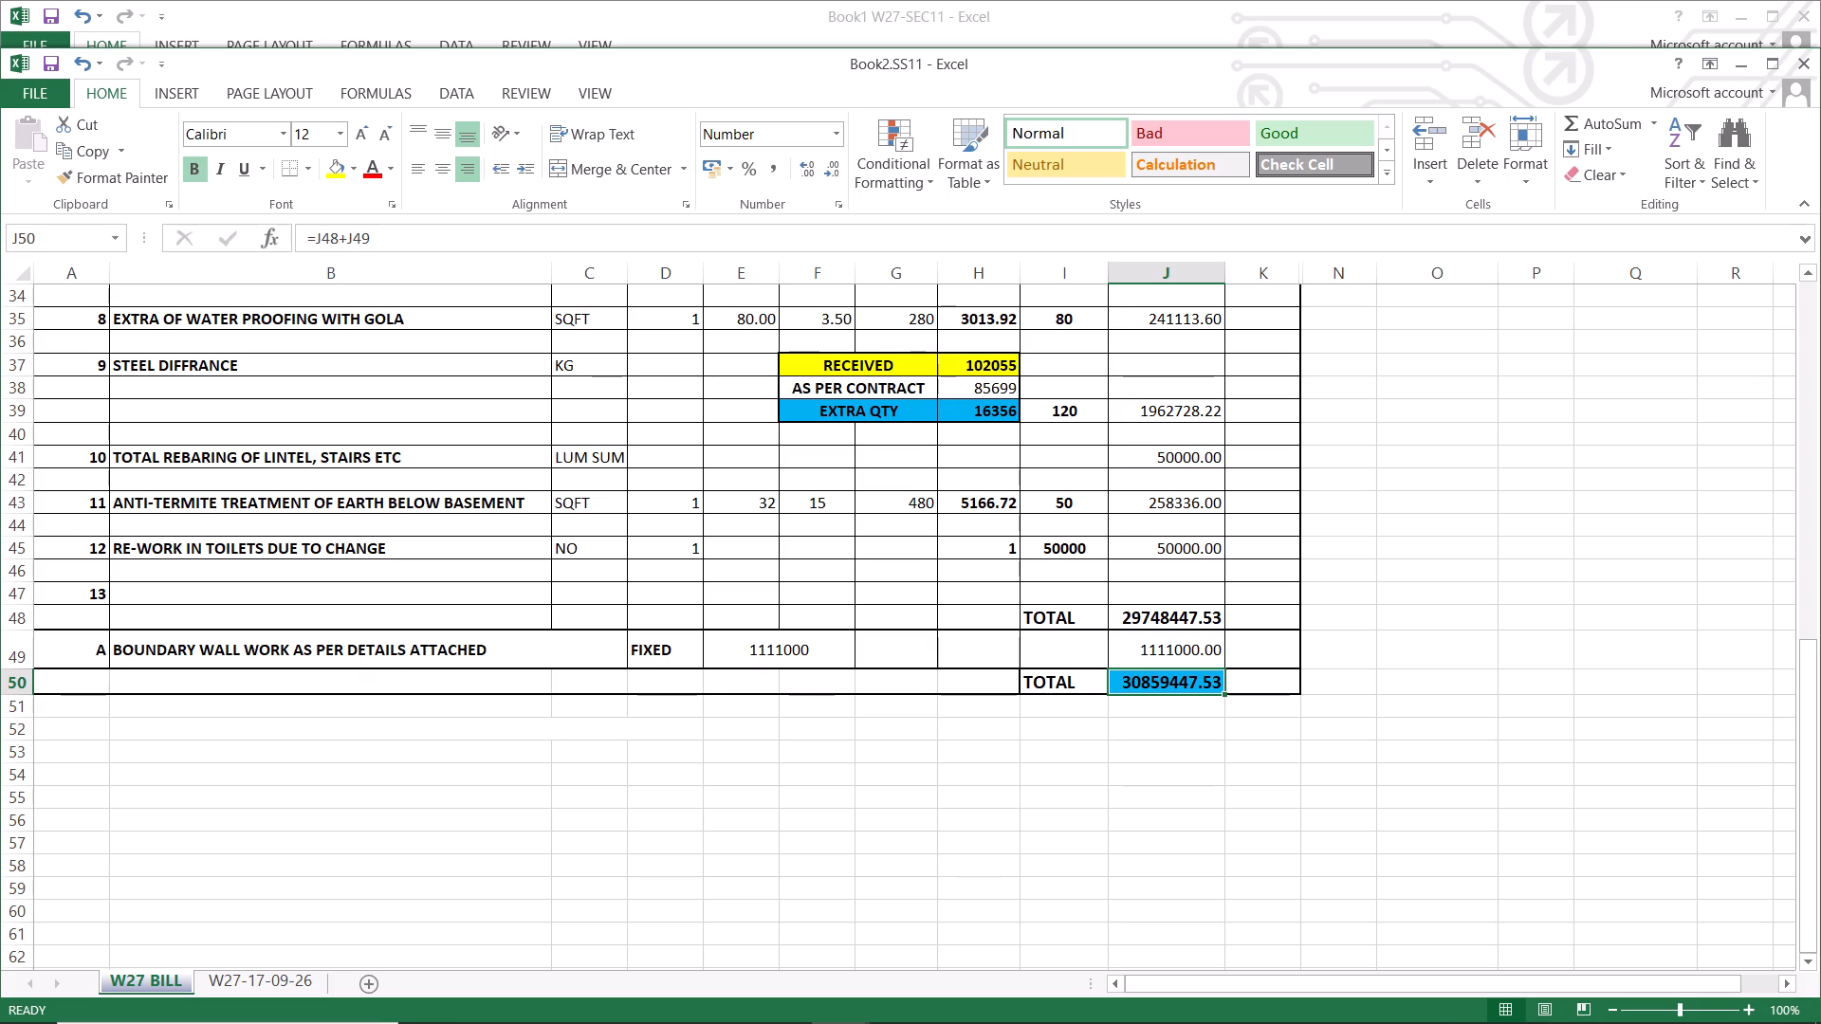
scroll(1155, 669, up, 5)
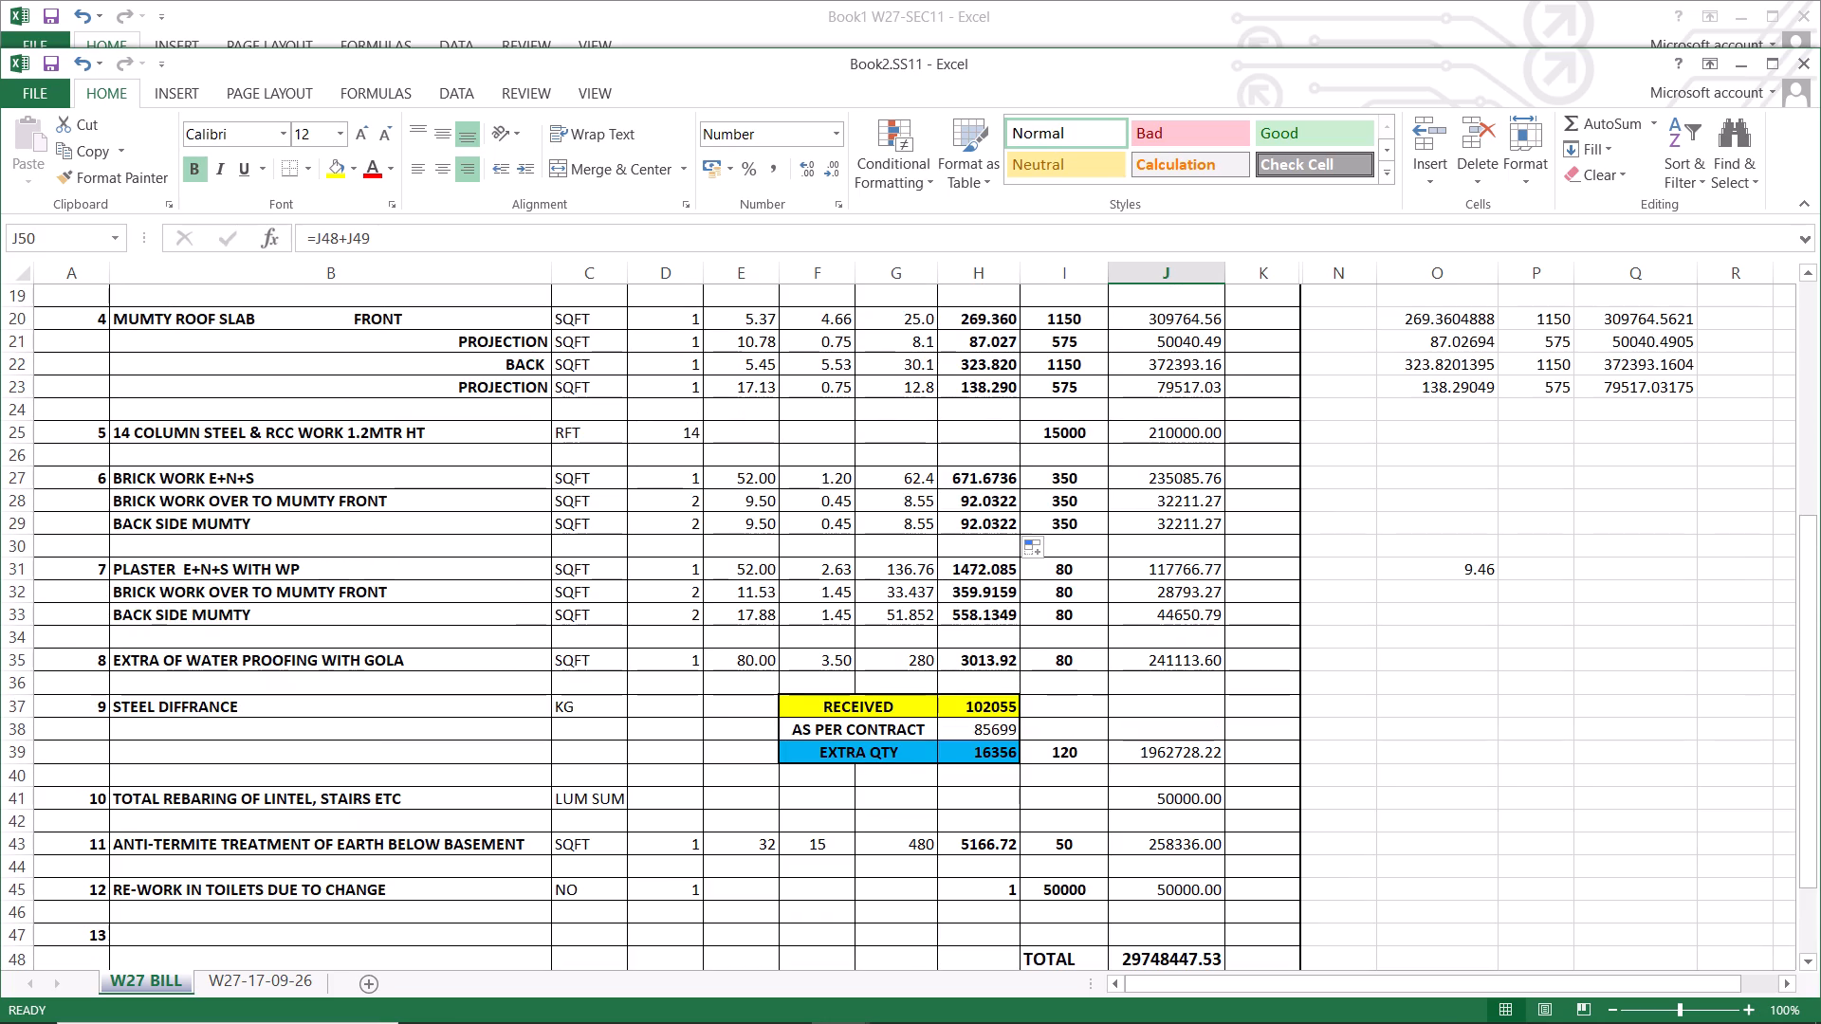
drag(994, 479, 1001, 521)
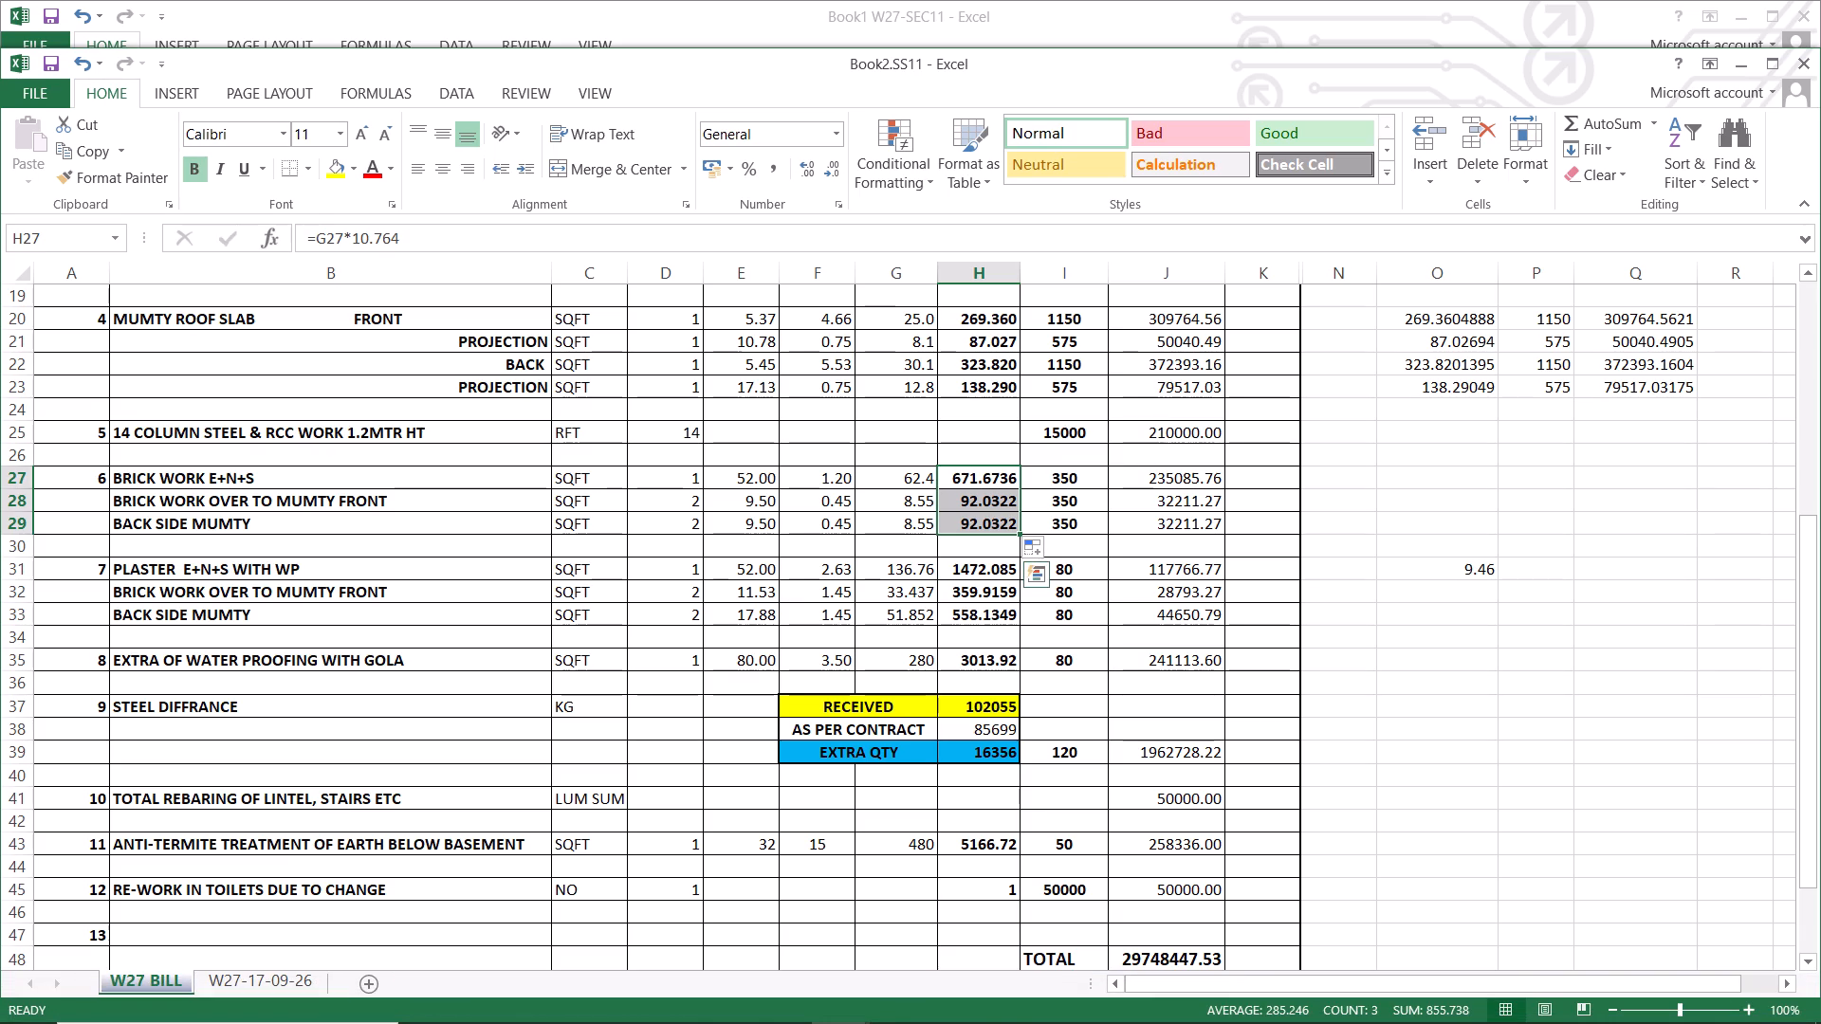
click(748, 483)
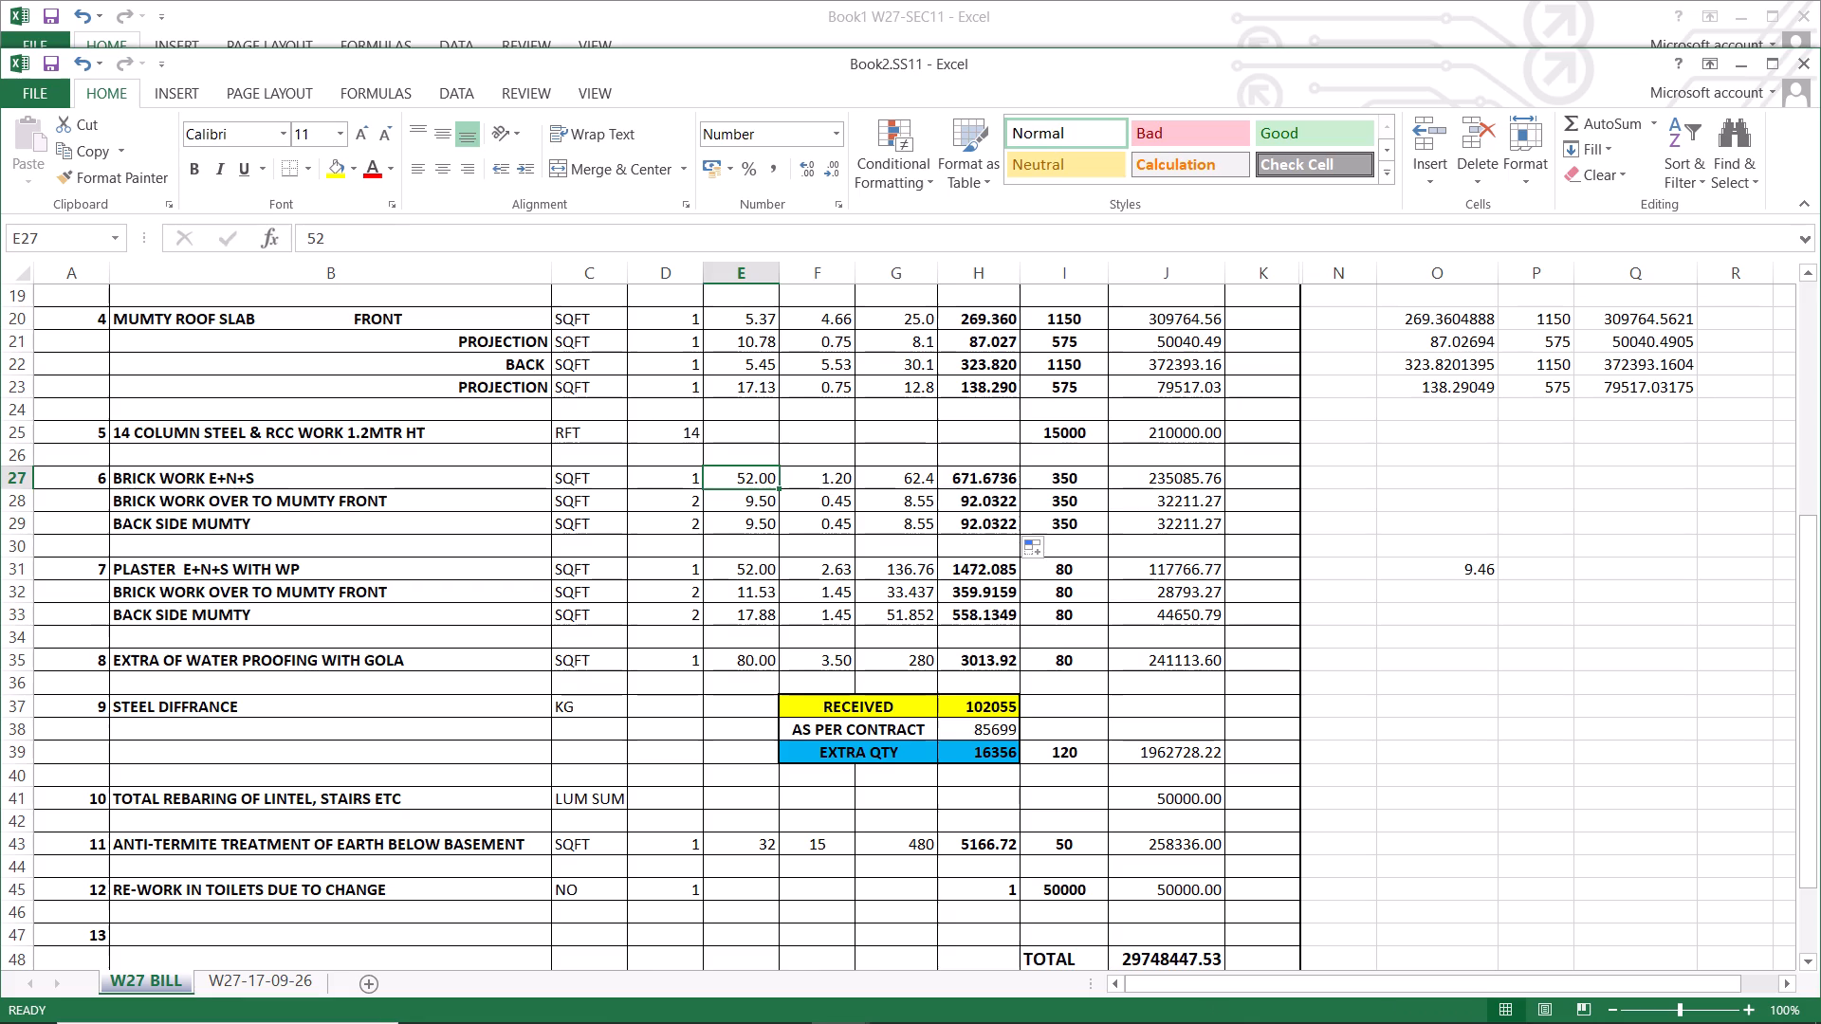
click(912, 470)
click(763, 480)
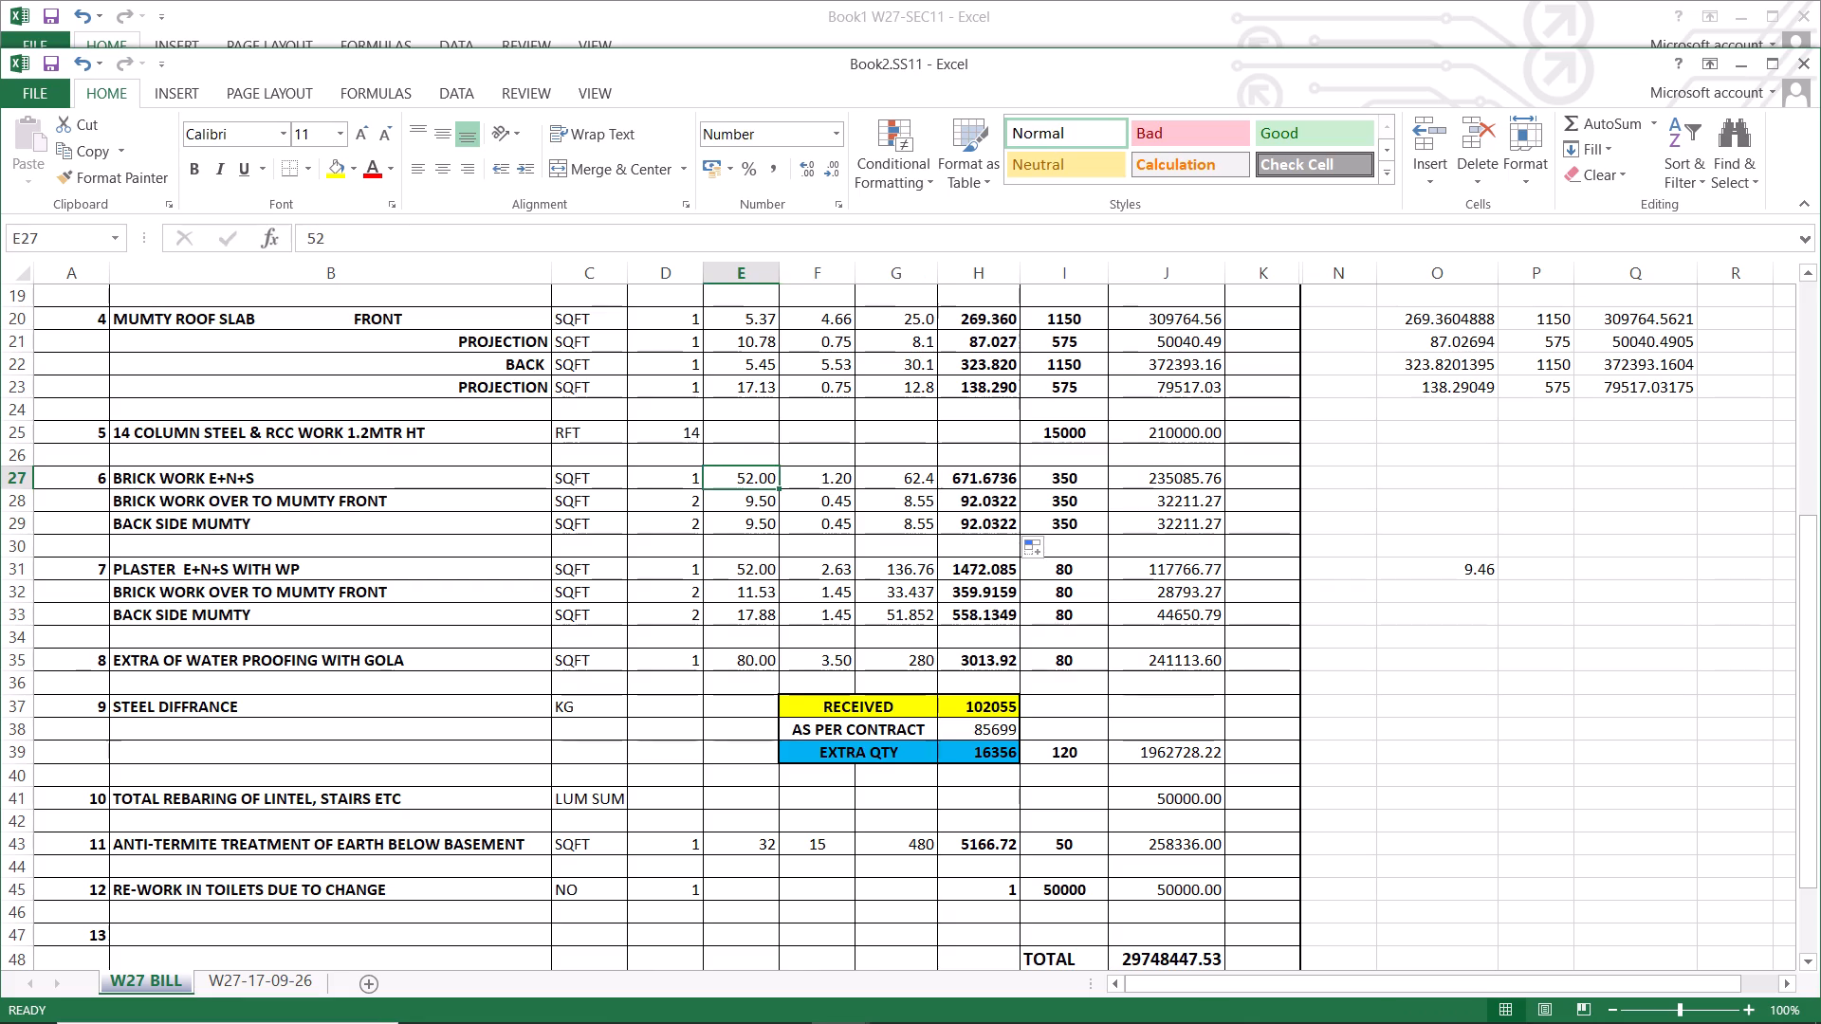
click(672, 482)
click(738, 471)
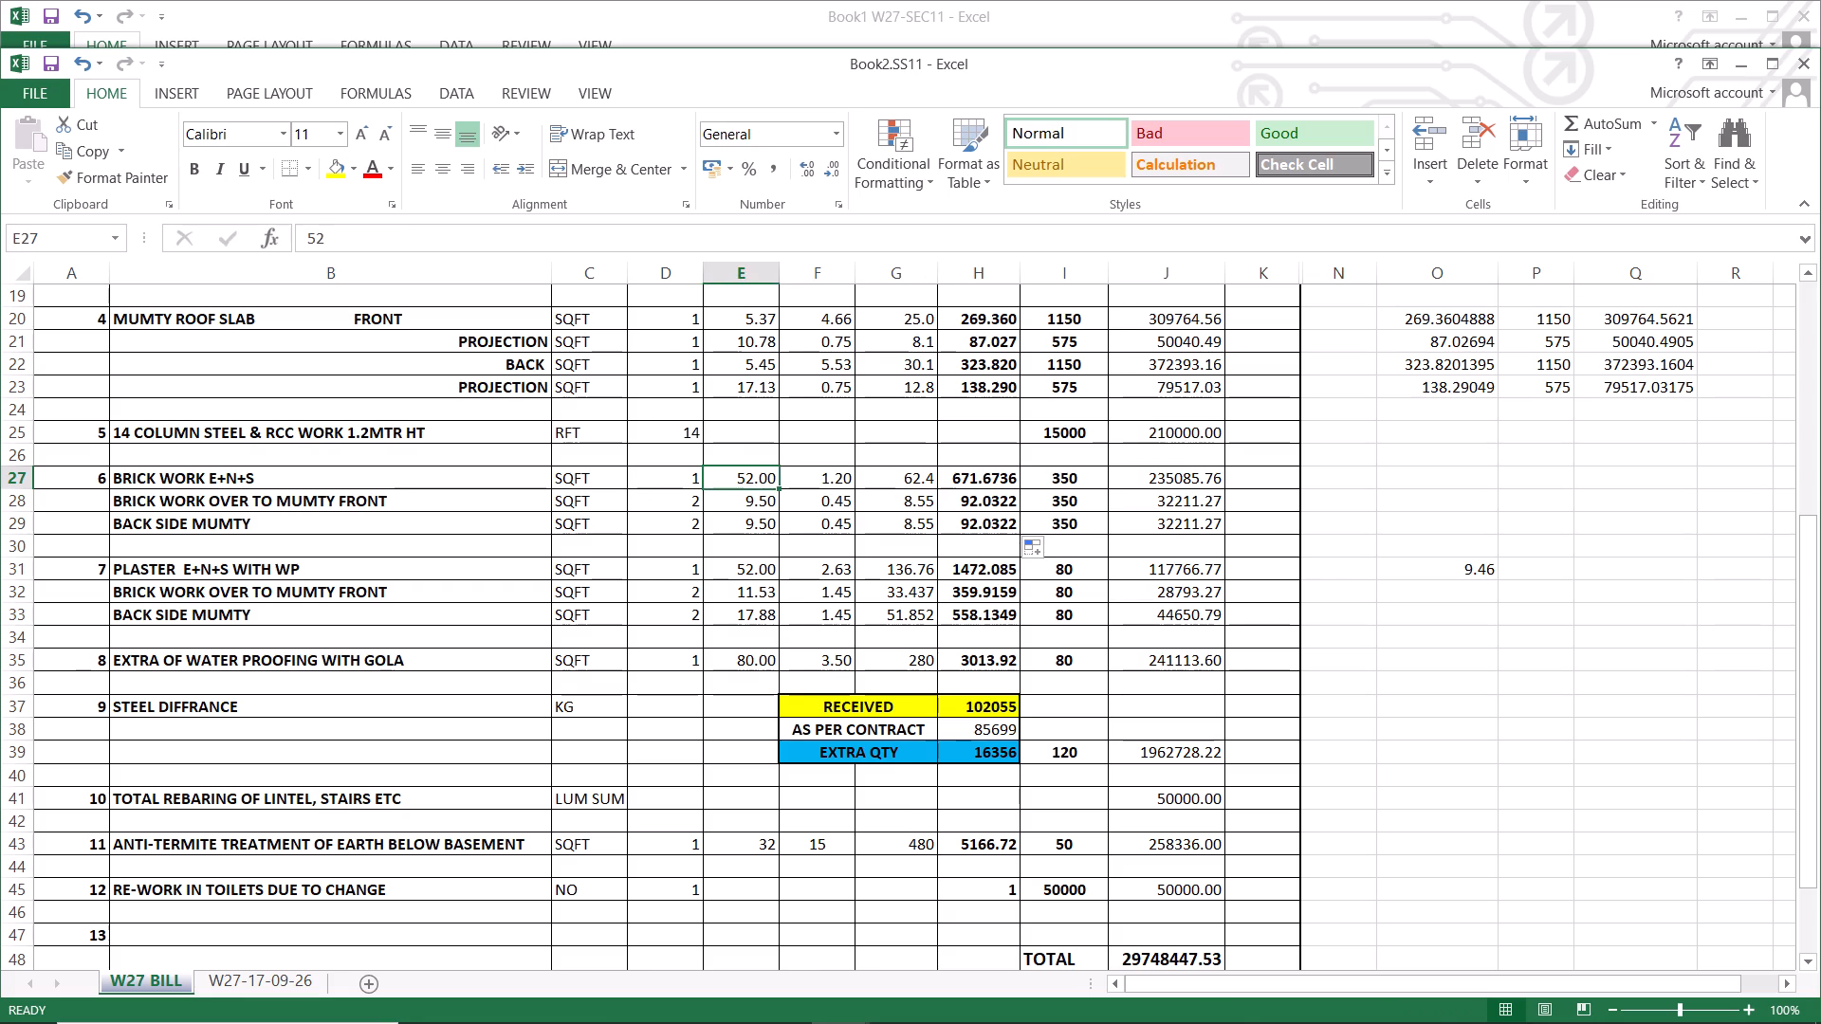
click(833, 473)
click(753, 475)
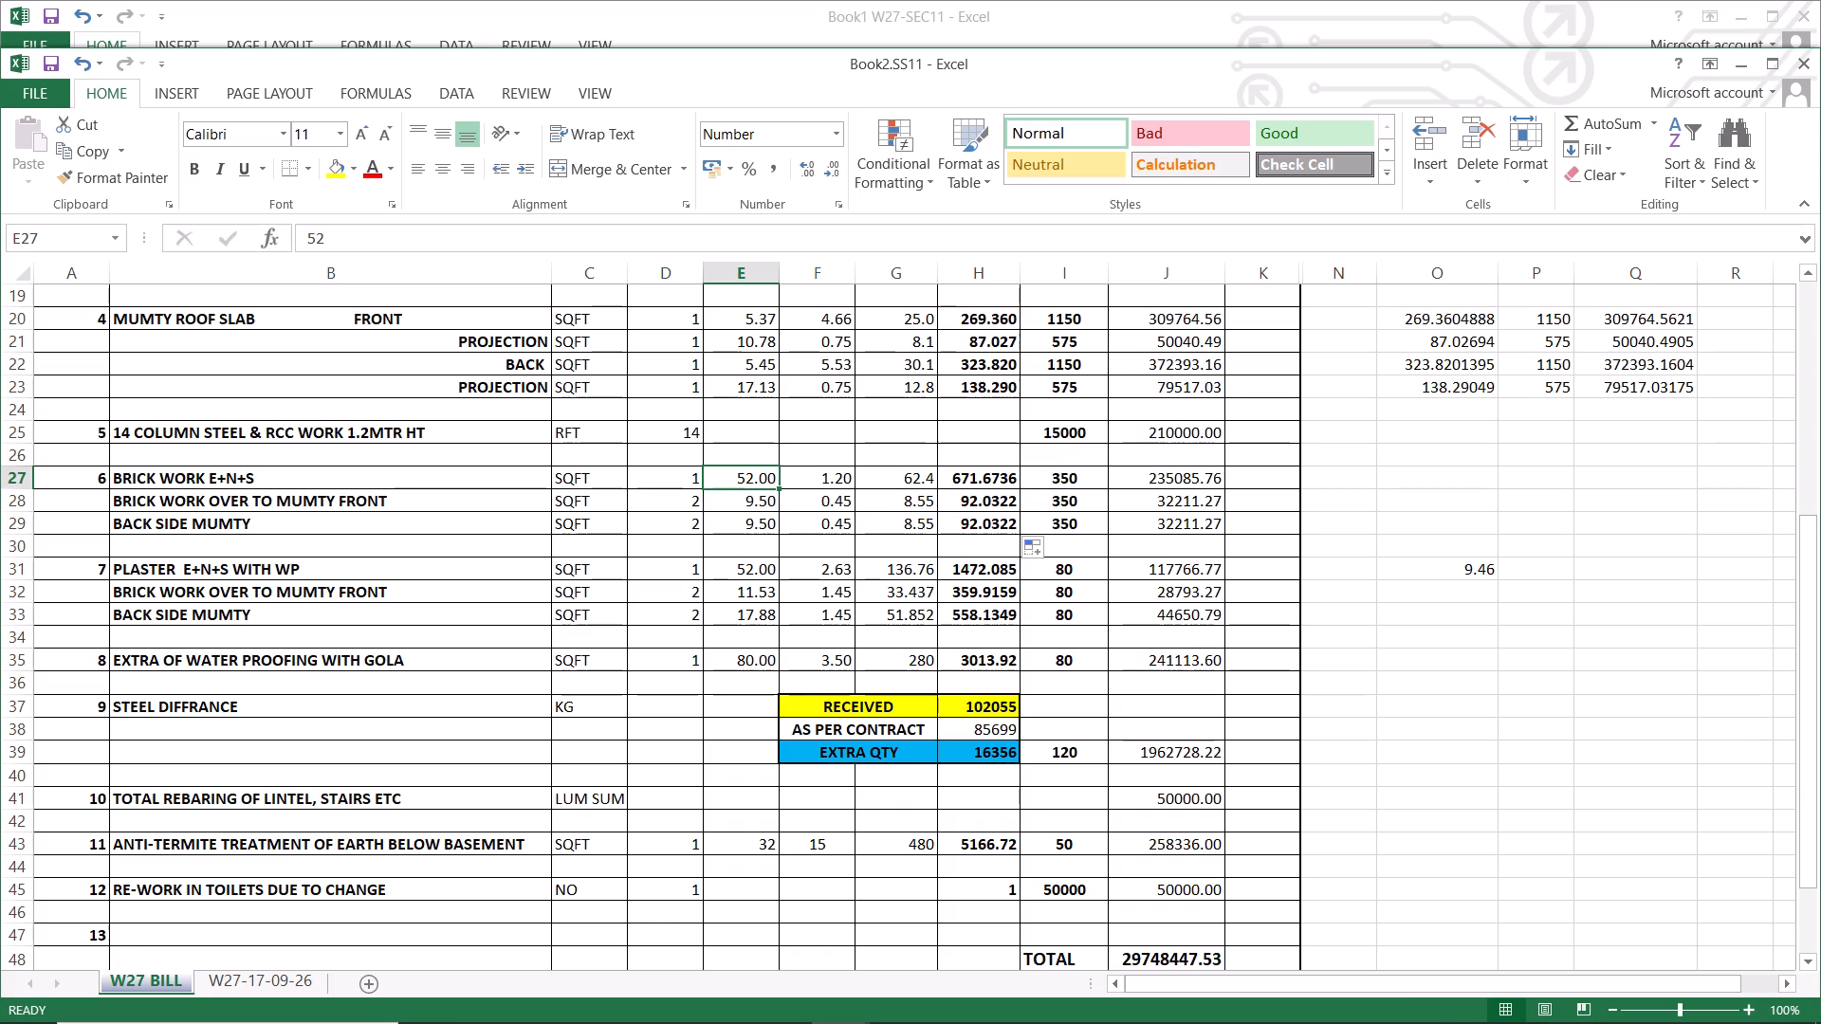
Replace the check sum in cell O31, beside the PLASTER E+N+S WITH WP row, with =28*2+12*2.
click(1480, 572)
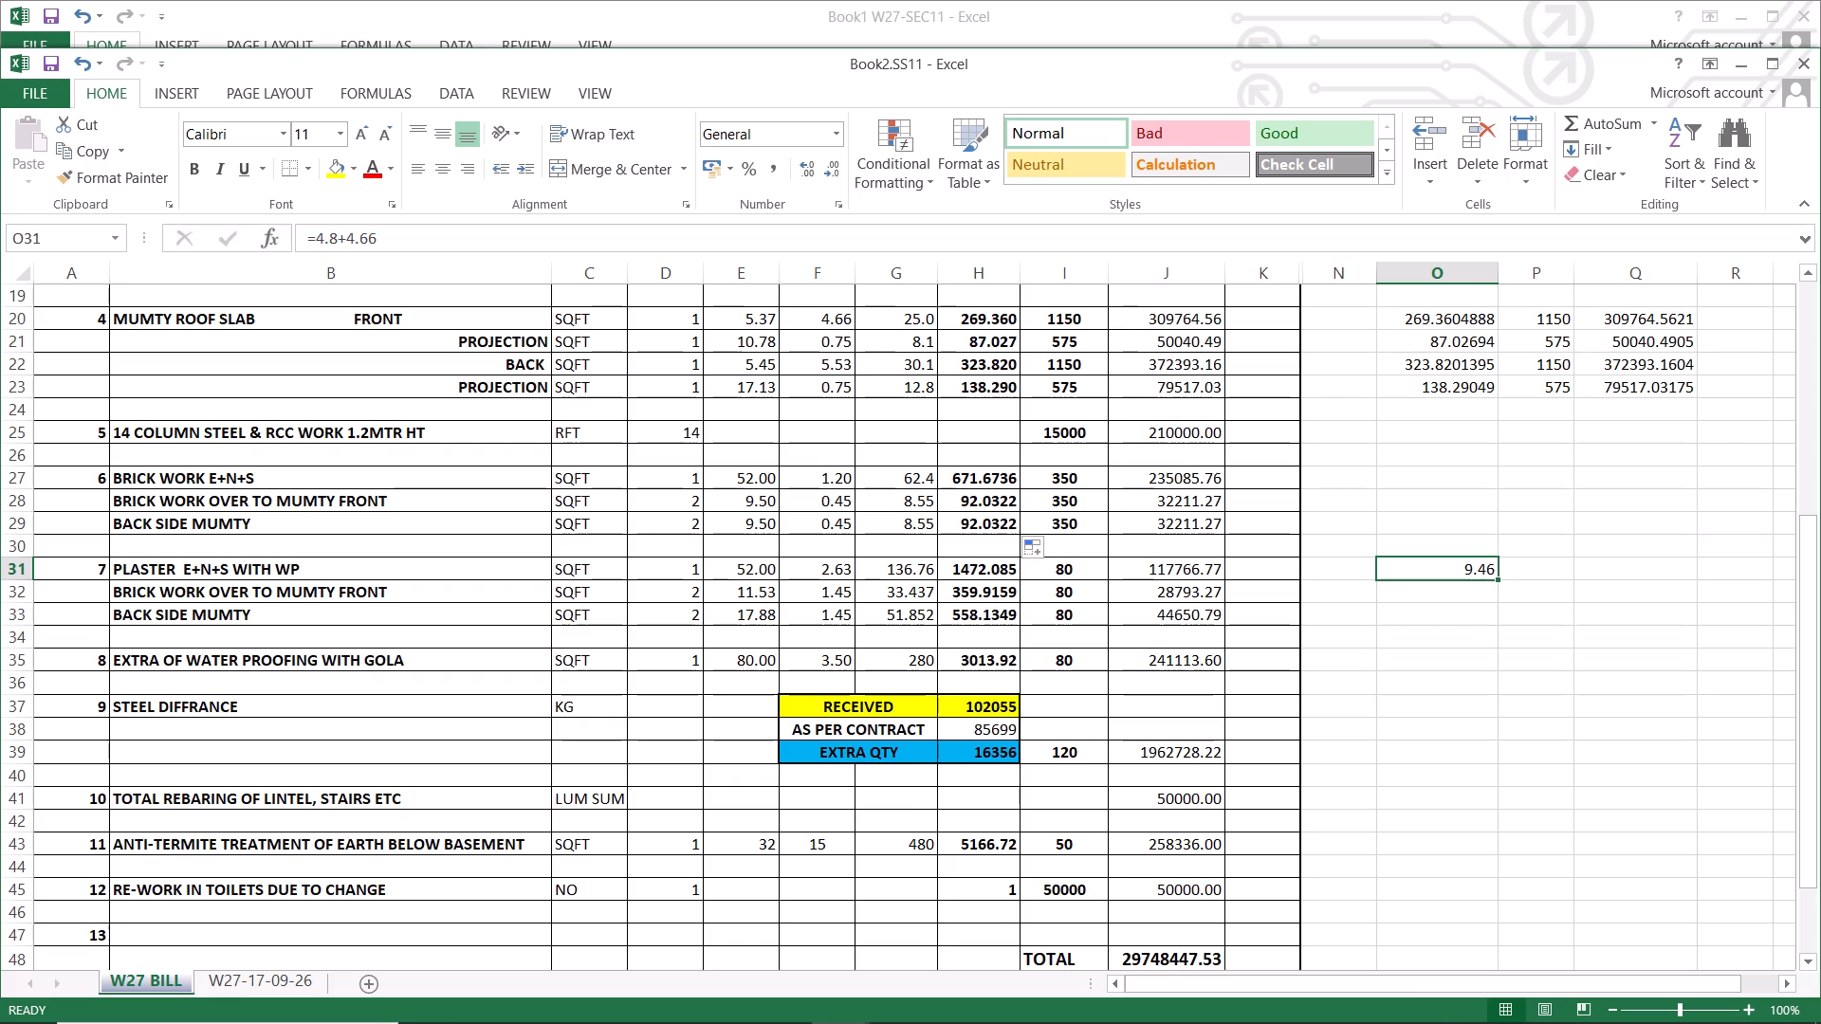
key(Delete)
key(equal)
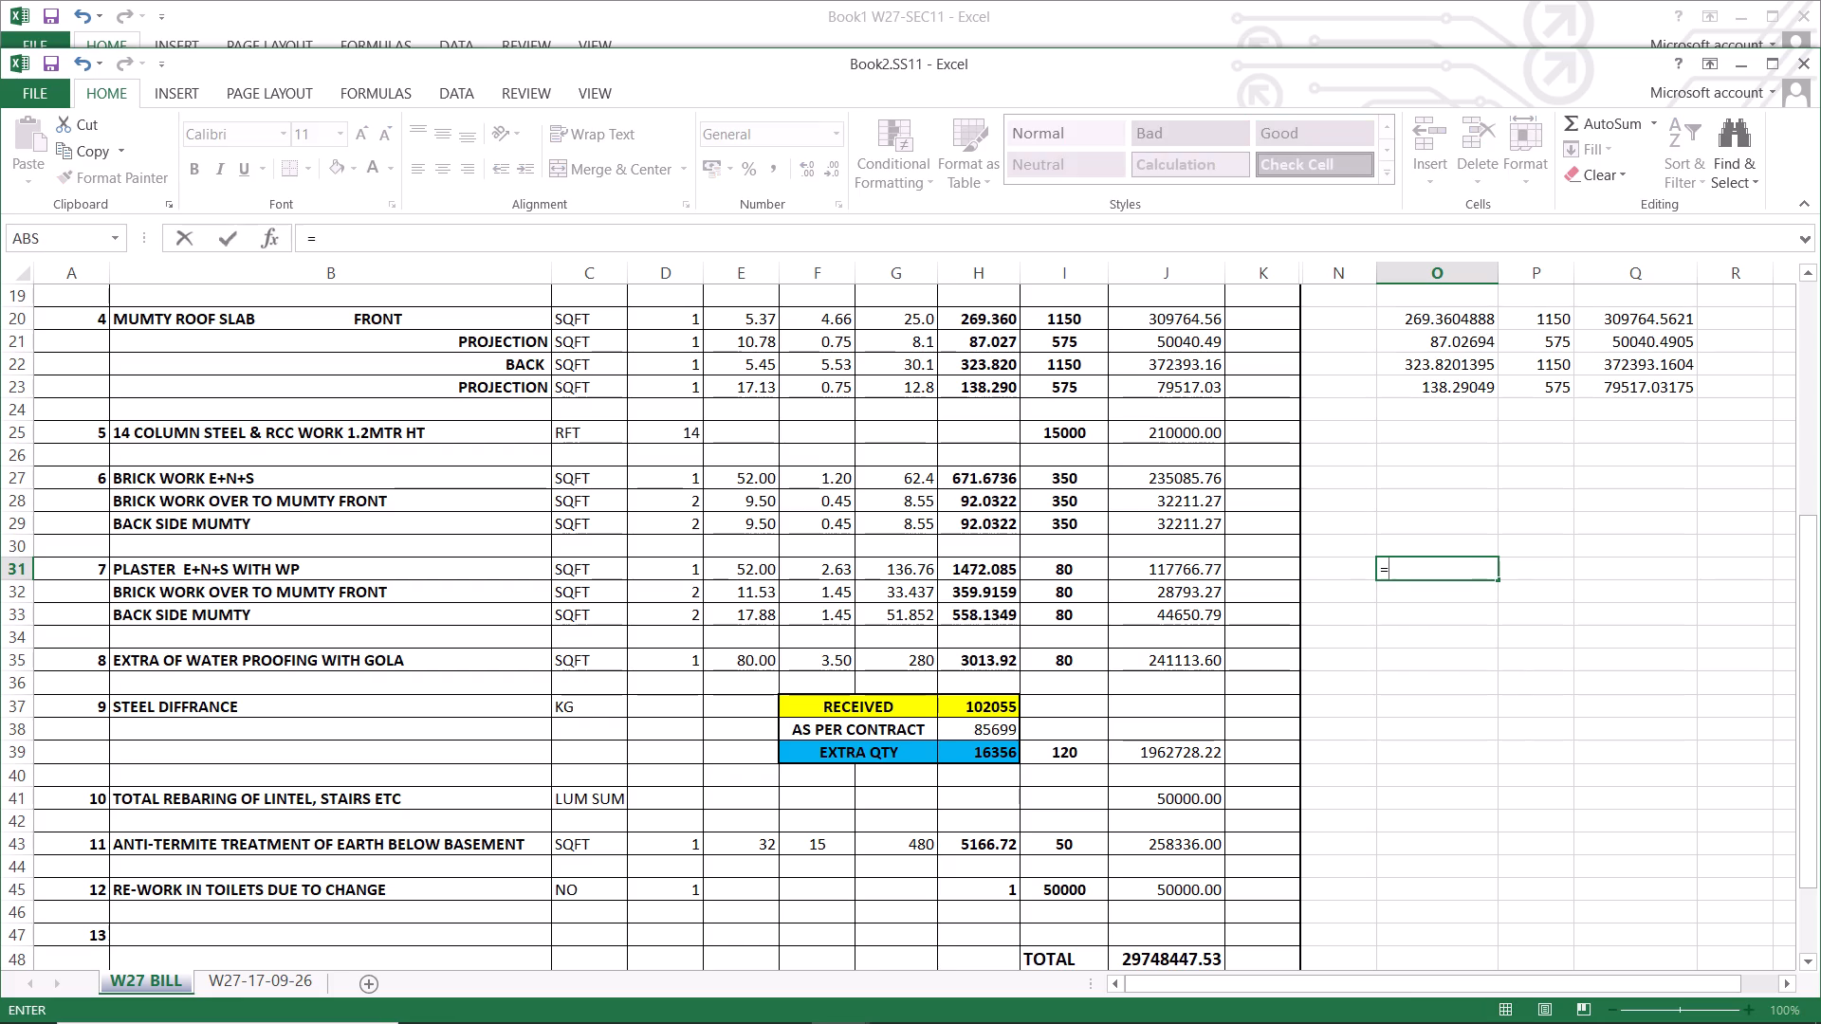
text(28*)
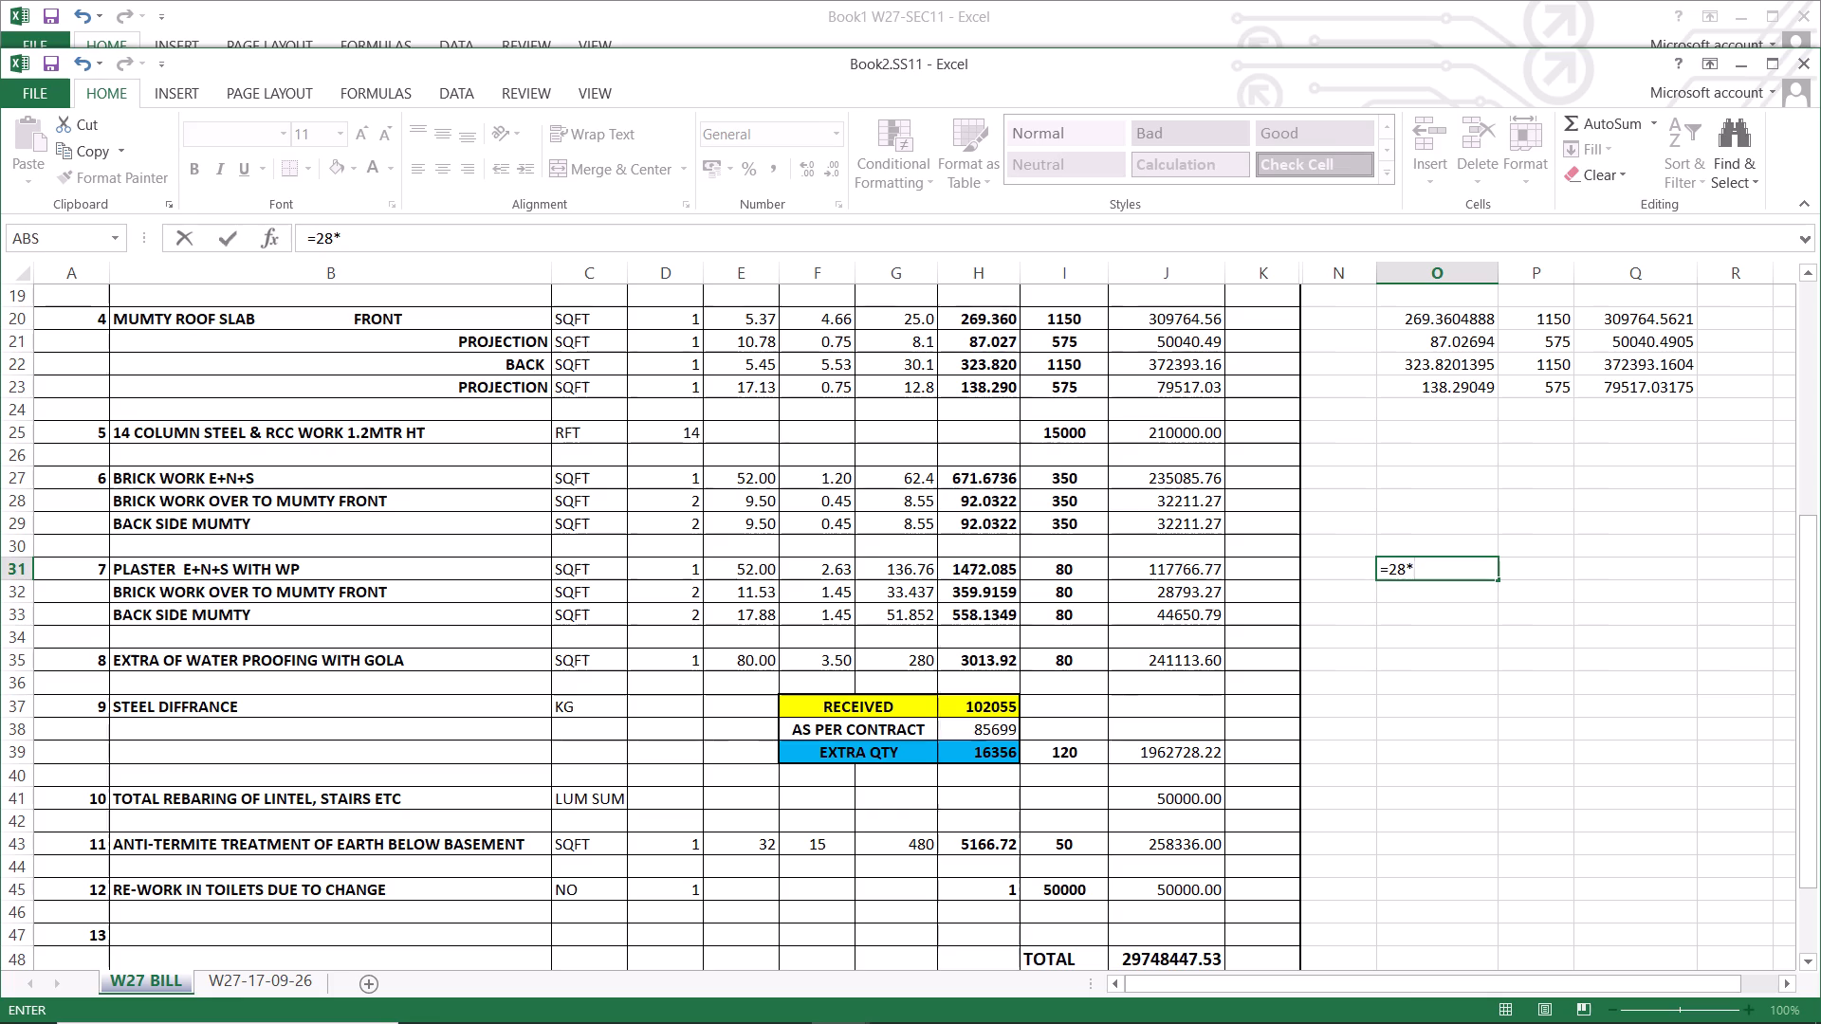
text(2+)
text(12)
key(asterisk)
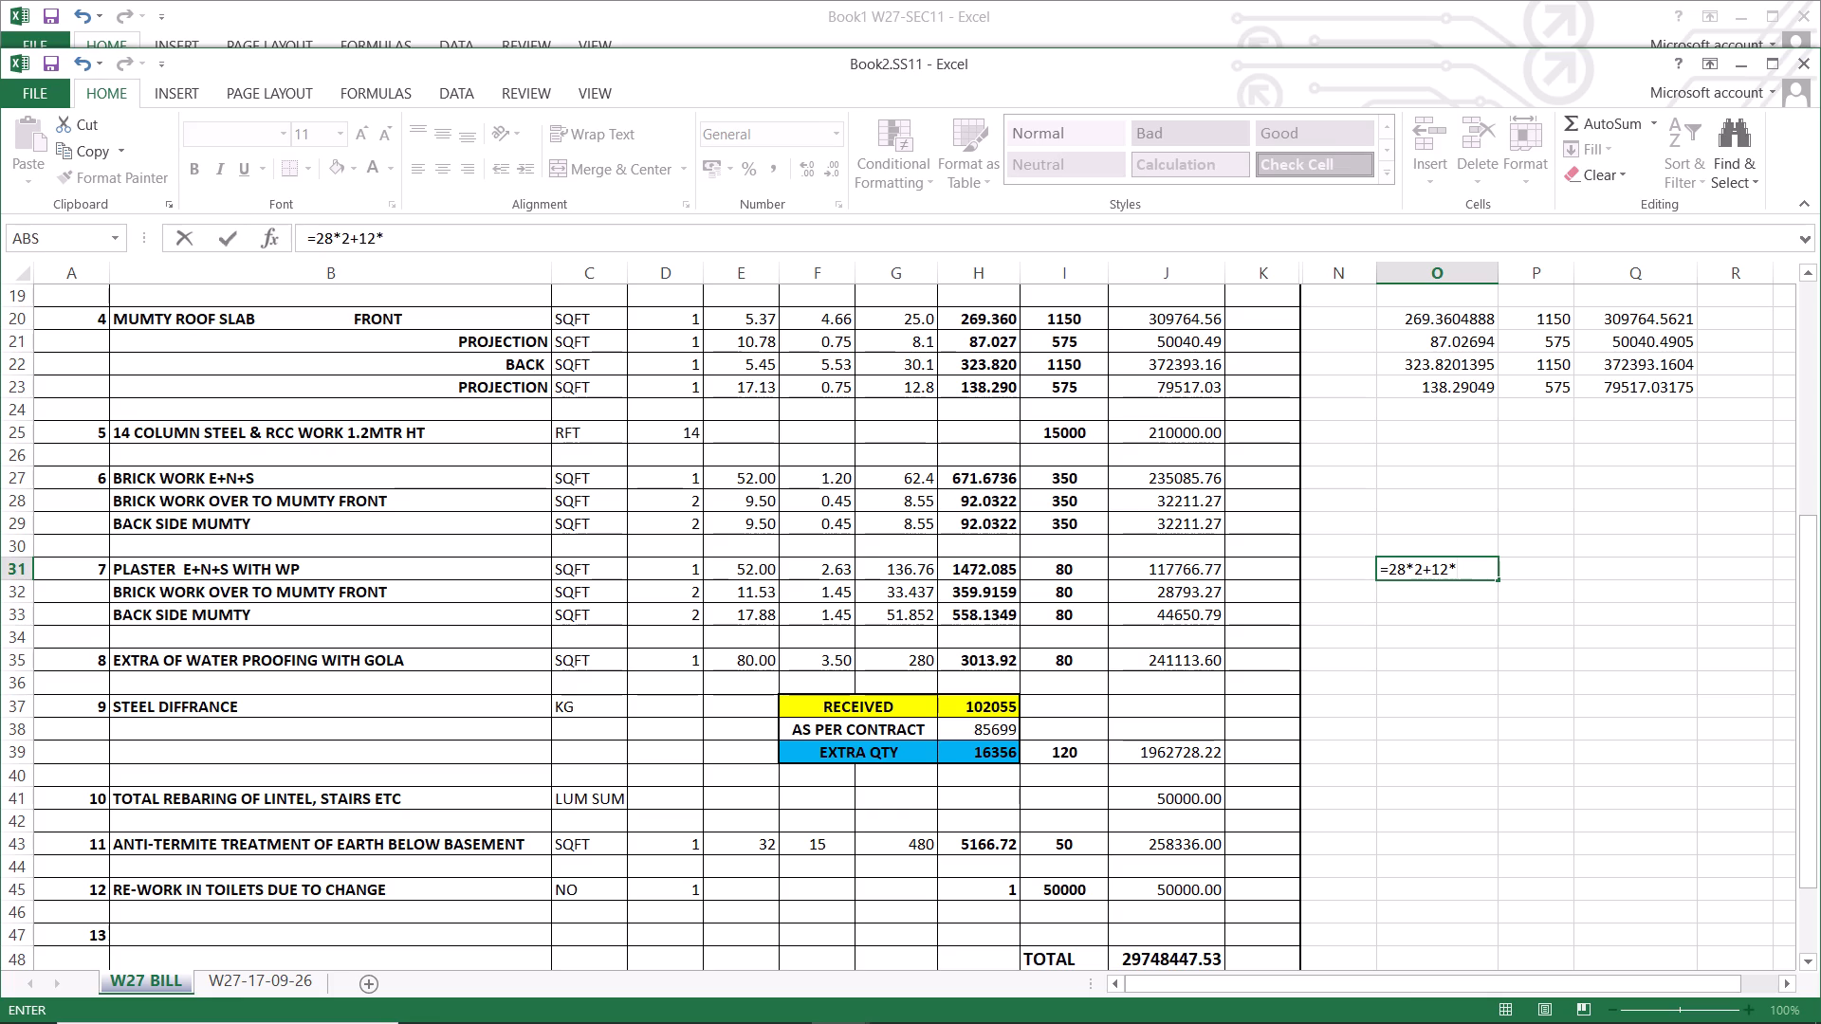
key(2)
key(Return)
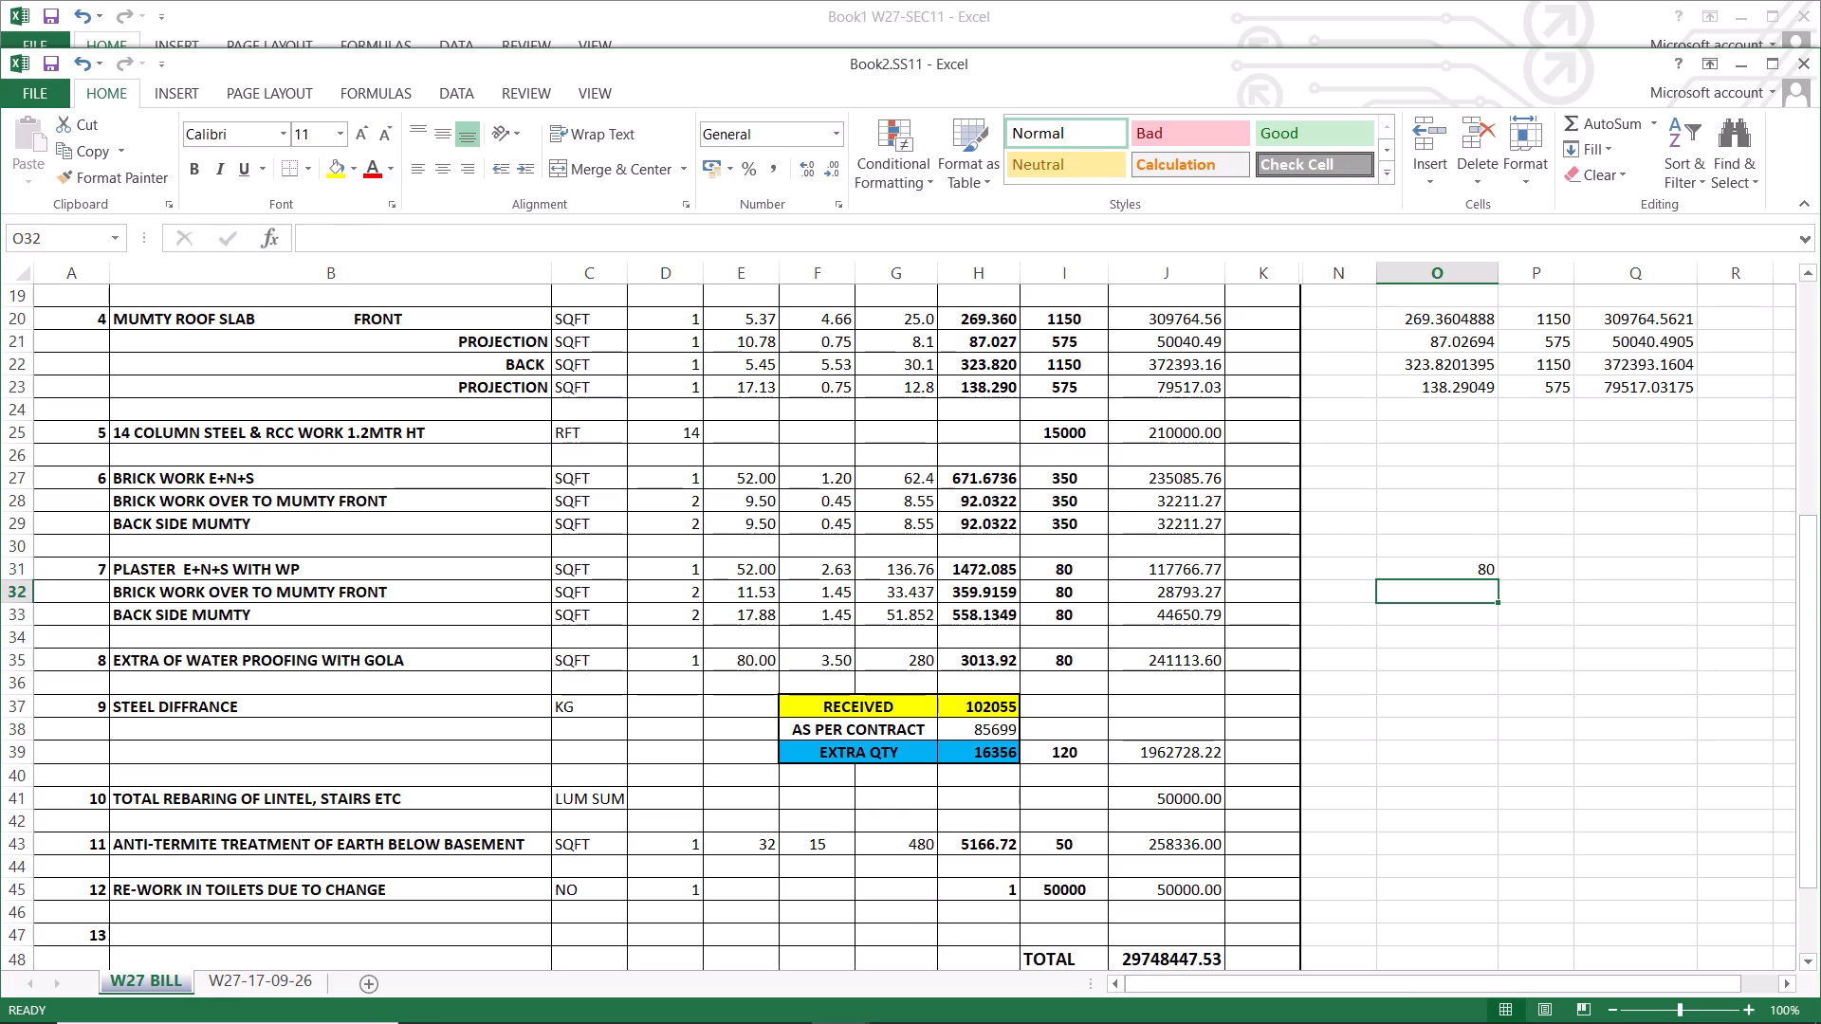
Enter the check formula =O31-5.26*2-4.66*2 in cell O32, beneath the existing check sum next to item 7.
key(equal)
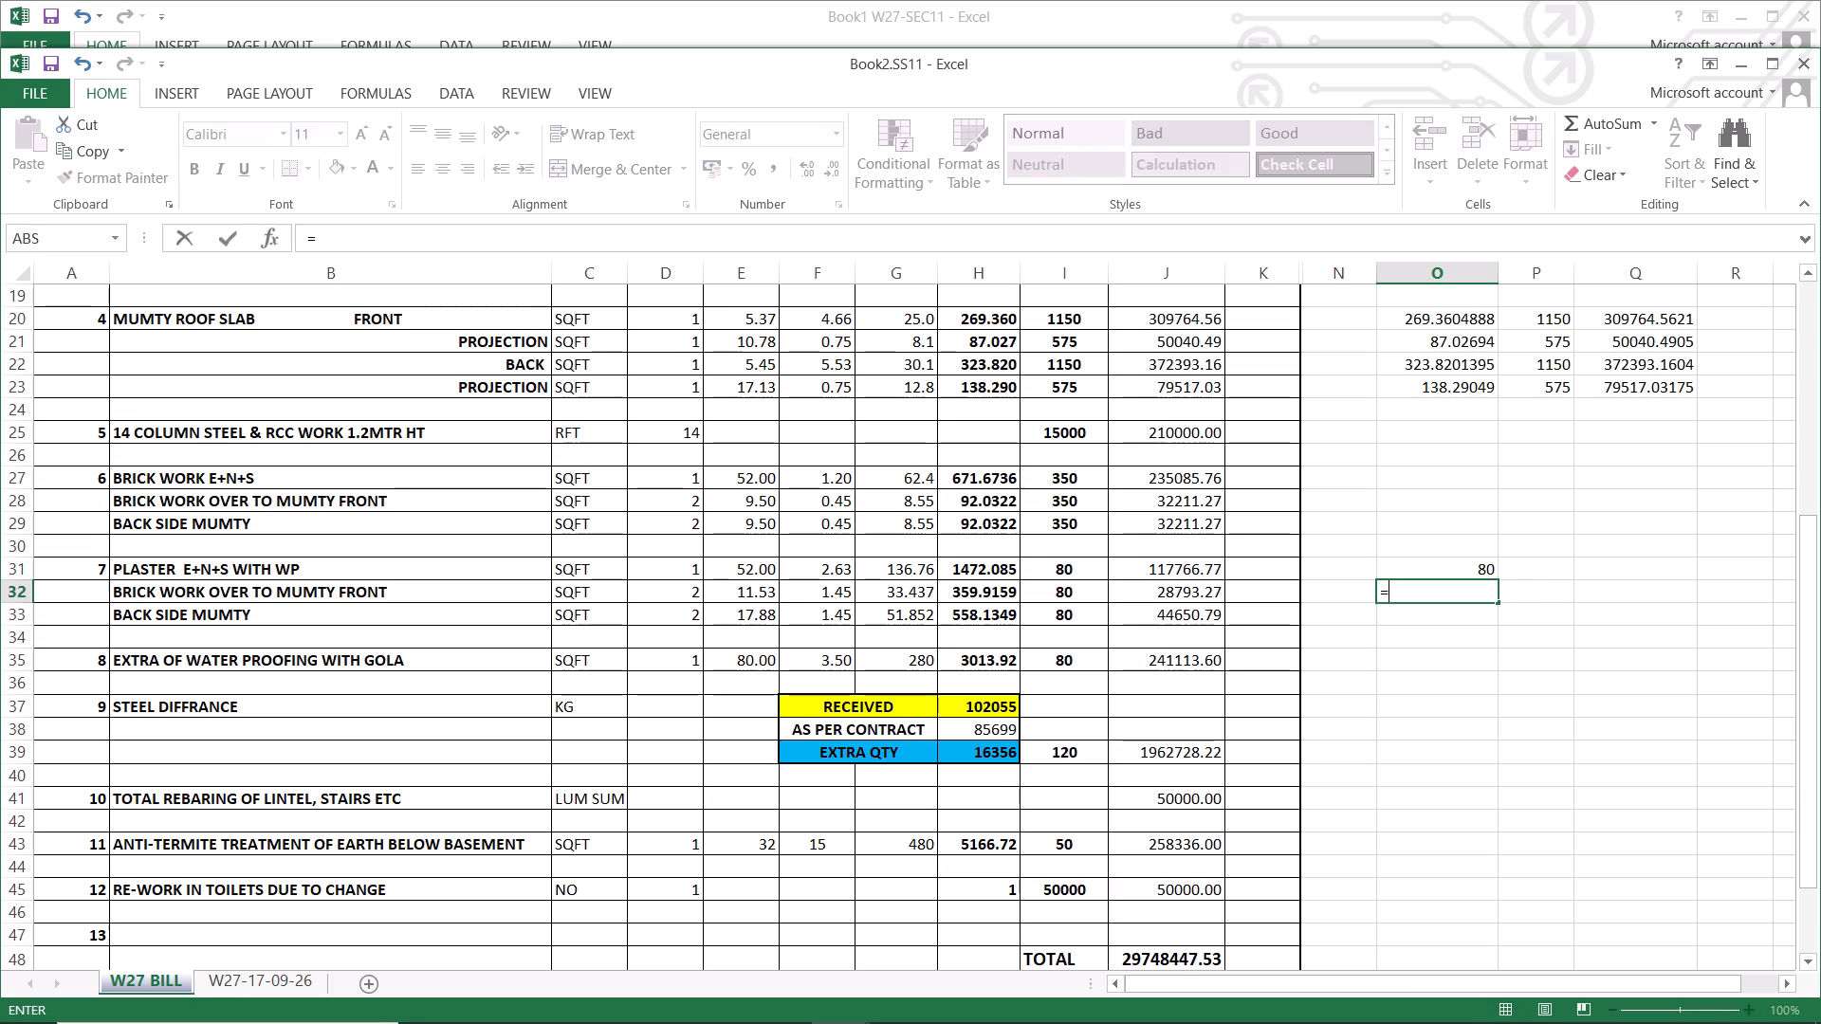
click(1437, 561)
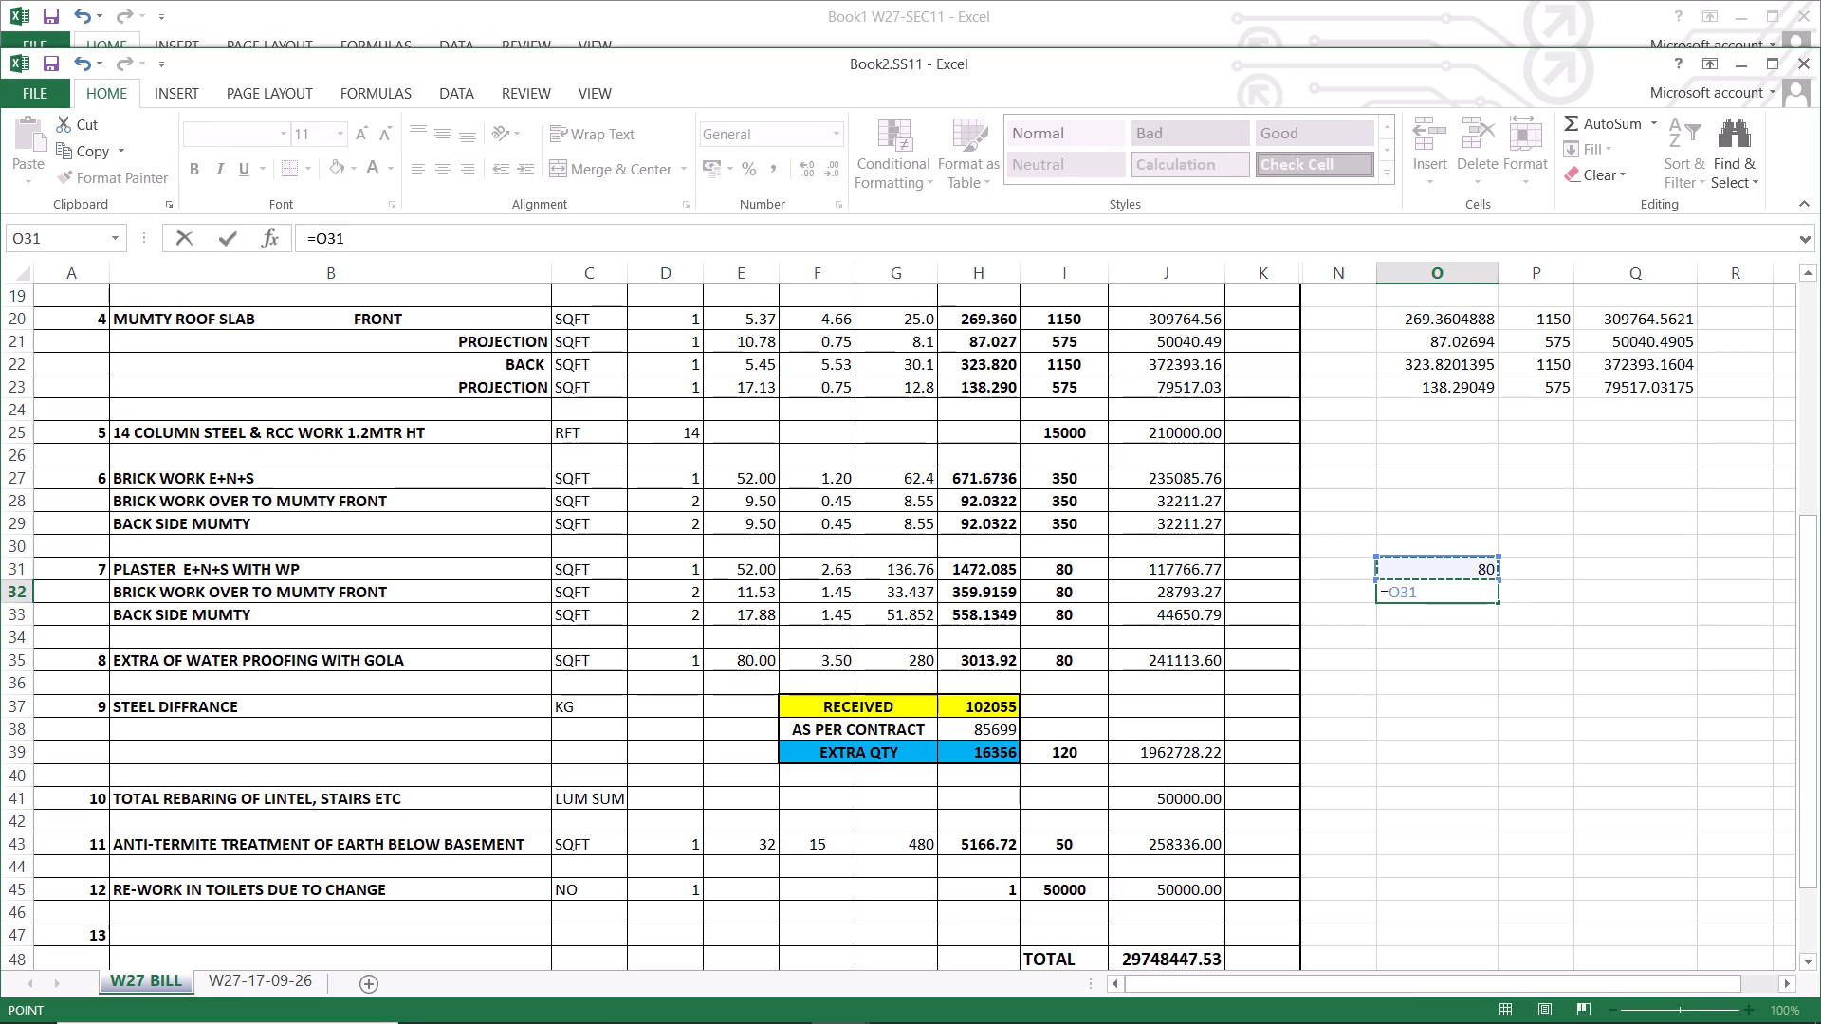
key(minus)
text(4.)
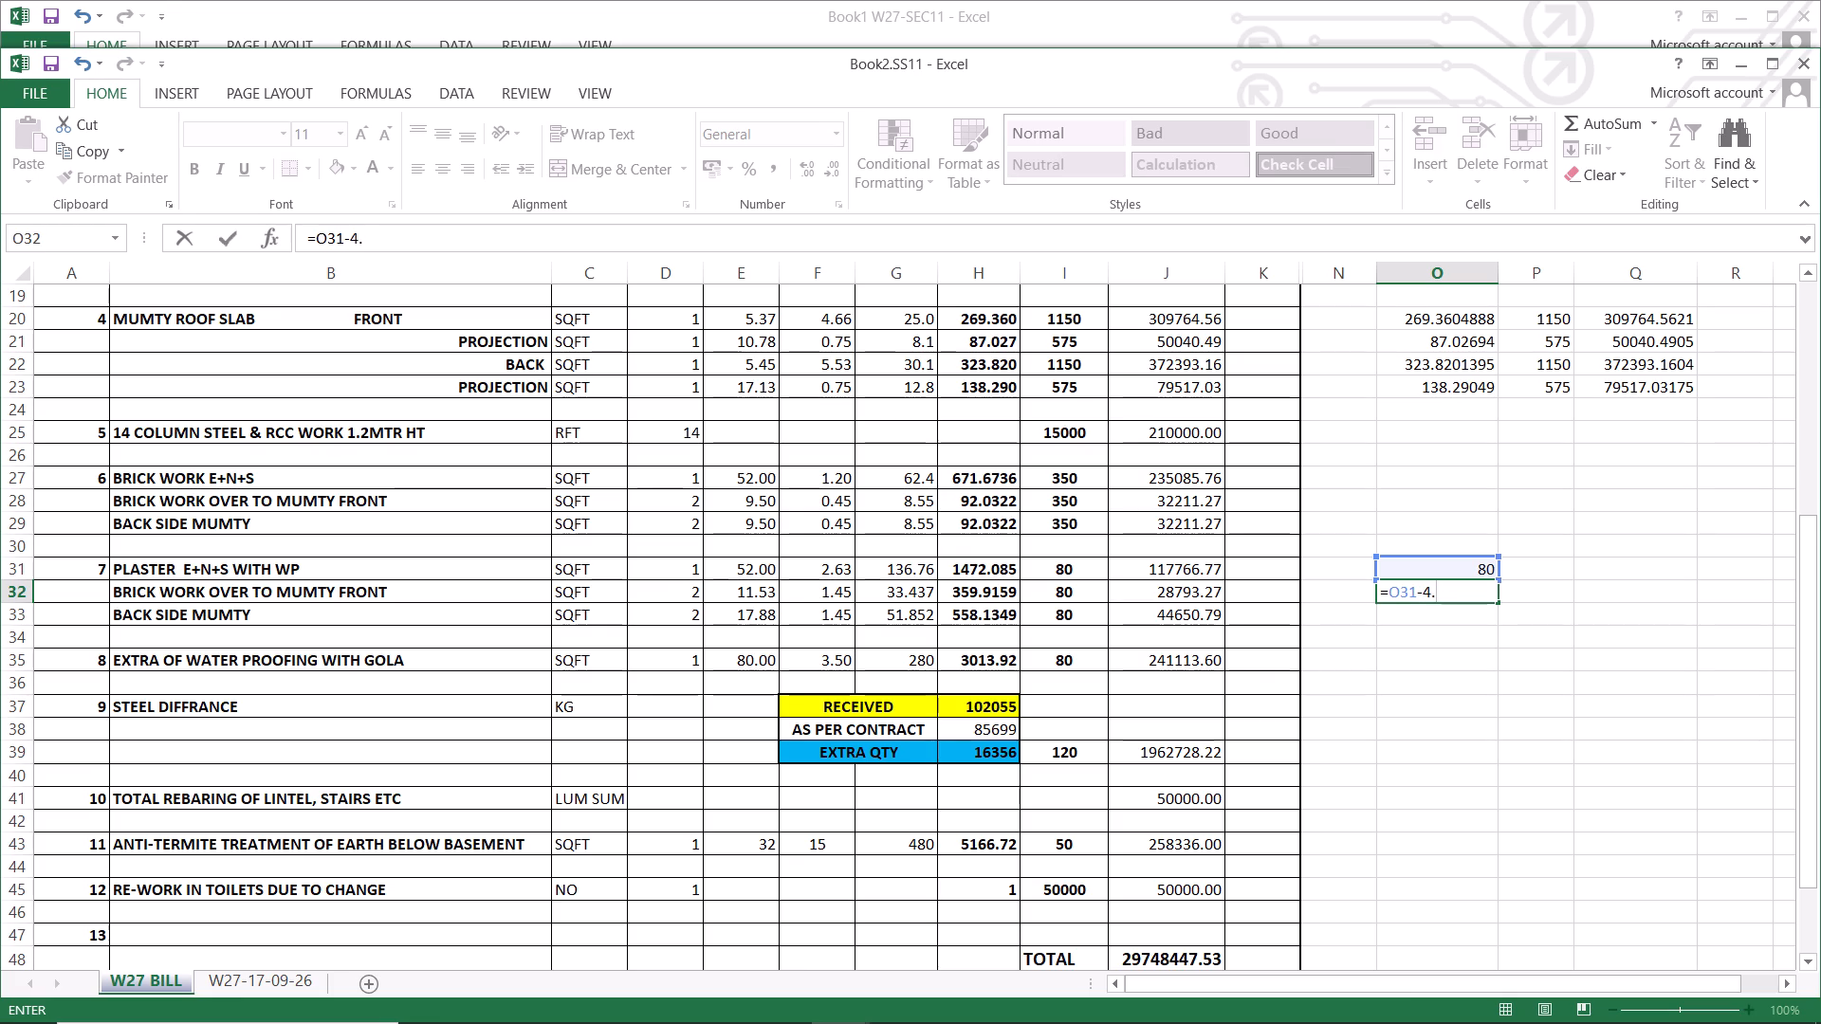
key(8)
key(BackSpace)
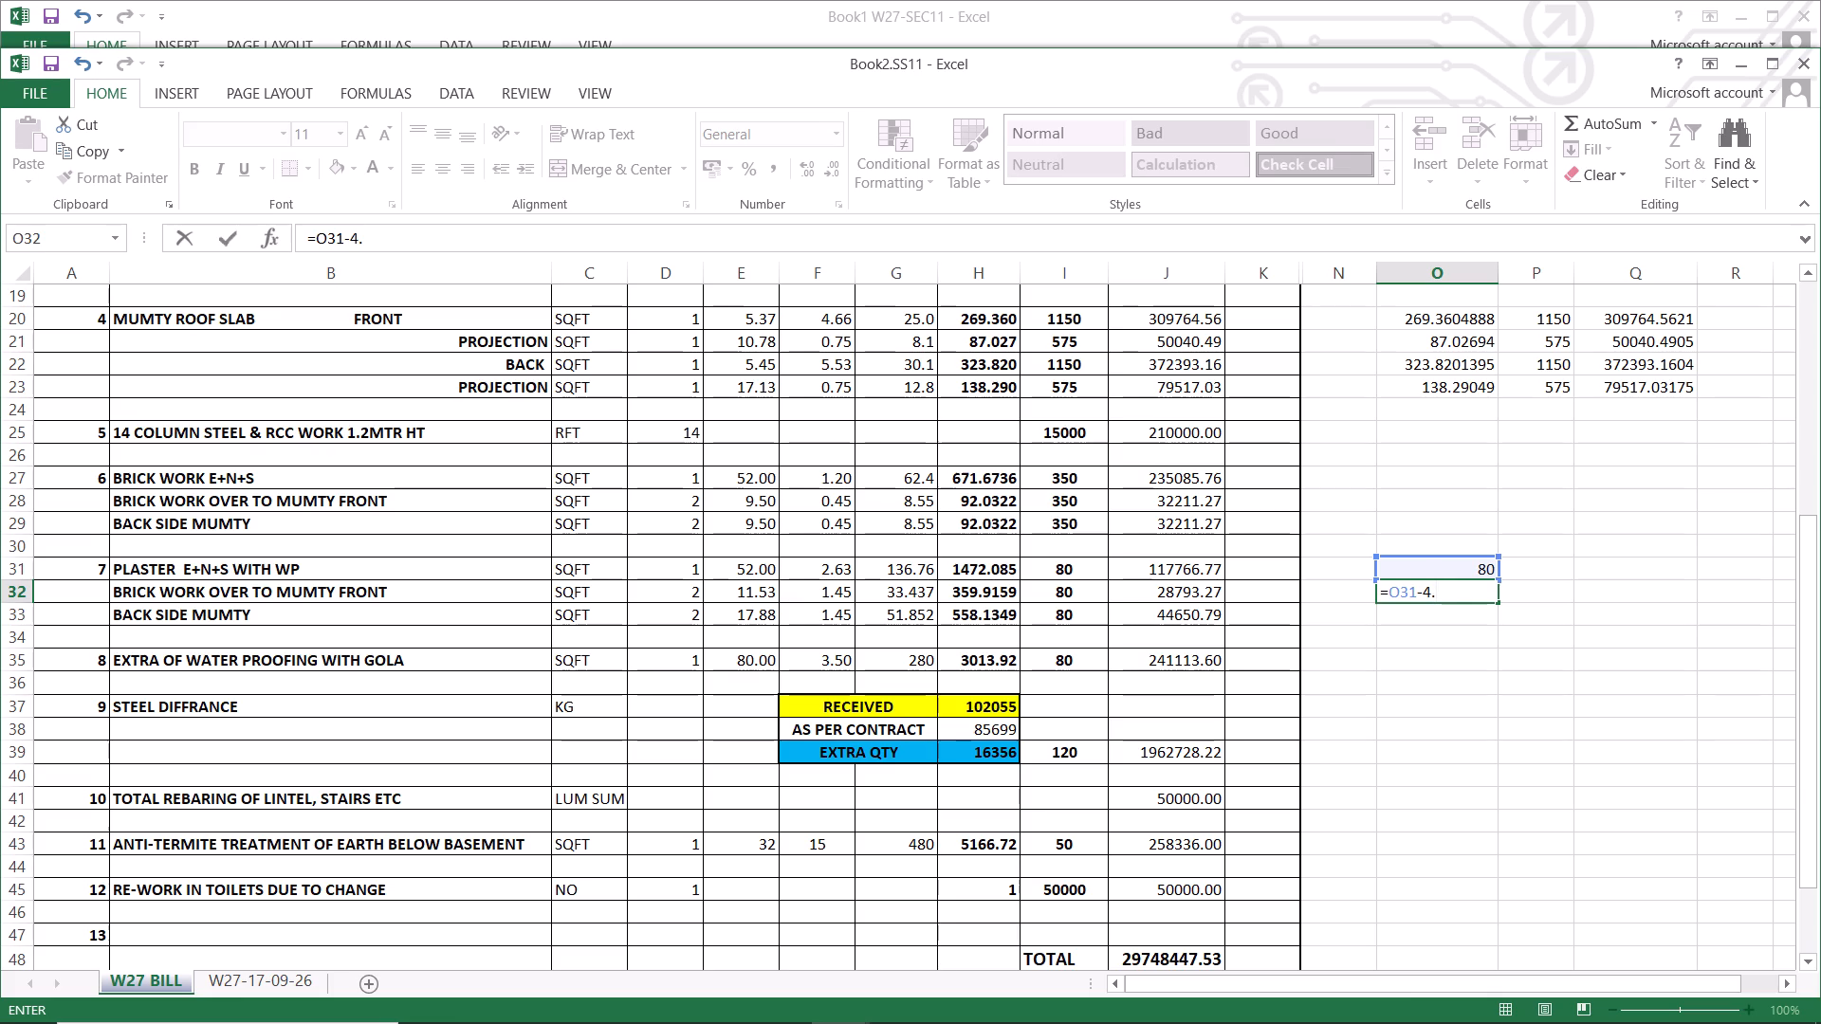
key(BackSpace)
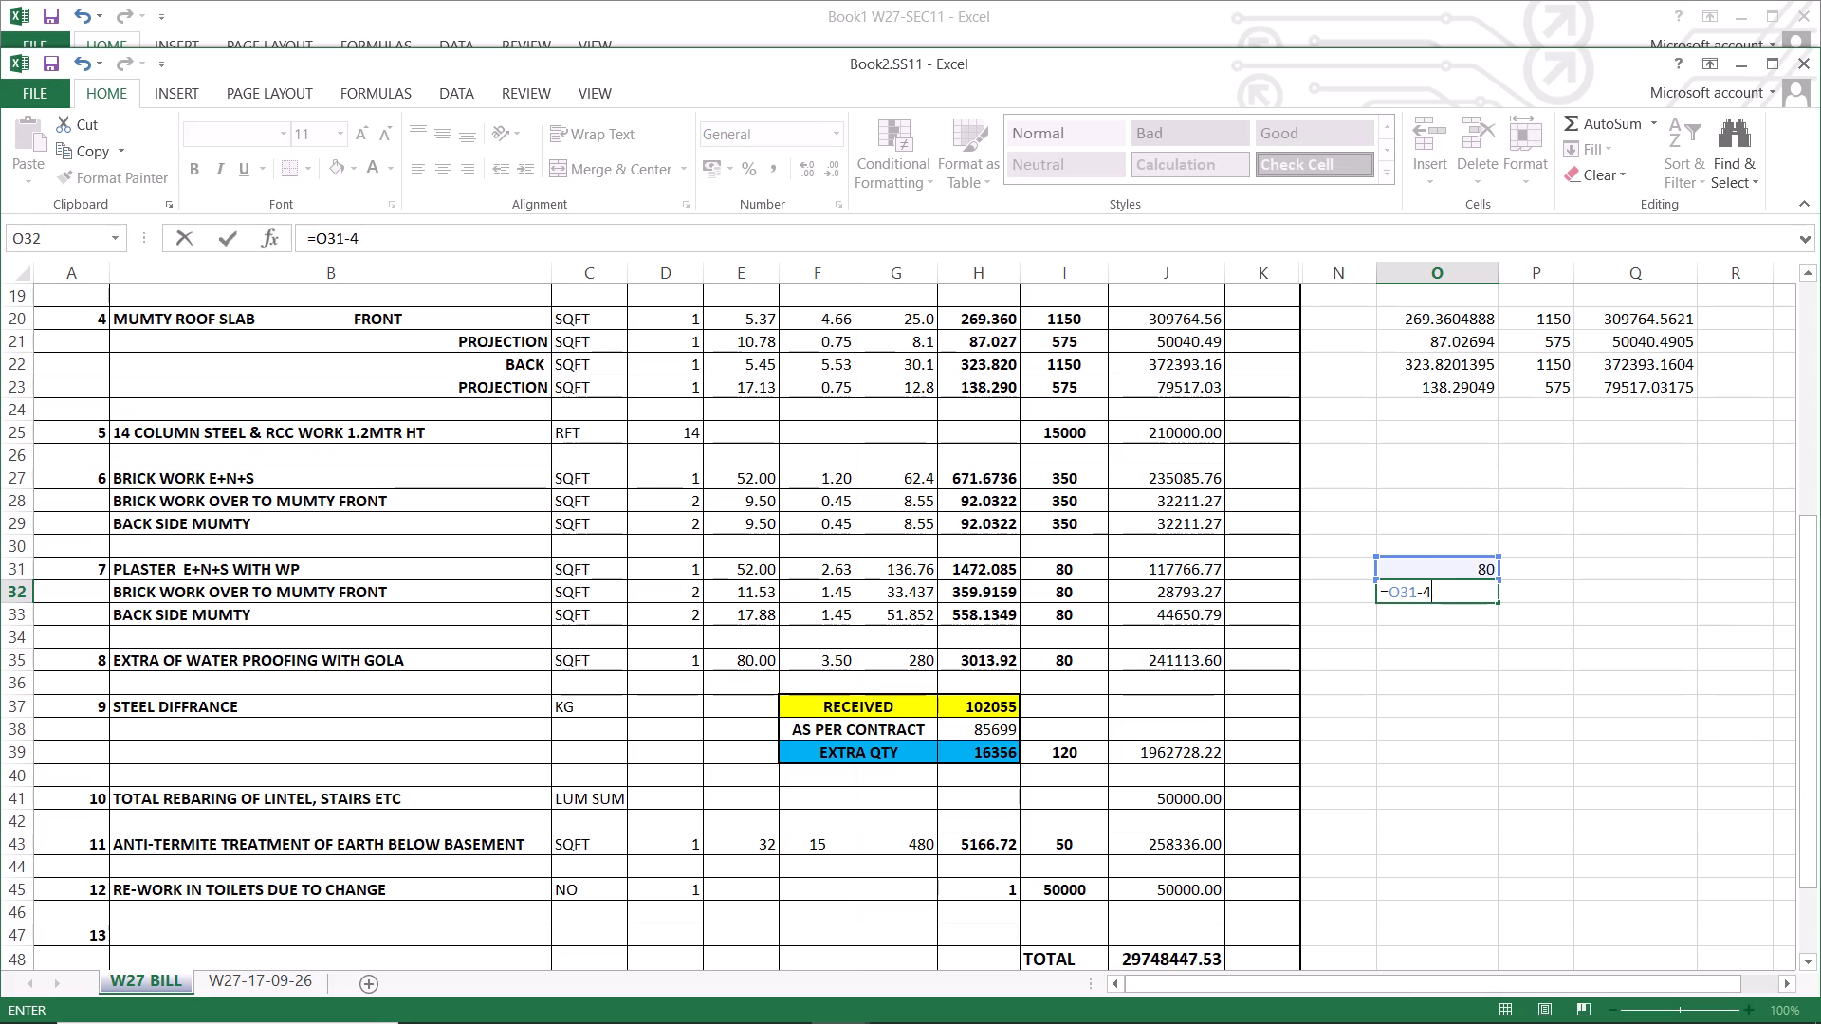
key(BackSpace)
text(5.2)
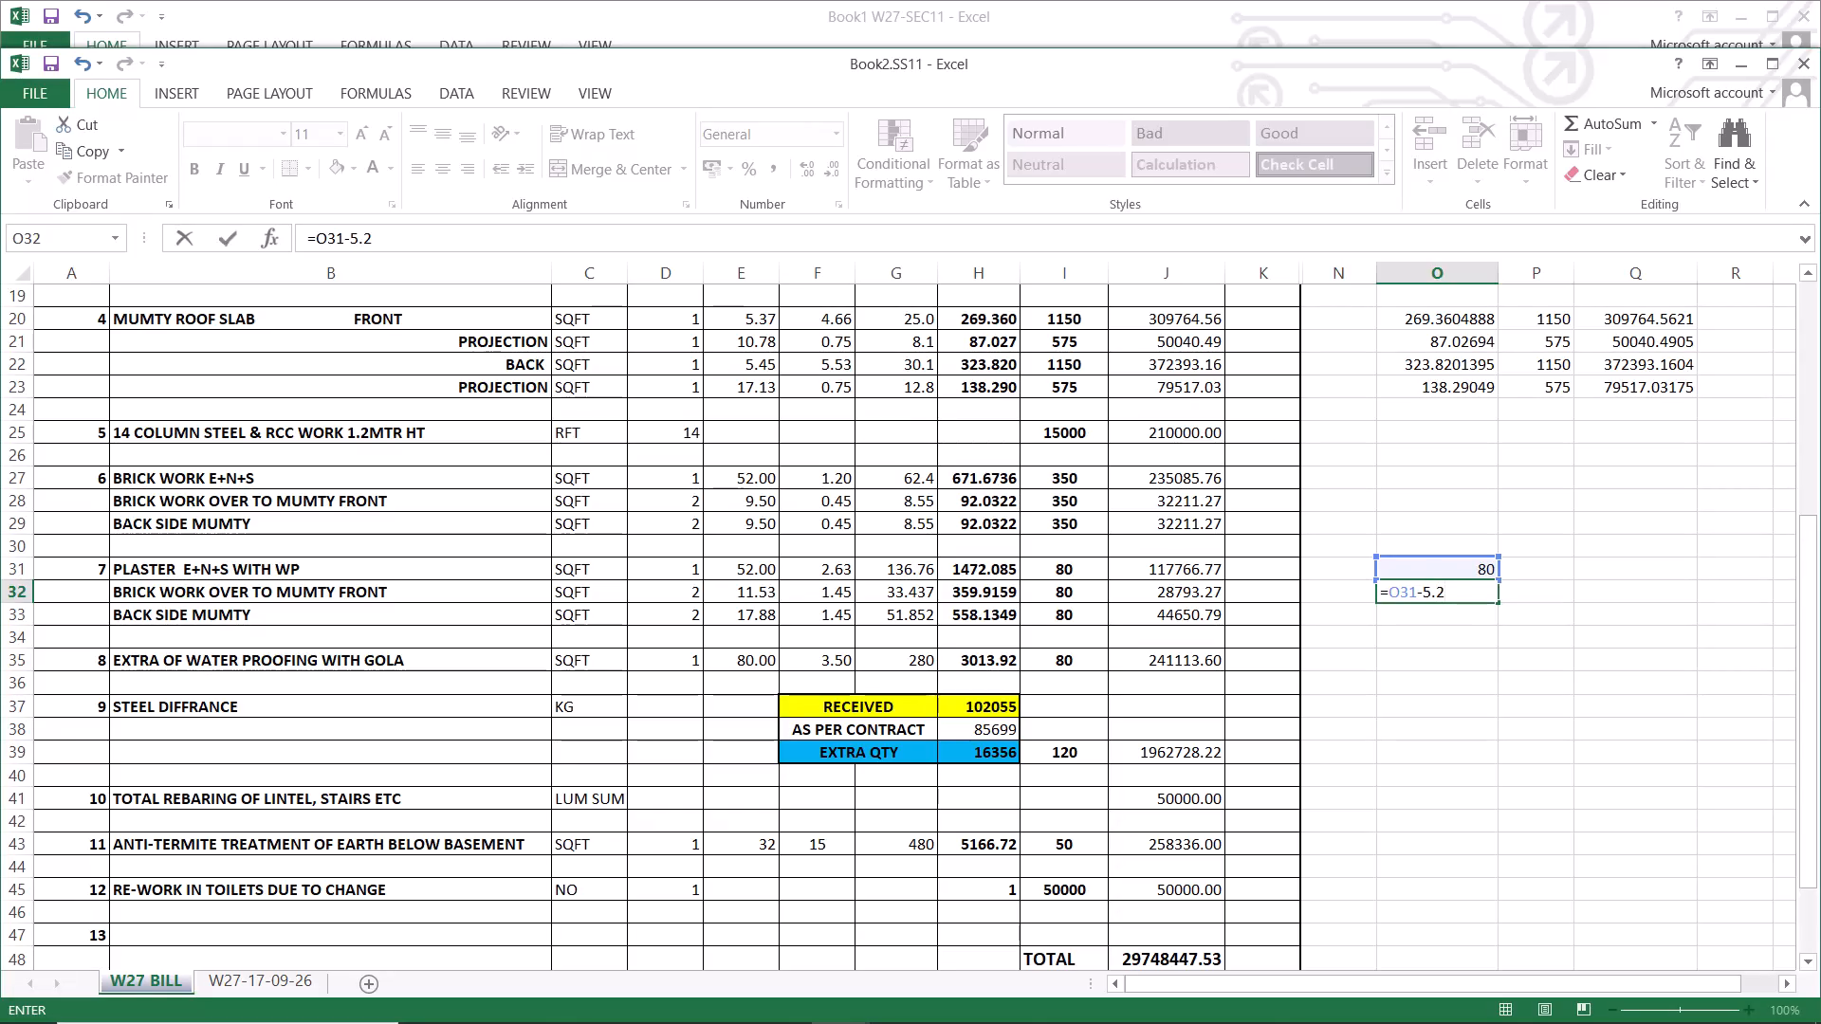
key(3)
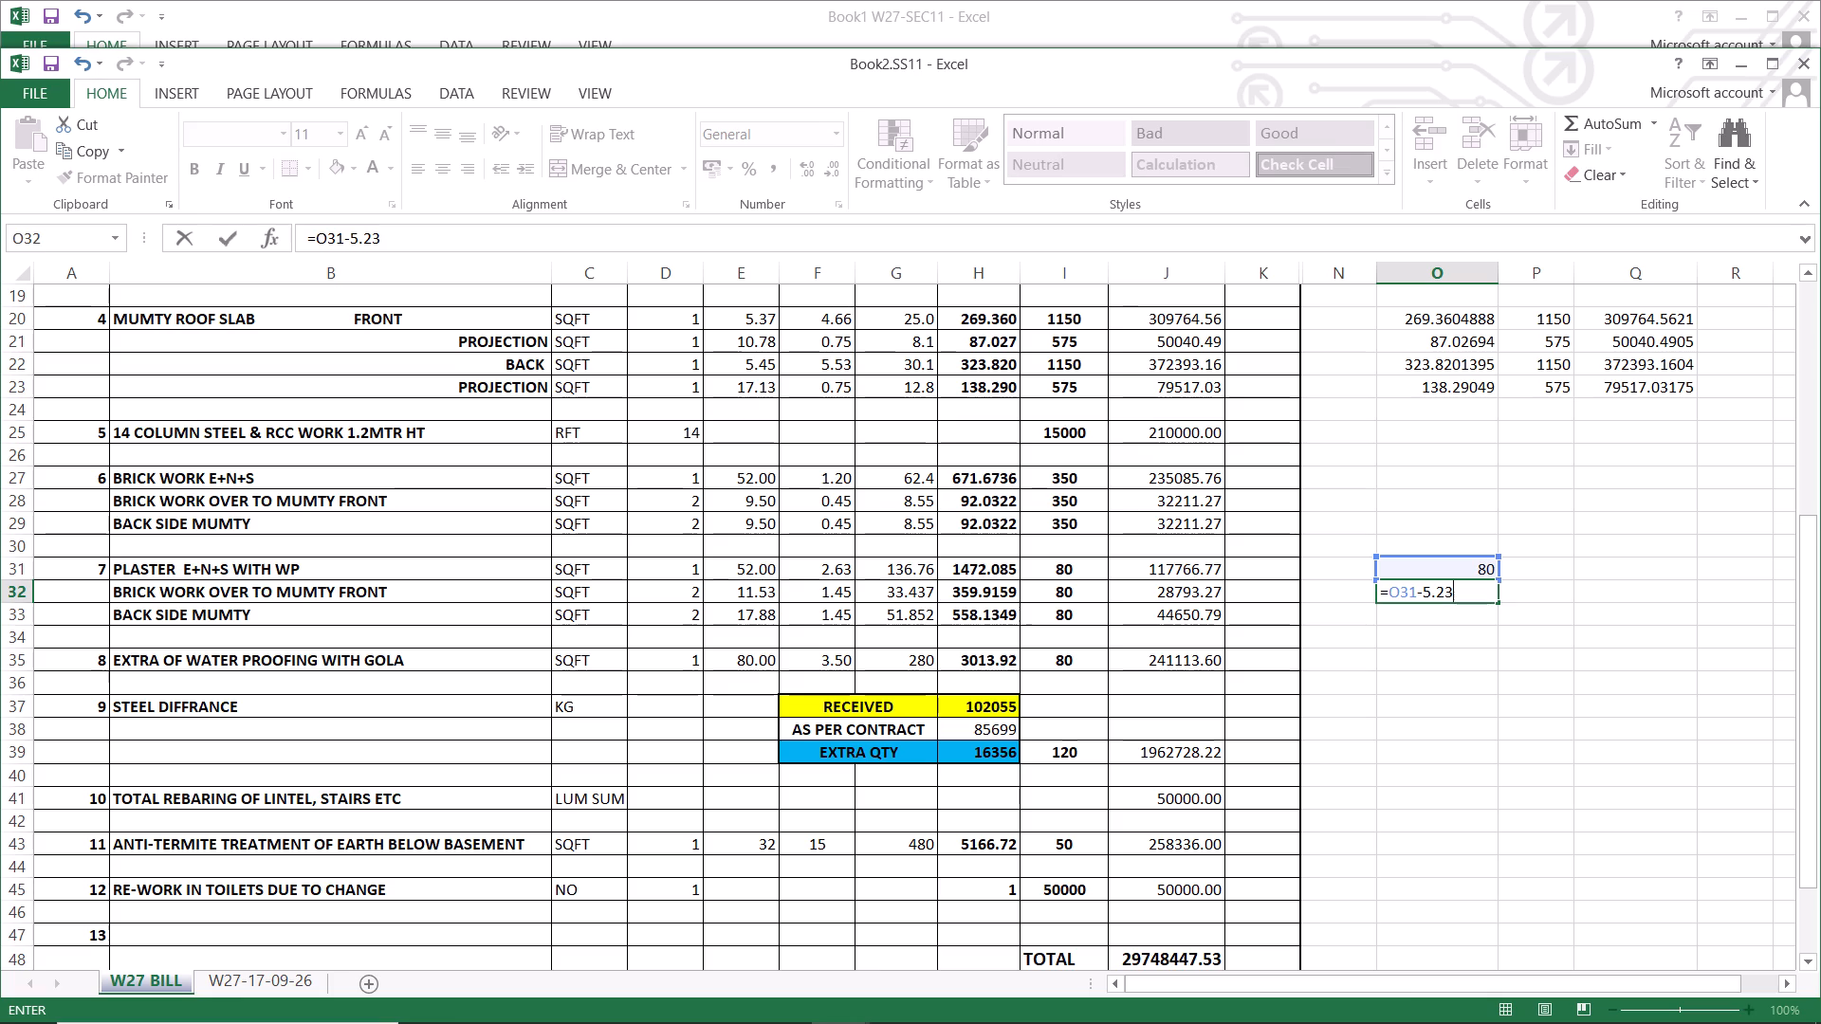
key(BackSpace)
key(6)
key(minus)
key(BackSpace)
key(asterisk)
key(2)
key(minus)
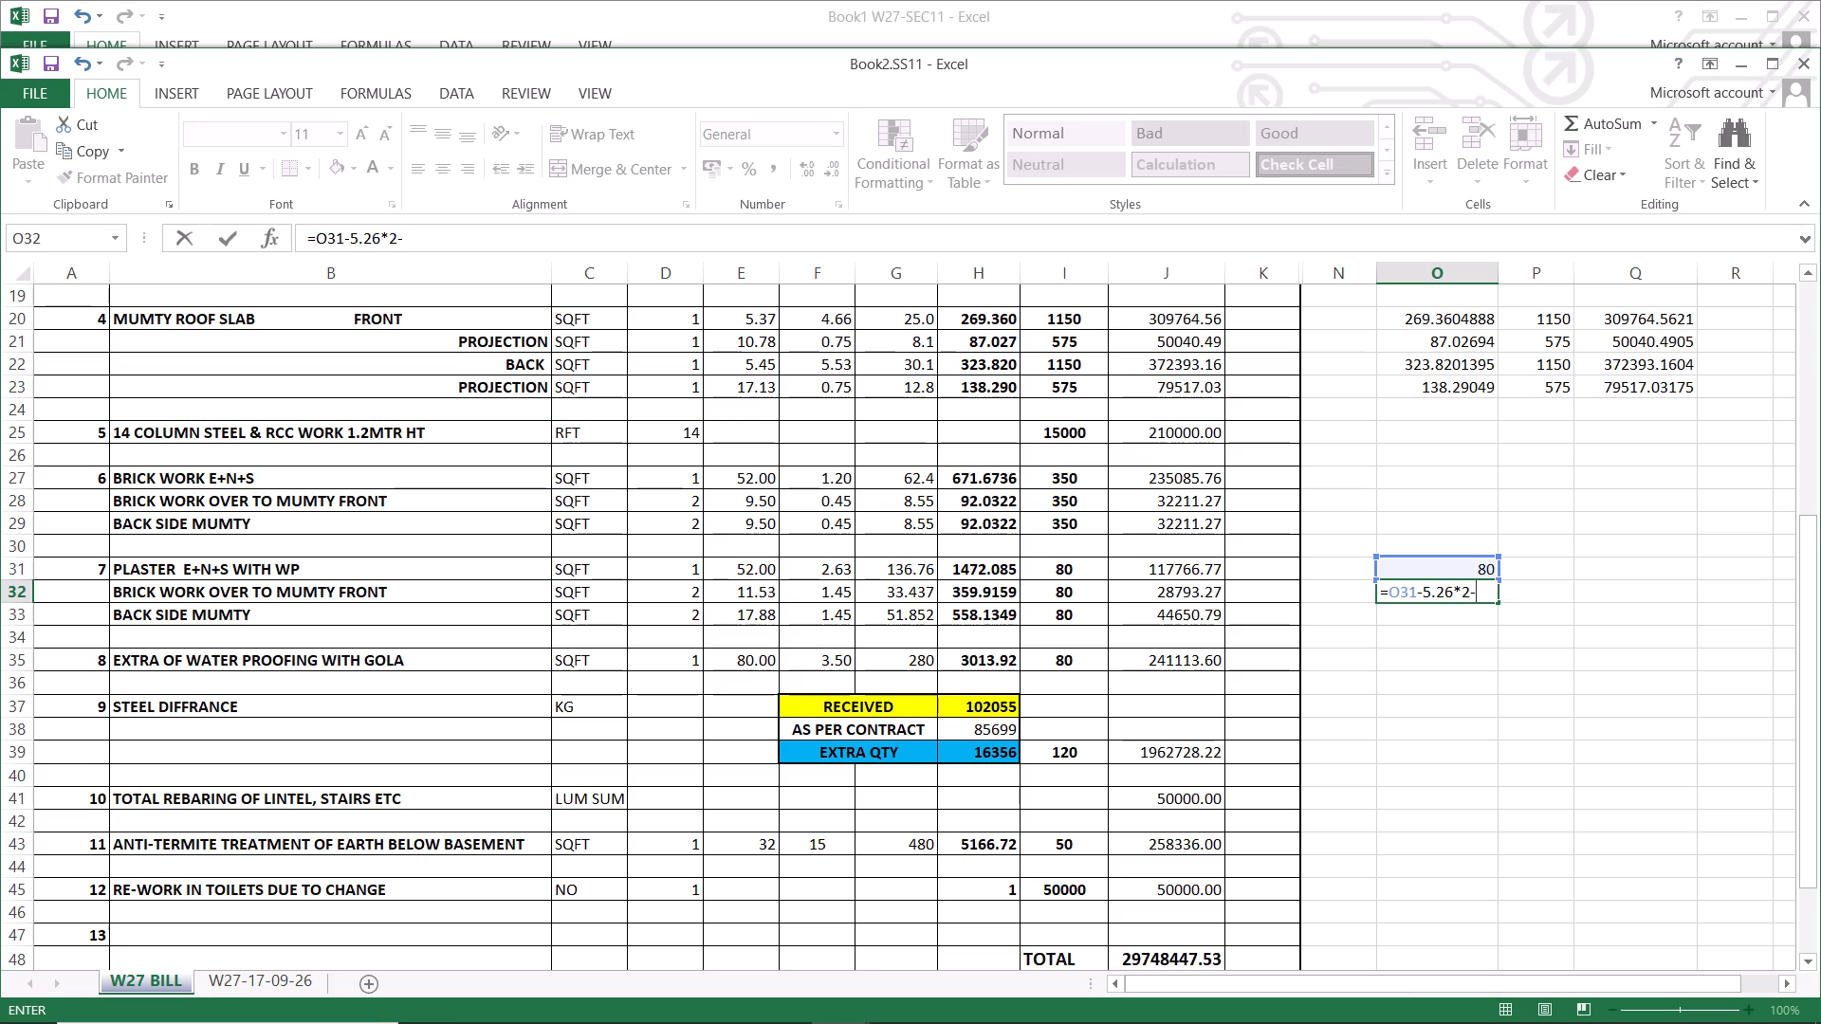
key(4)
key(period)
text(66)
key(asterisk)
key(2)
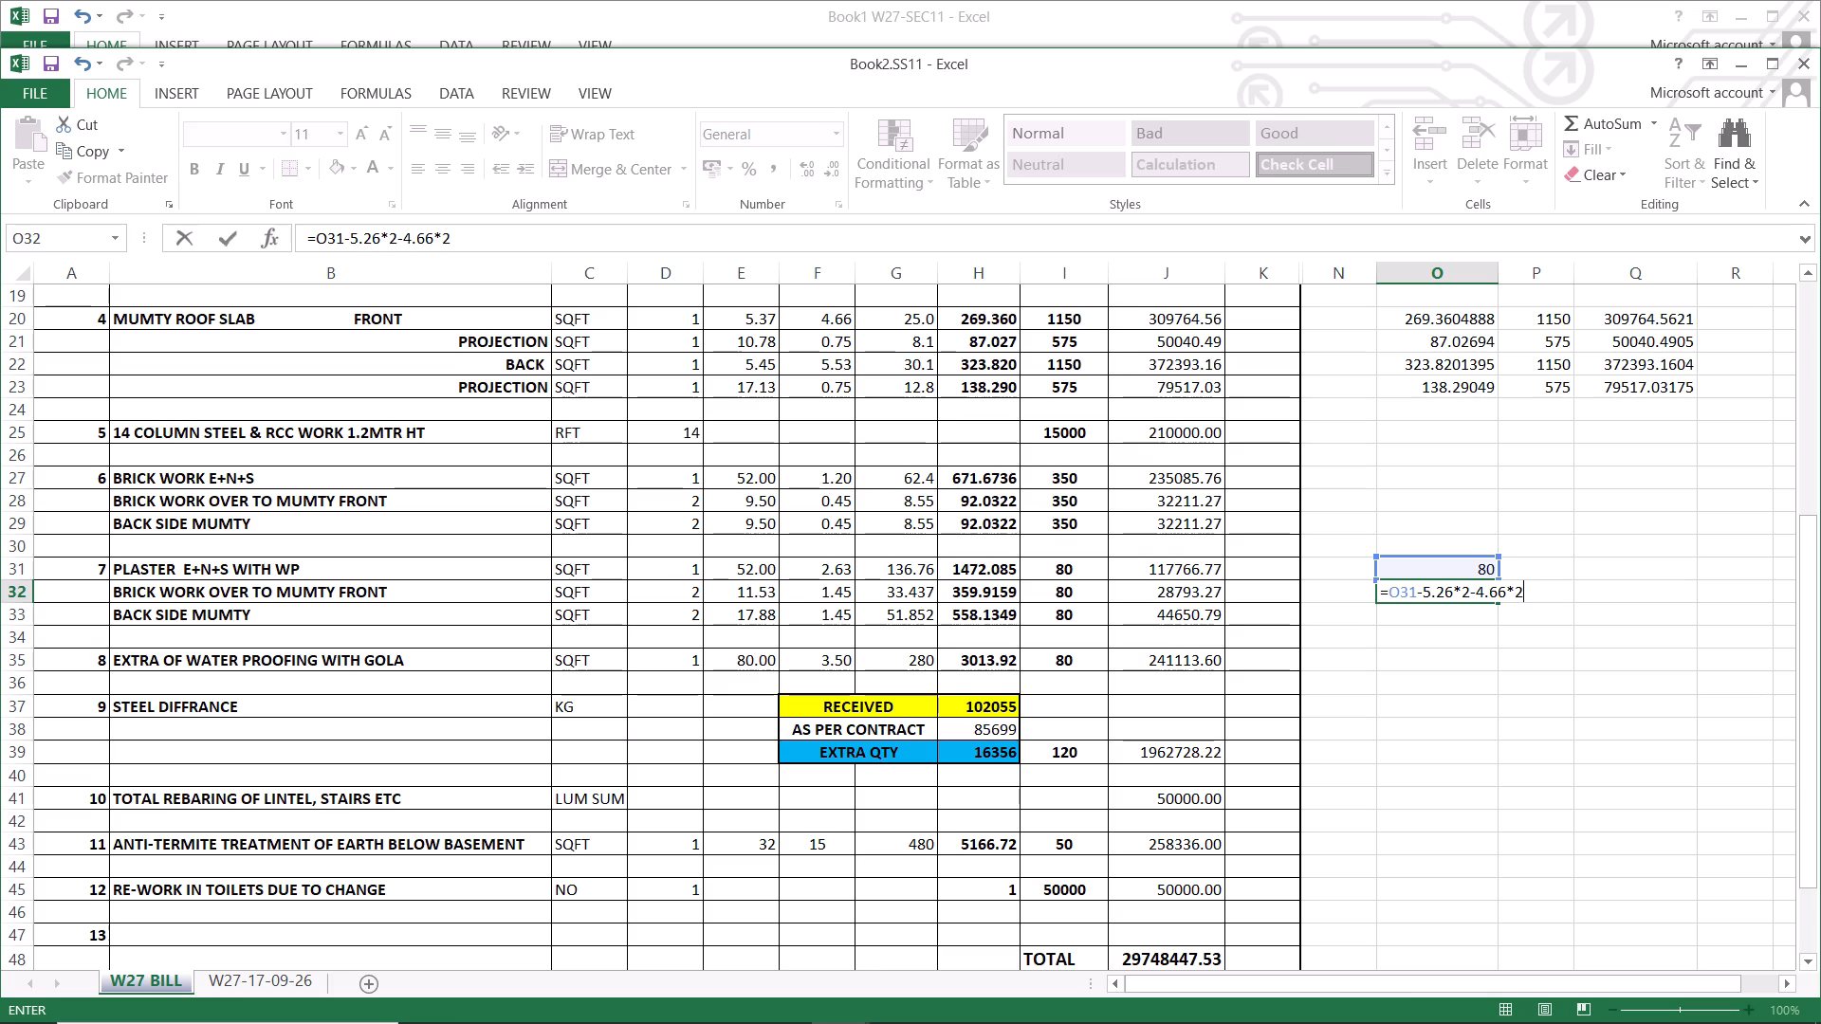
key(Return)
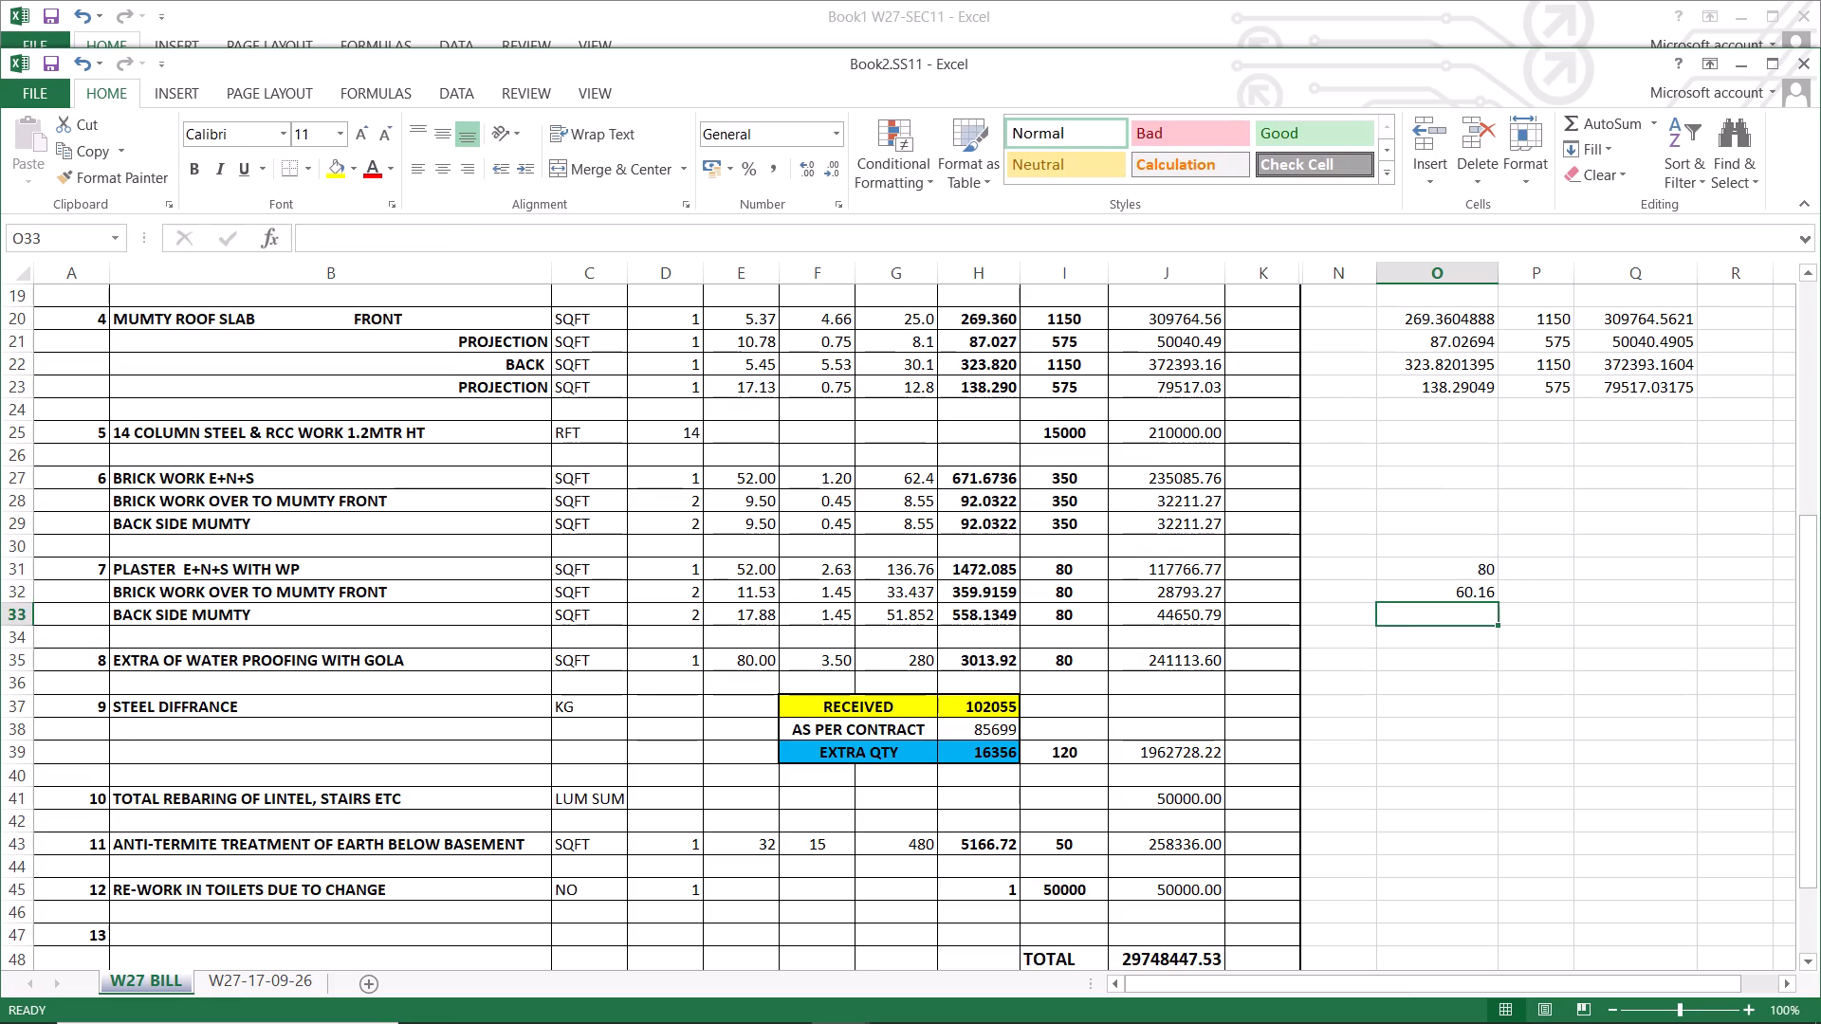
click(1455, 586)
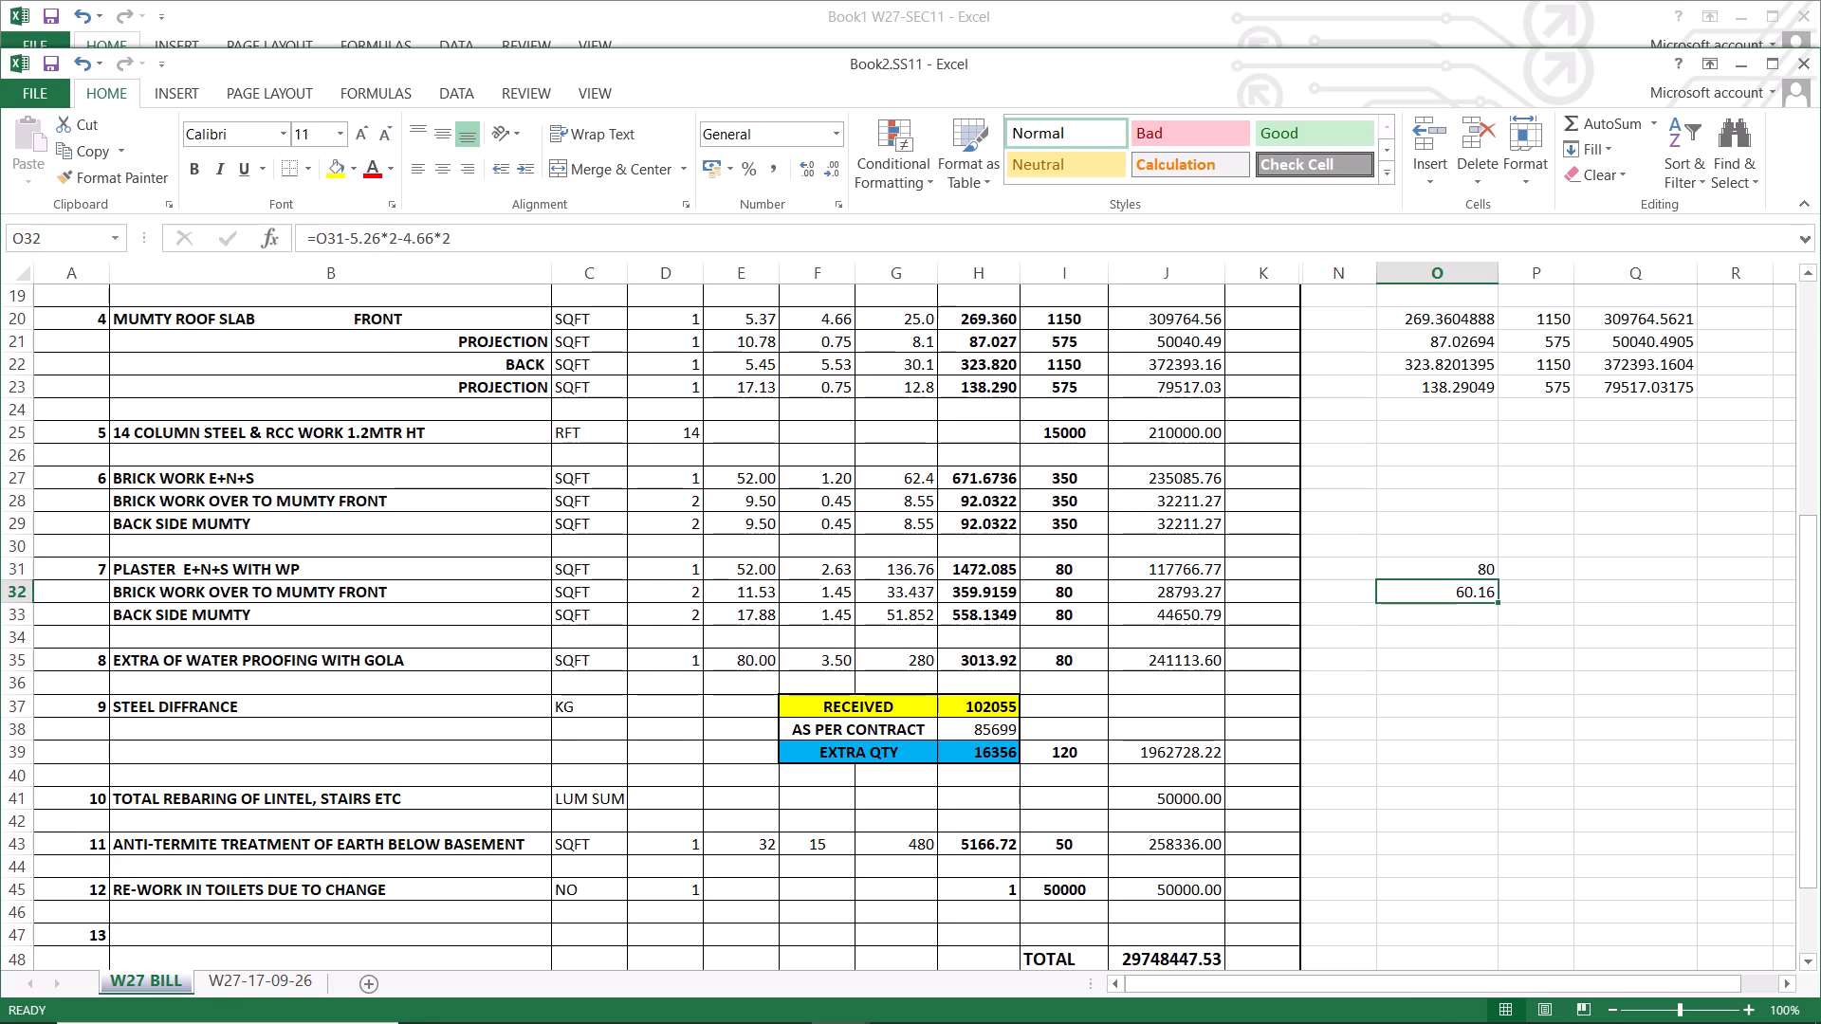
Set the lengths of the PLASTER E+N+S WITH WP and BRICK WORK E+N+S rows, cells E31 and E27, to 61.
click(759, 573)
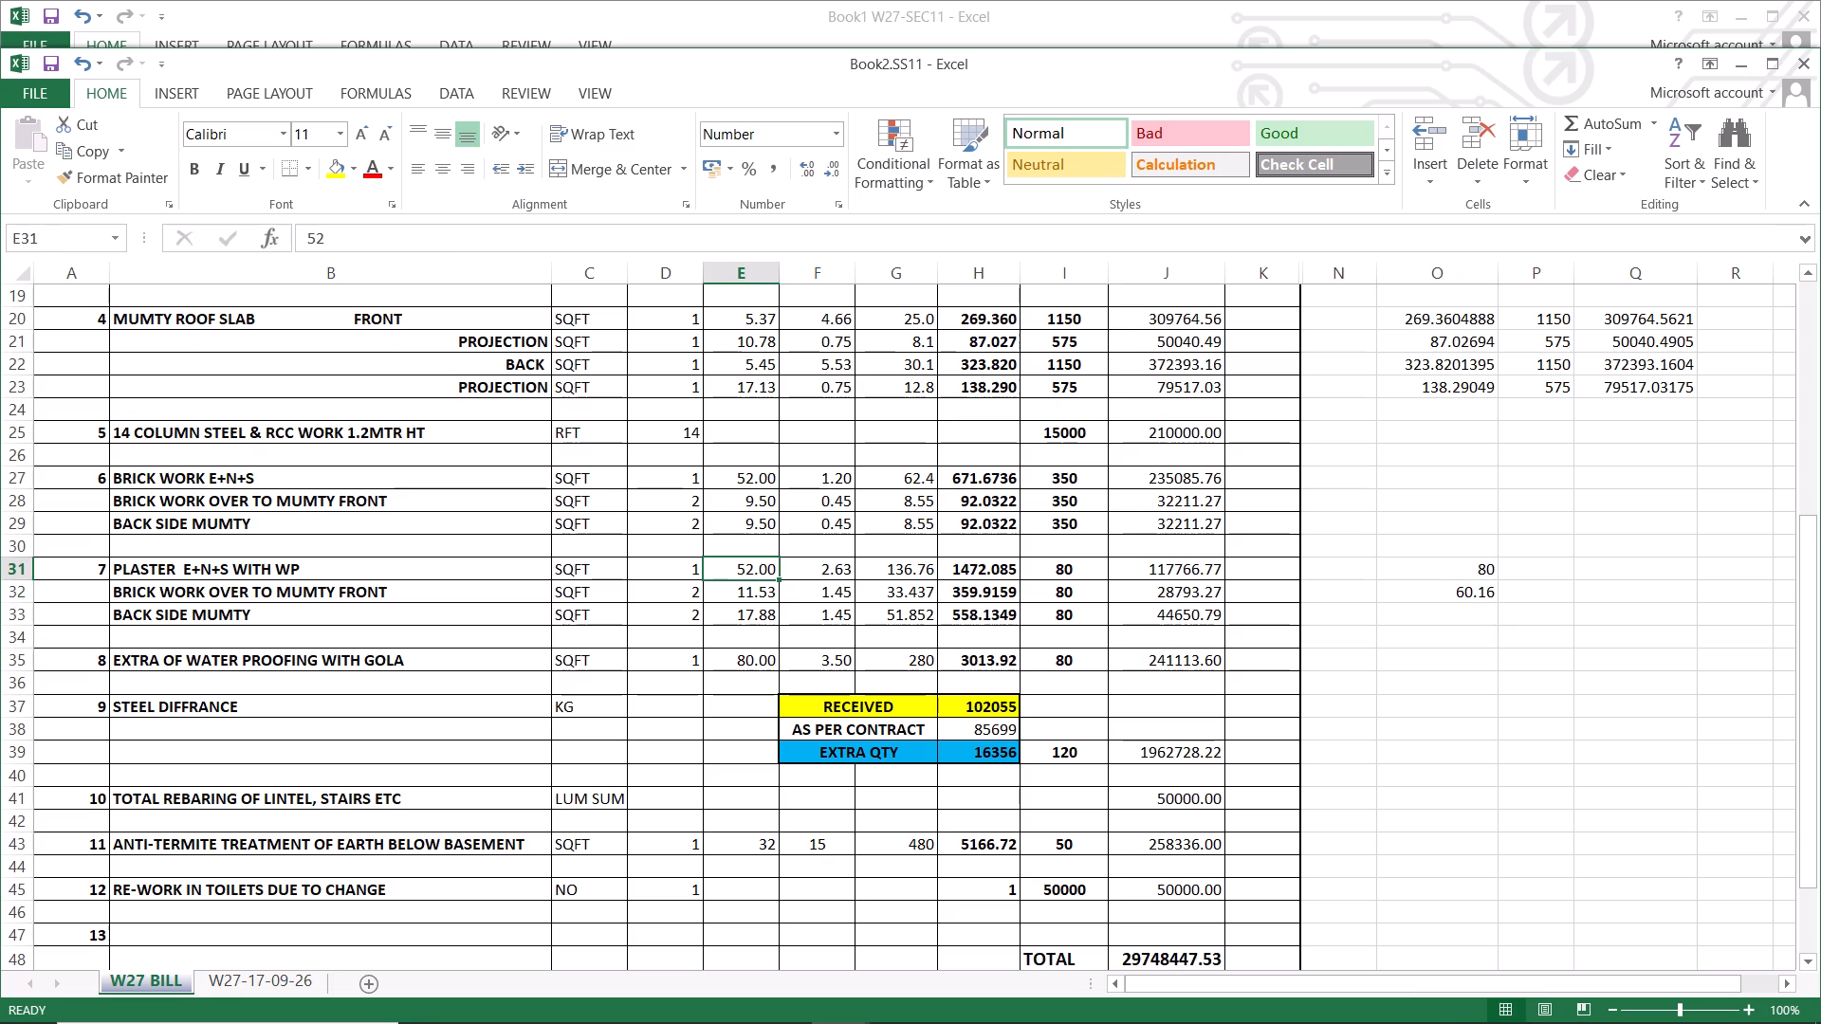
key(6)
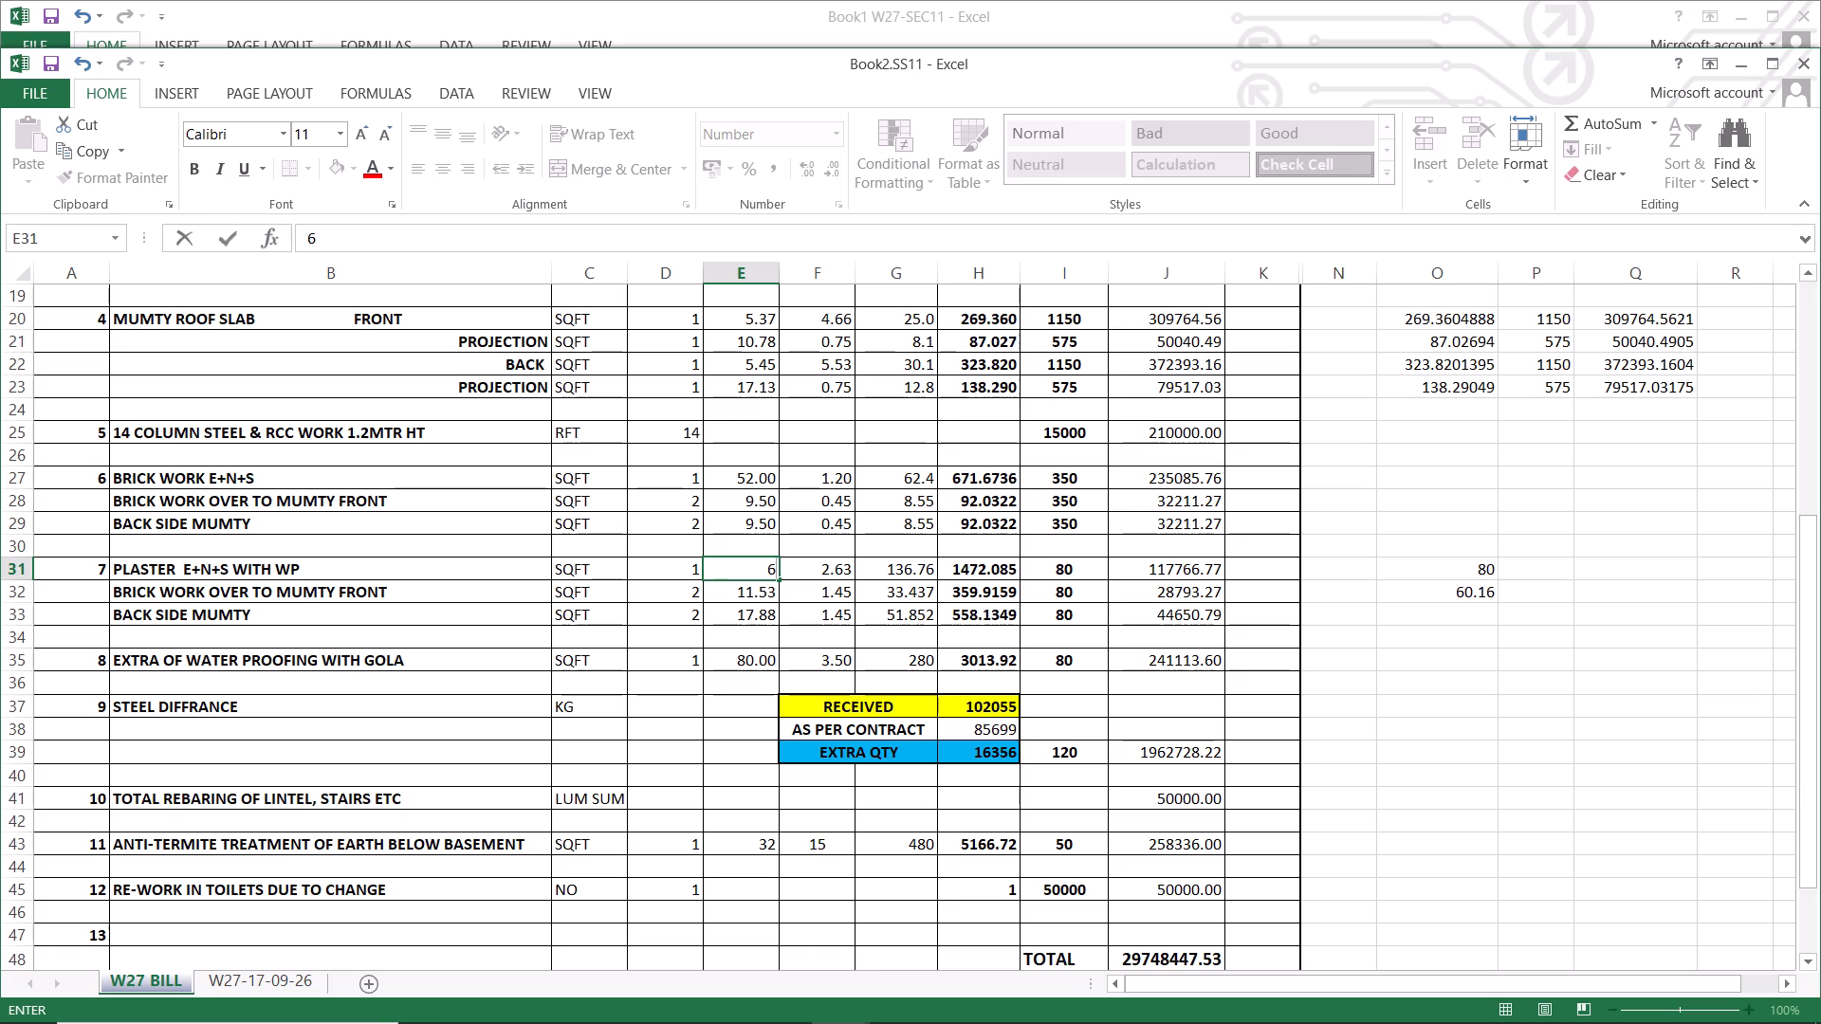
key(1)
key(Return)
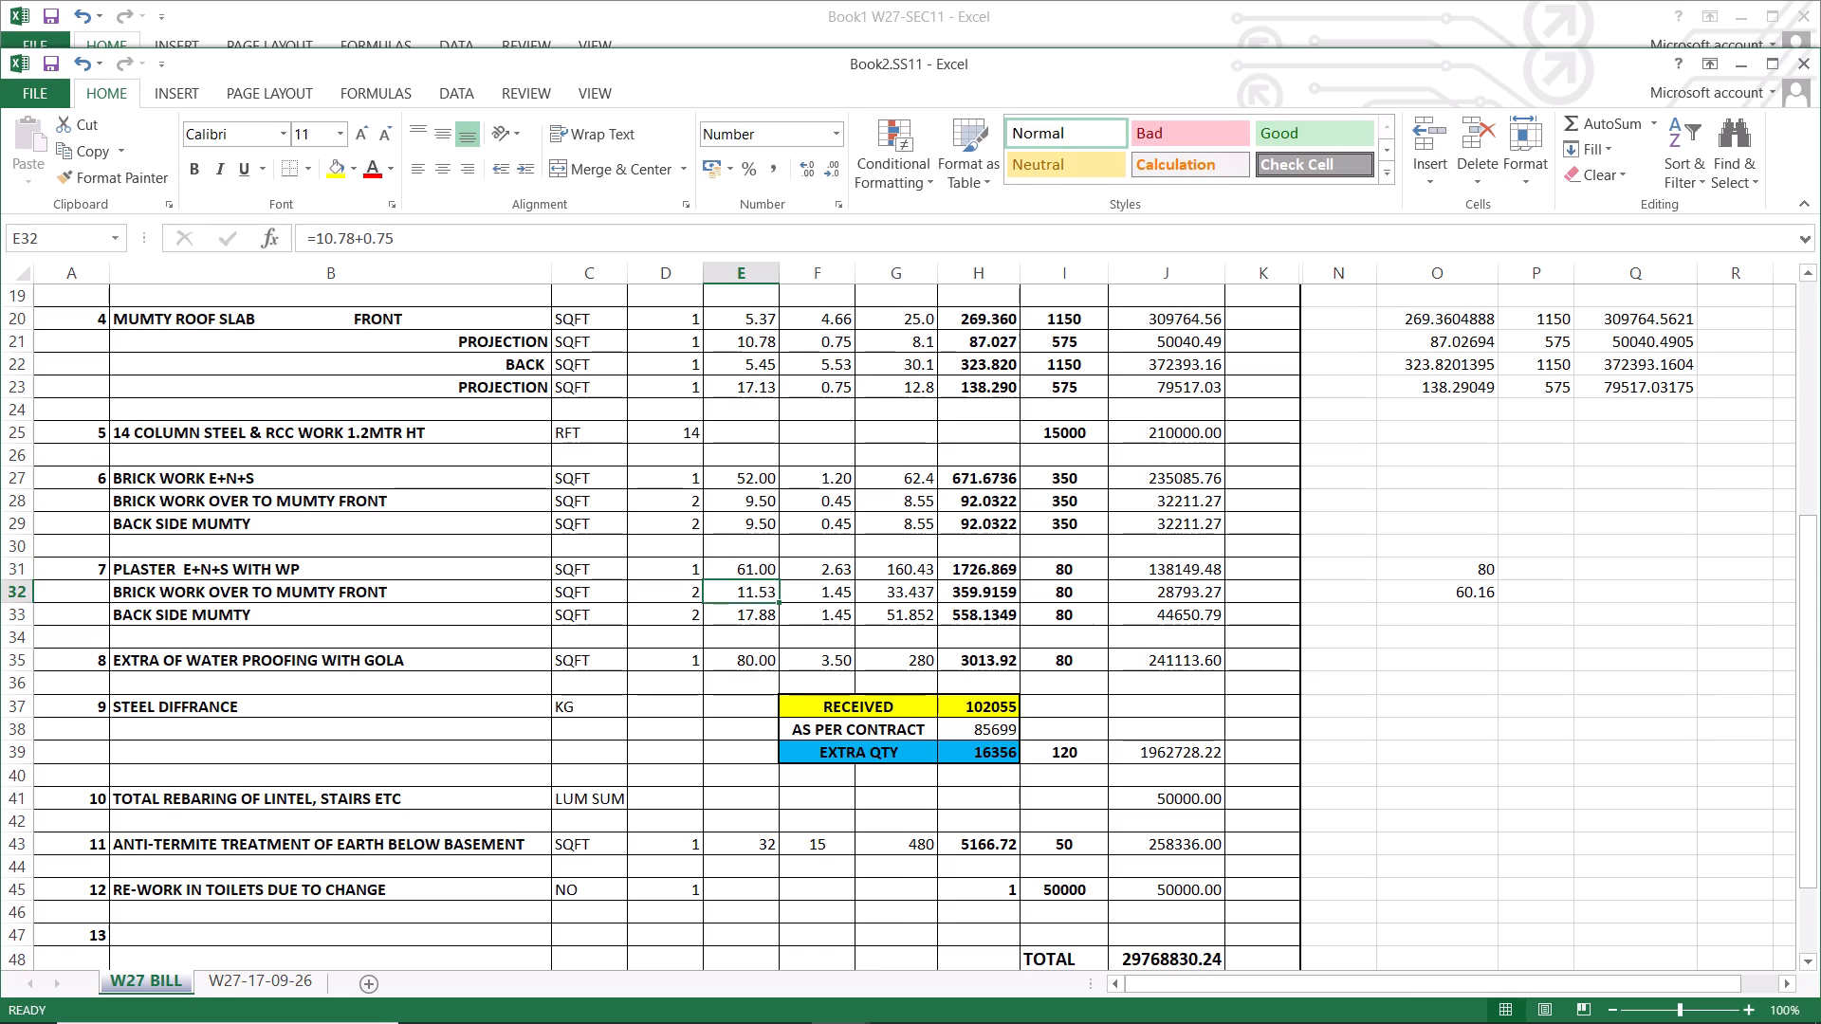
click(749, 480)
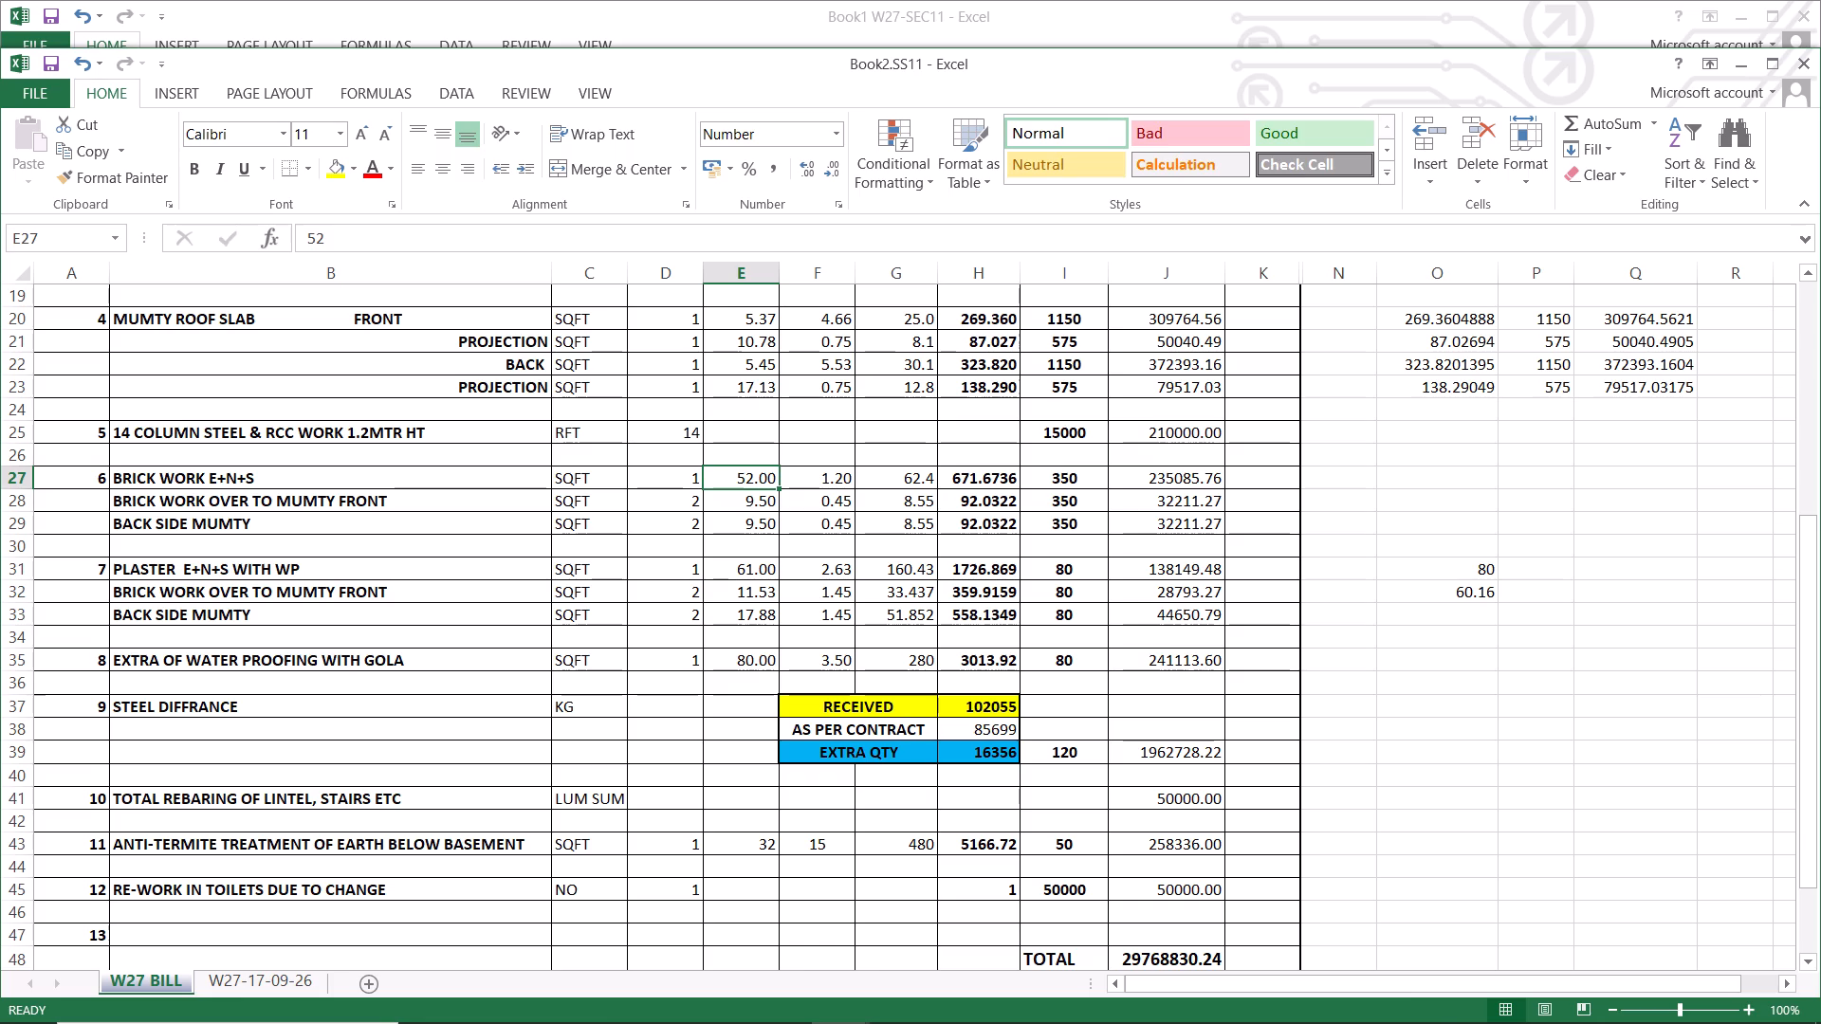
text(61)
key(Return)
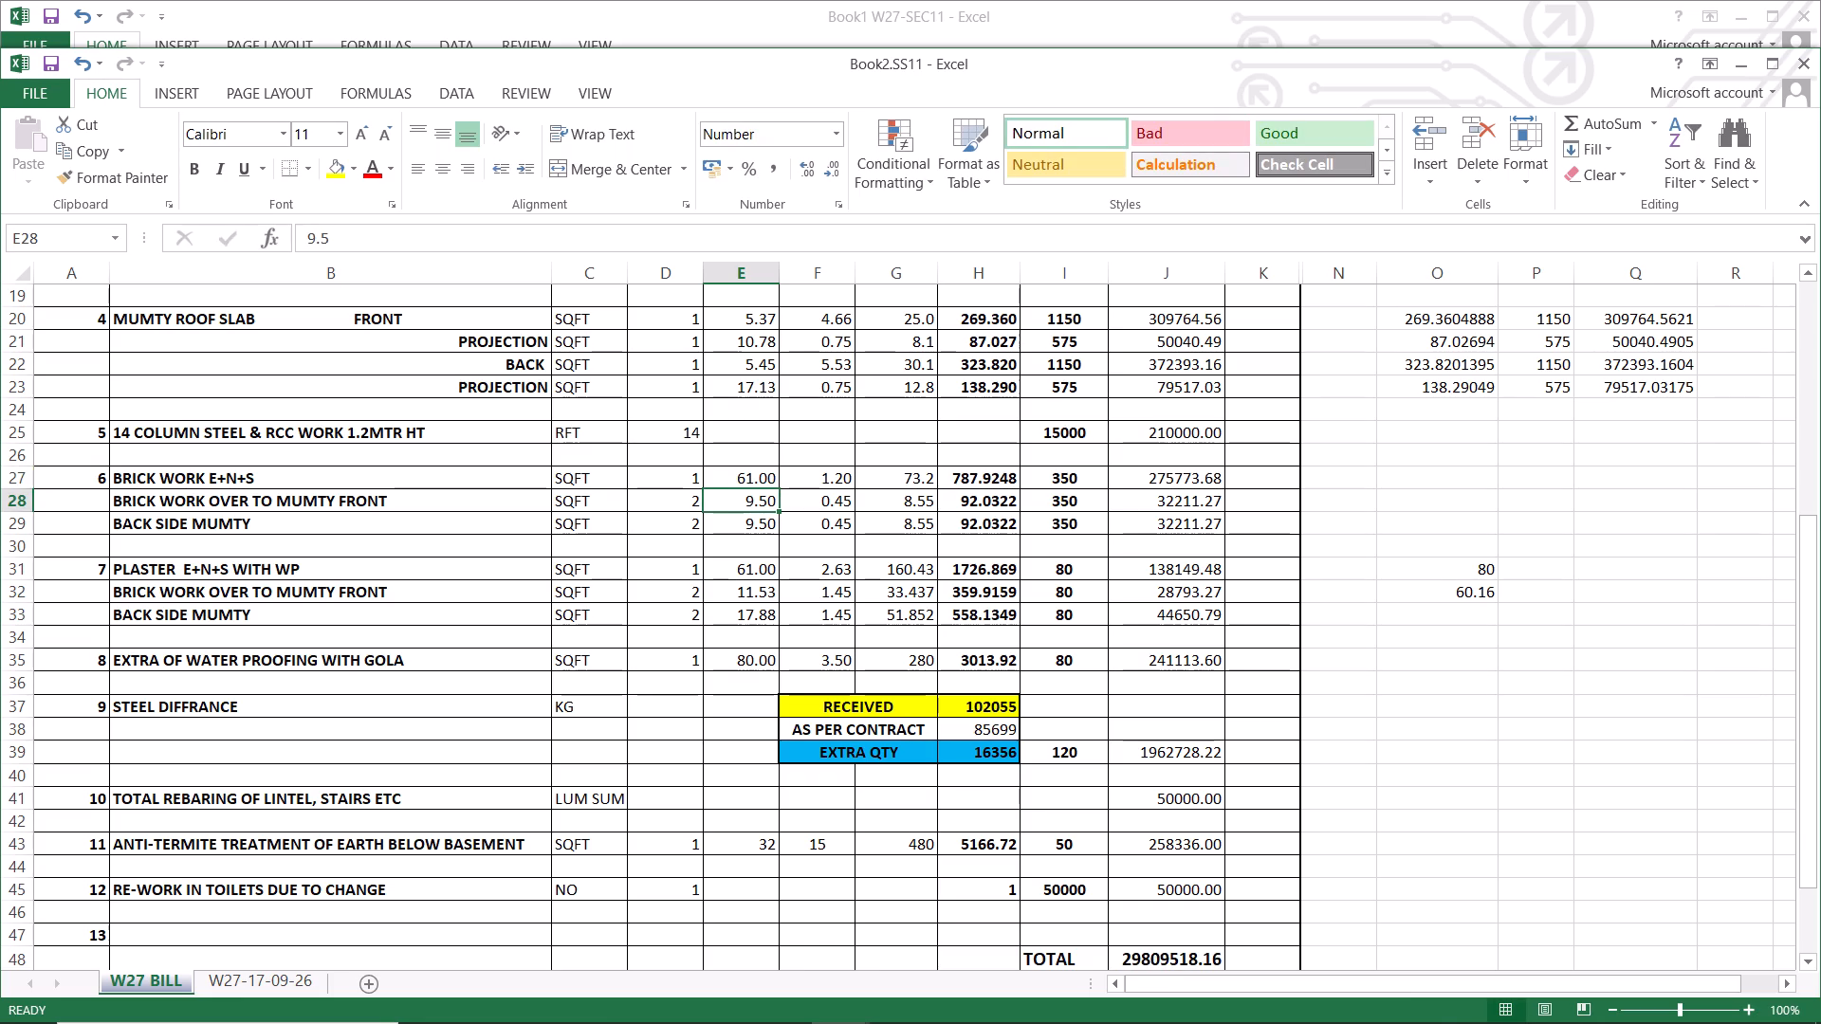
Examine the counts, lengths, breadths, quantities and amount of item 6's BRICK WORK OVER TO MUMTY FRONT and BACK SIDE MUMTY rows.
drag(983, 474, 985, 519)
click(821, 505)
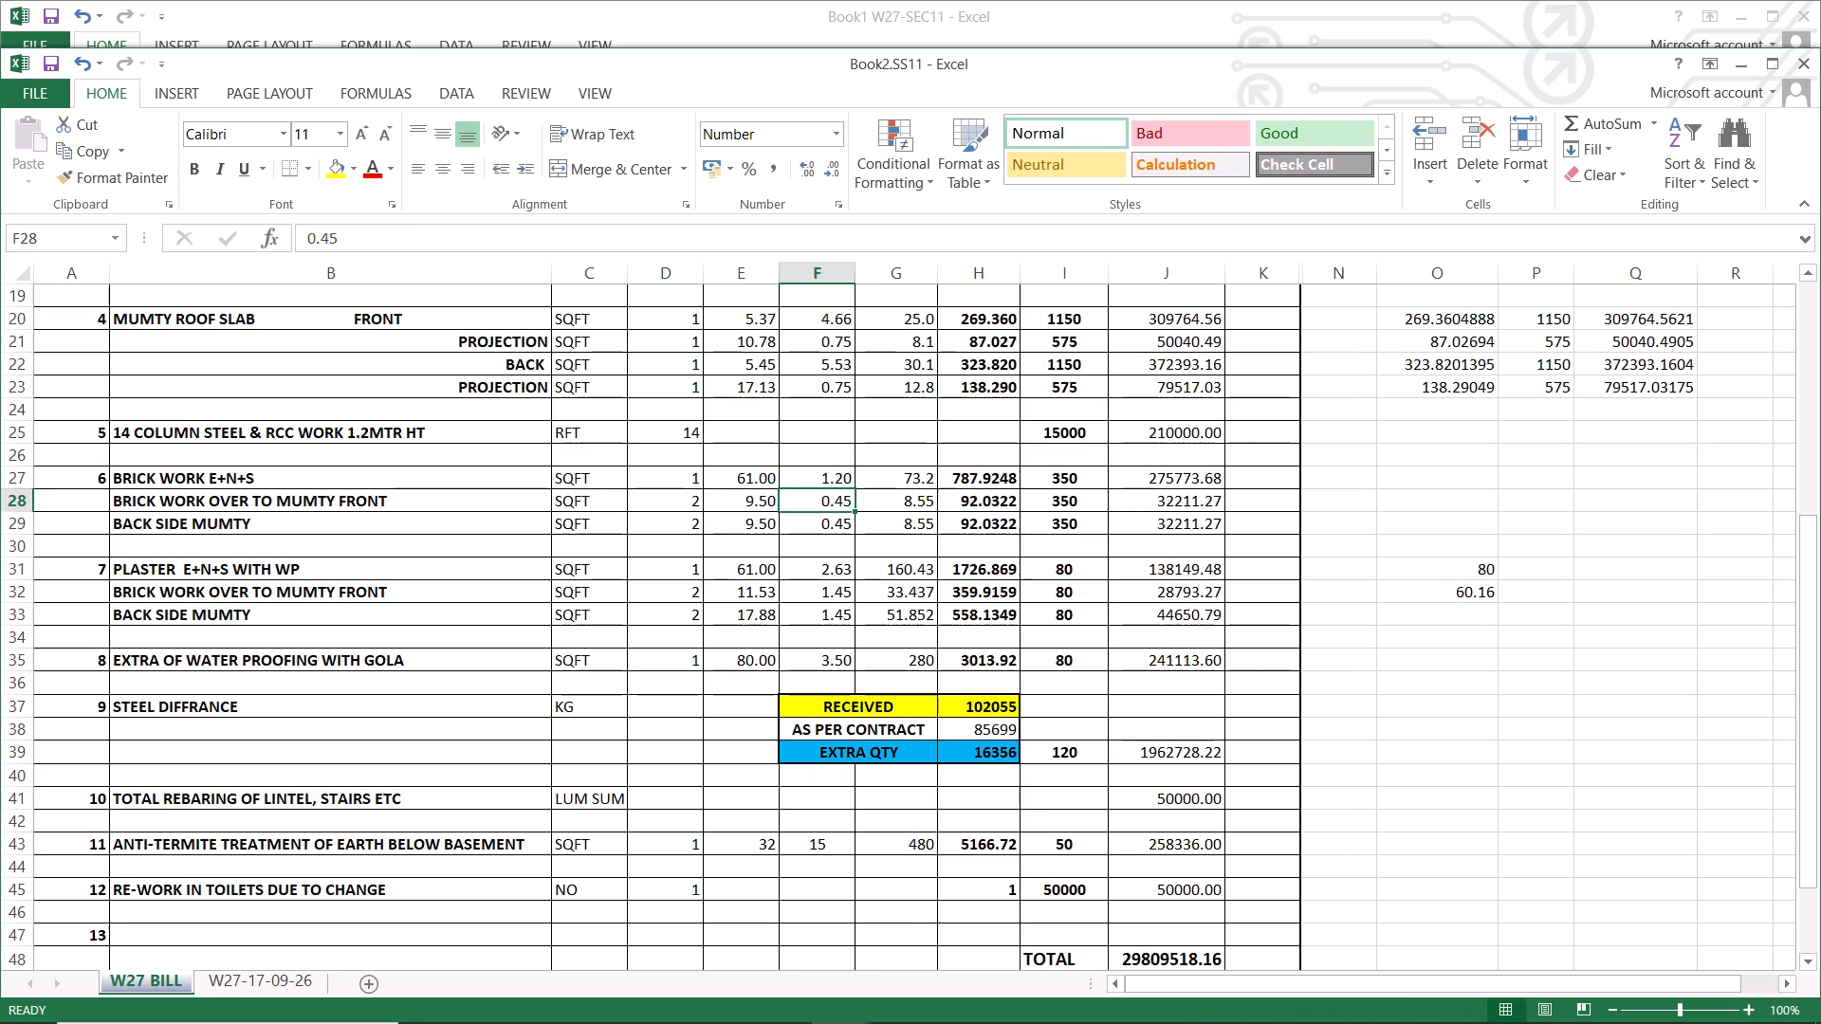
click(749, 504)
click(756, 525)
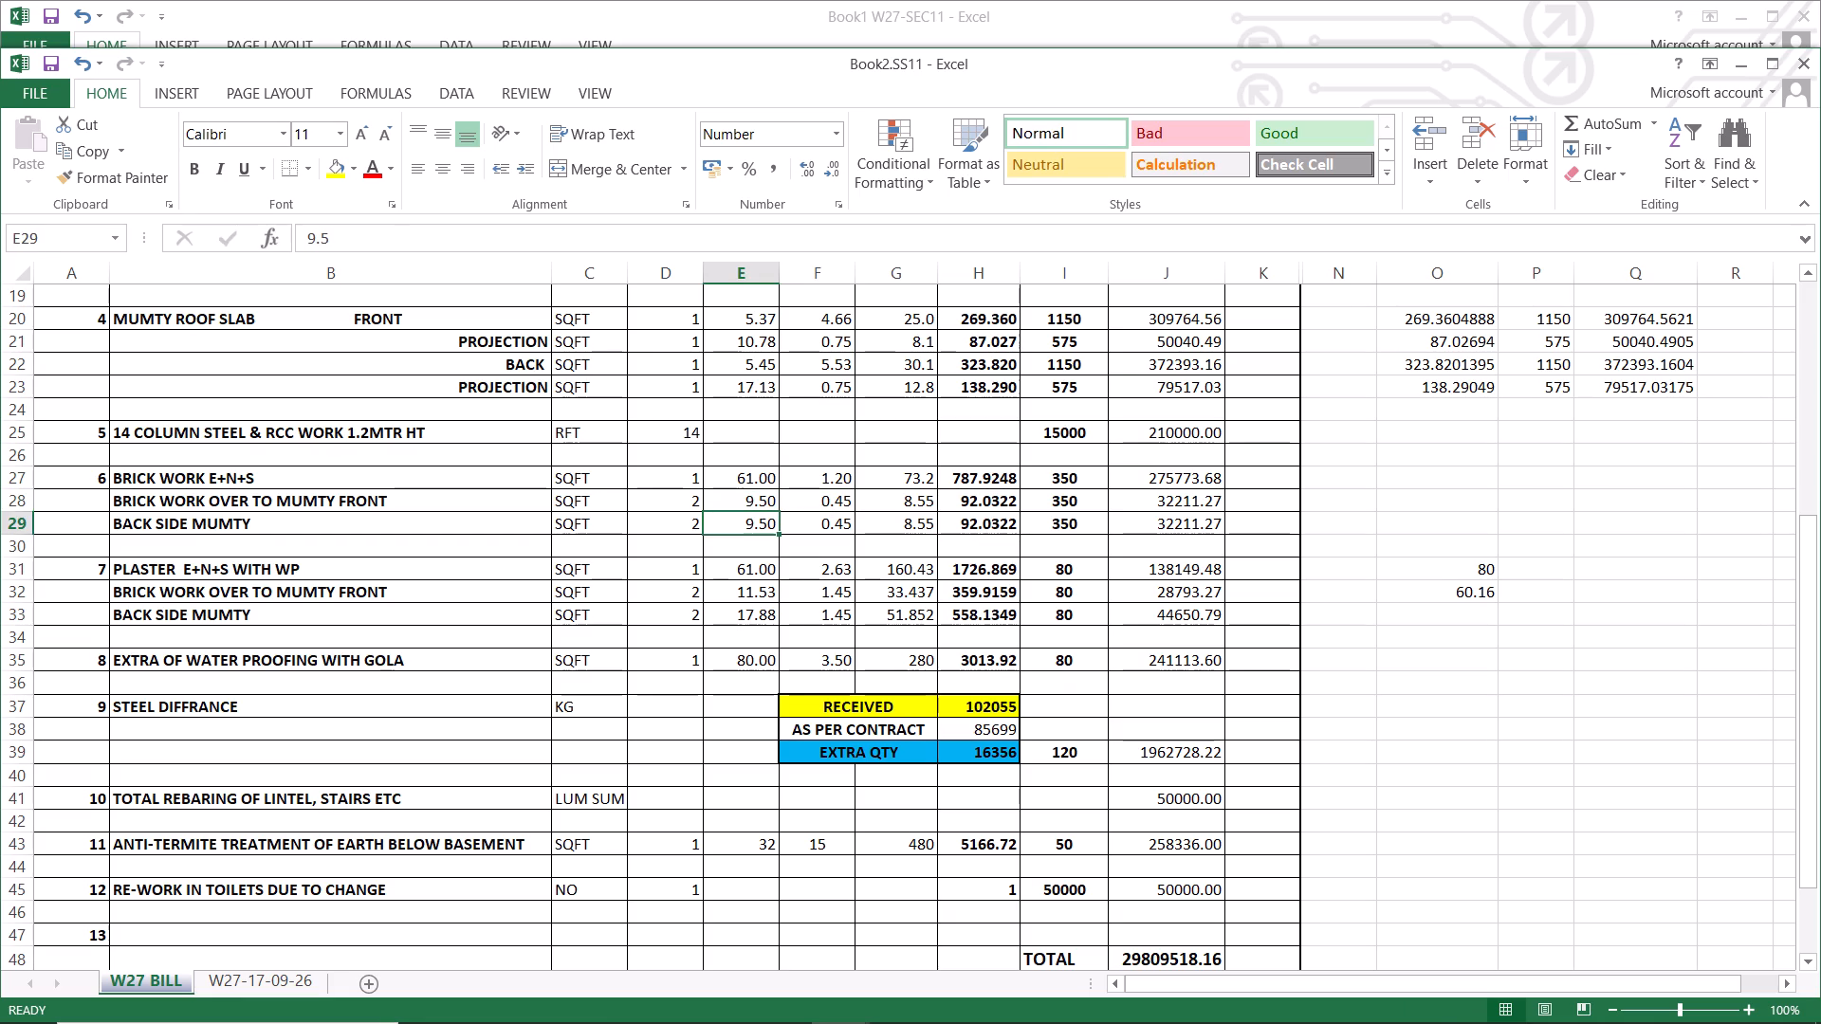
drag(761, 504, 766, 521)
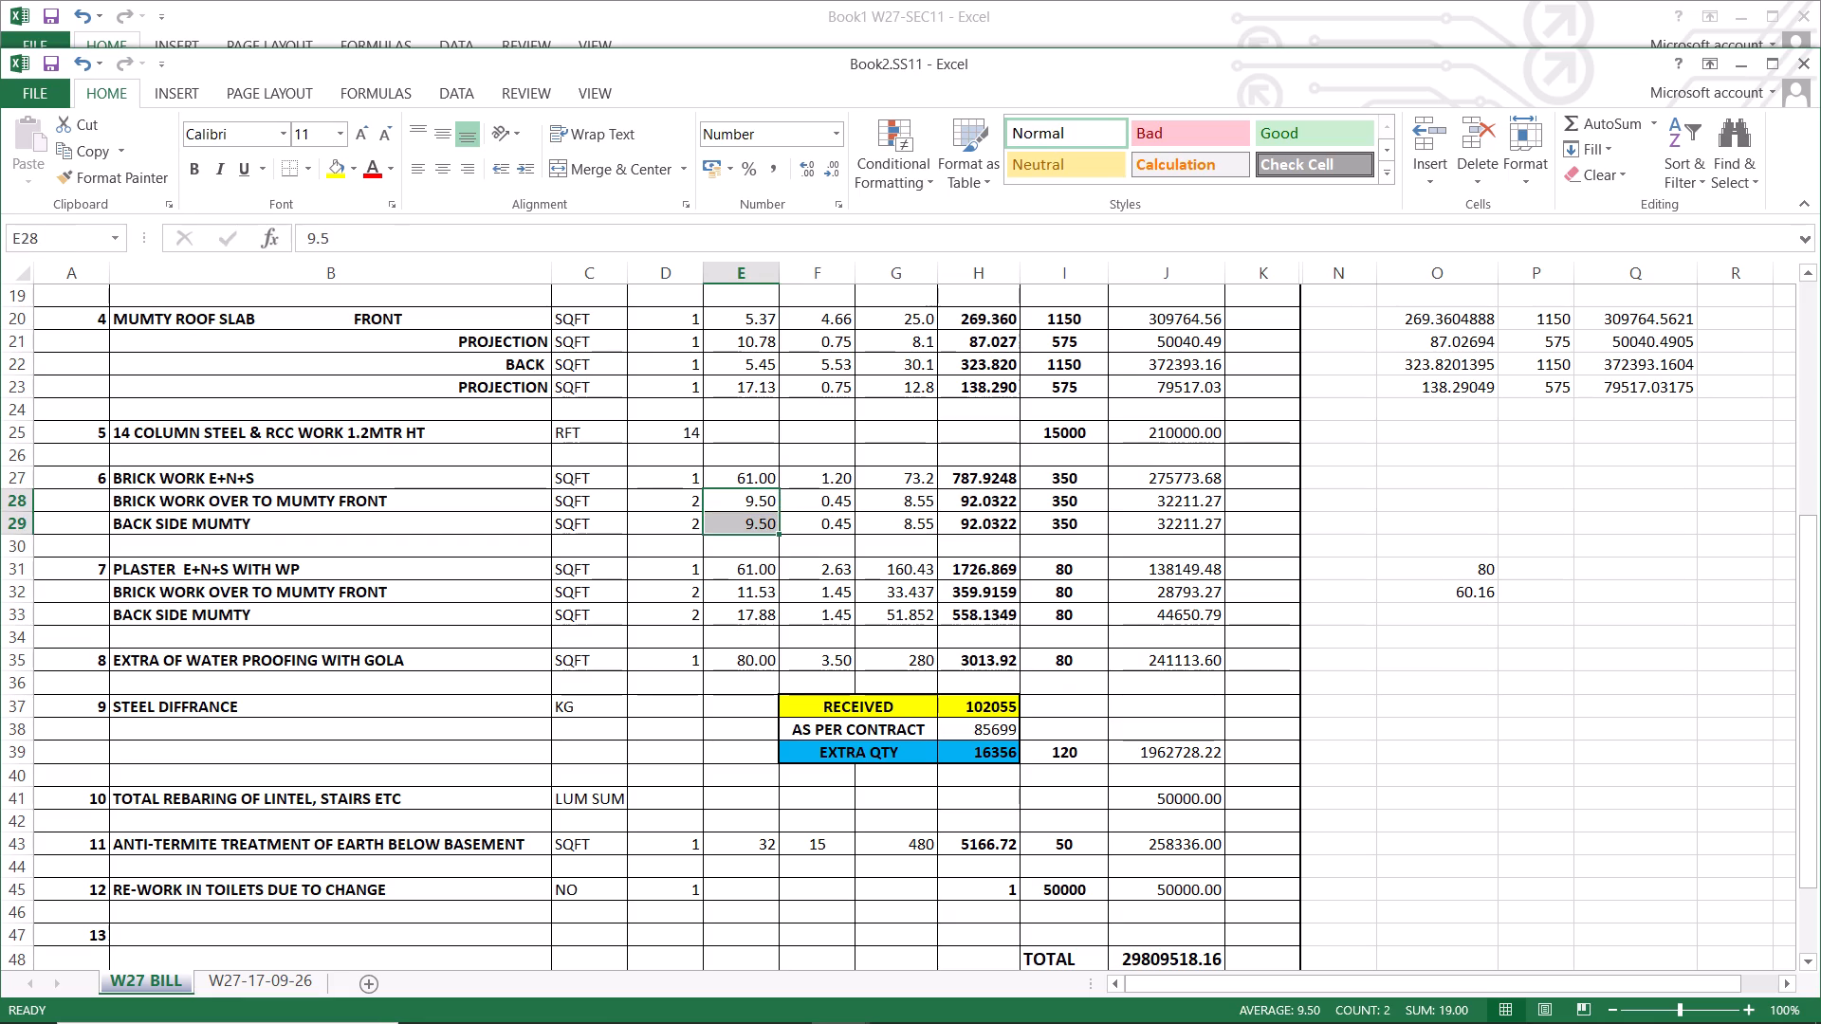
click(692, 501)
click(750, 495)
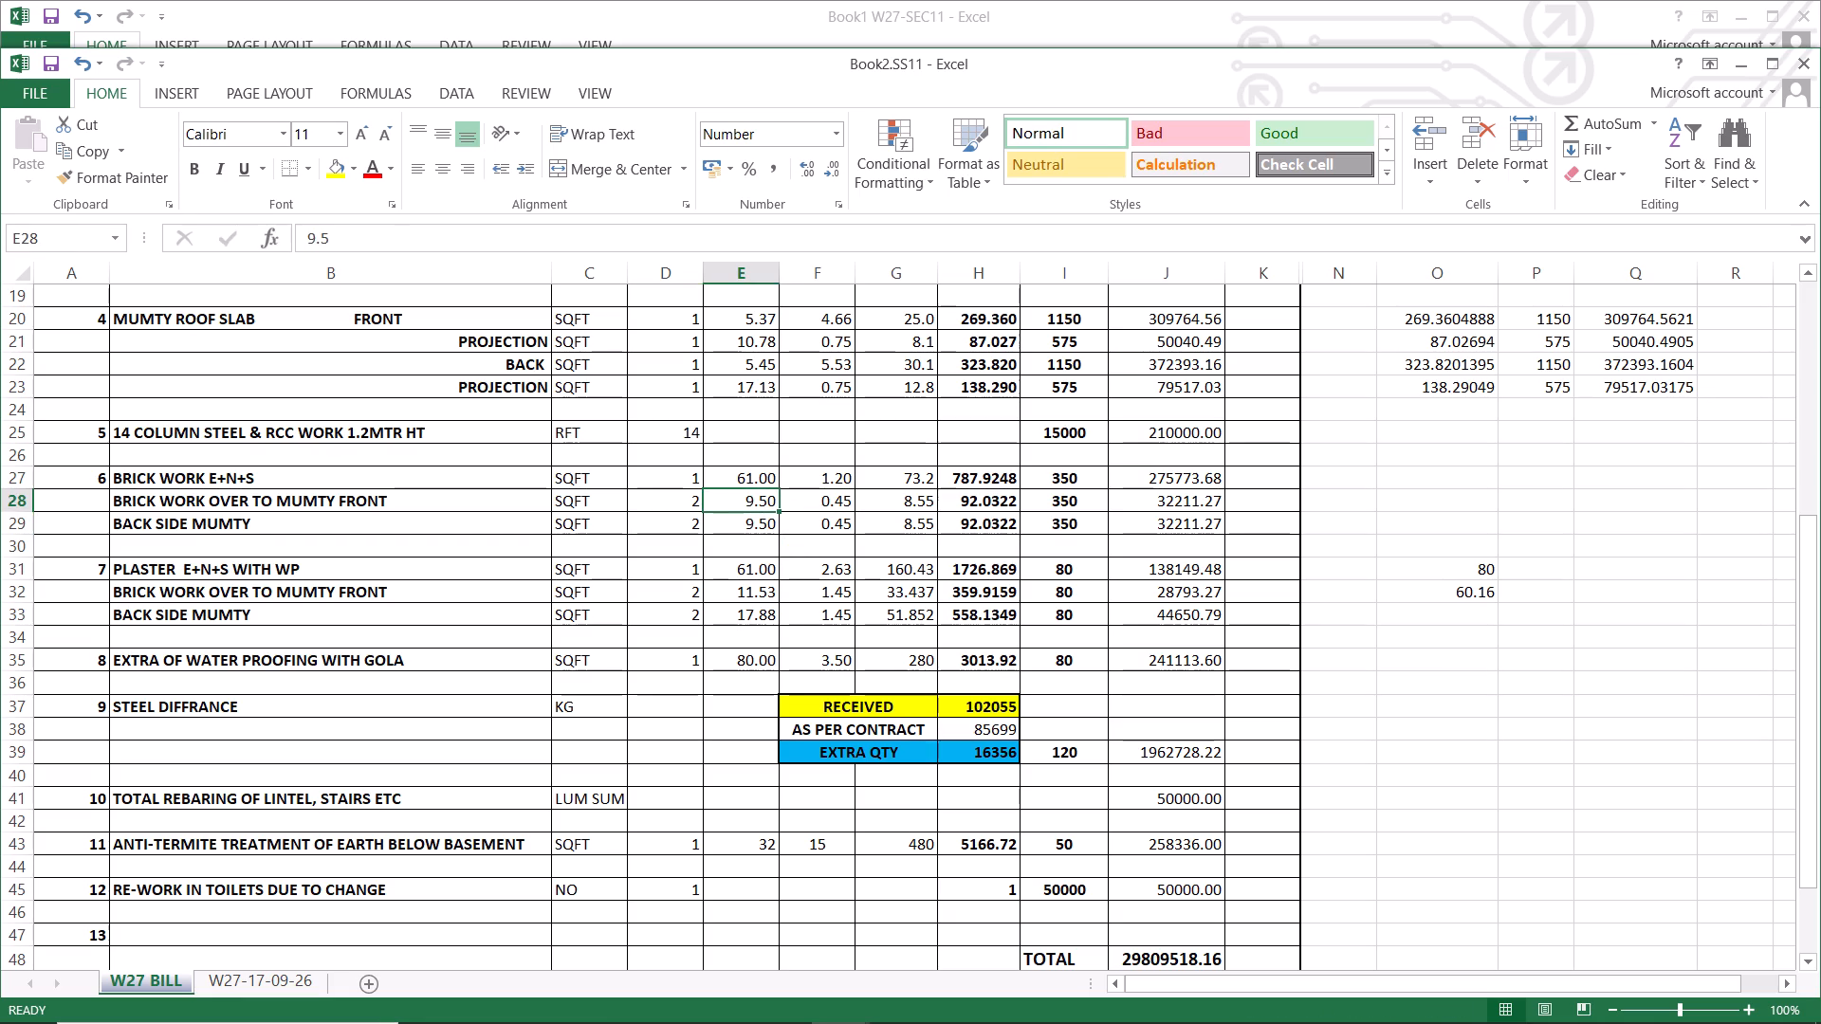
click(679, 521)
click(759, 520)
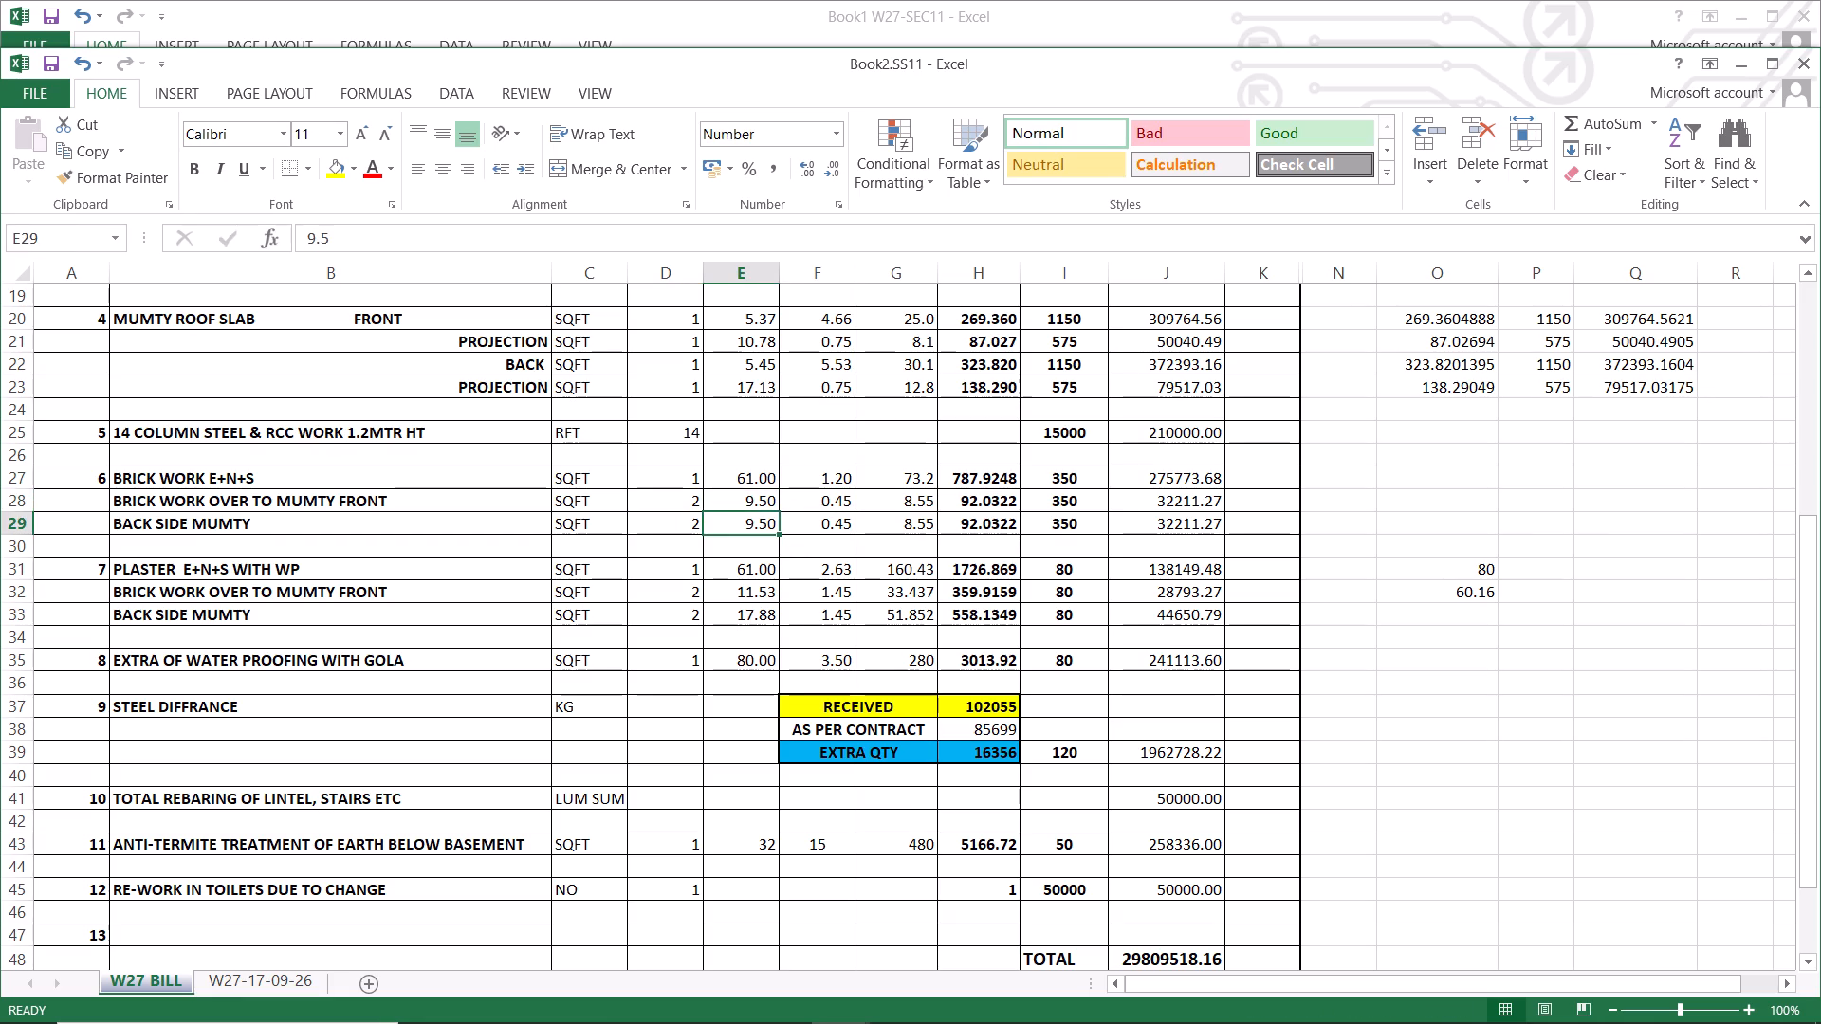
click(769, 501)
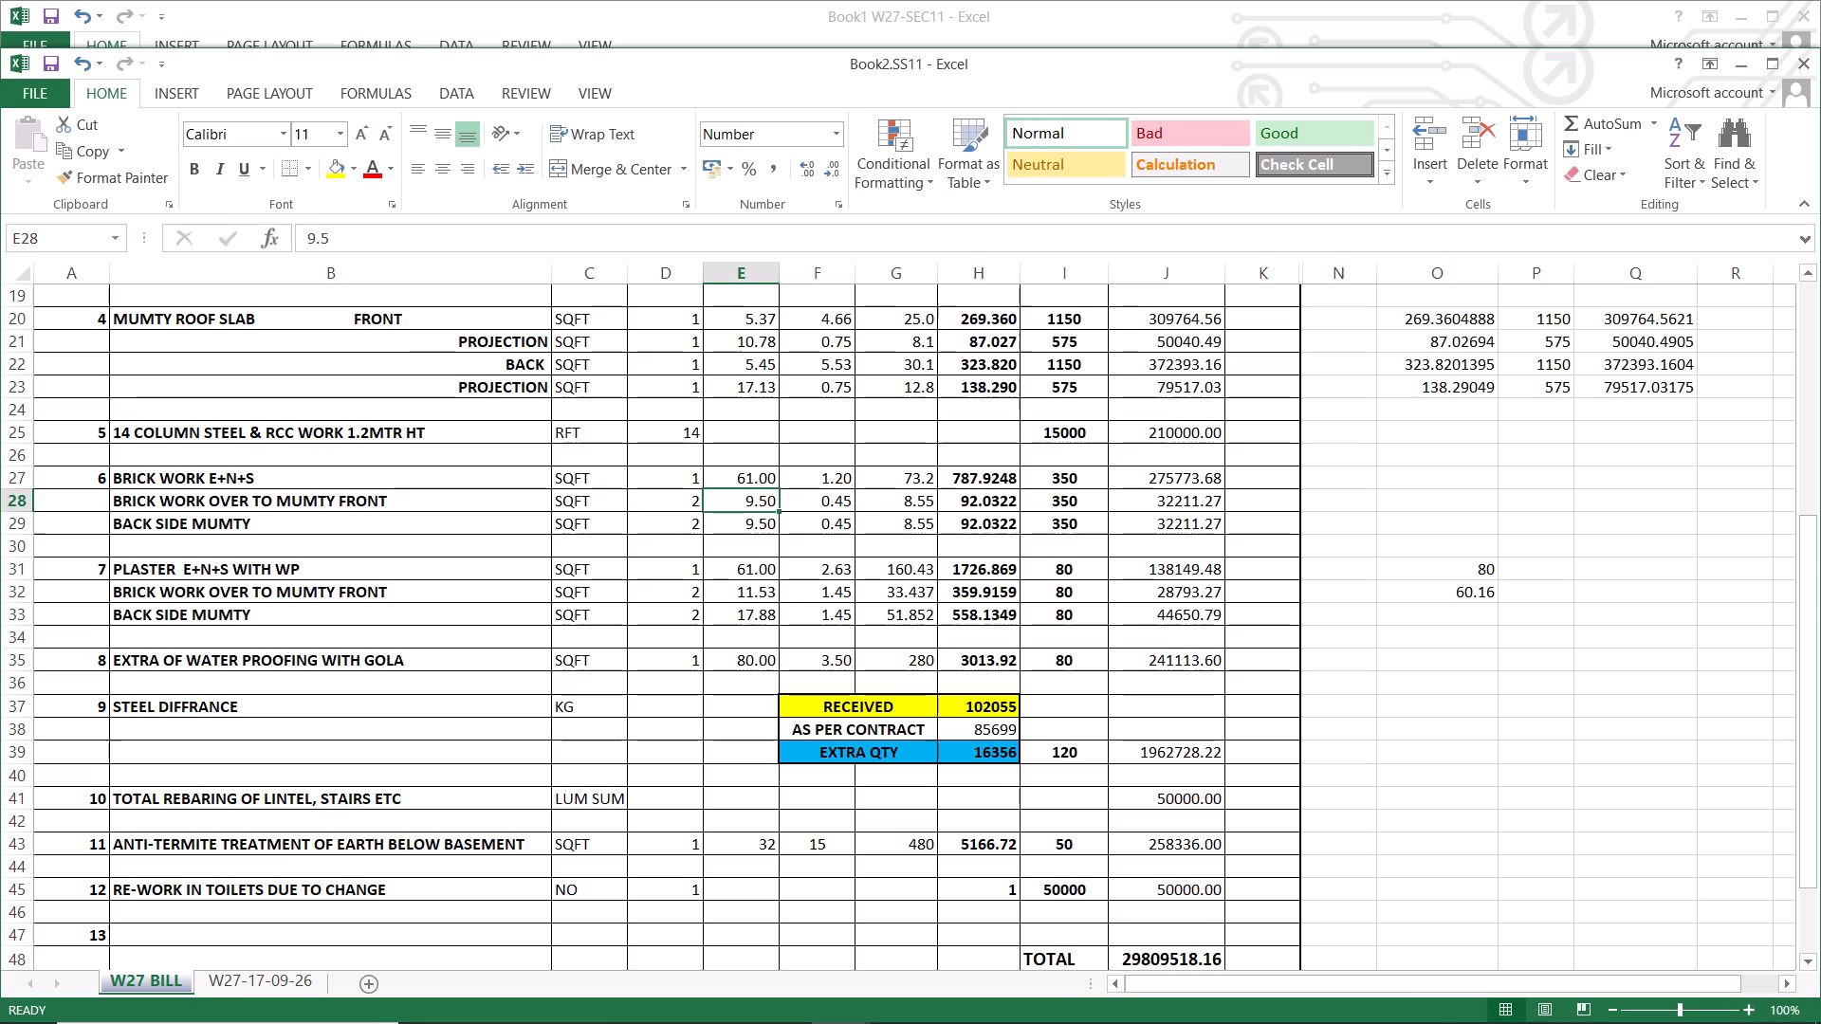
click(803, 498)
click(929, 503)
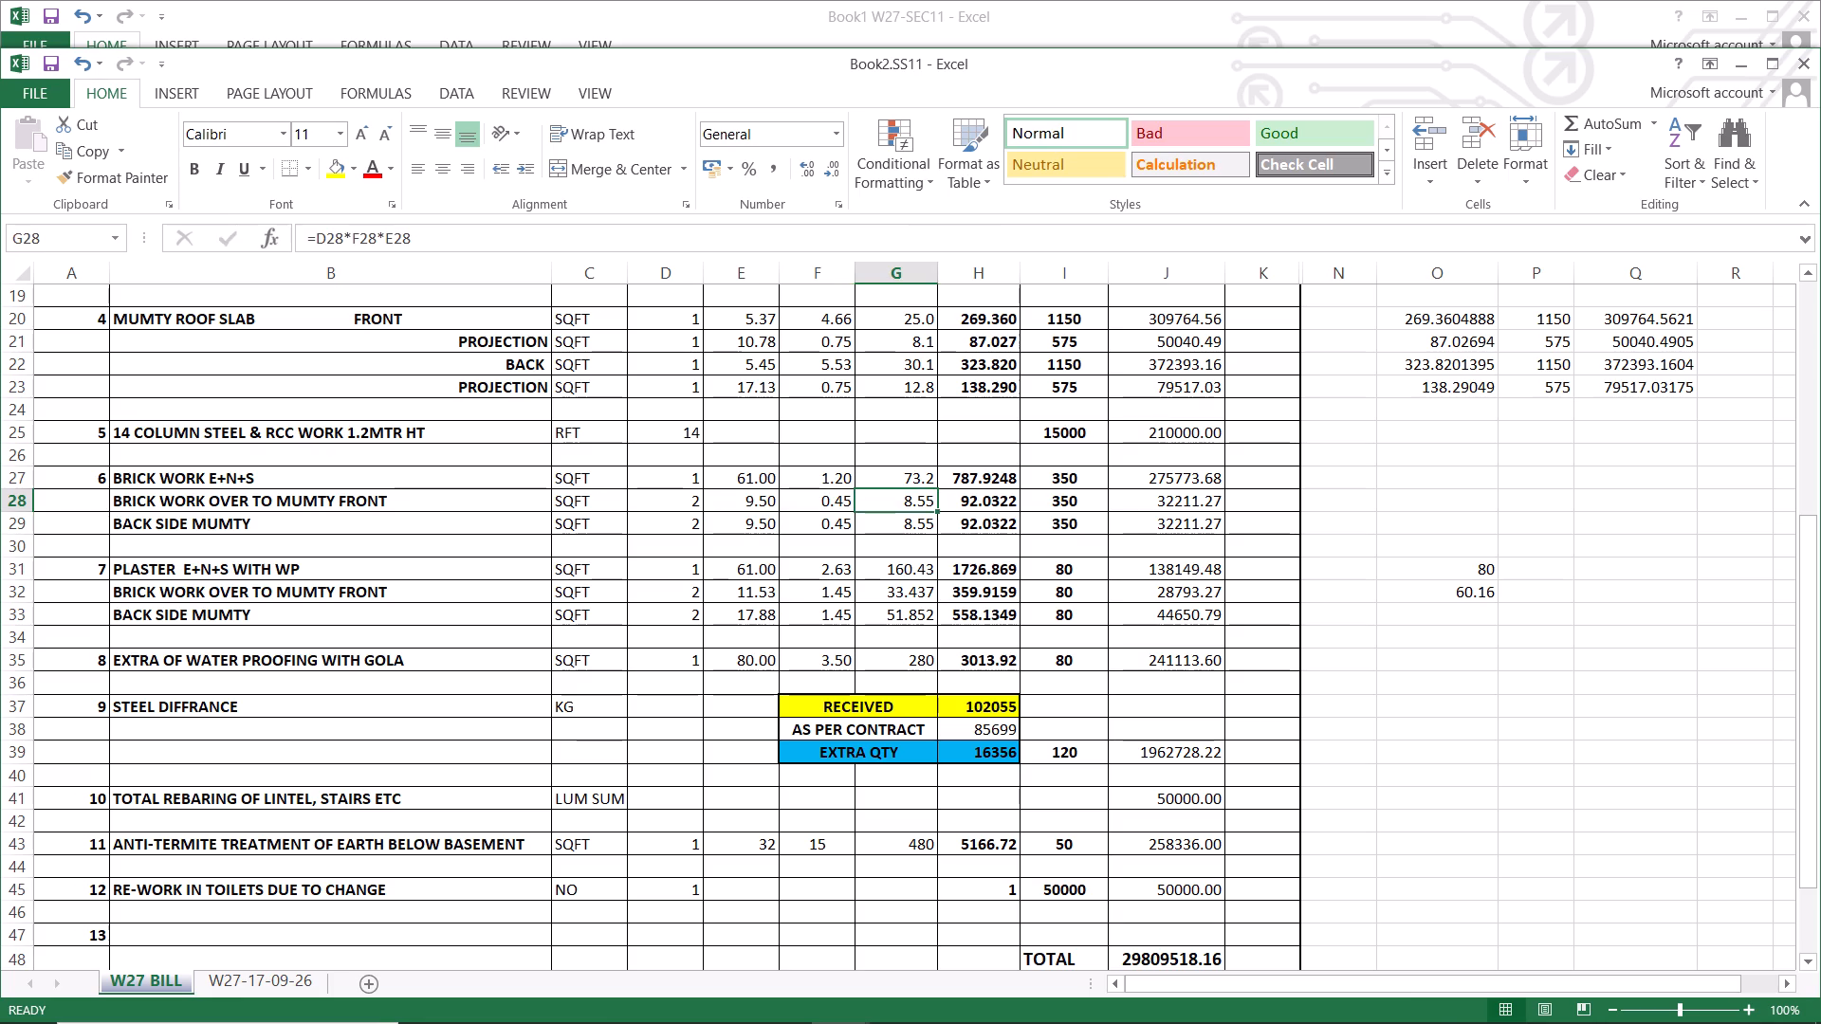
click(1005, 501)
click(757, 532)
click(657, 530)
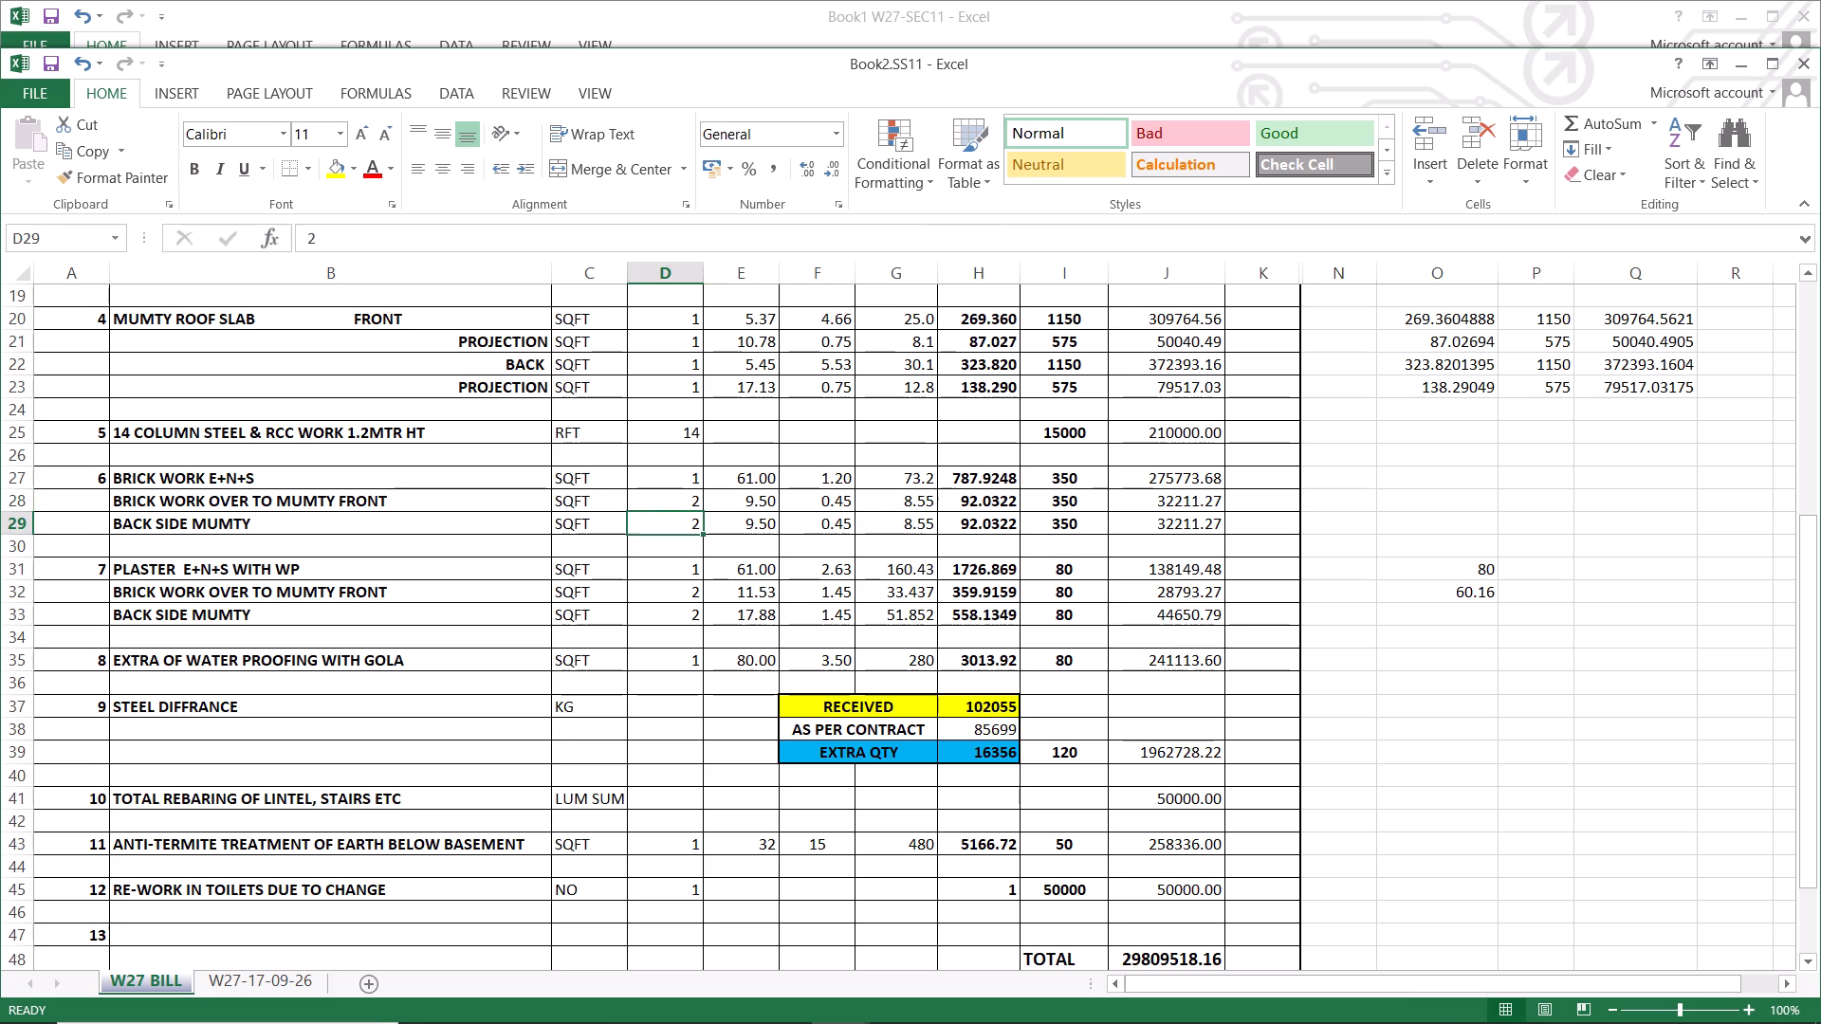
click(1002, 522)
click(1196, 517)
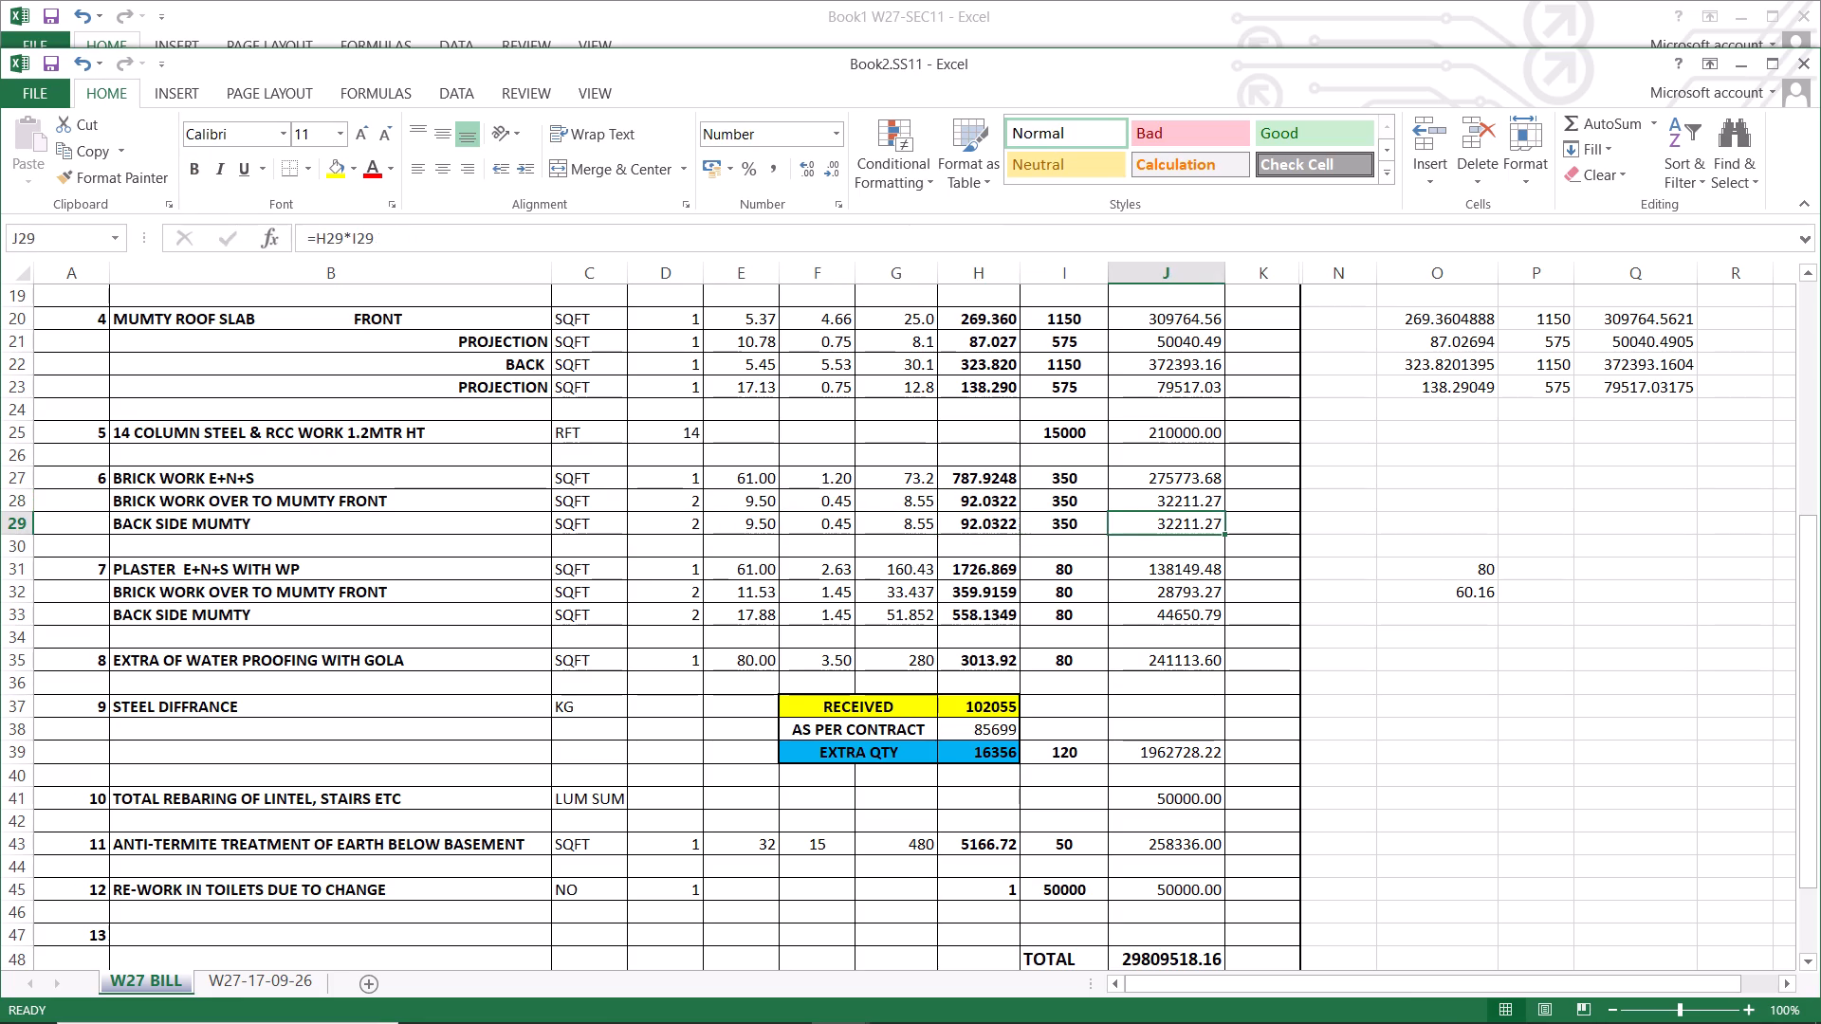
Clear the check sums in cells O31:O32 beside item 7's plaster rows.
drag(1484, 563, 1484, 585)
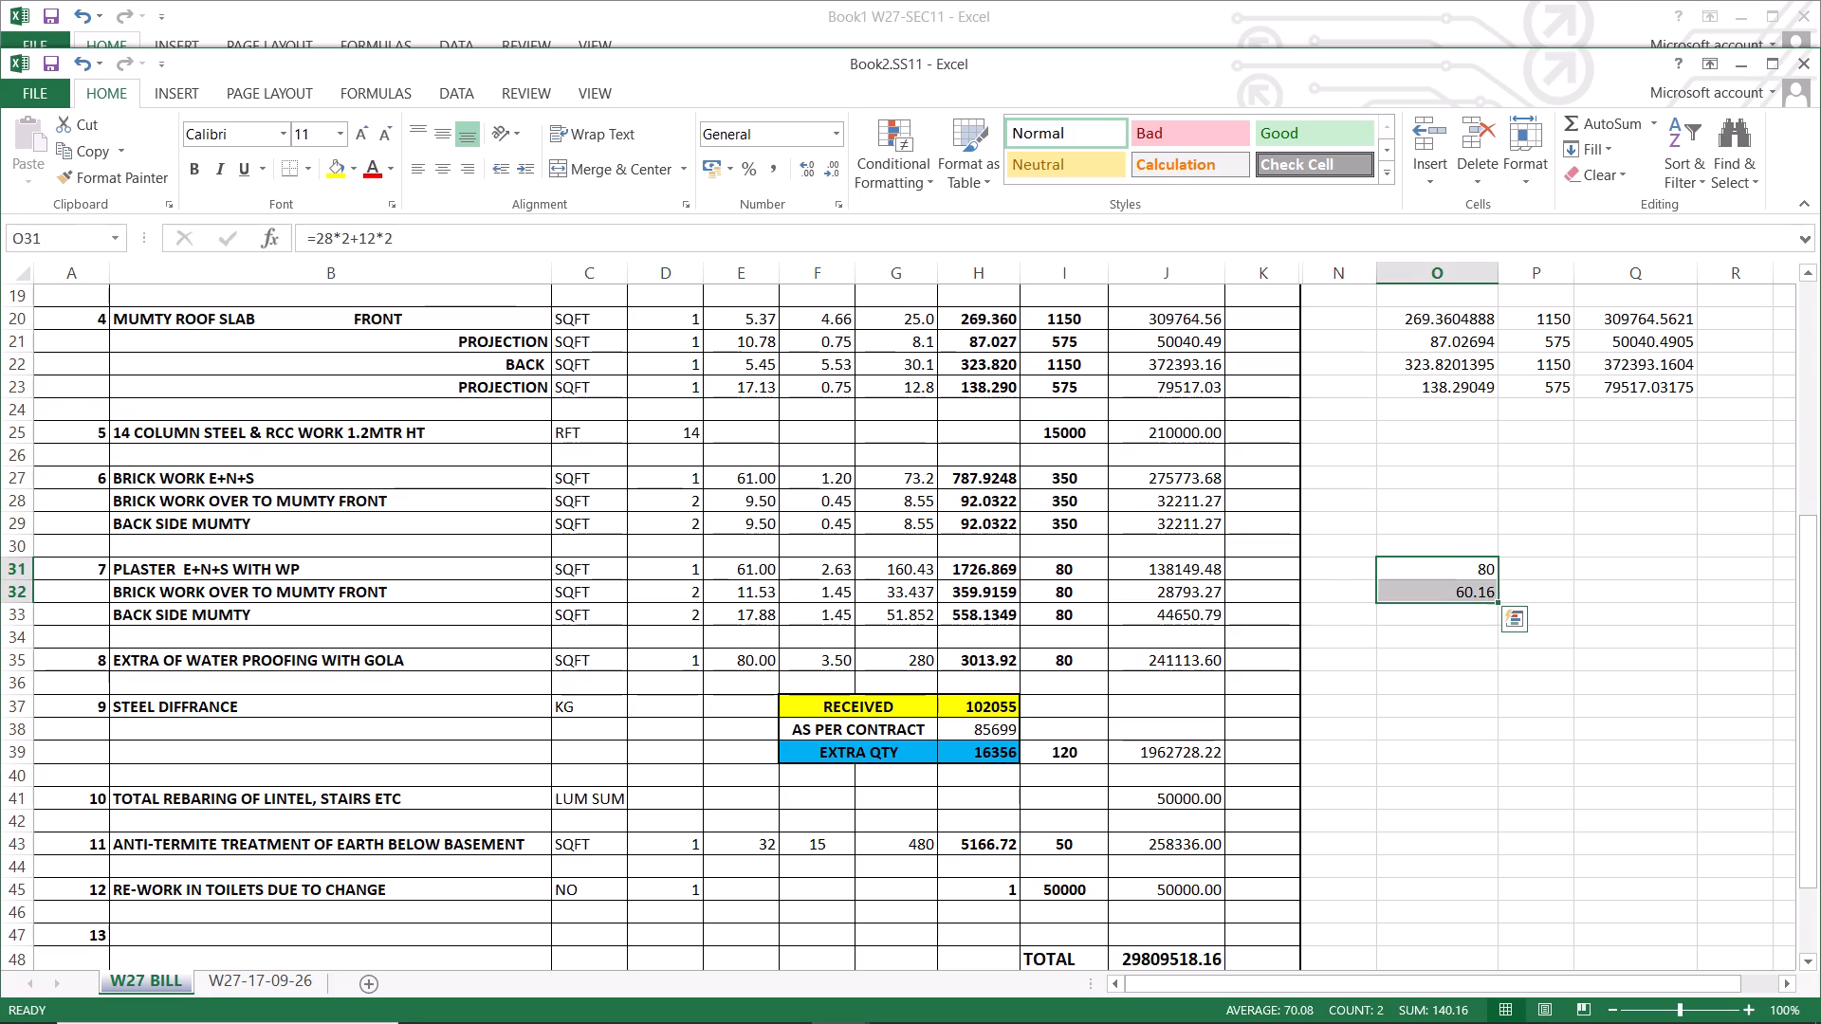
key(asterisk)
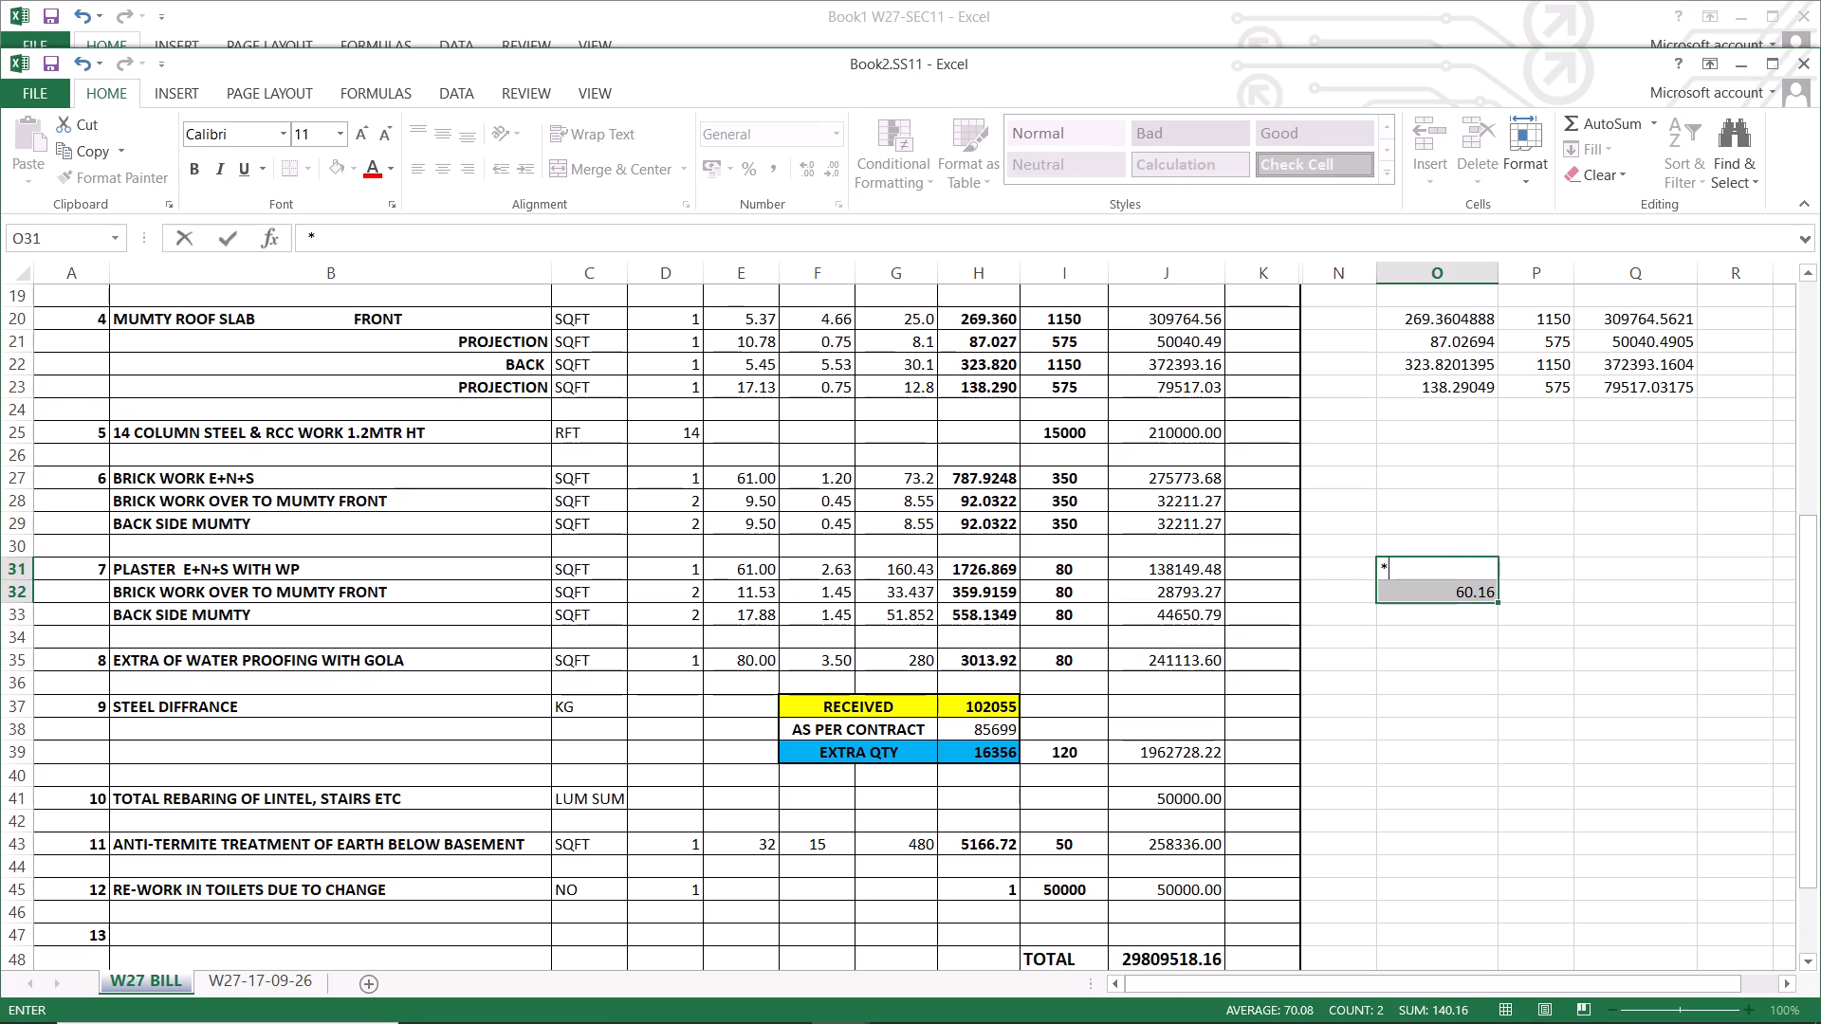
key(Escape)
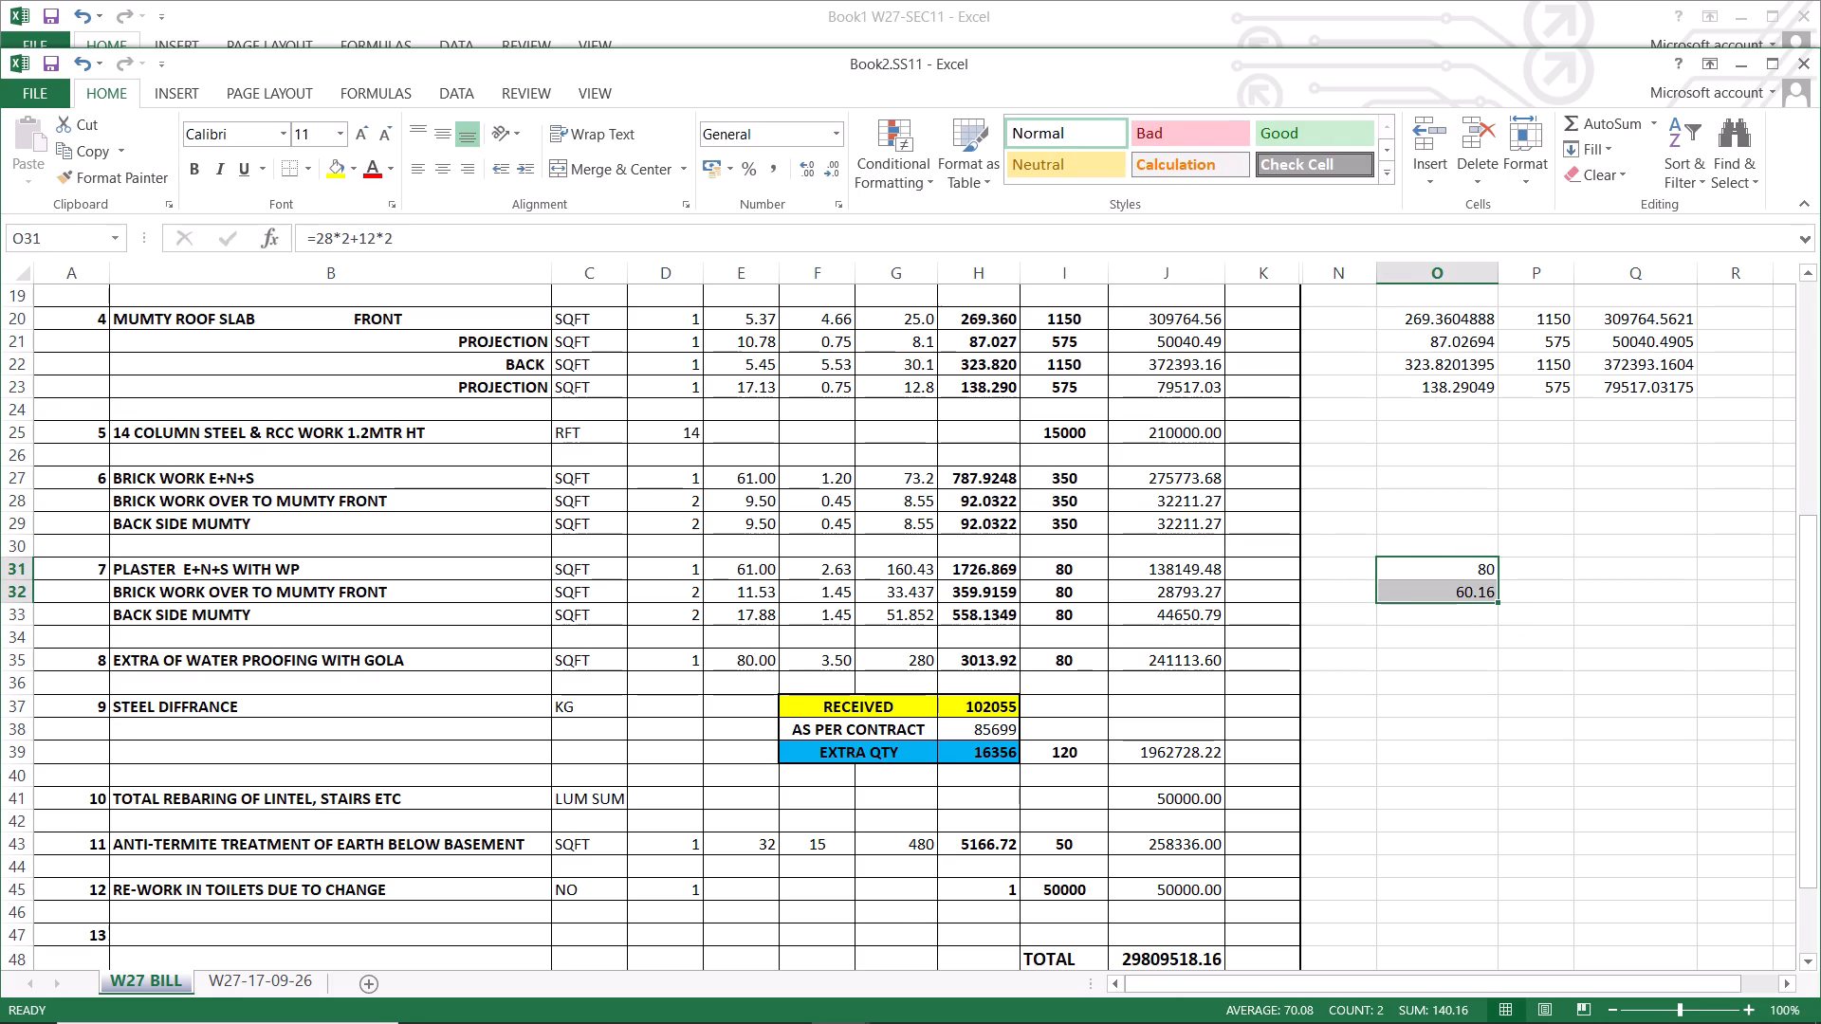
key(Delete)
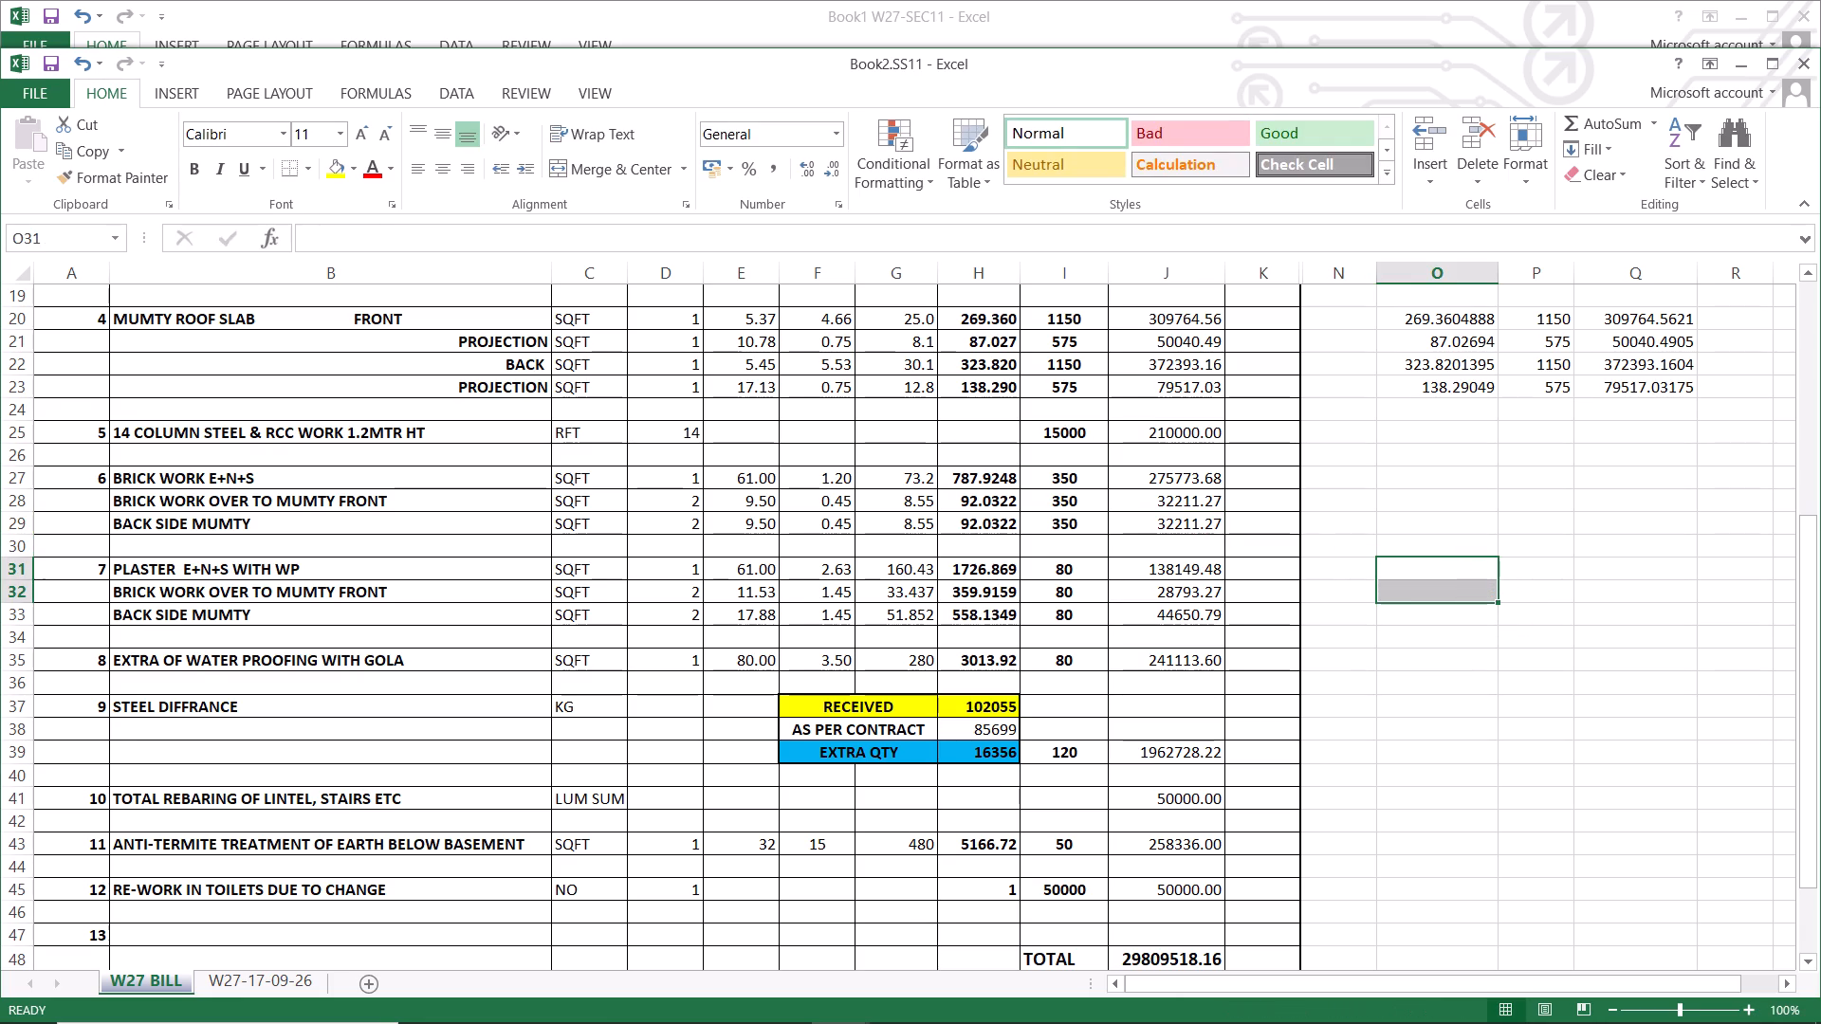
click(1508, 689)
Clear the check quantities, rates and amounts beside items 1 to 5, cells O6:Q25.
scroll(1508, 689, up, 7)
scroll(1508, 689, down, 2)
scroll(1508, 689, up, 2)
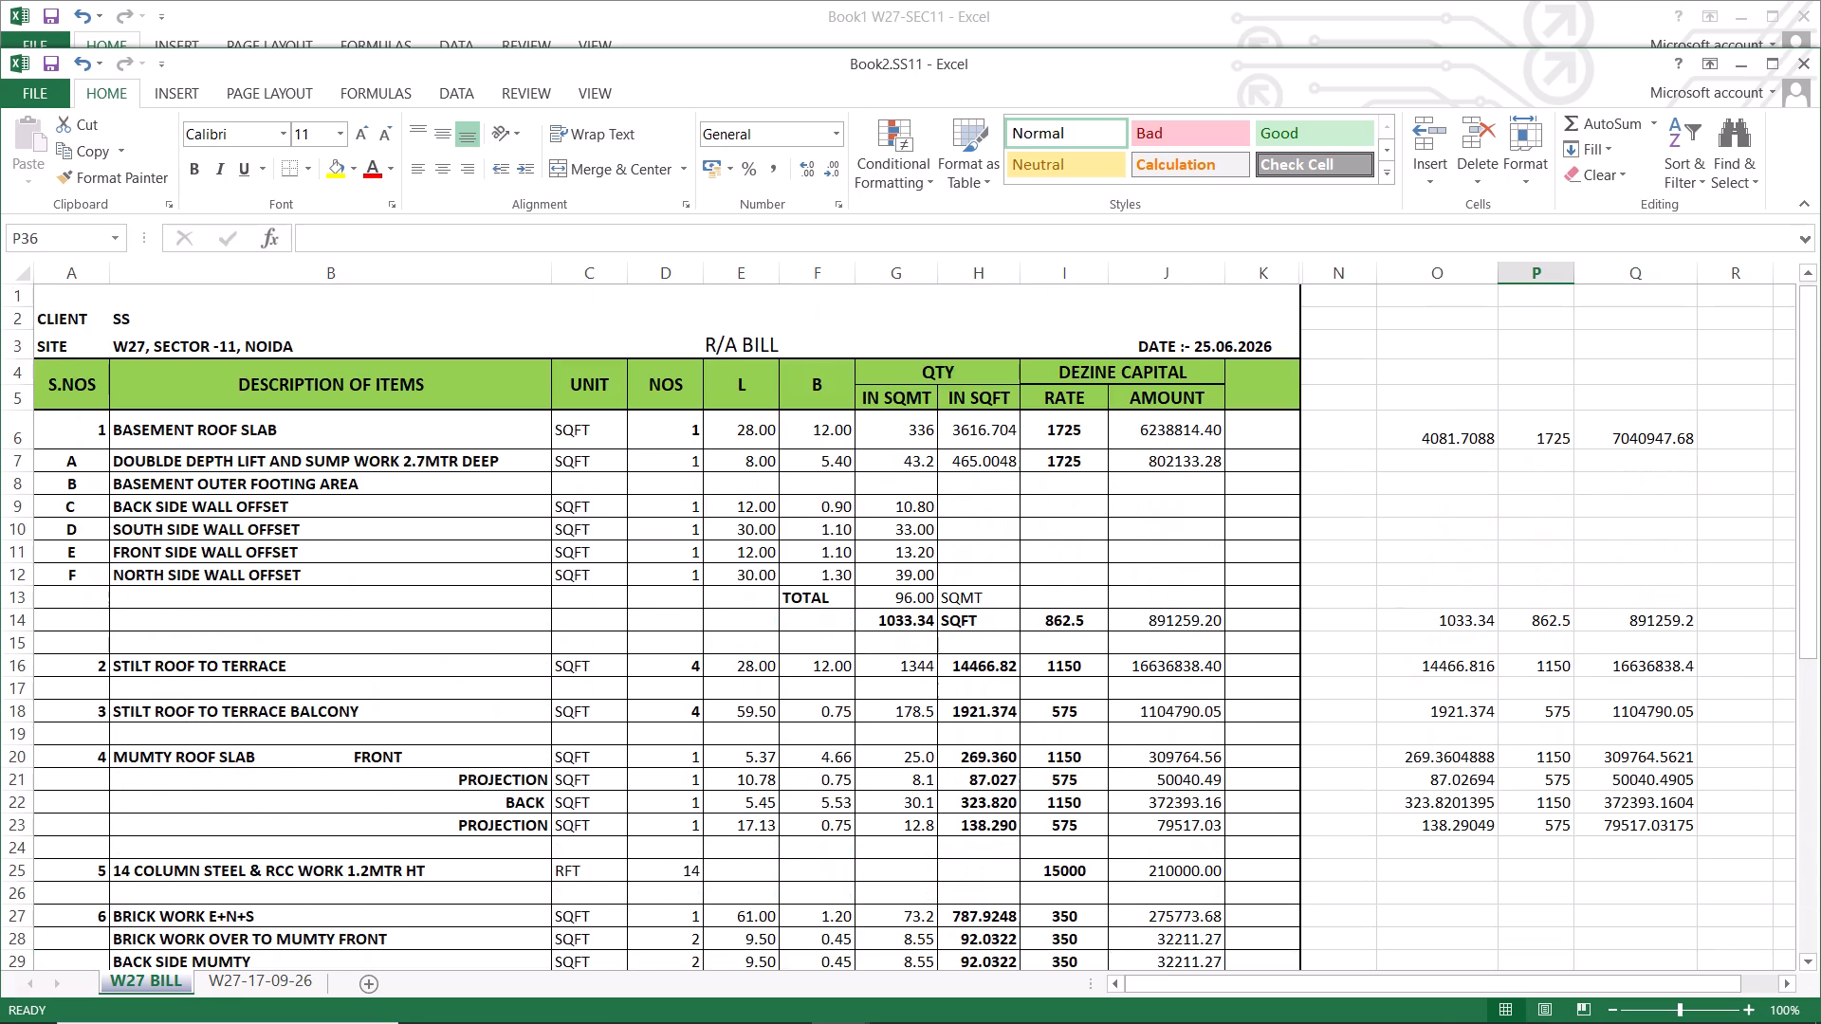
drag(1446, 441, 1619, 841)
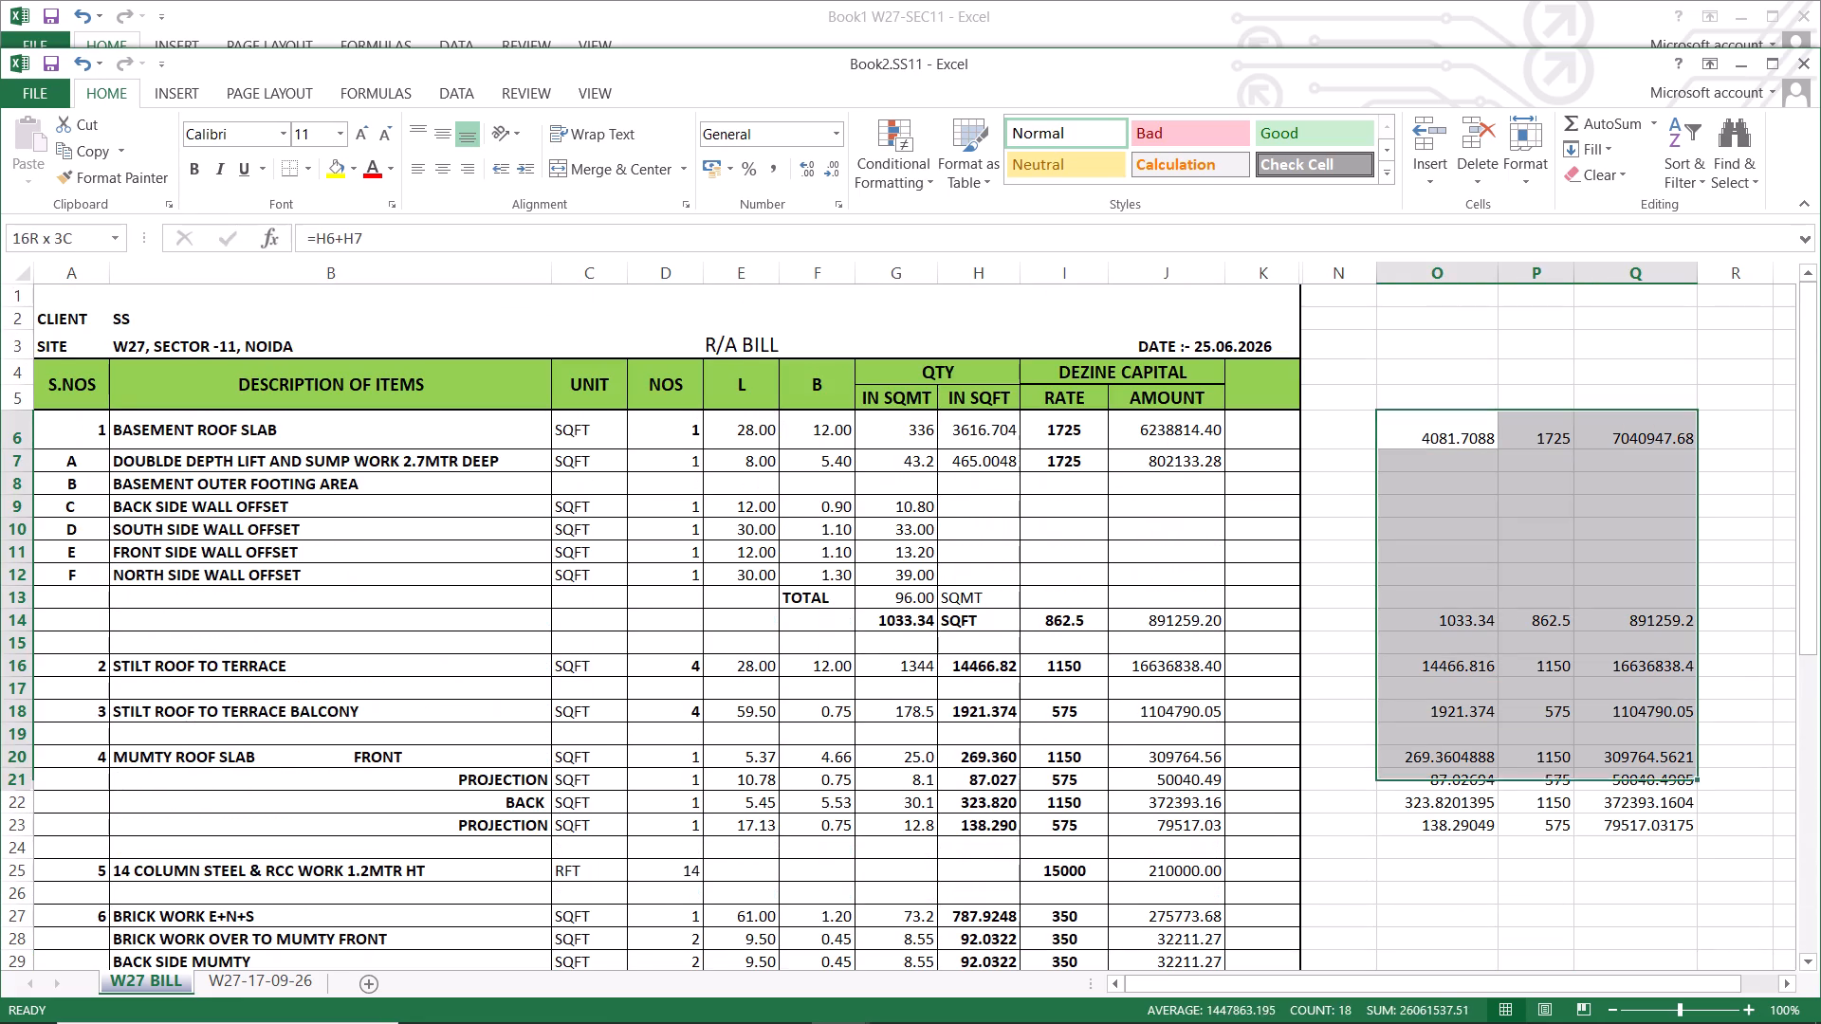
drag(1619, 841, 1628, 872)
key(Delete)
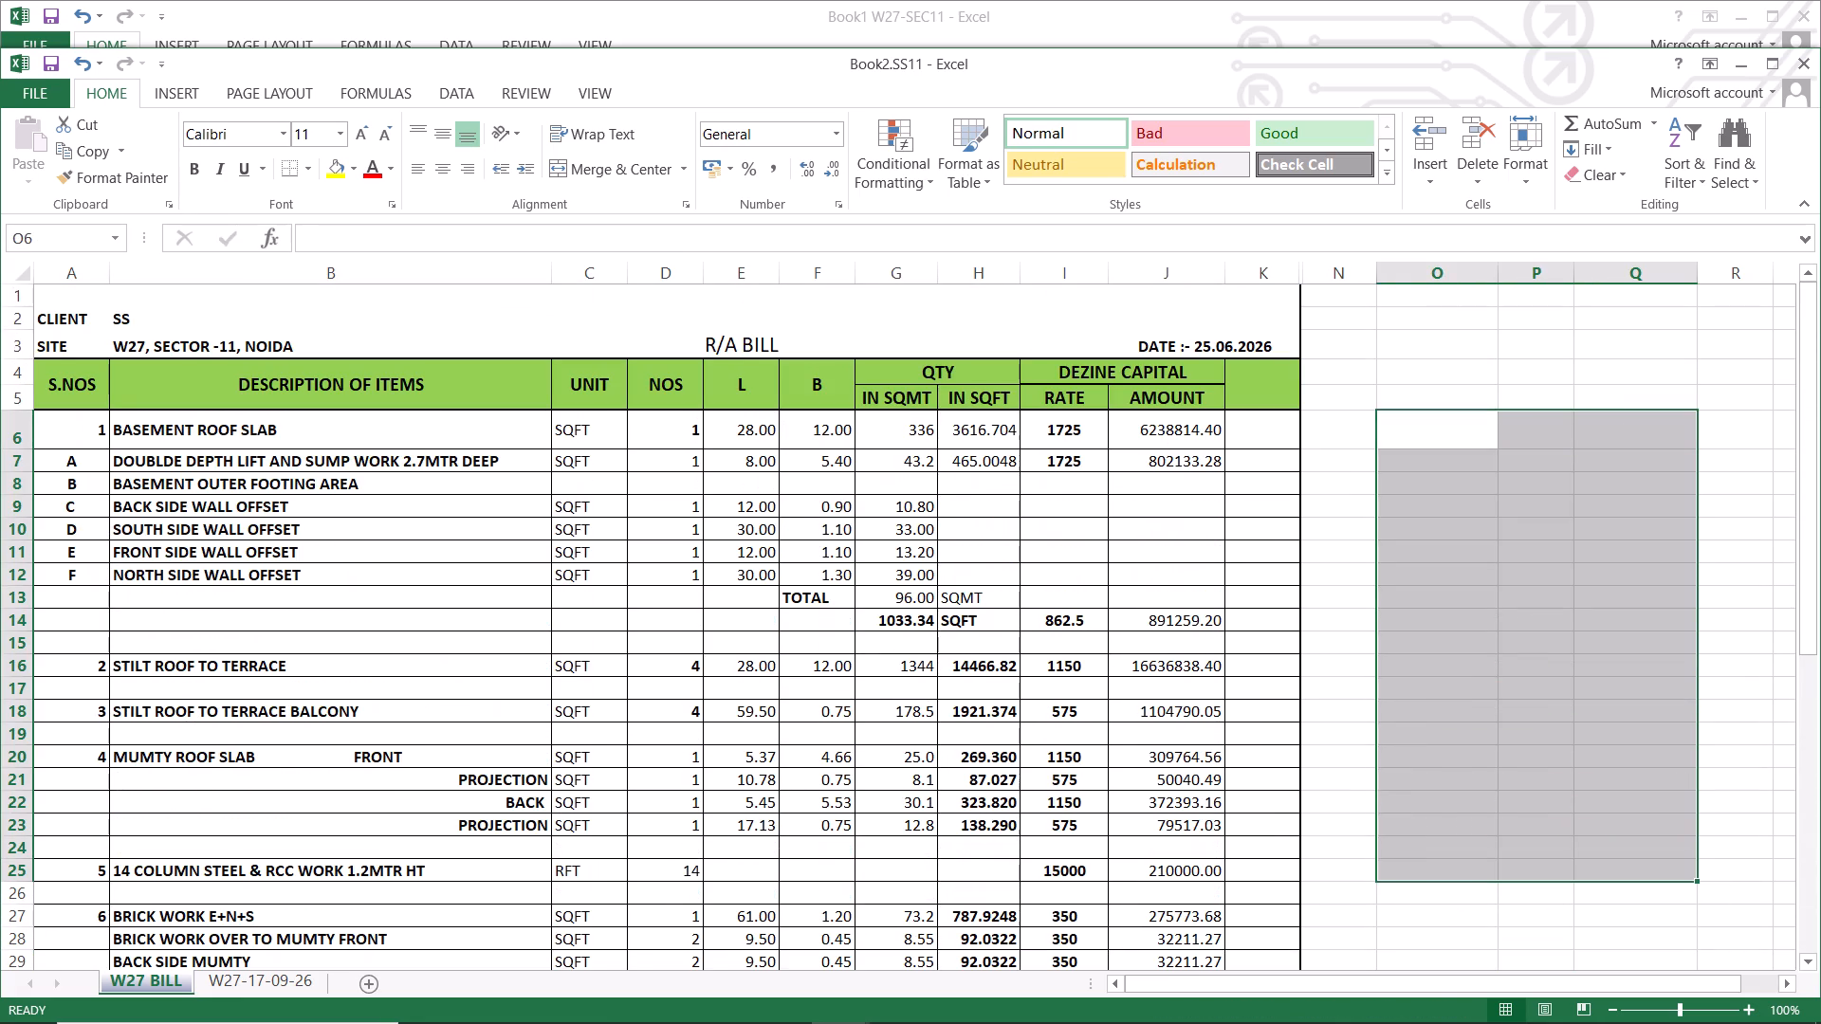
click(1104, 704)
Examine the areas and rates on the W27-17-09-26 sheet, especially the extra work rows from basement work to plaster over terrace.
scroll(1104, 704, down, 7)
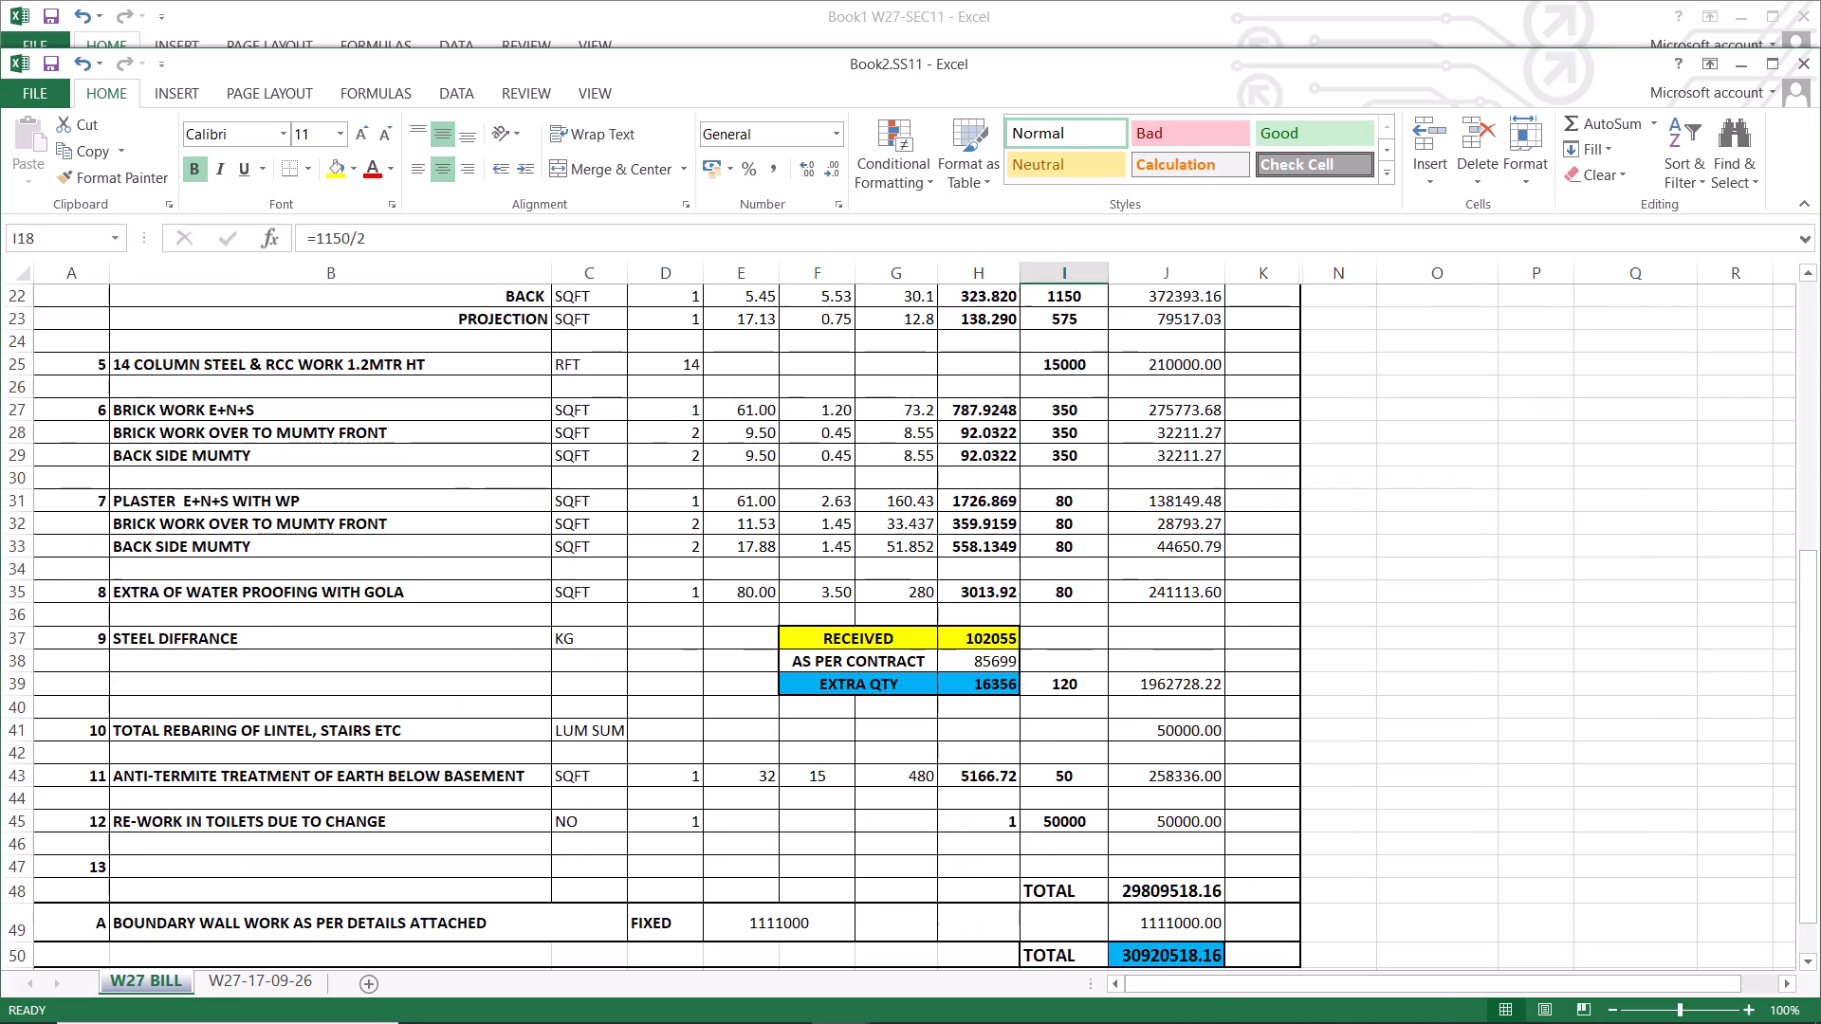
scroll(1104, 704, down, 2)
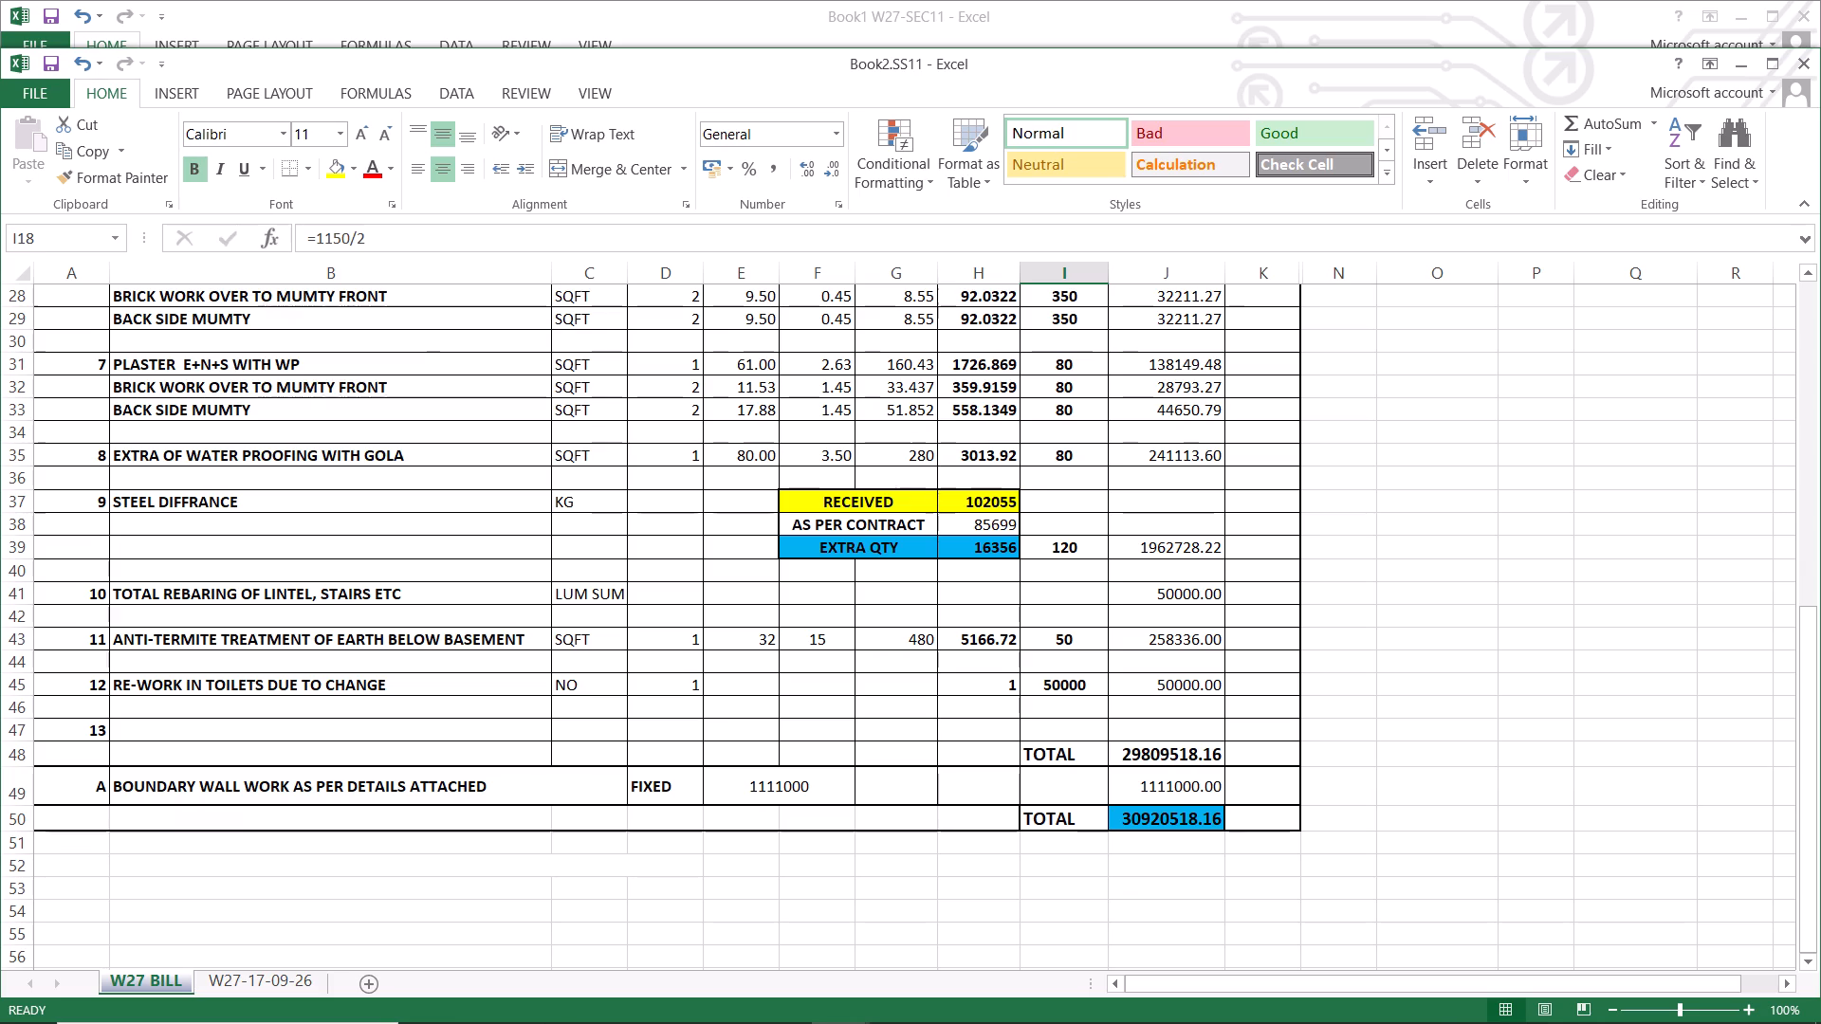
click(284, 974)
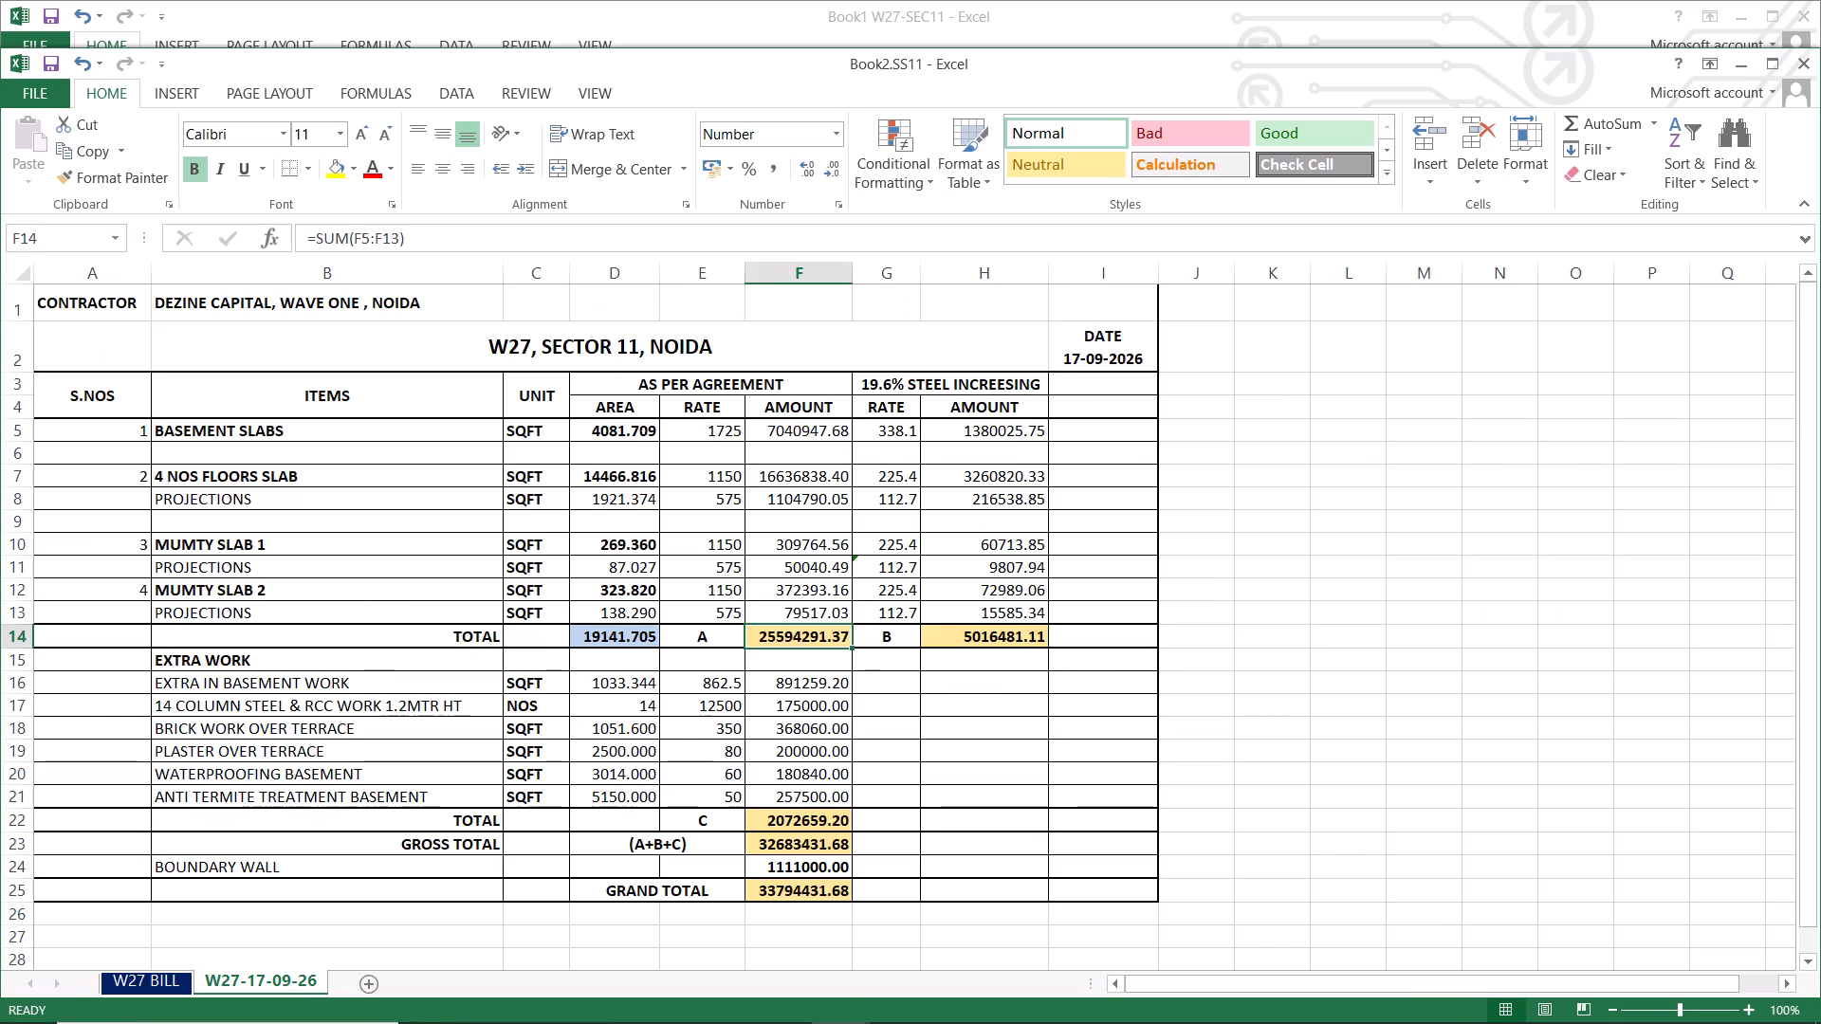
click(623, 542)
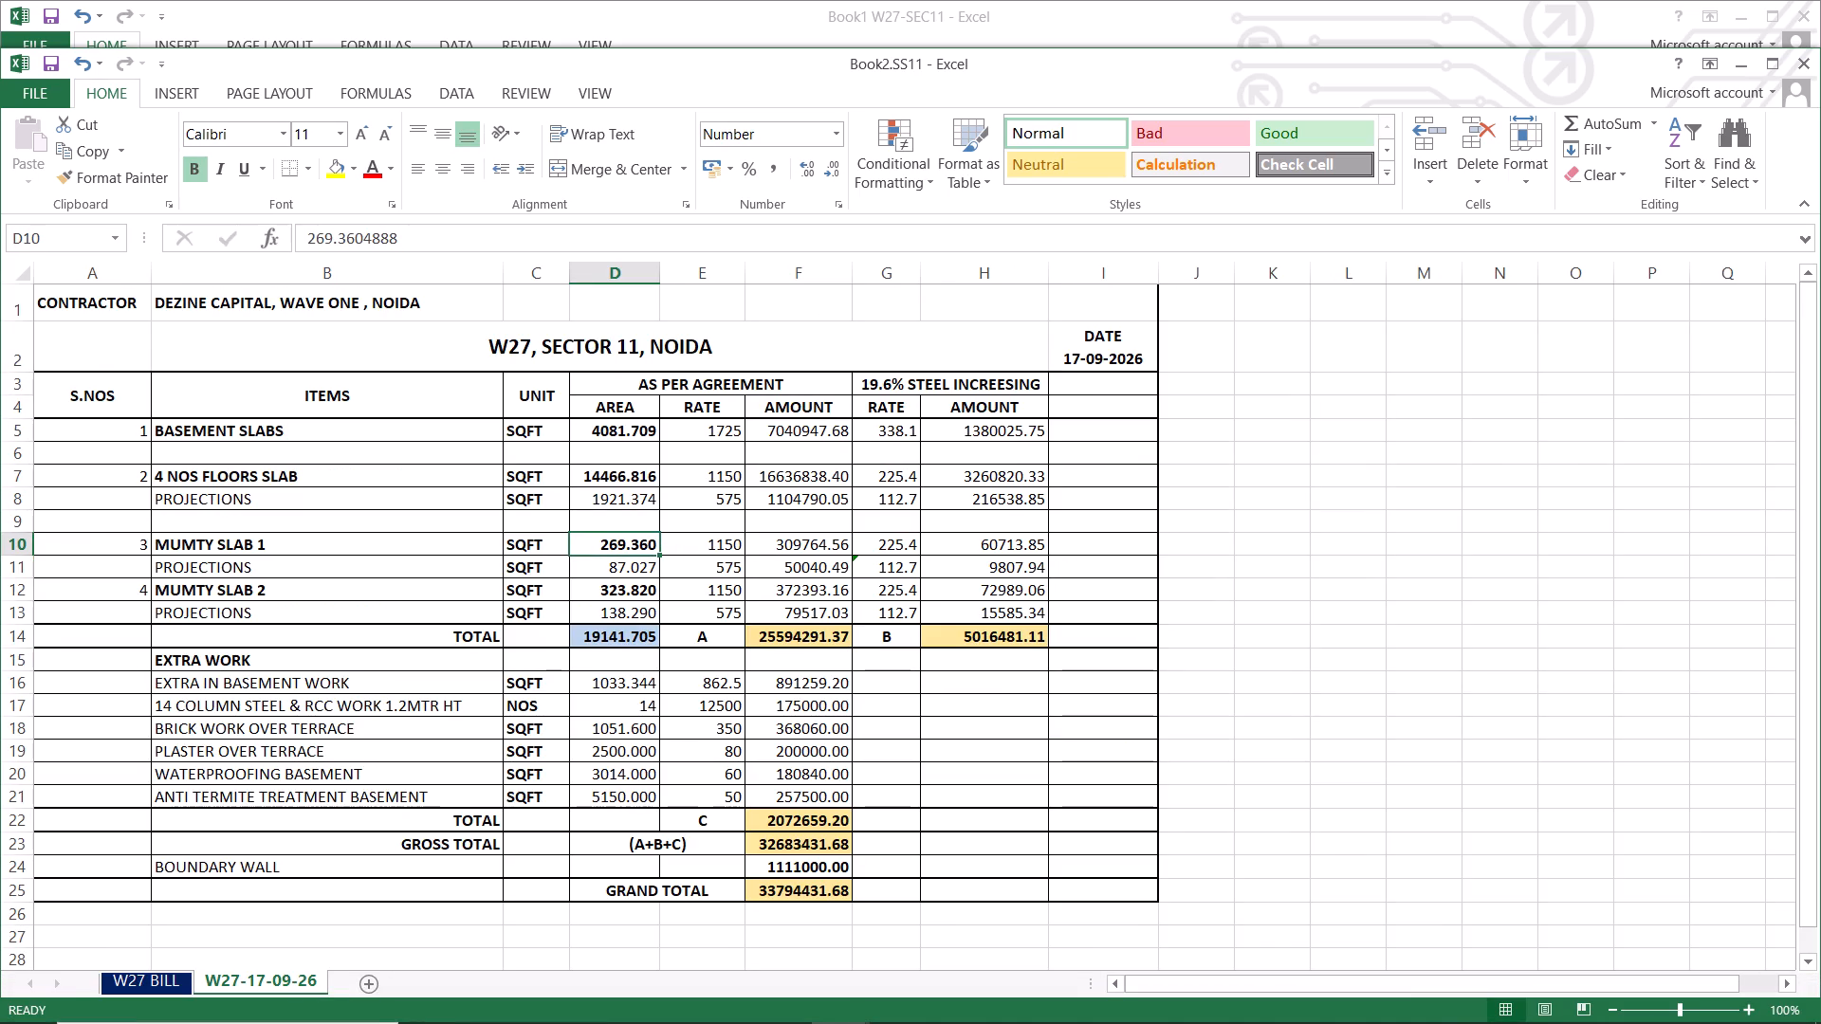
click(591, 733)
click(634, 681)
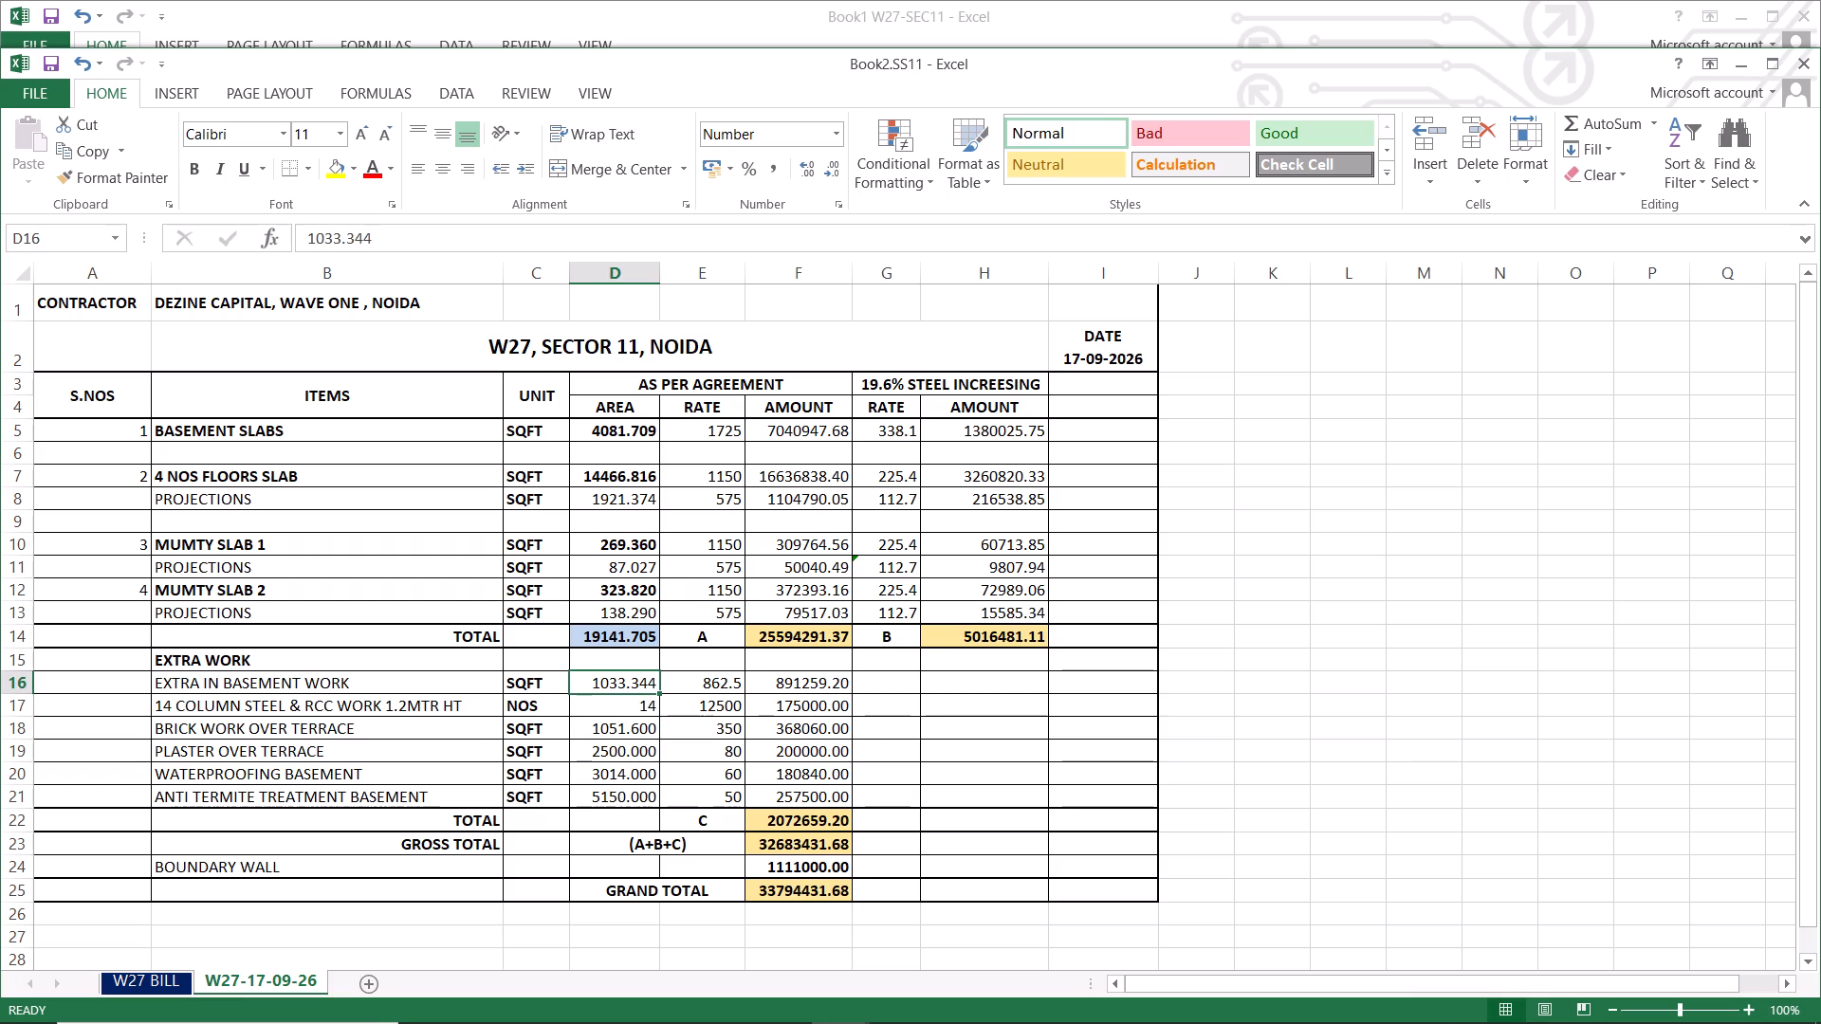
click(722, 679)
click(621, 688)
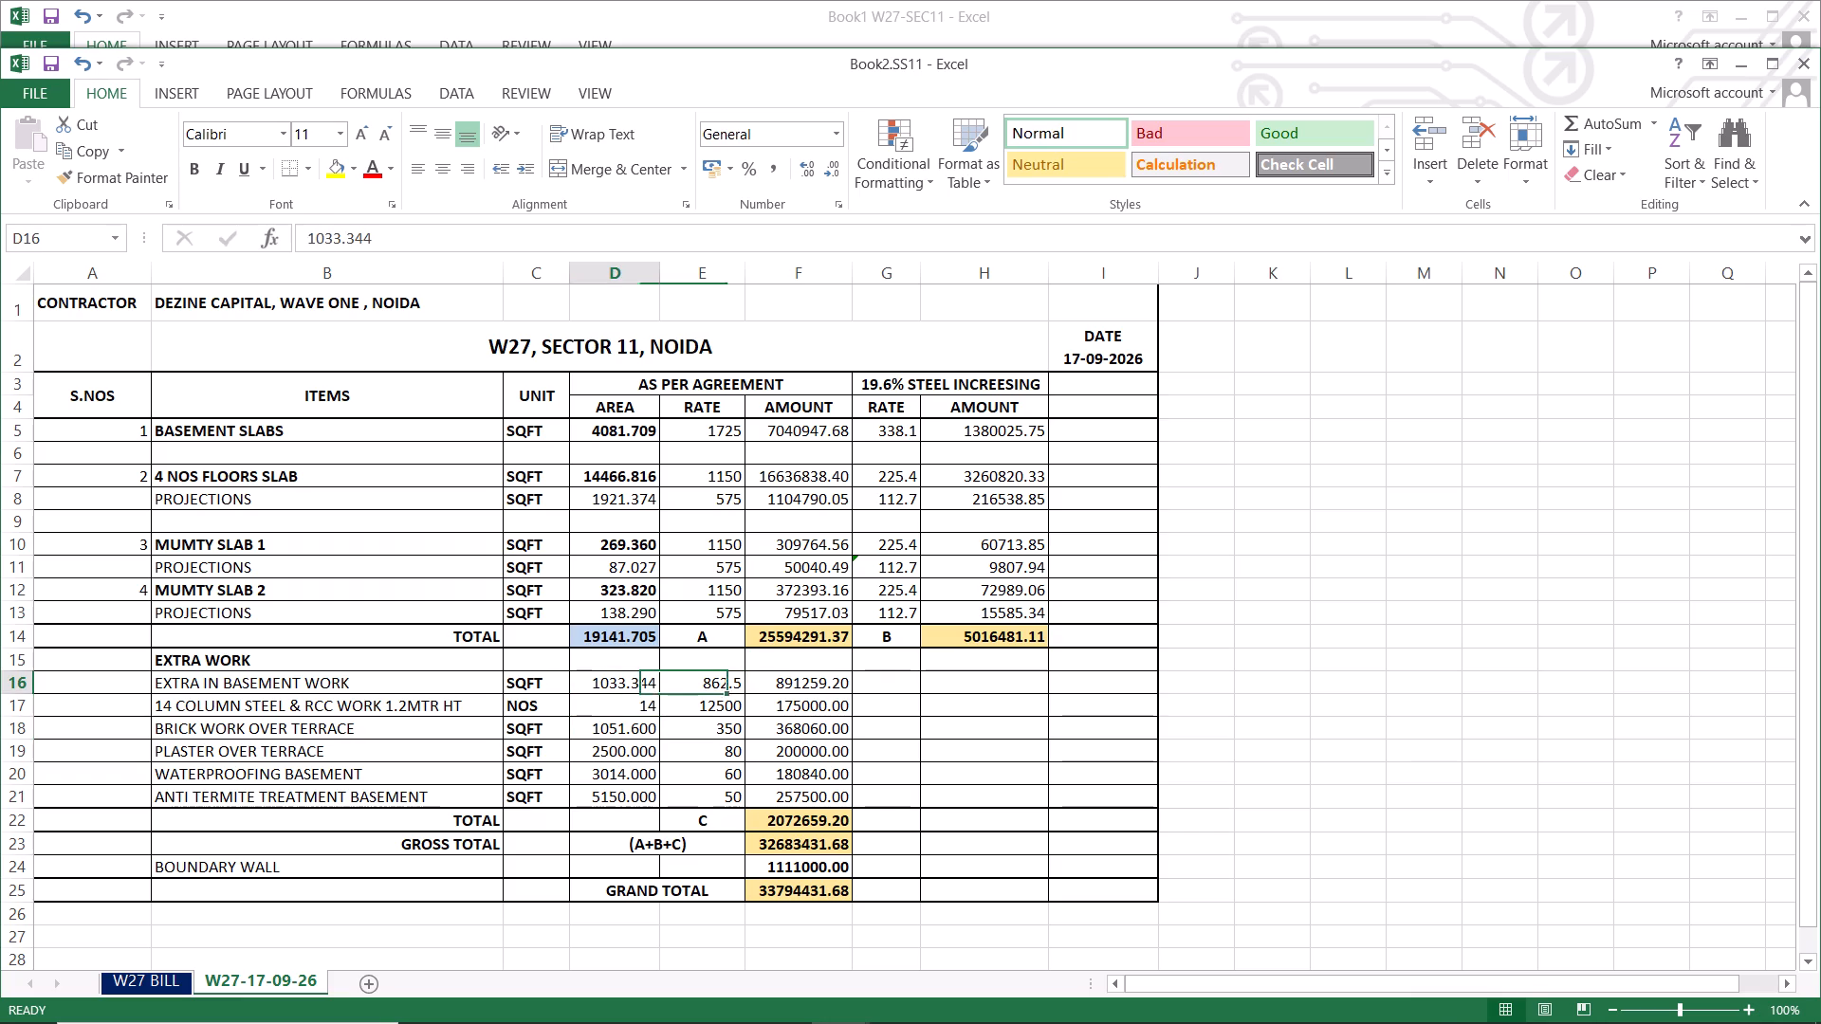
click(728, 682)
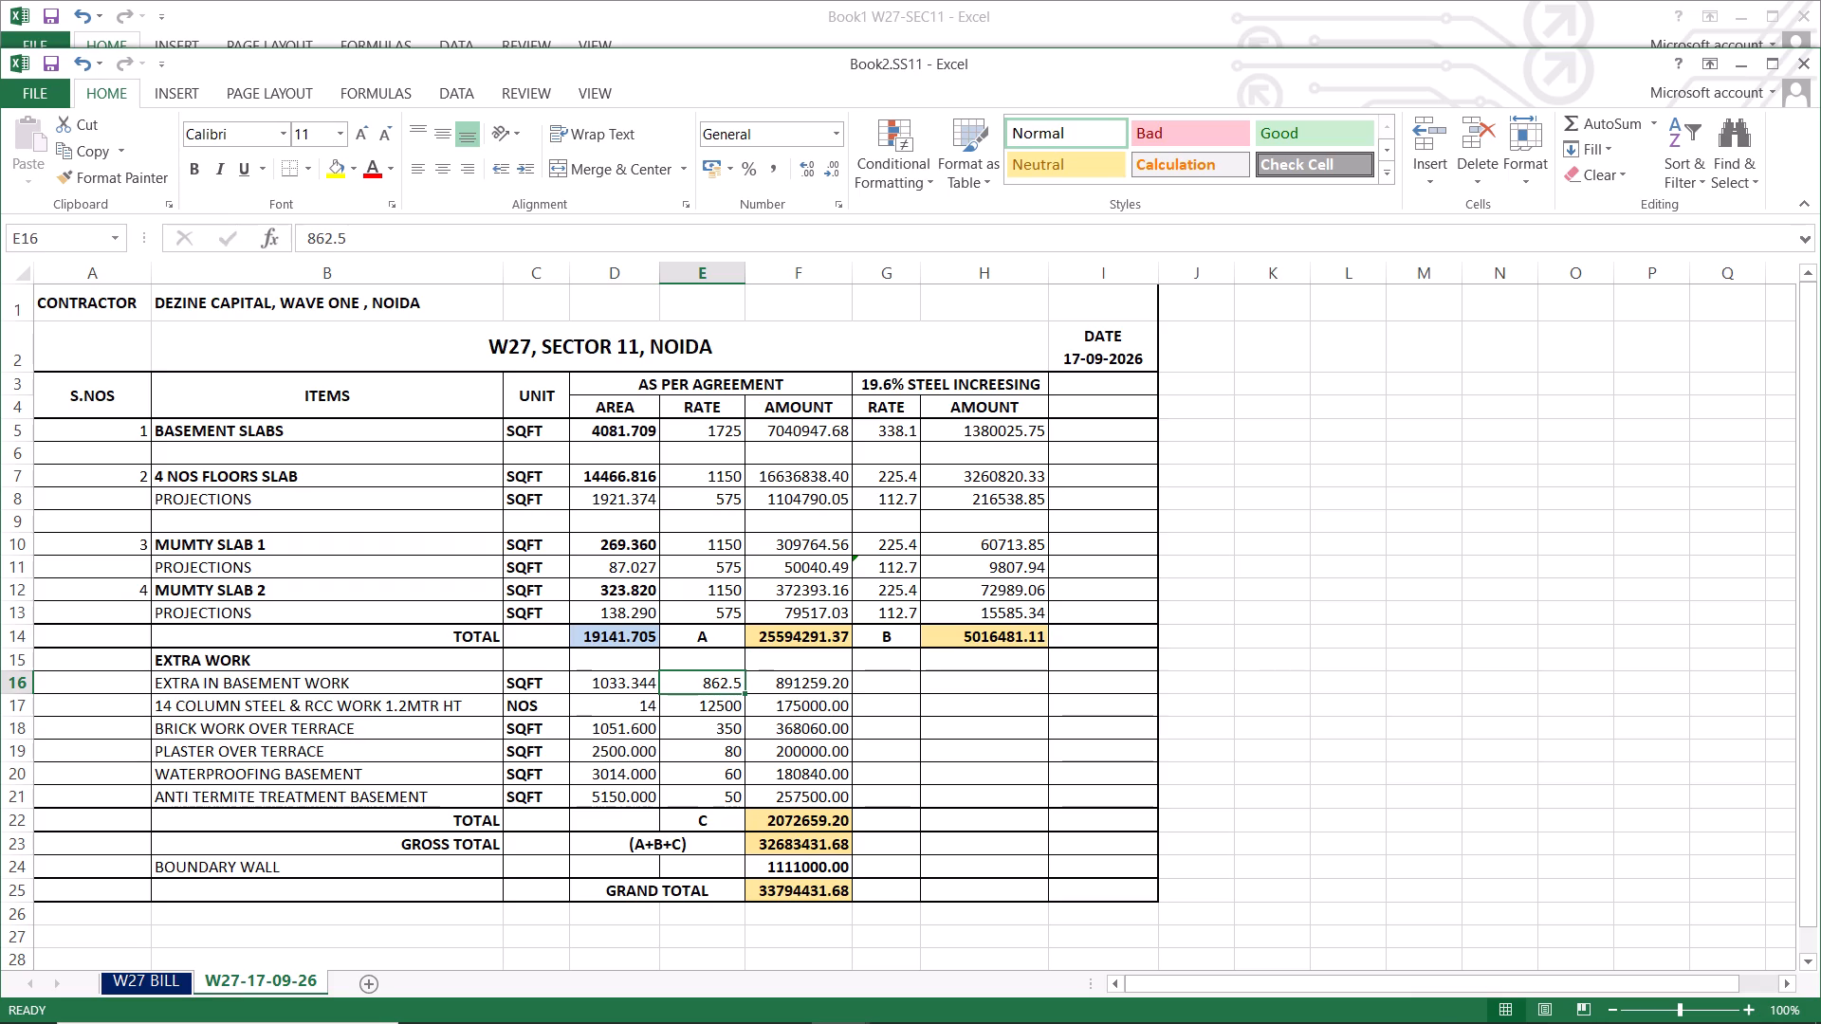
click(718, 706)
click(631, 708)
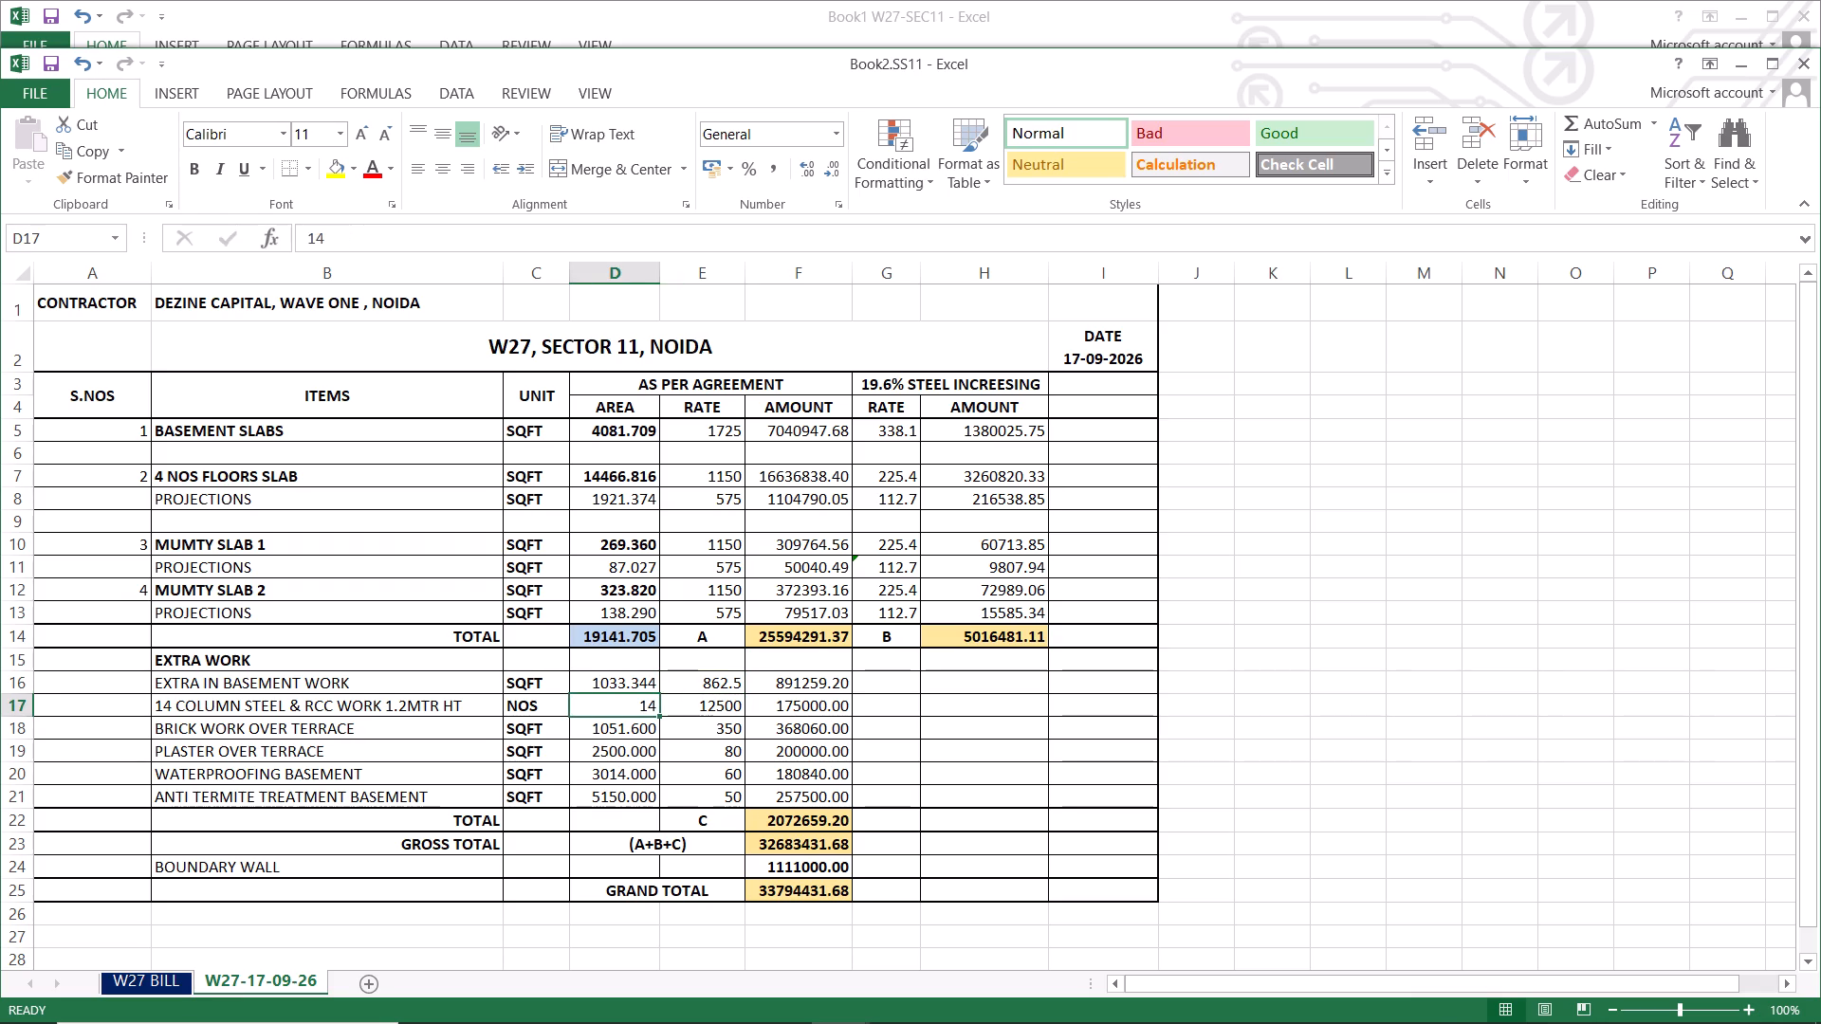
click(622, 725)
click(722, 730)
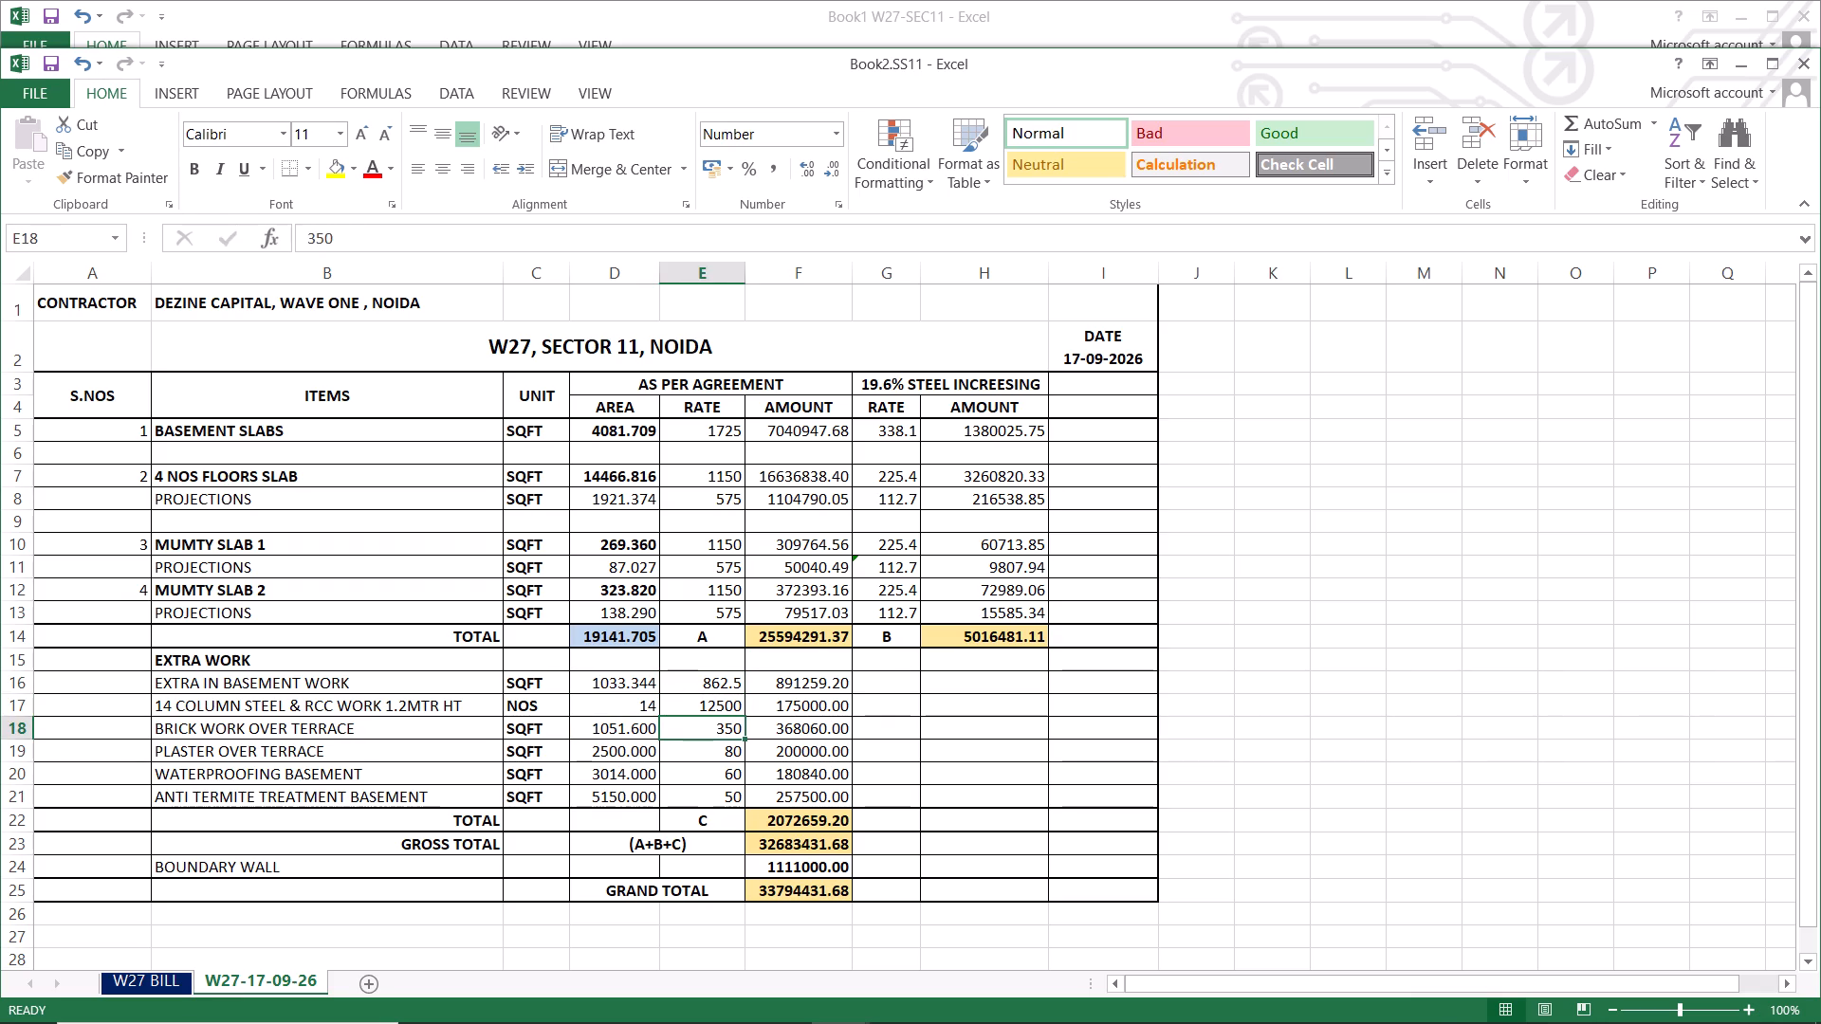
click(820, 722)
click(624, 724)
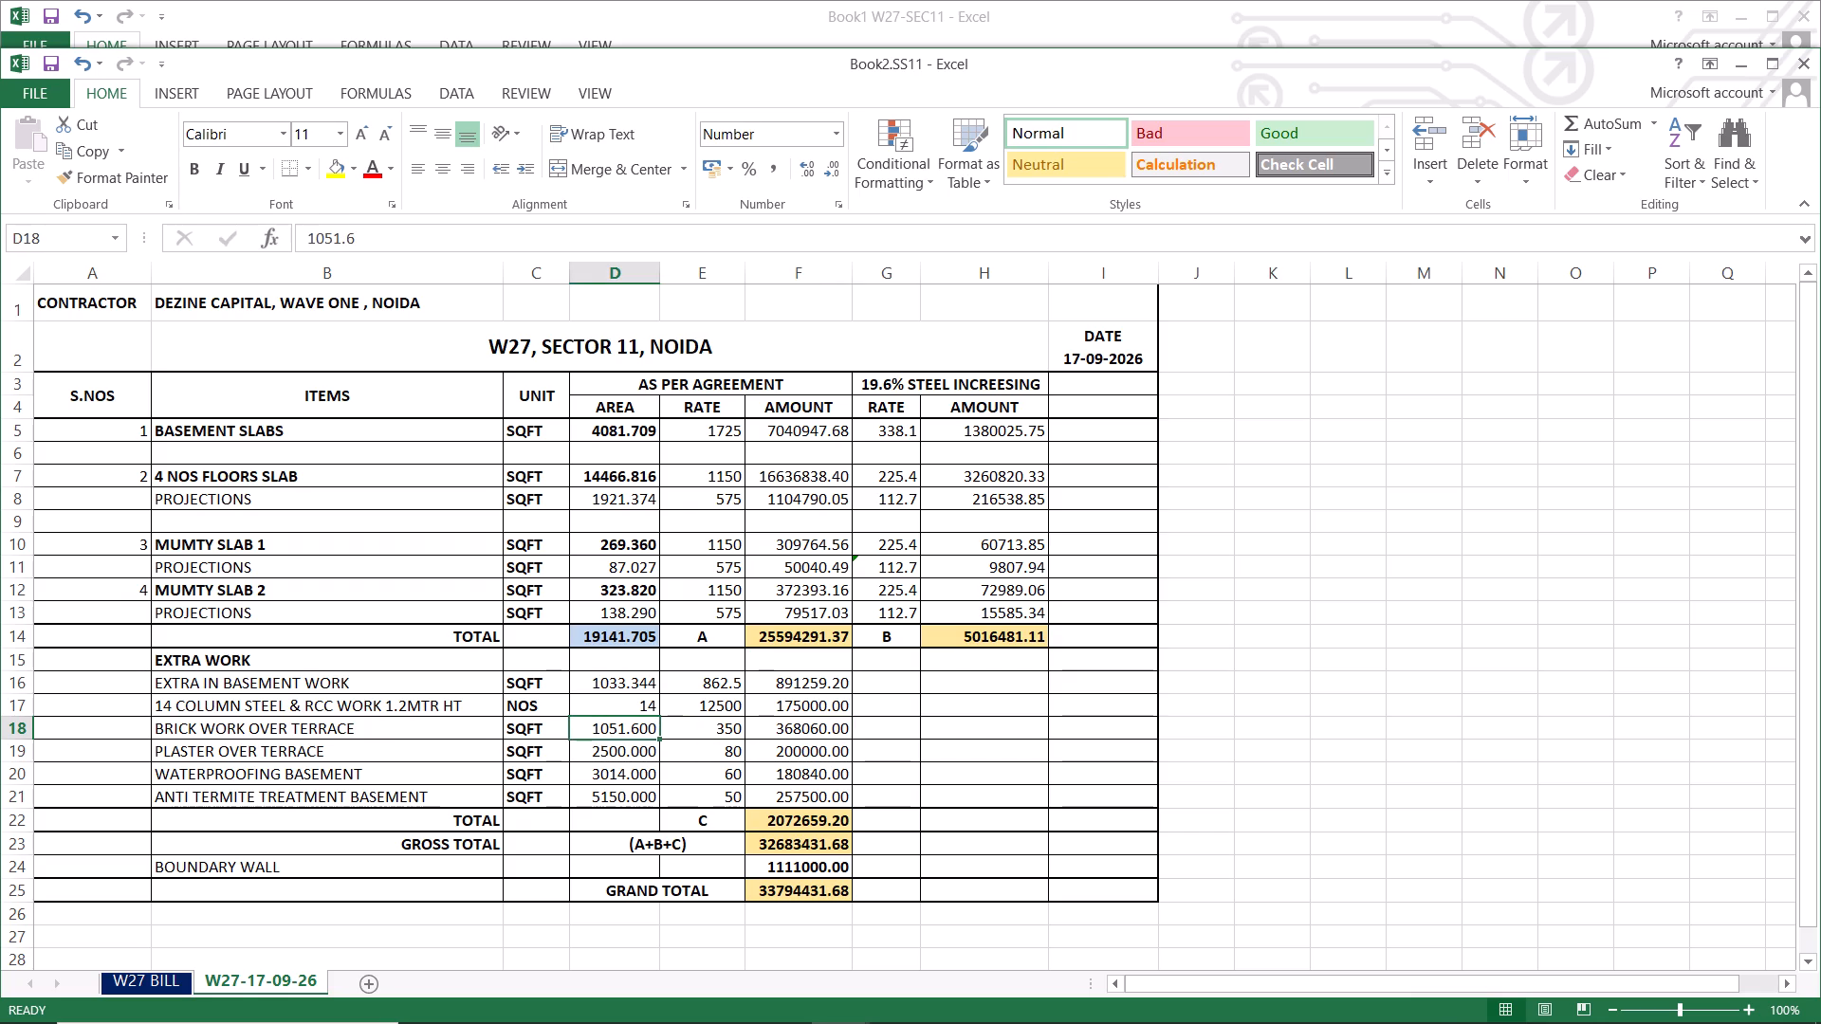
click(621, 751)
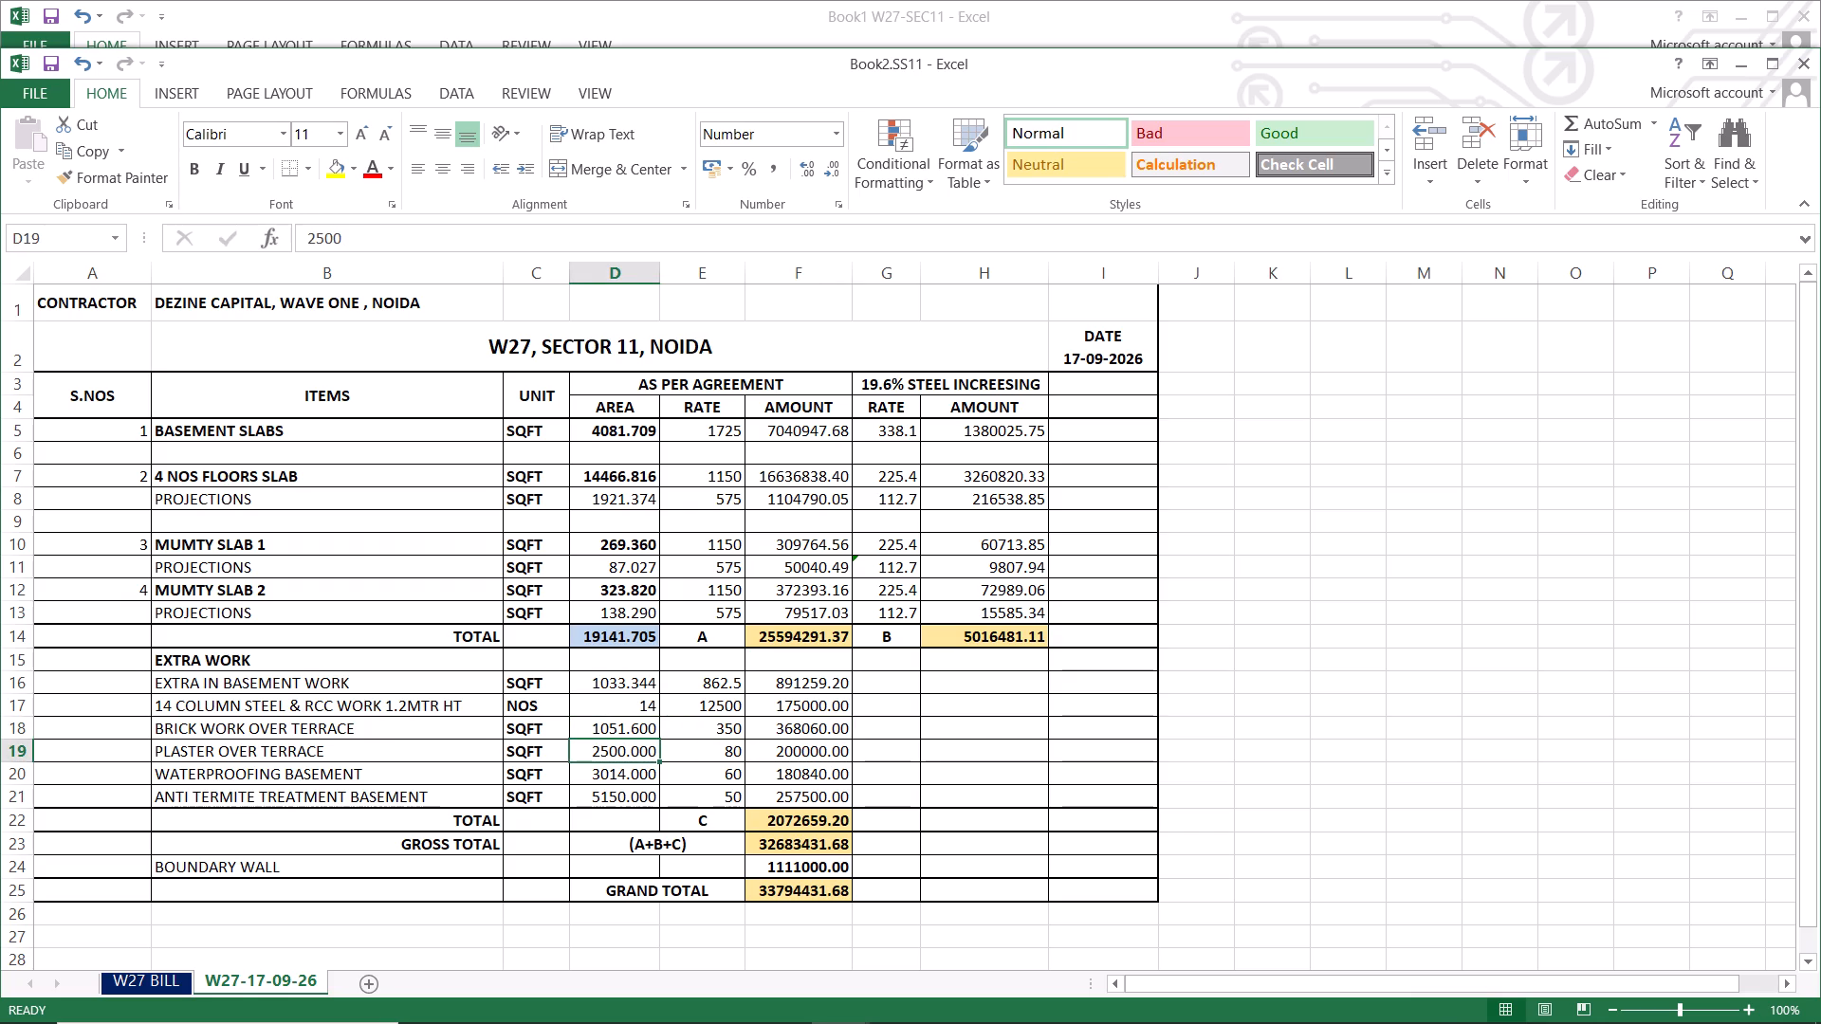
click(726, 757)
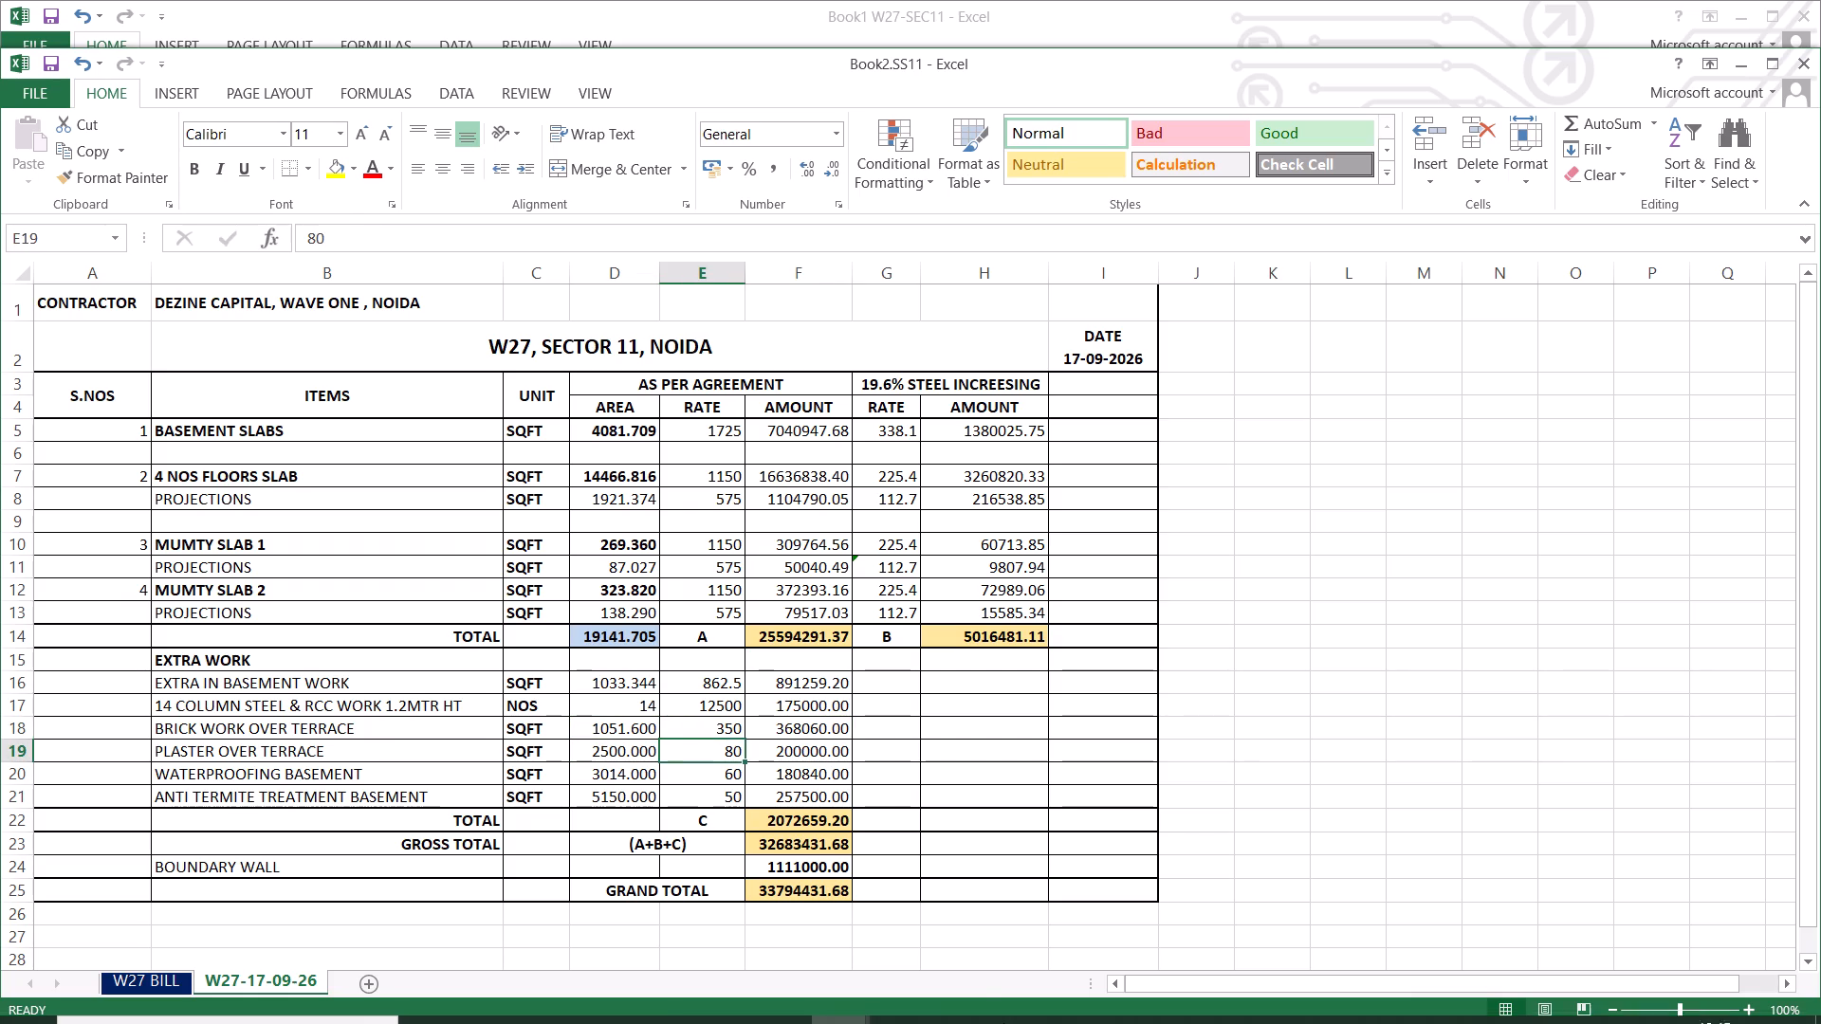
On the W27 BILL sheet, check the combined square-foot quantity of item 6's three brick work rows, cells H27:H29.
click(175, 977)
scroll(963, 581, up, 2)
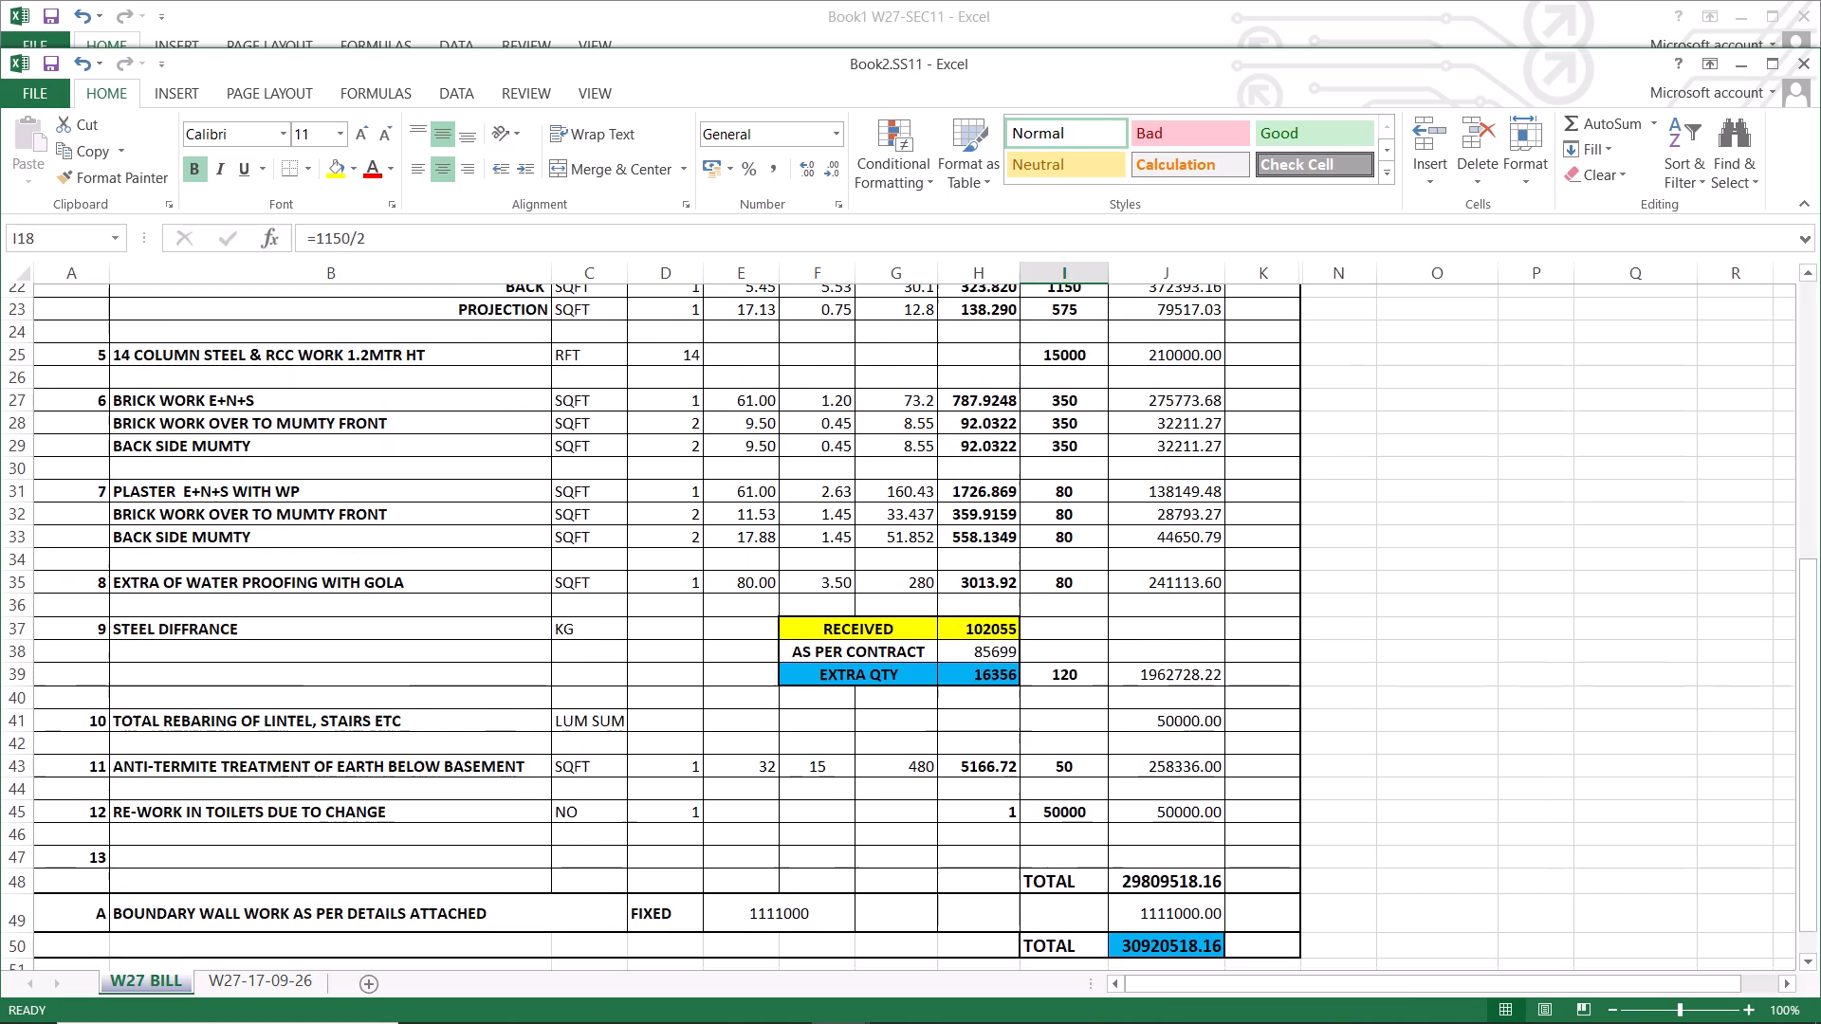
scroll(963, 581, up, 2)
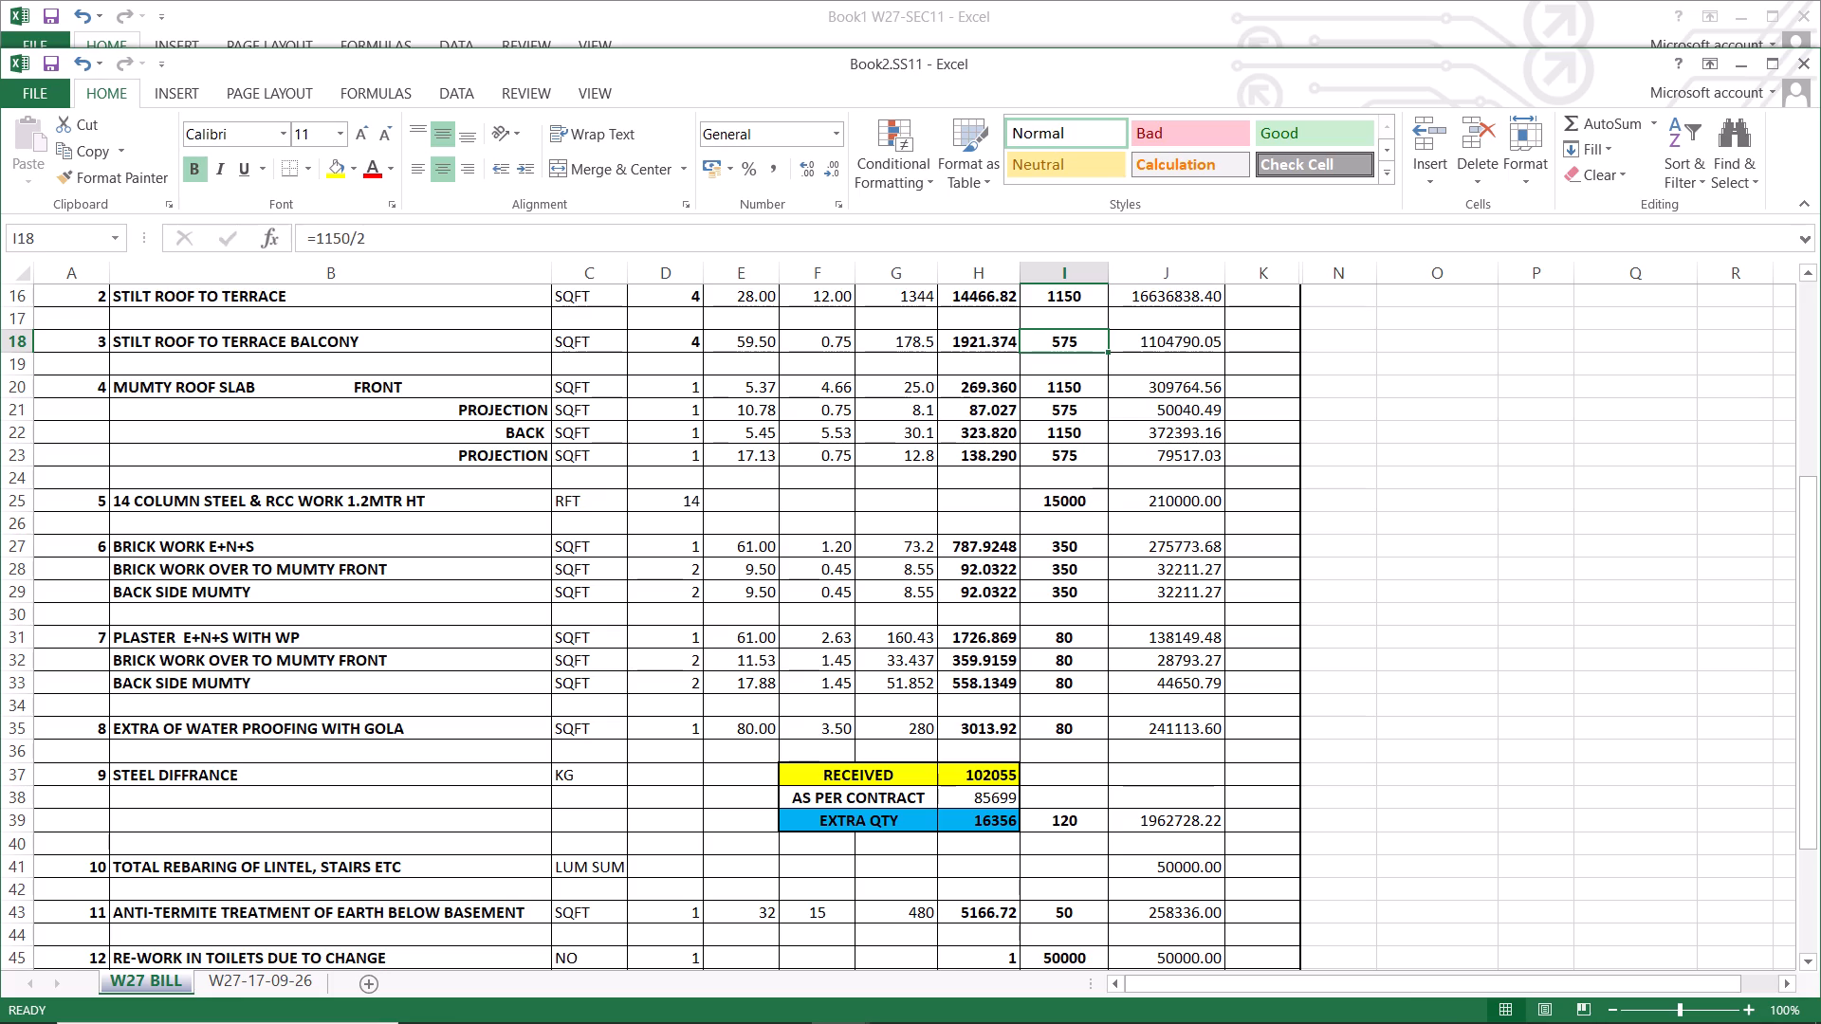
drag(986, 547, 989, 603)
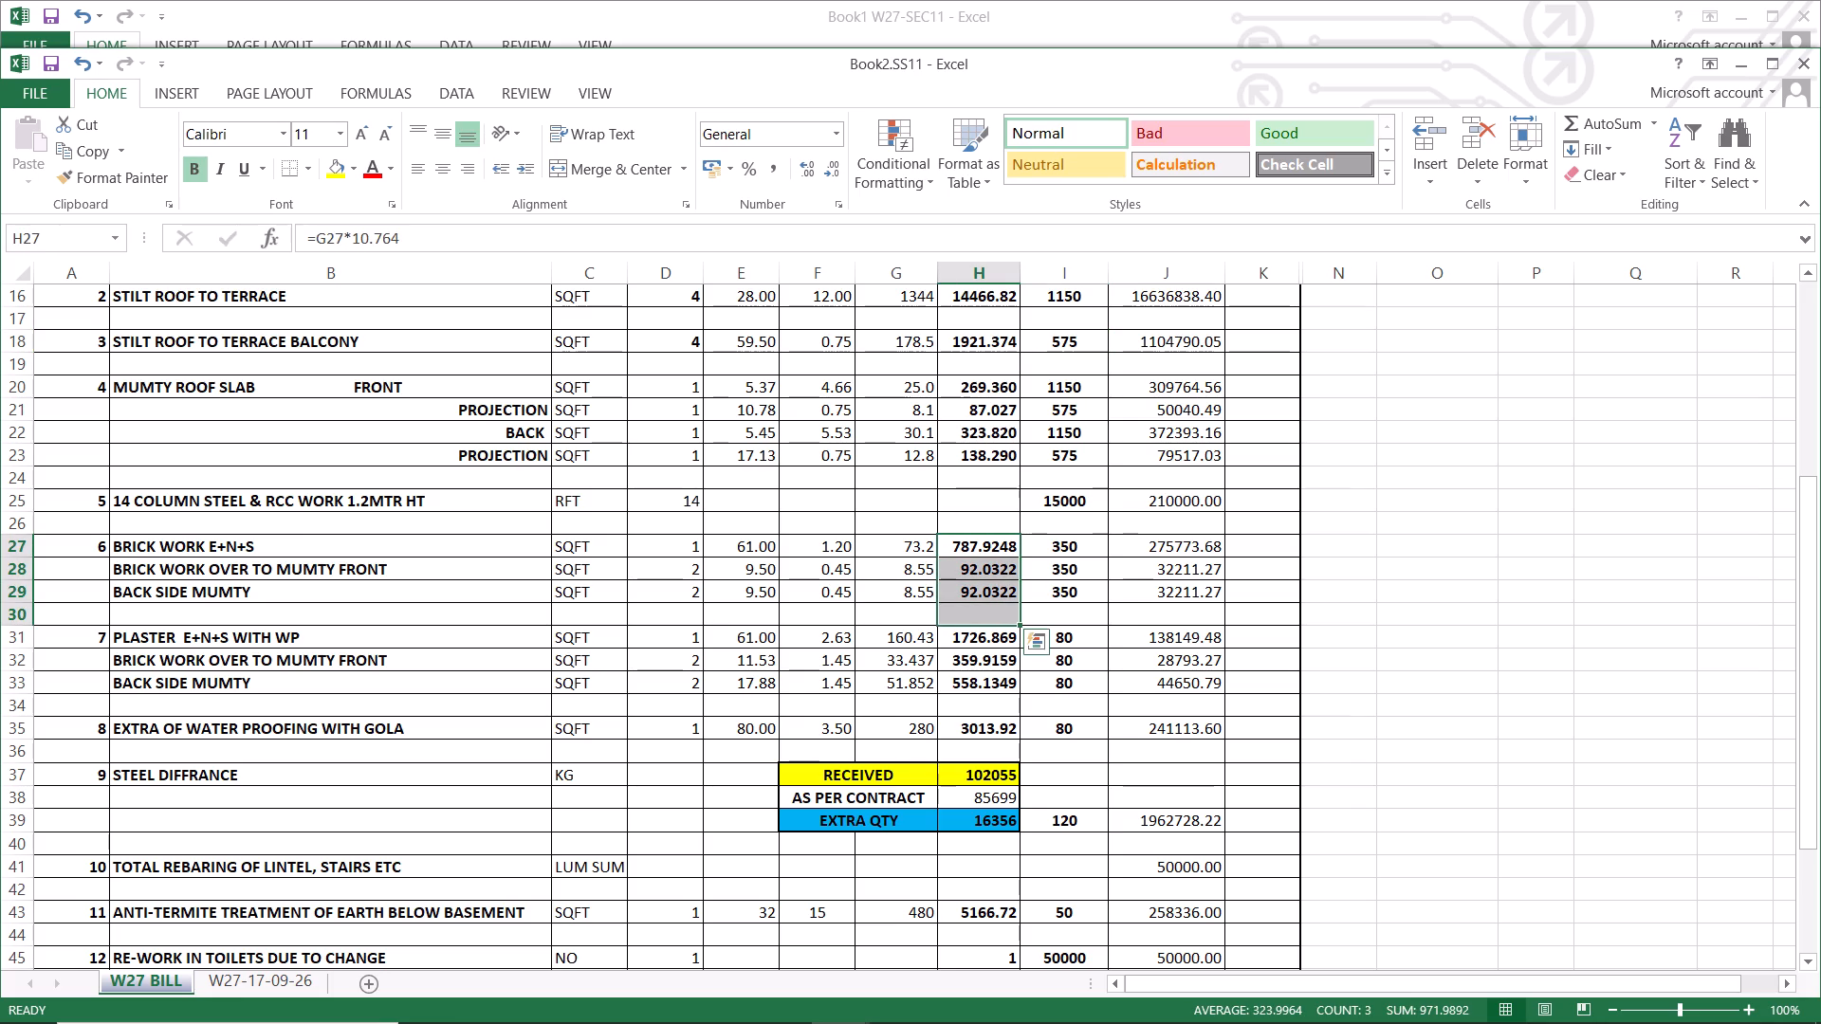
drag(991, 543, 996, 587)
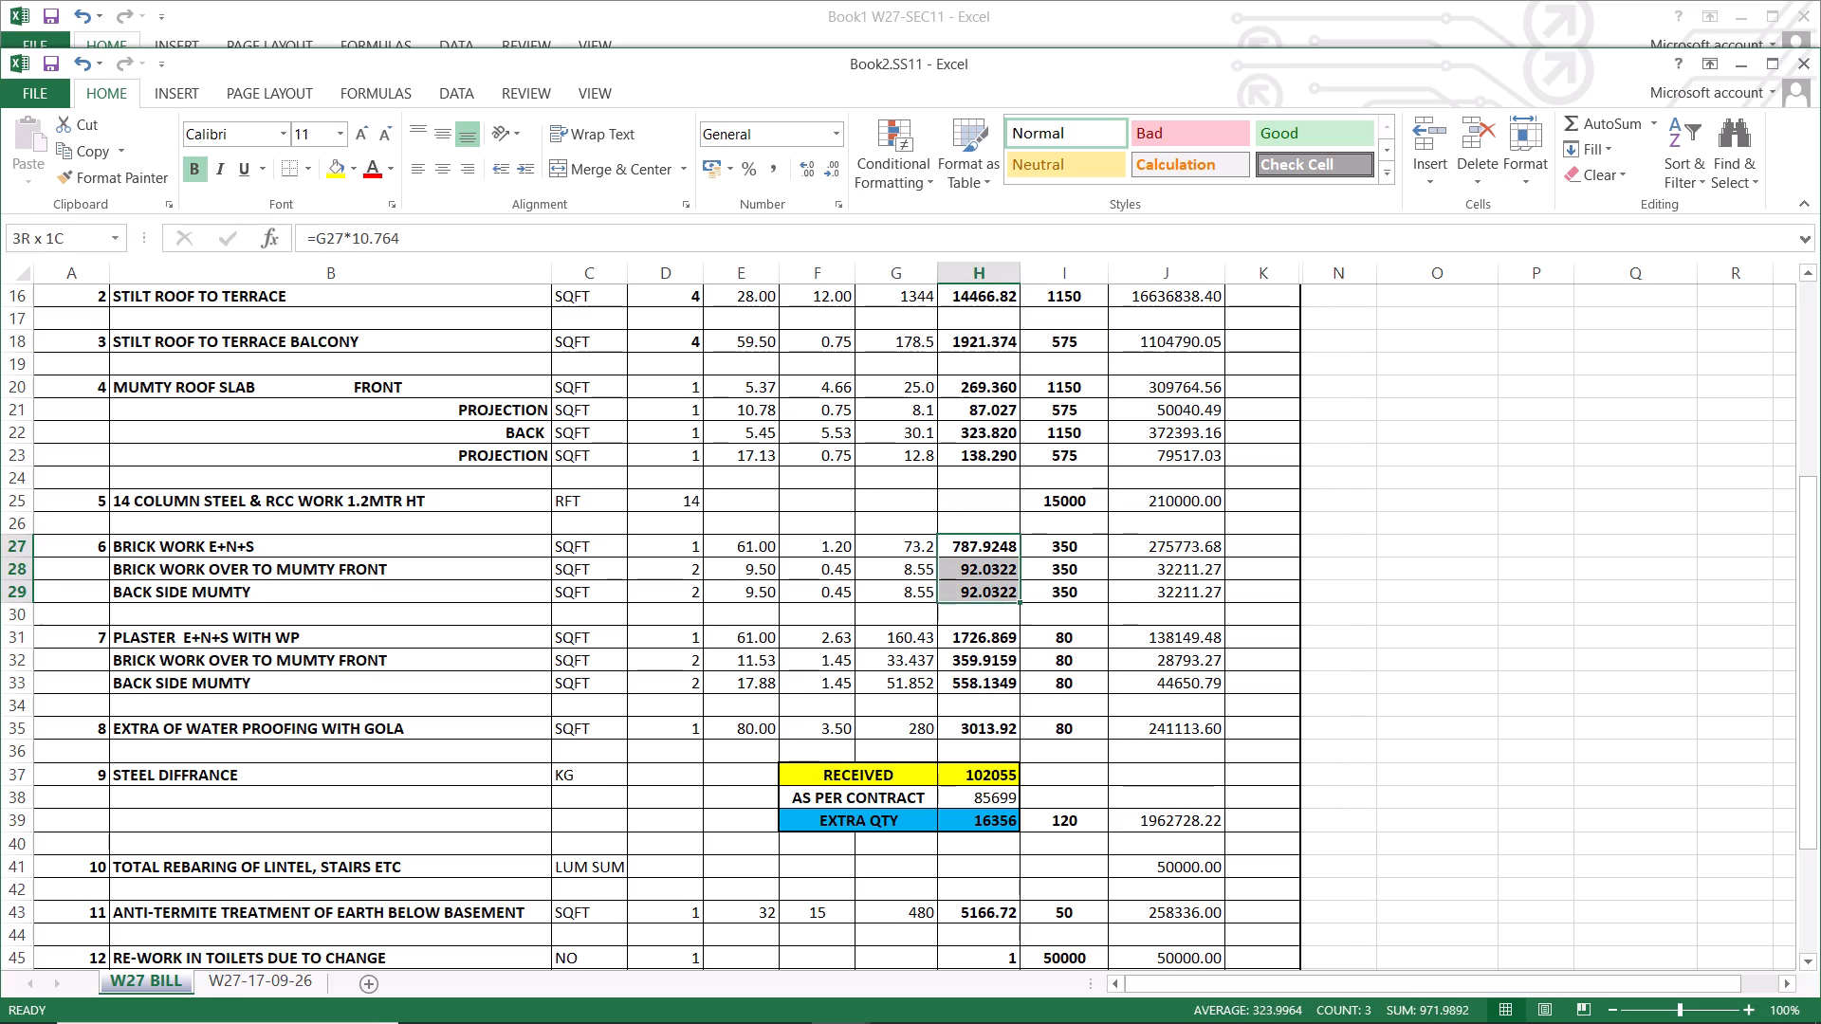
Review the W27 BILL items from the basement roof slab down to the steel difference.
scroll(1085, 569, down, 2)
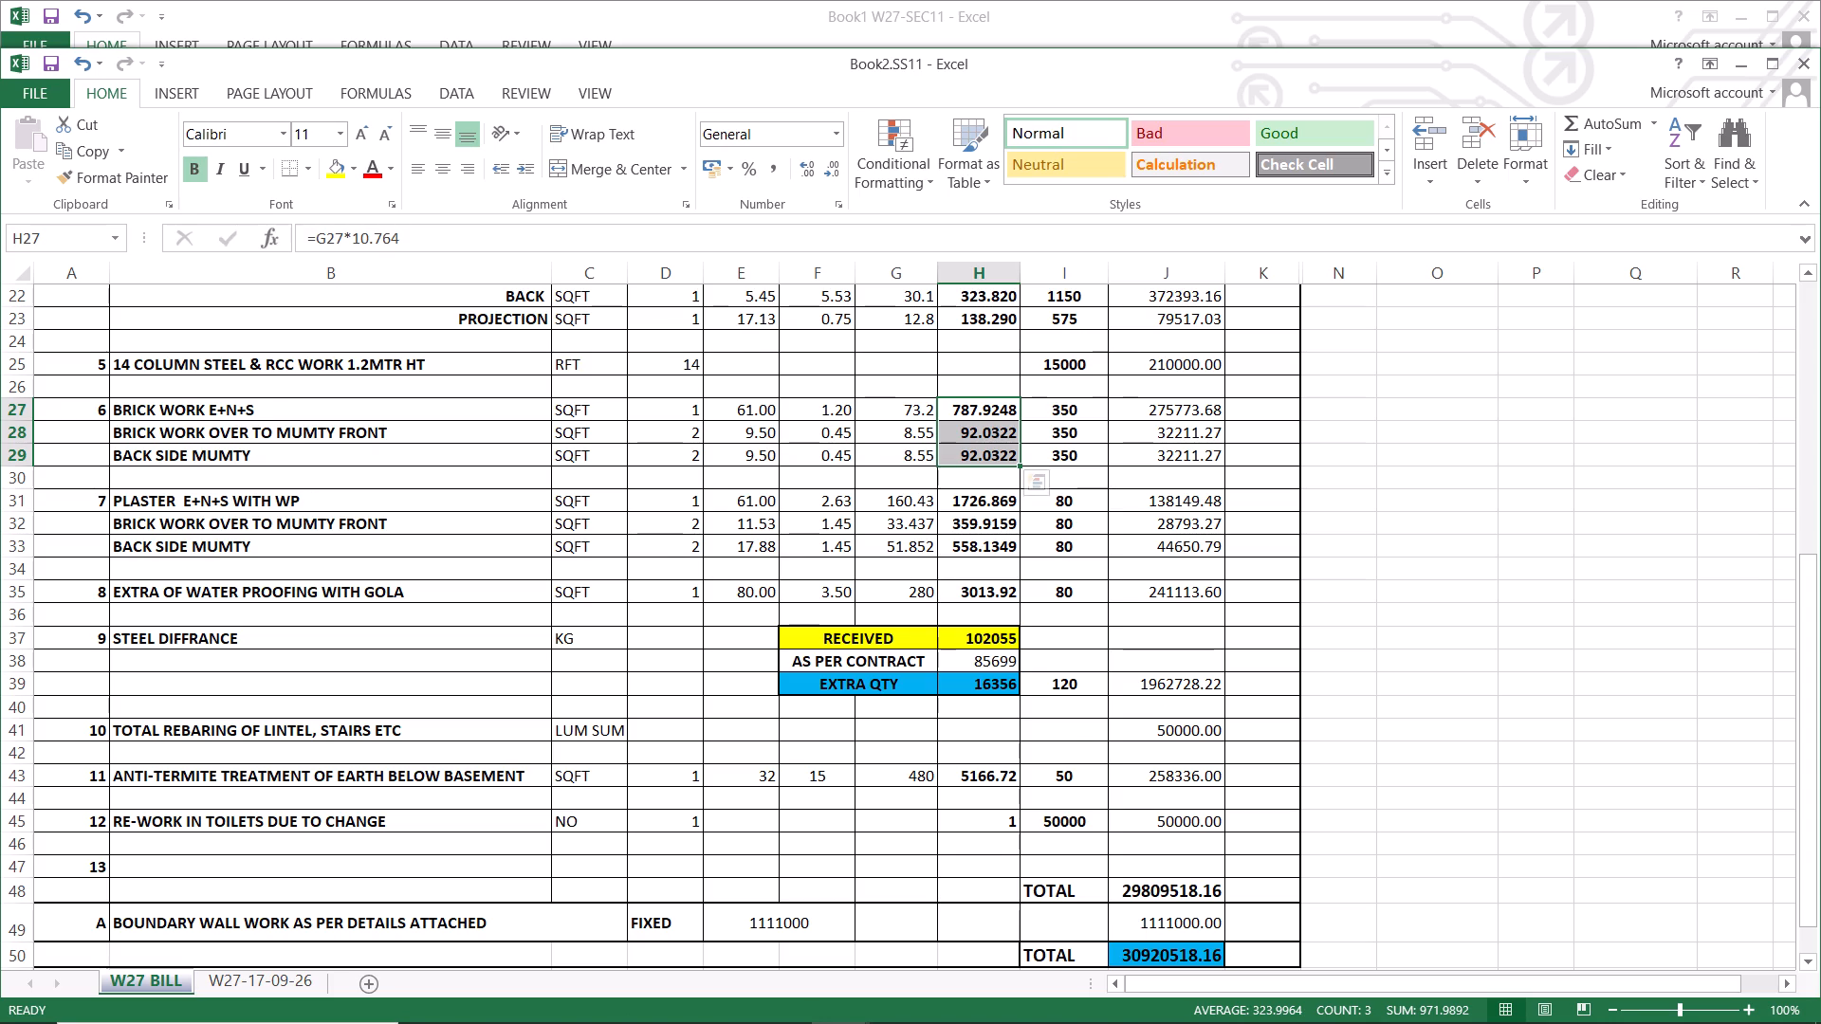
scroll(924, 722, up, 5)
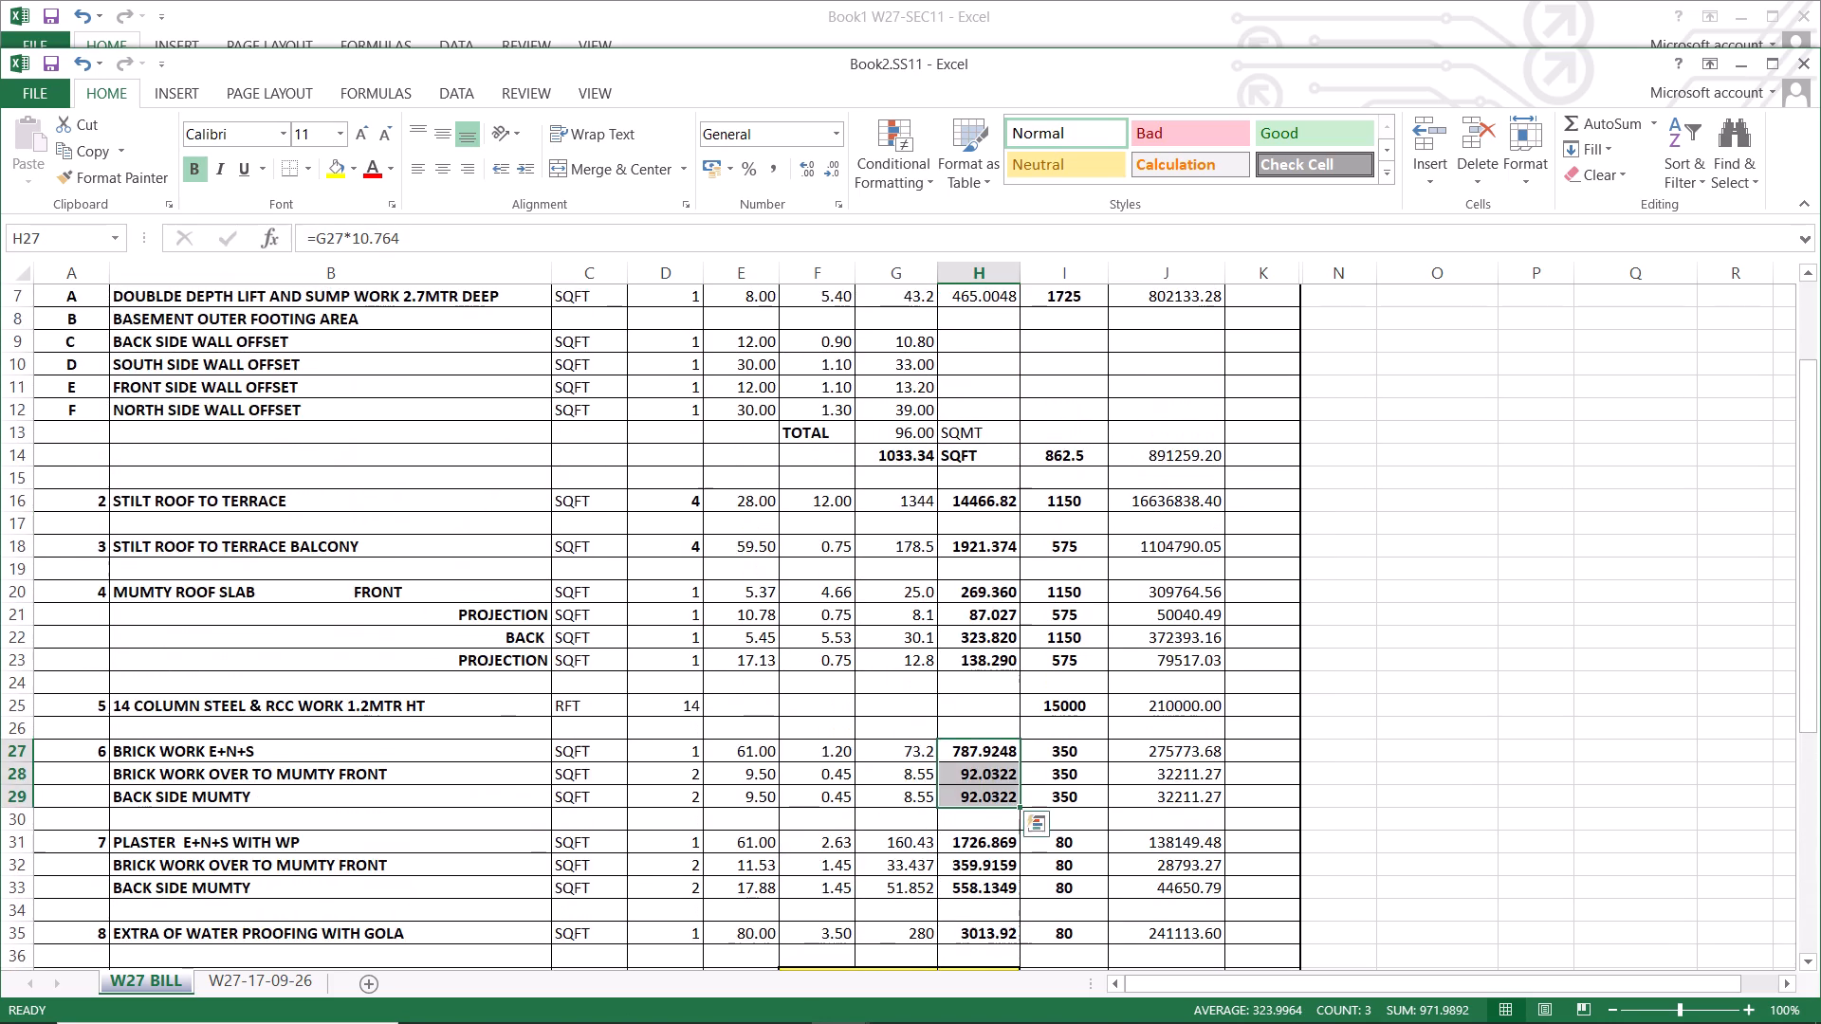
scroll(924, 722, up, 1)
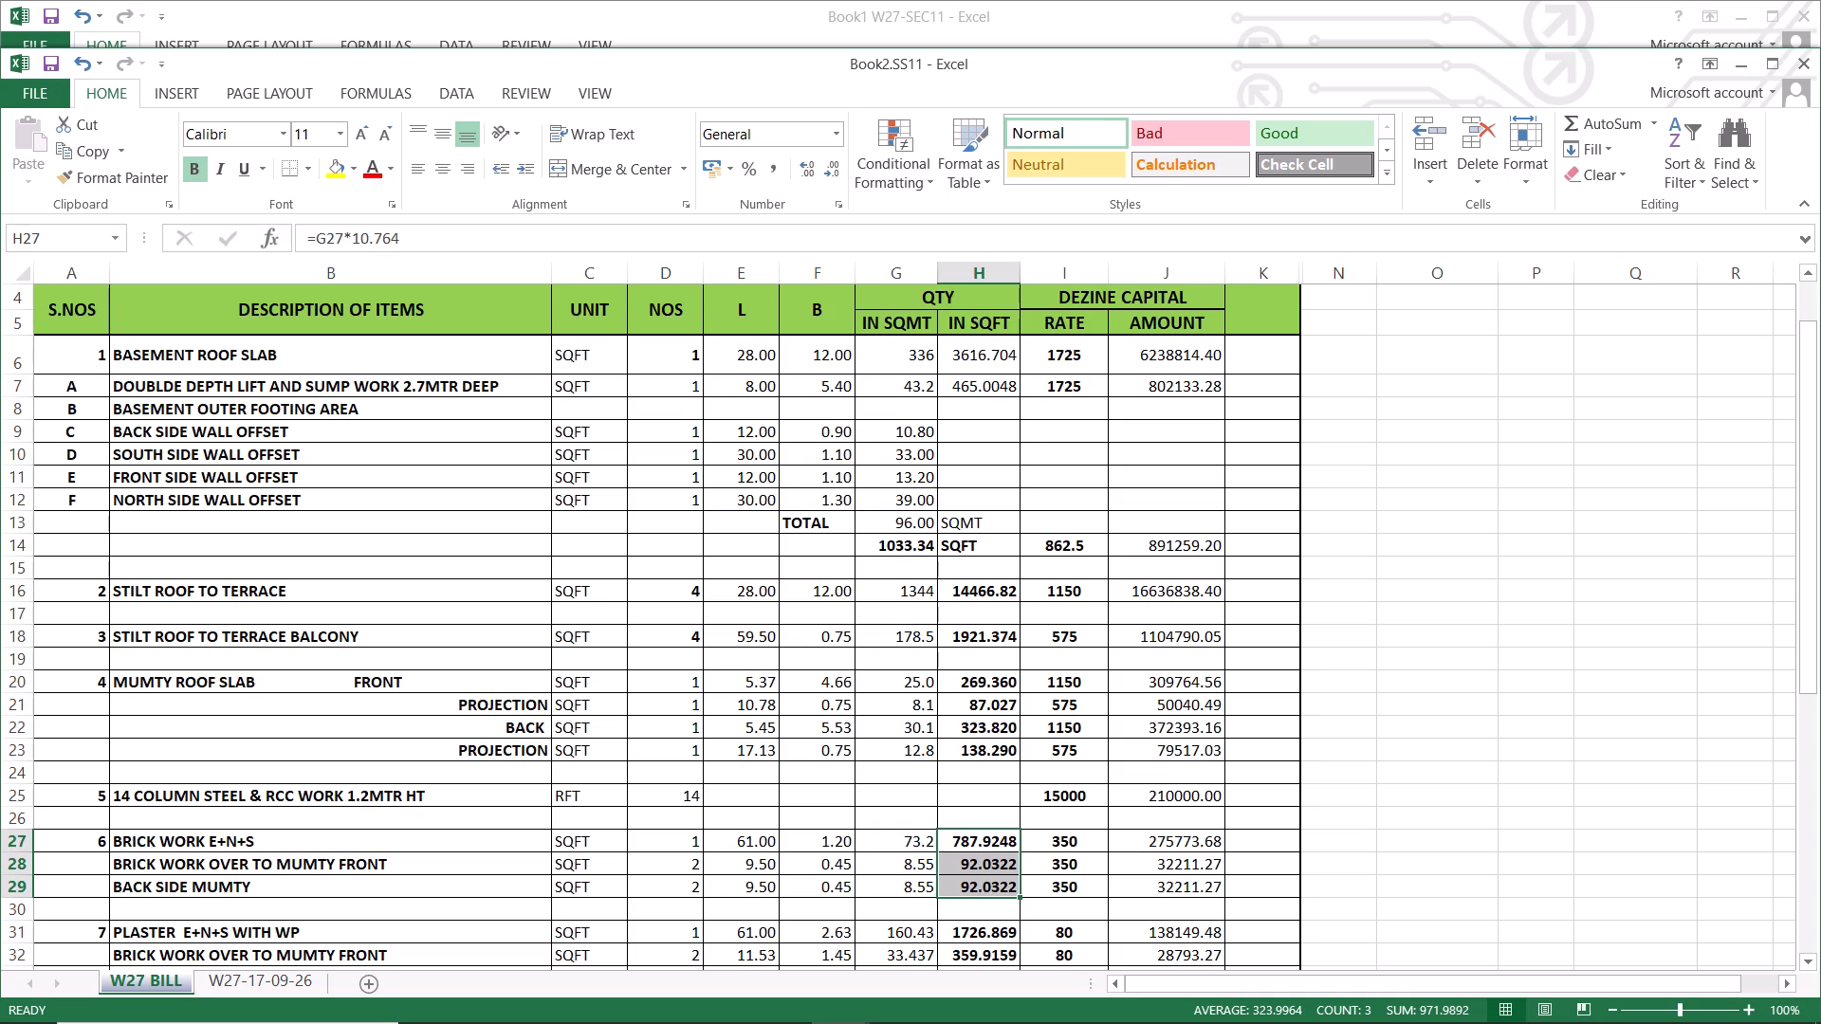
scroll(633, 631, up, 2)
scroll(634, 631, down, 1)
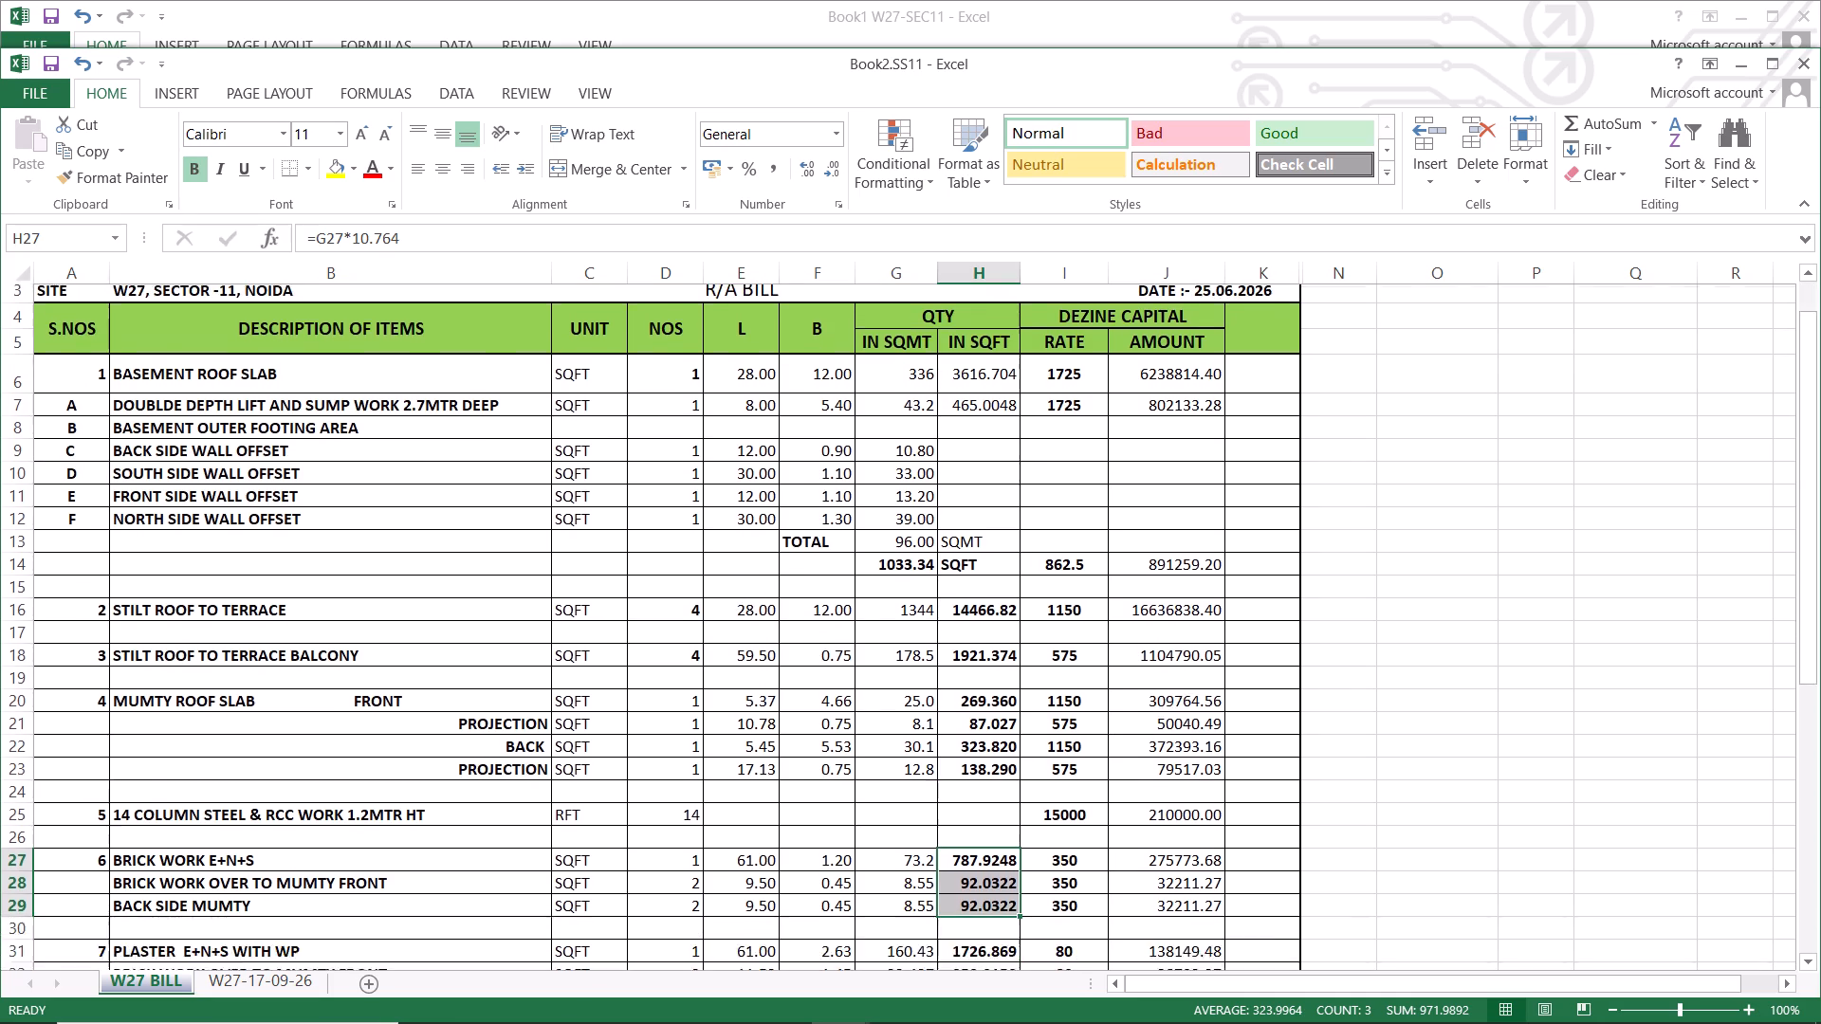
scroll(634, 631, down, 2)
scroll(634, 631, up, 1)
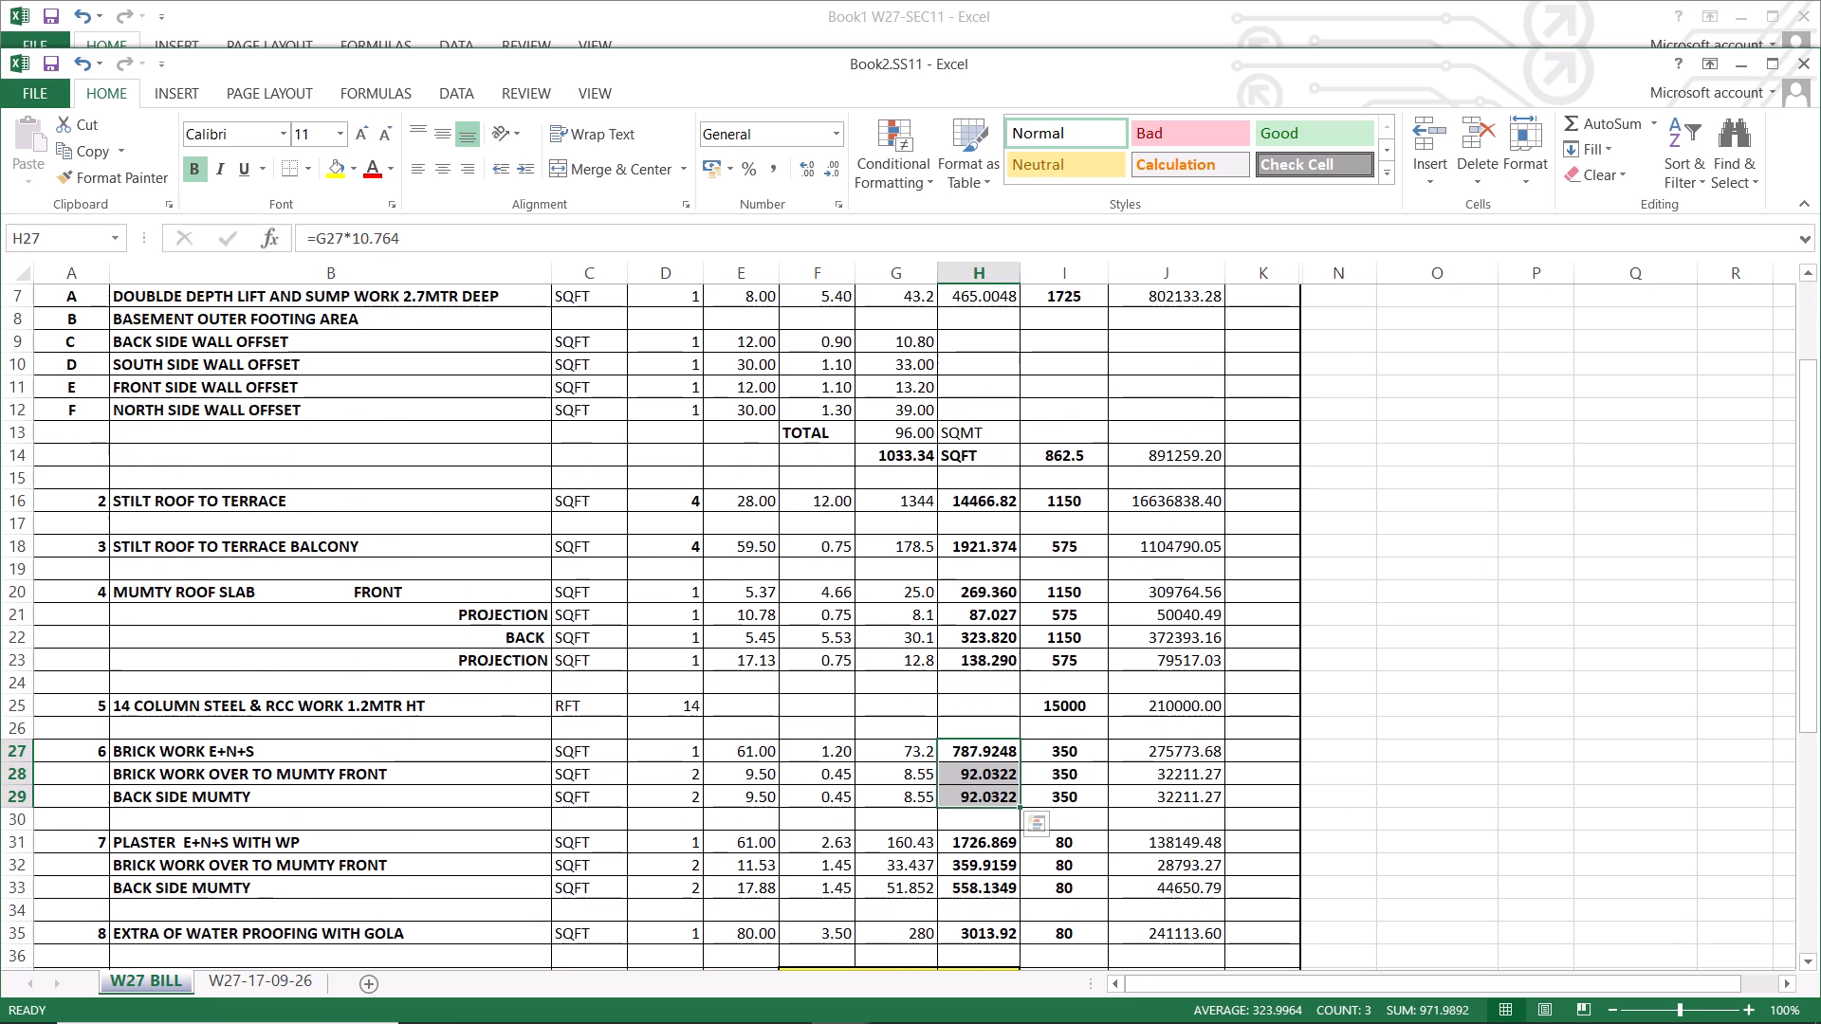
scroll(898, 608, down, 2)
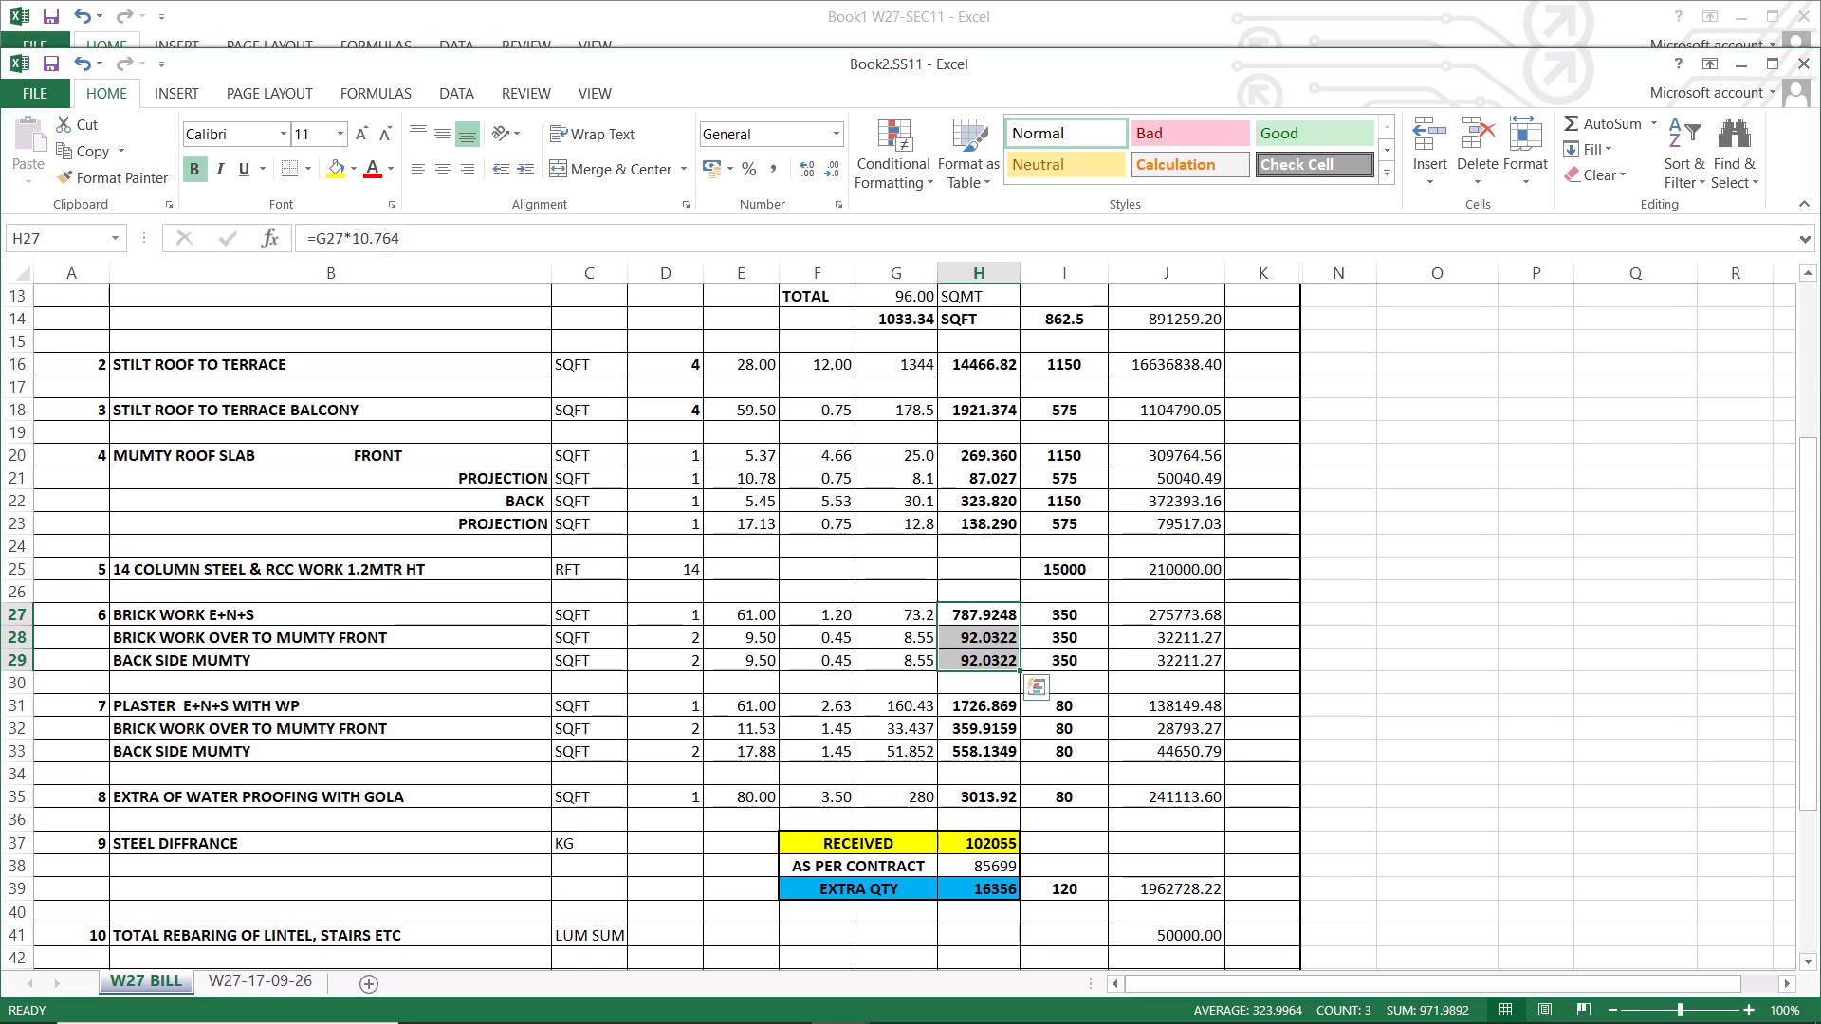
Recheck the combined square-foot quantity of the brick work rows in cells H27:H29.
click(141, 675)
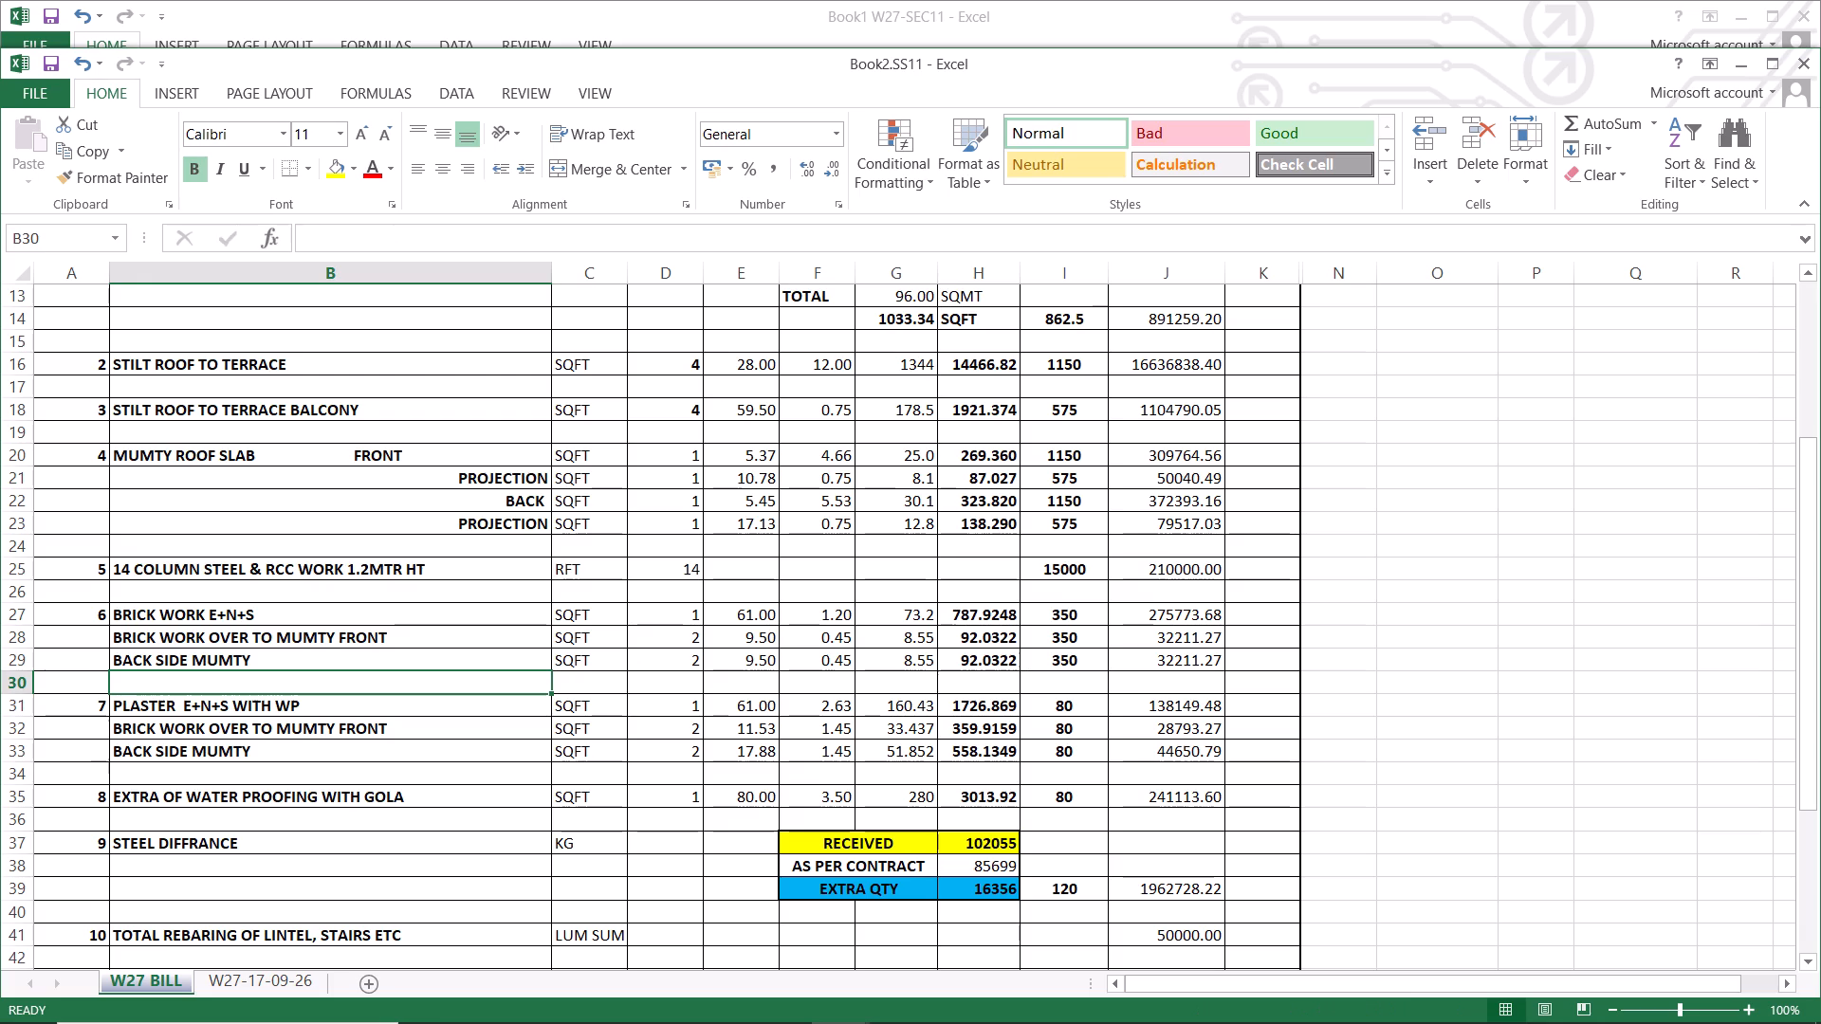
click(980, 653)
drag(994, 605, 1000, 663)
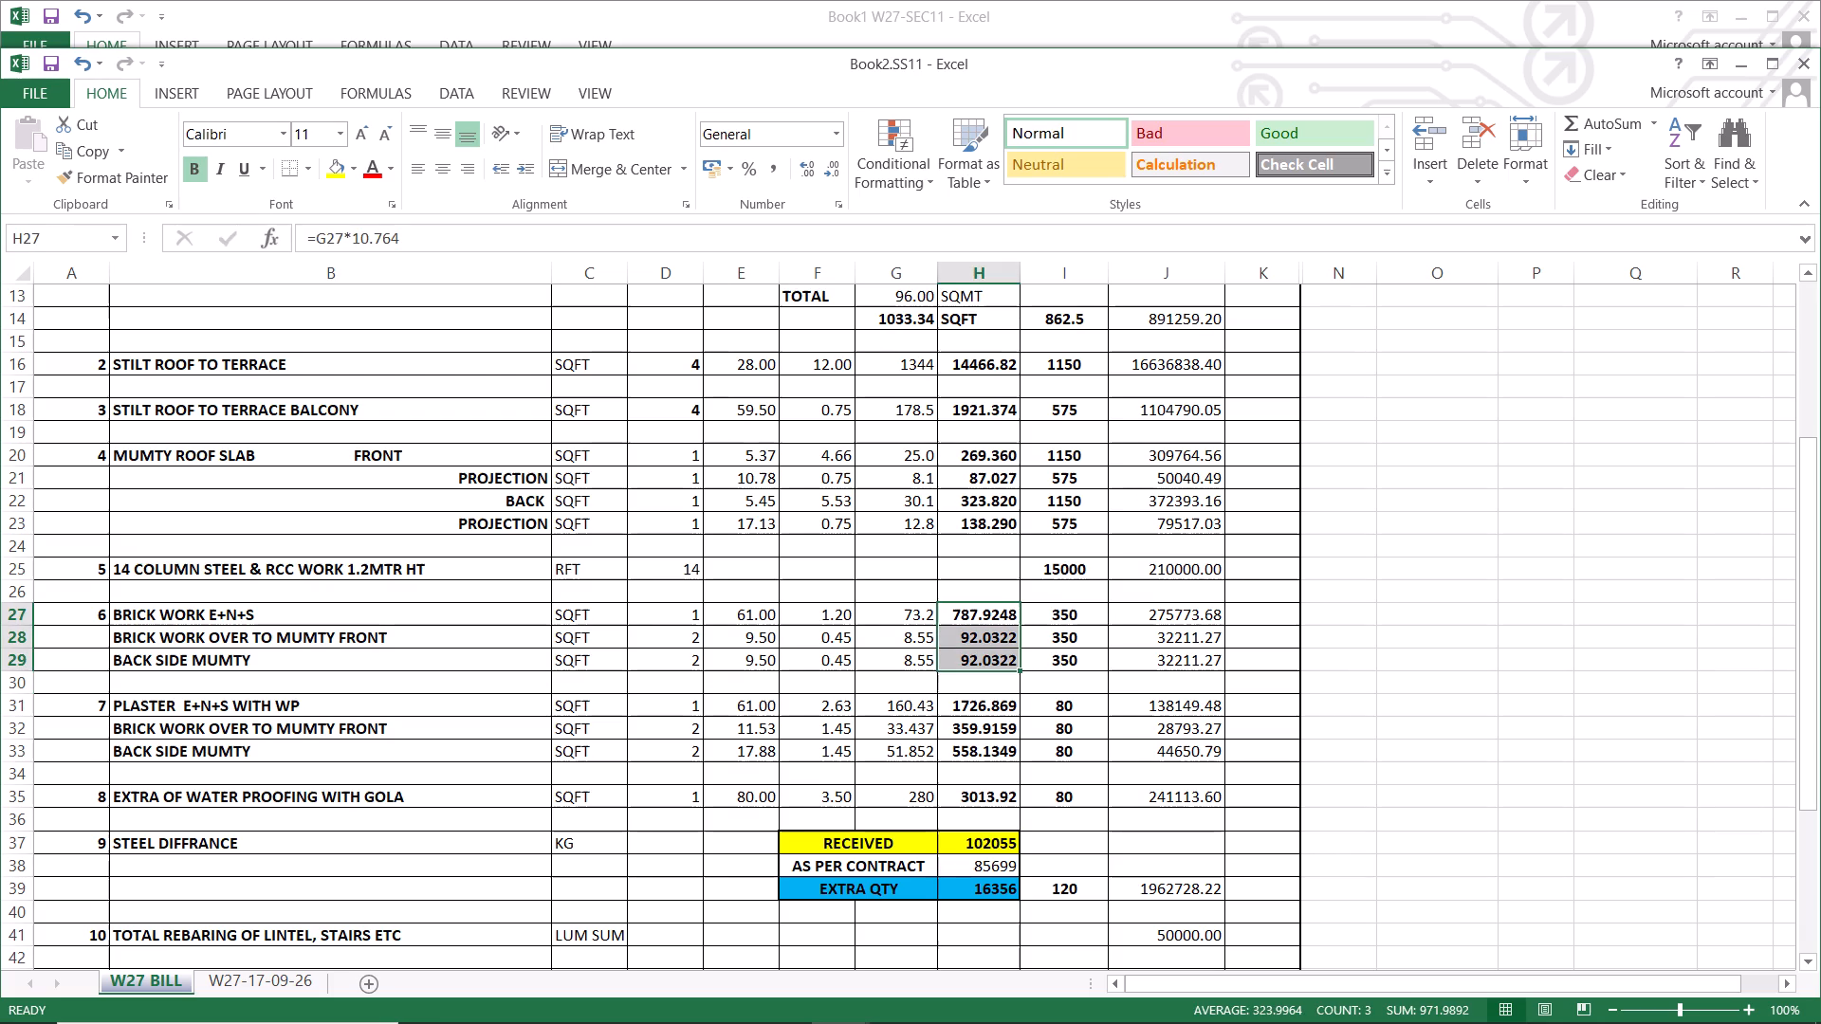
click(153, 684)
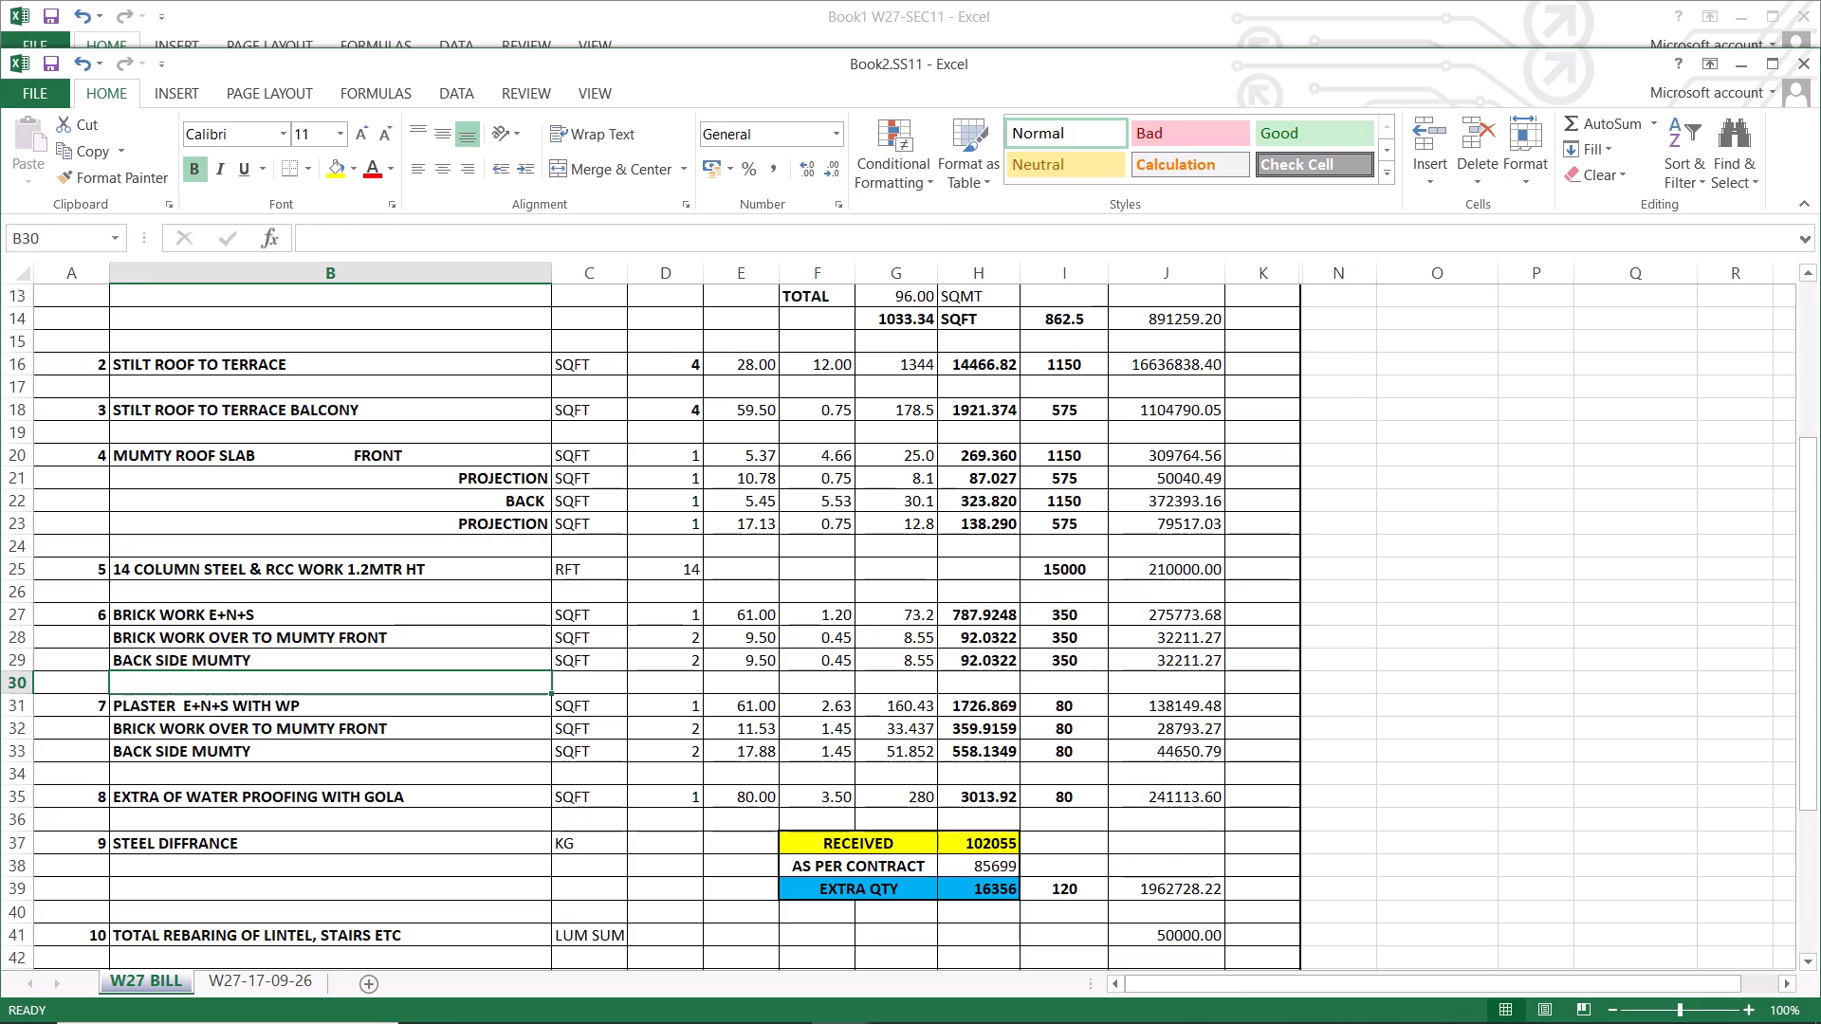
drag(978, 613, 983, 659)
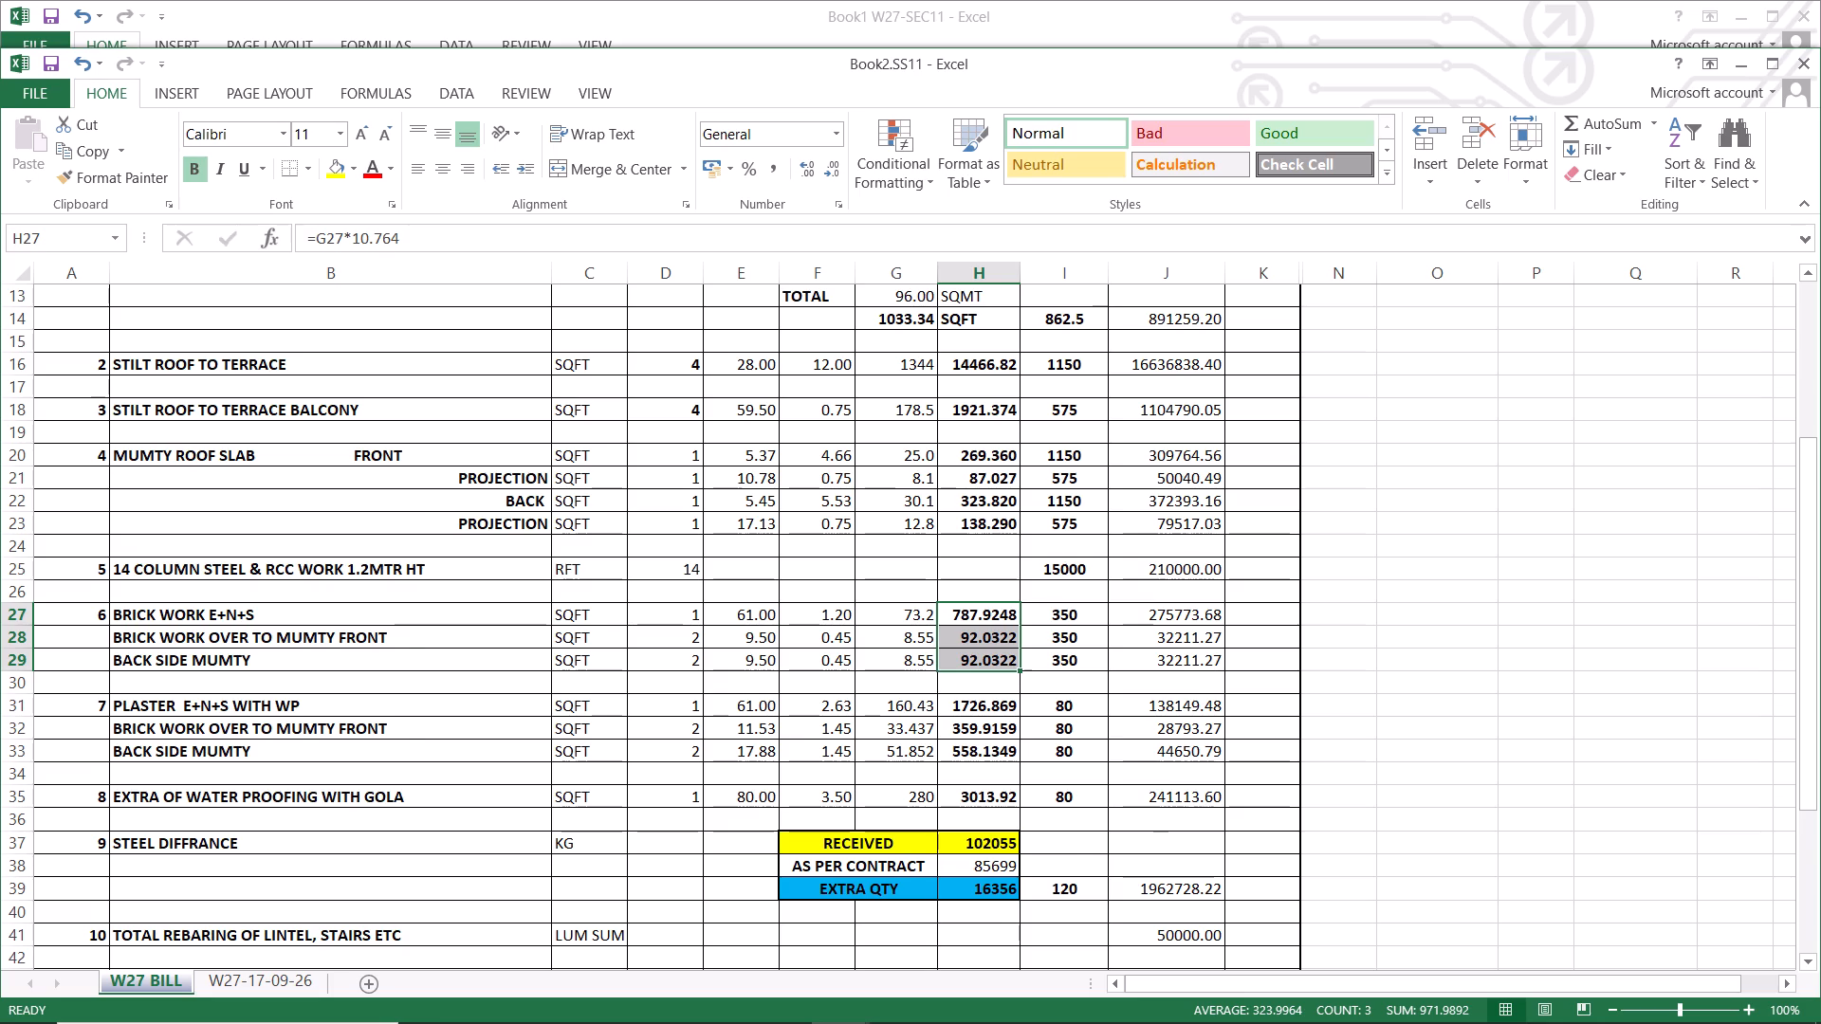
Check item 7's plaster quantities in cells H31:H33, including the lengths, widths and combined quantity of the two mumty rows.
scroll(357, 757, down, 2)
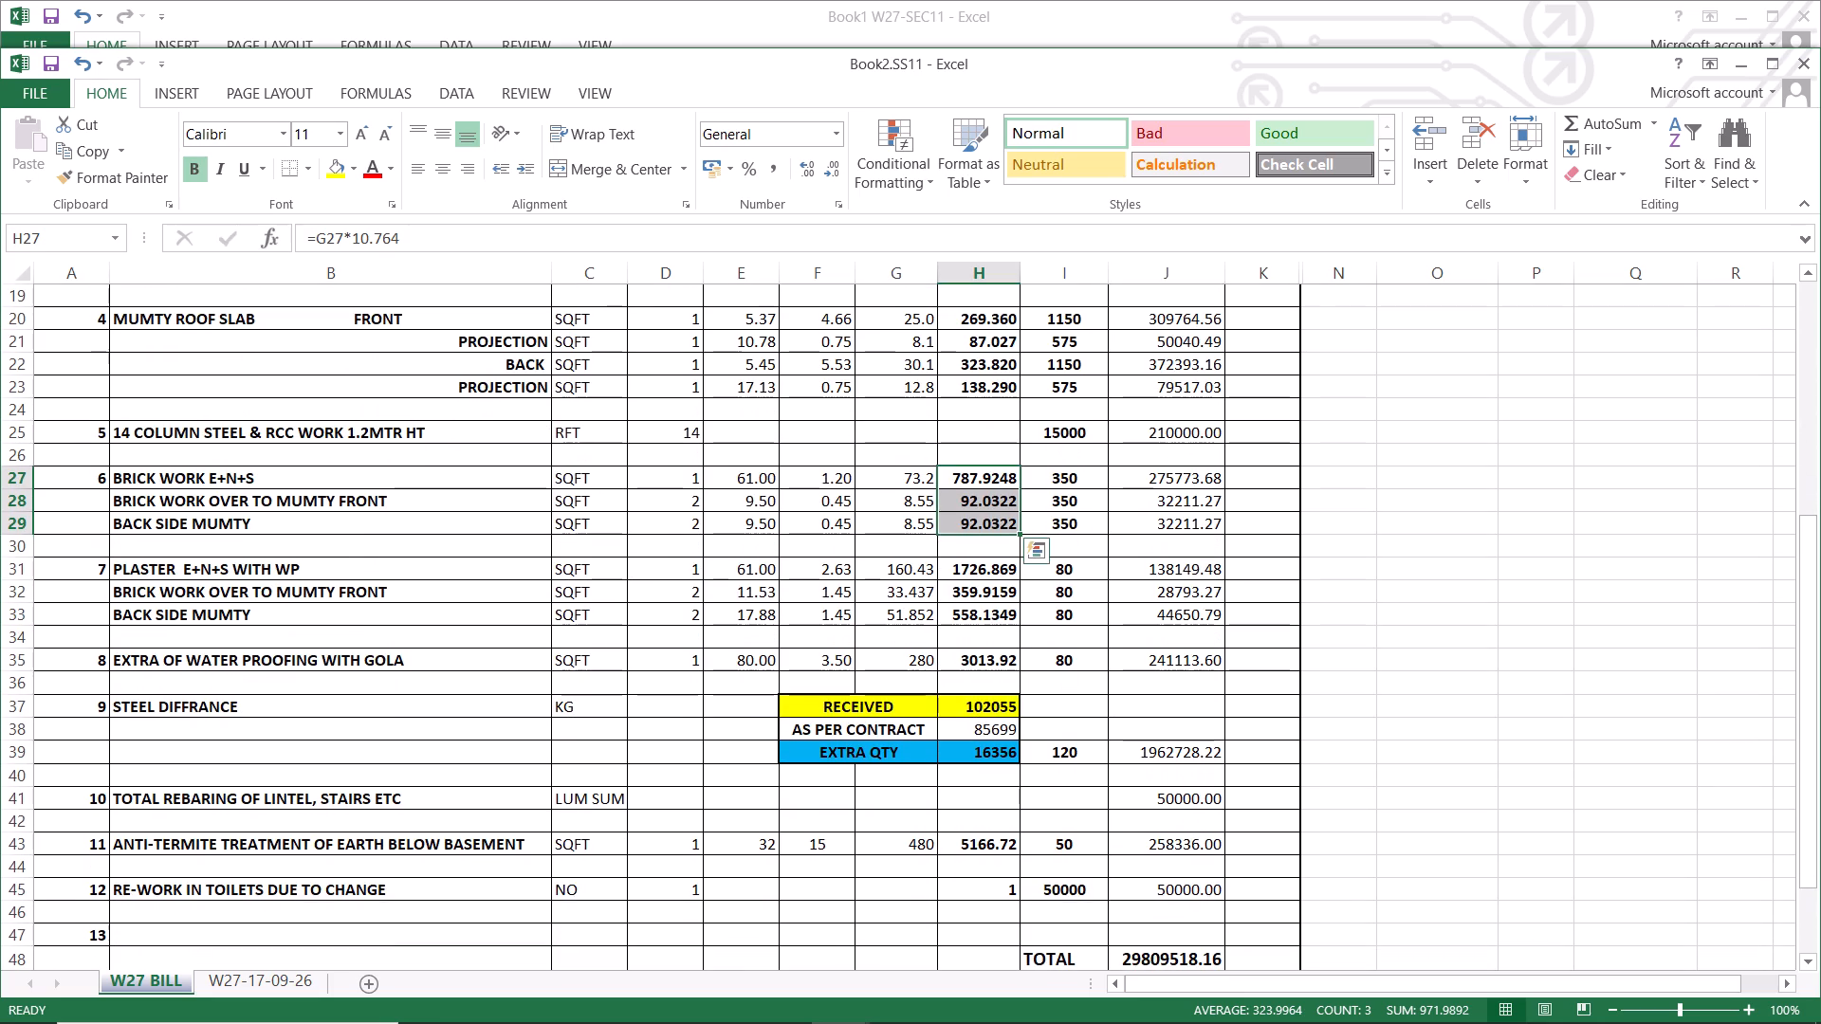
click(968, 565)
drag(984, 574, 984, 599)
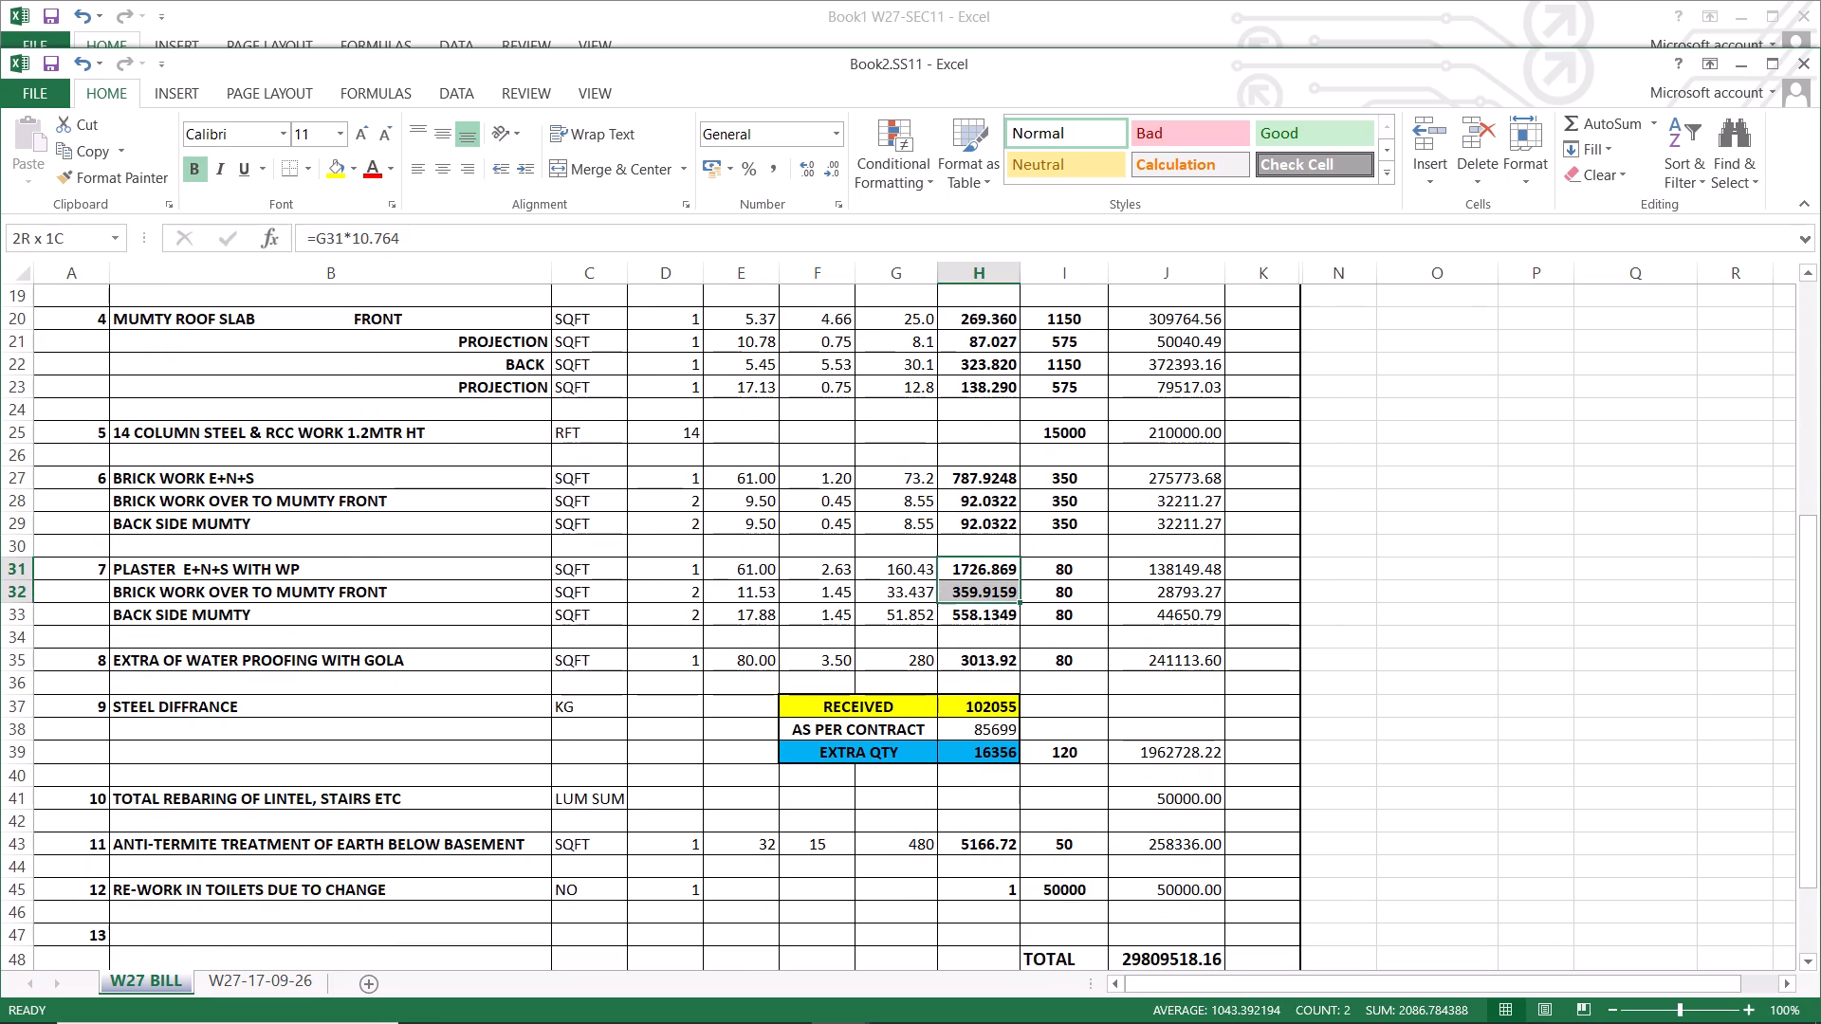
drag(984, 599, 985, 613)
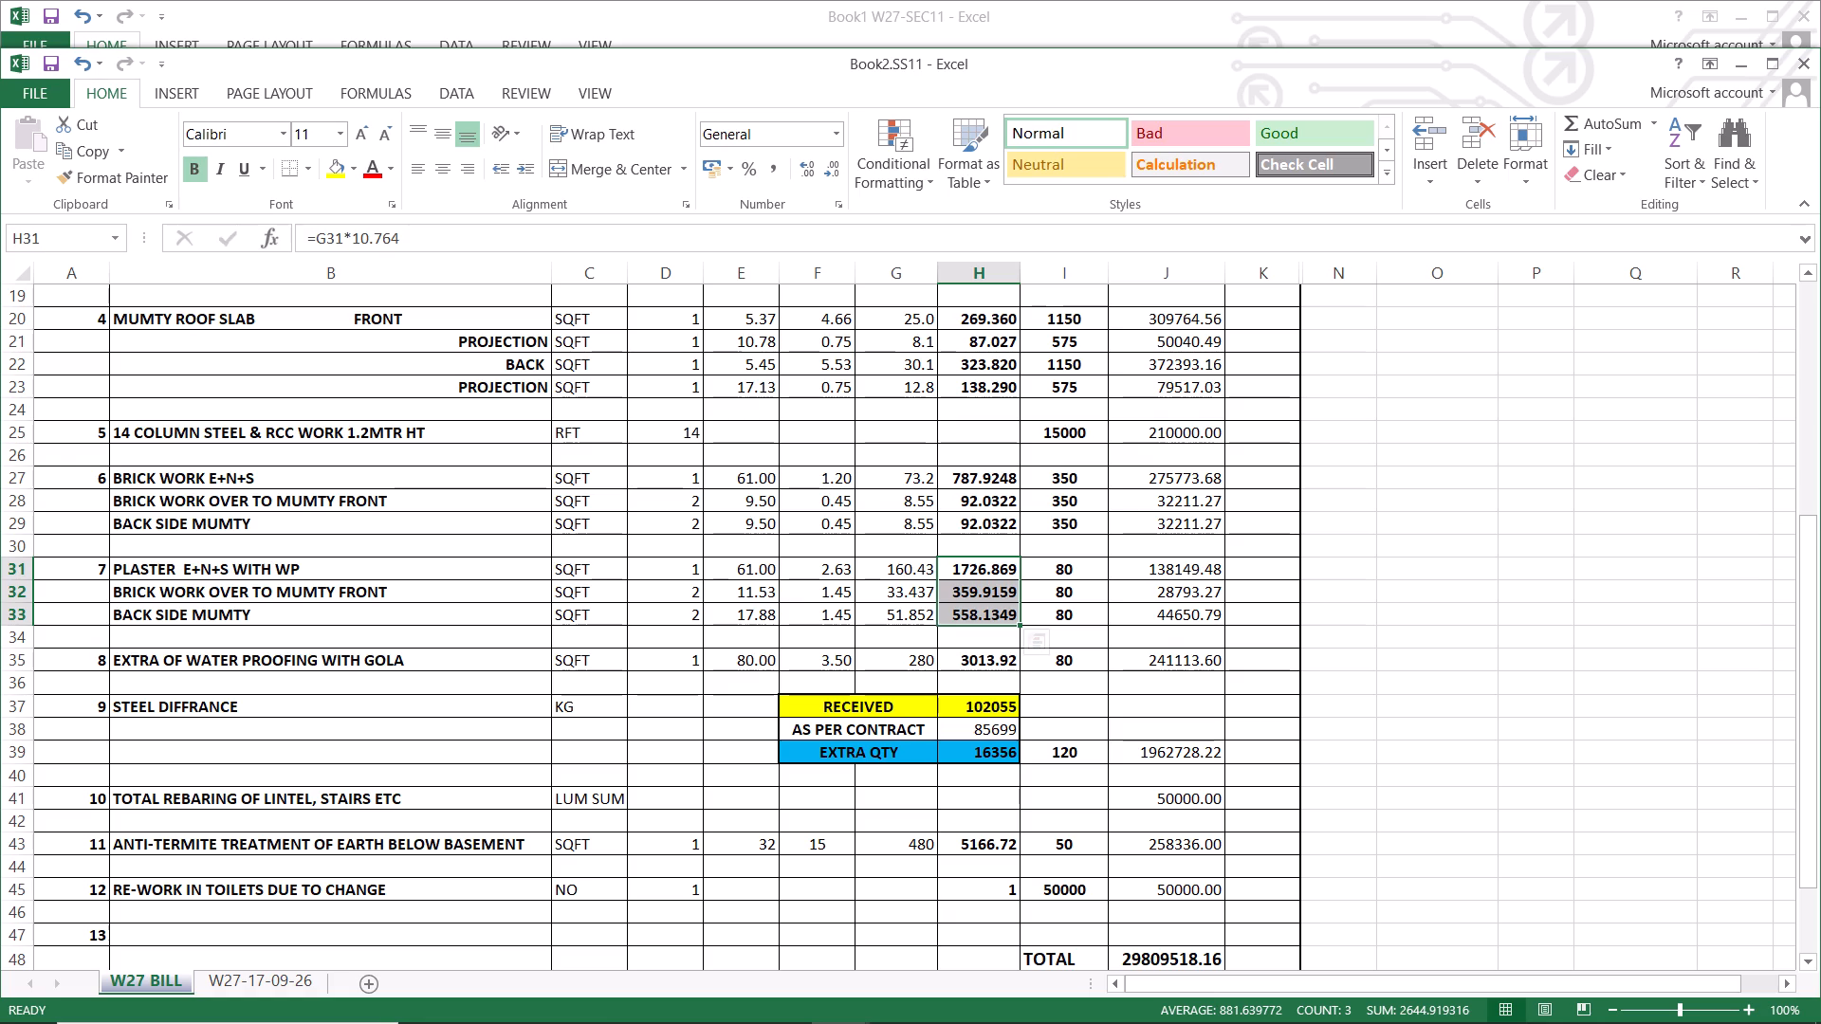
drag(765, 594, 766, 614)
click(976, 590)
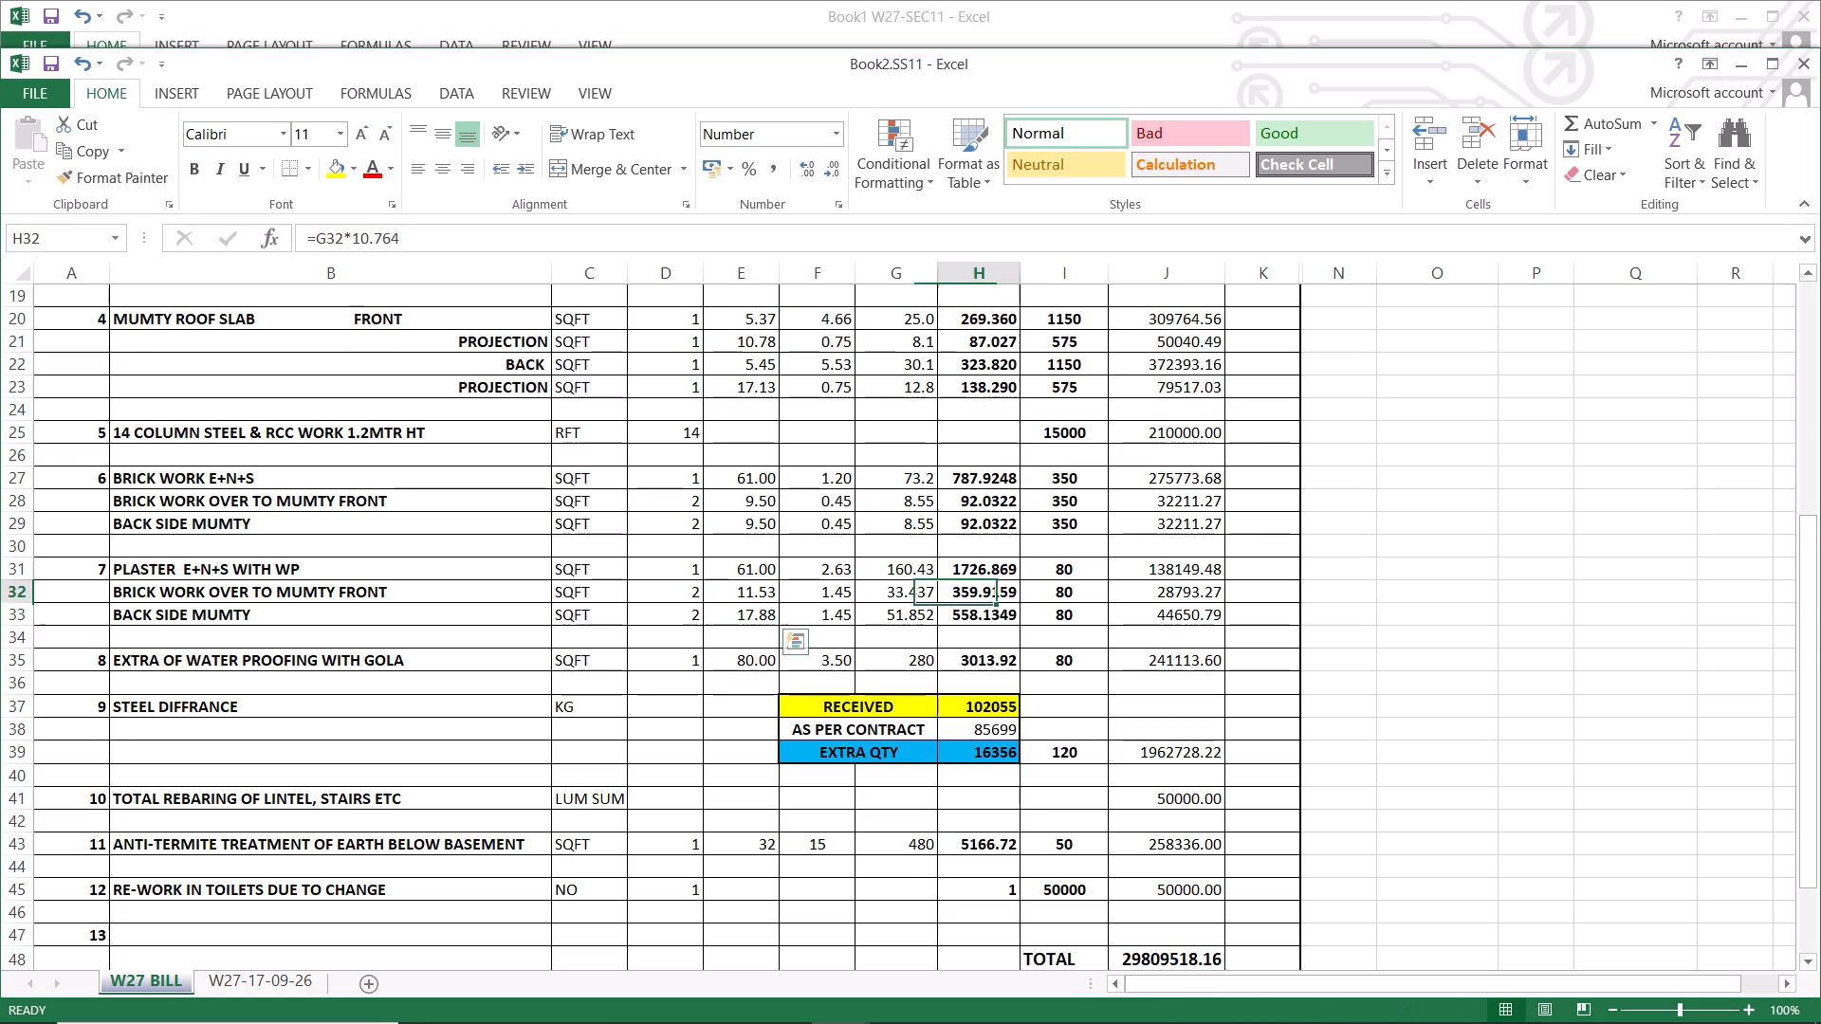
click(976, 617)
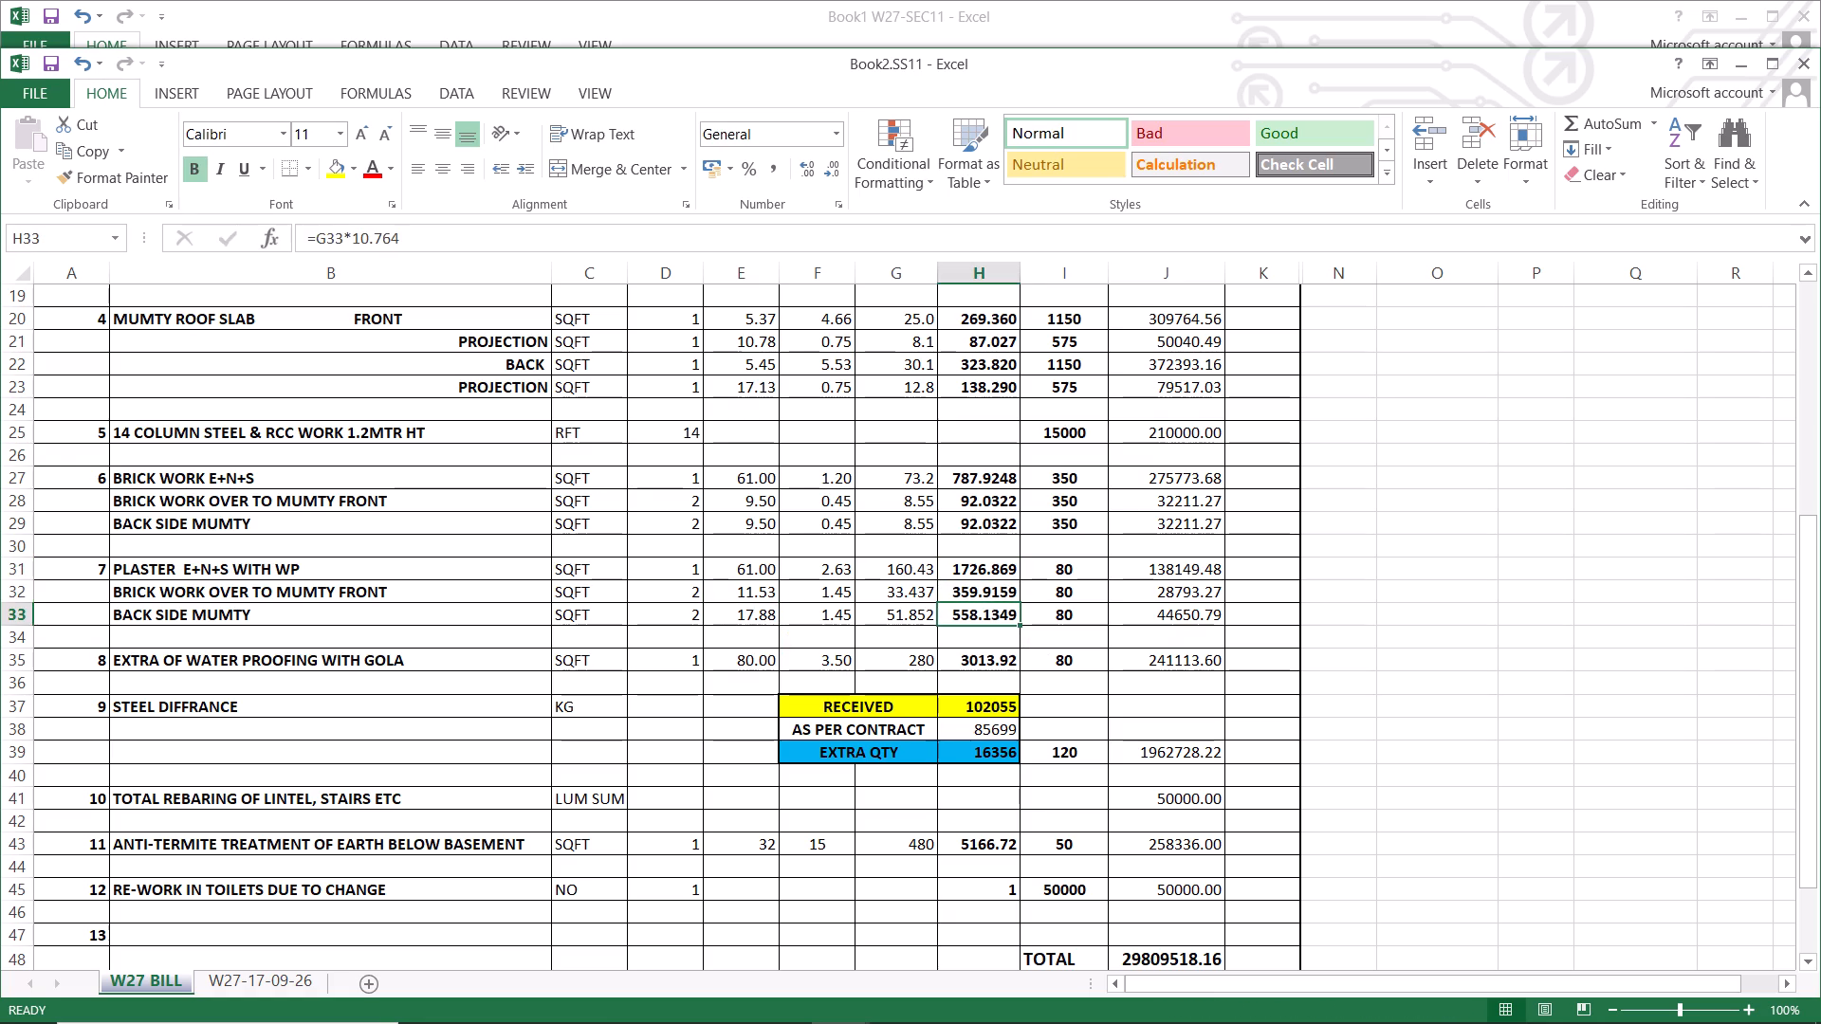
drag(756, 591, 757, 613)
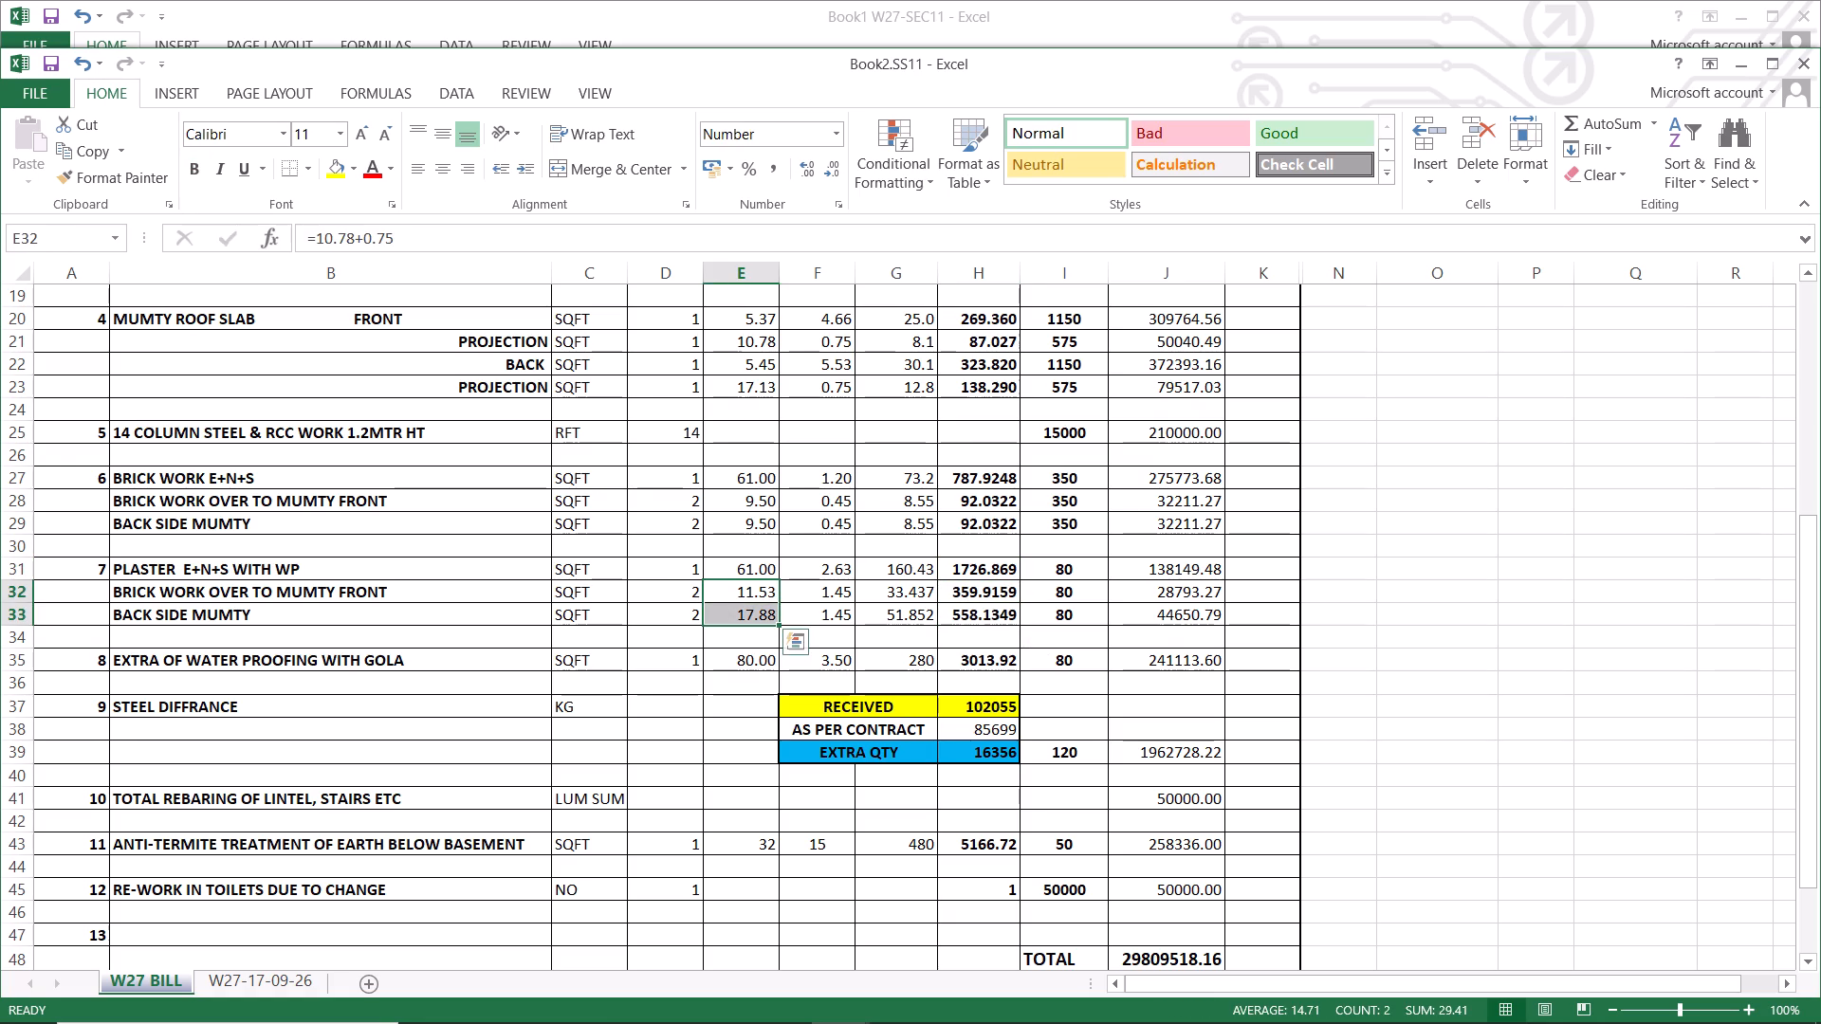
drag(848, 588, 850, 611)
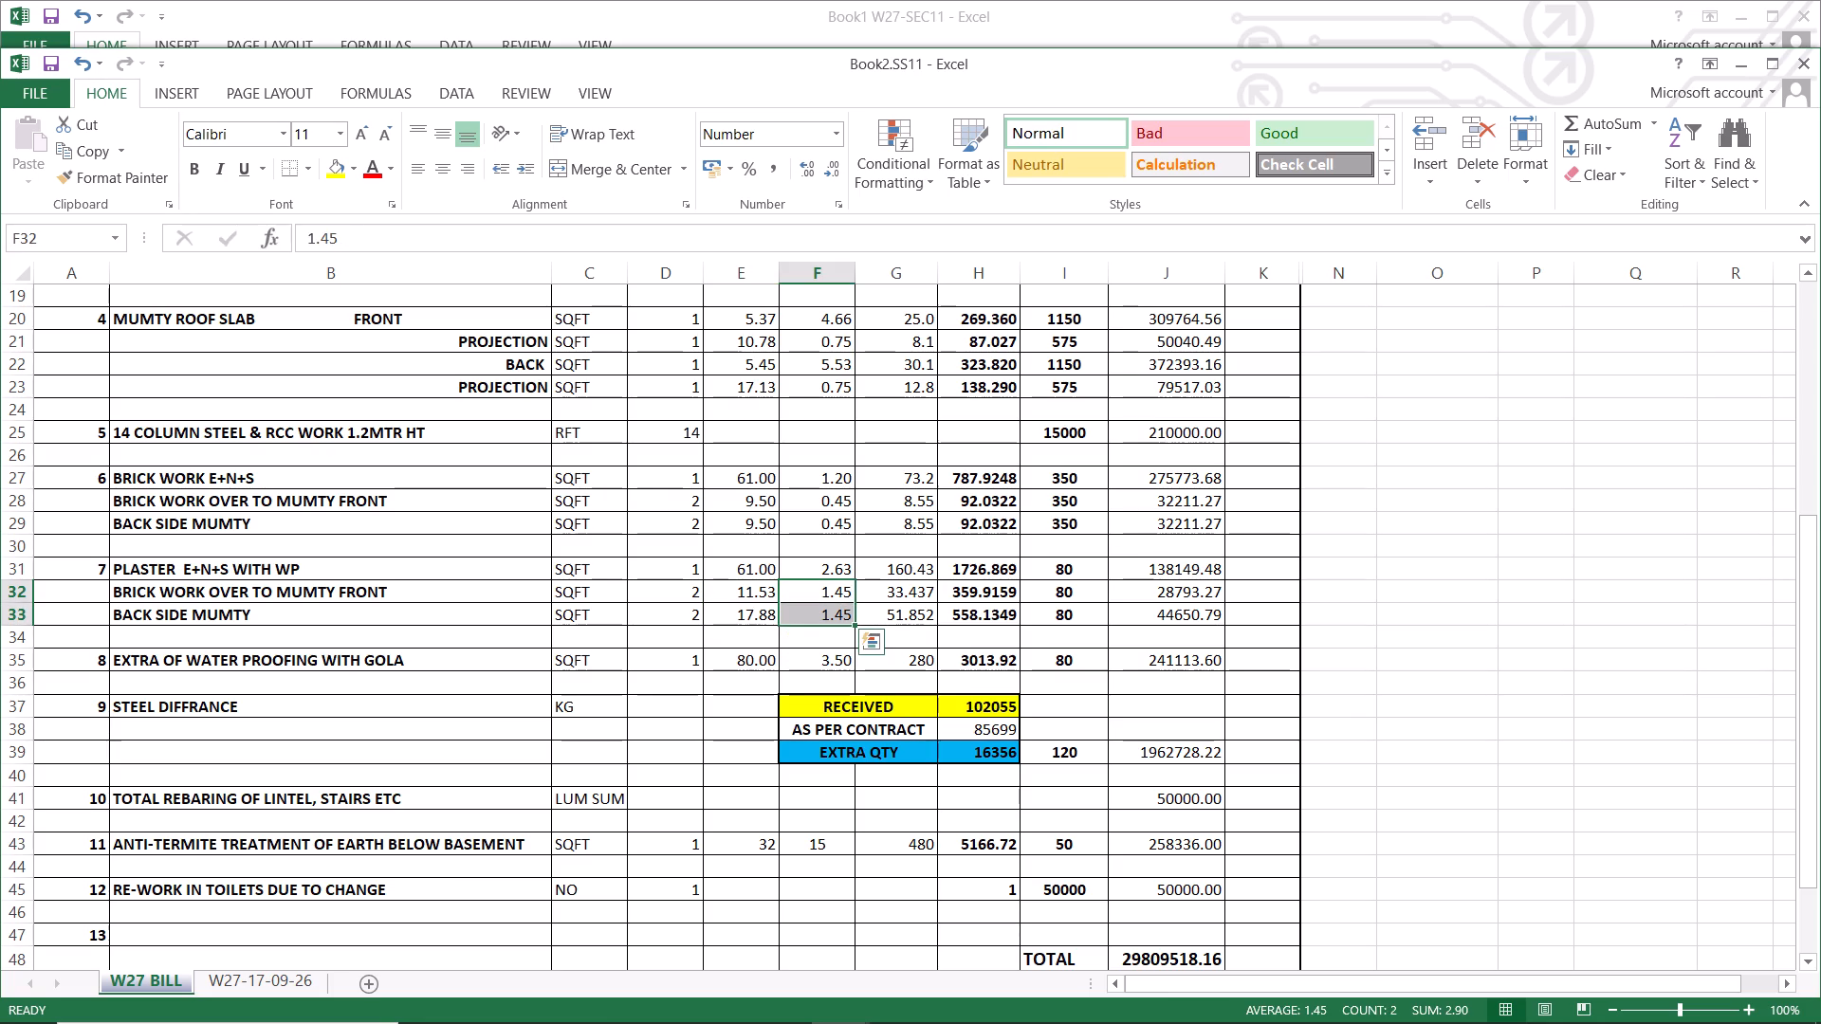
click(983, 589)
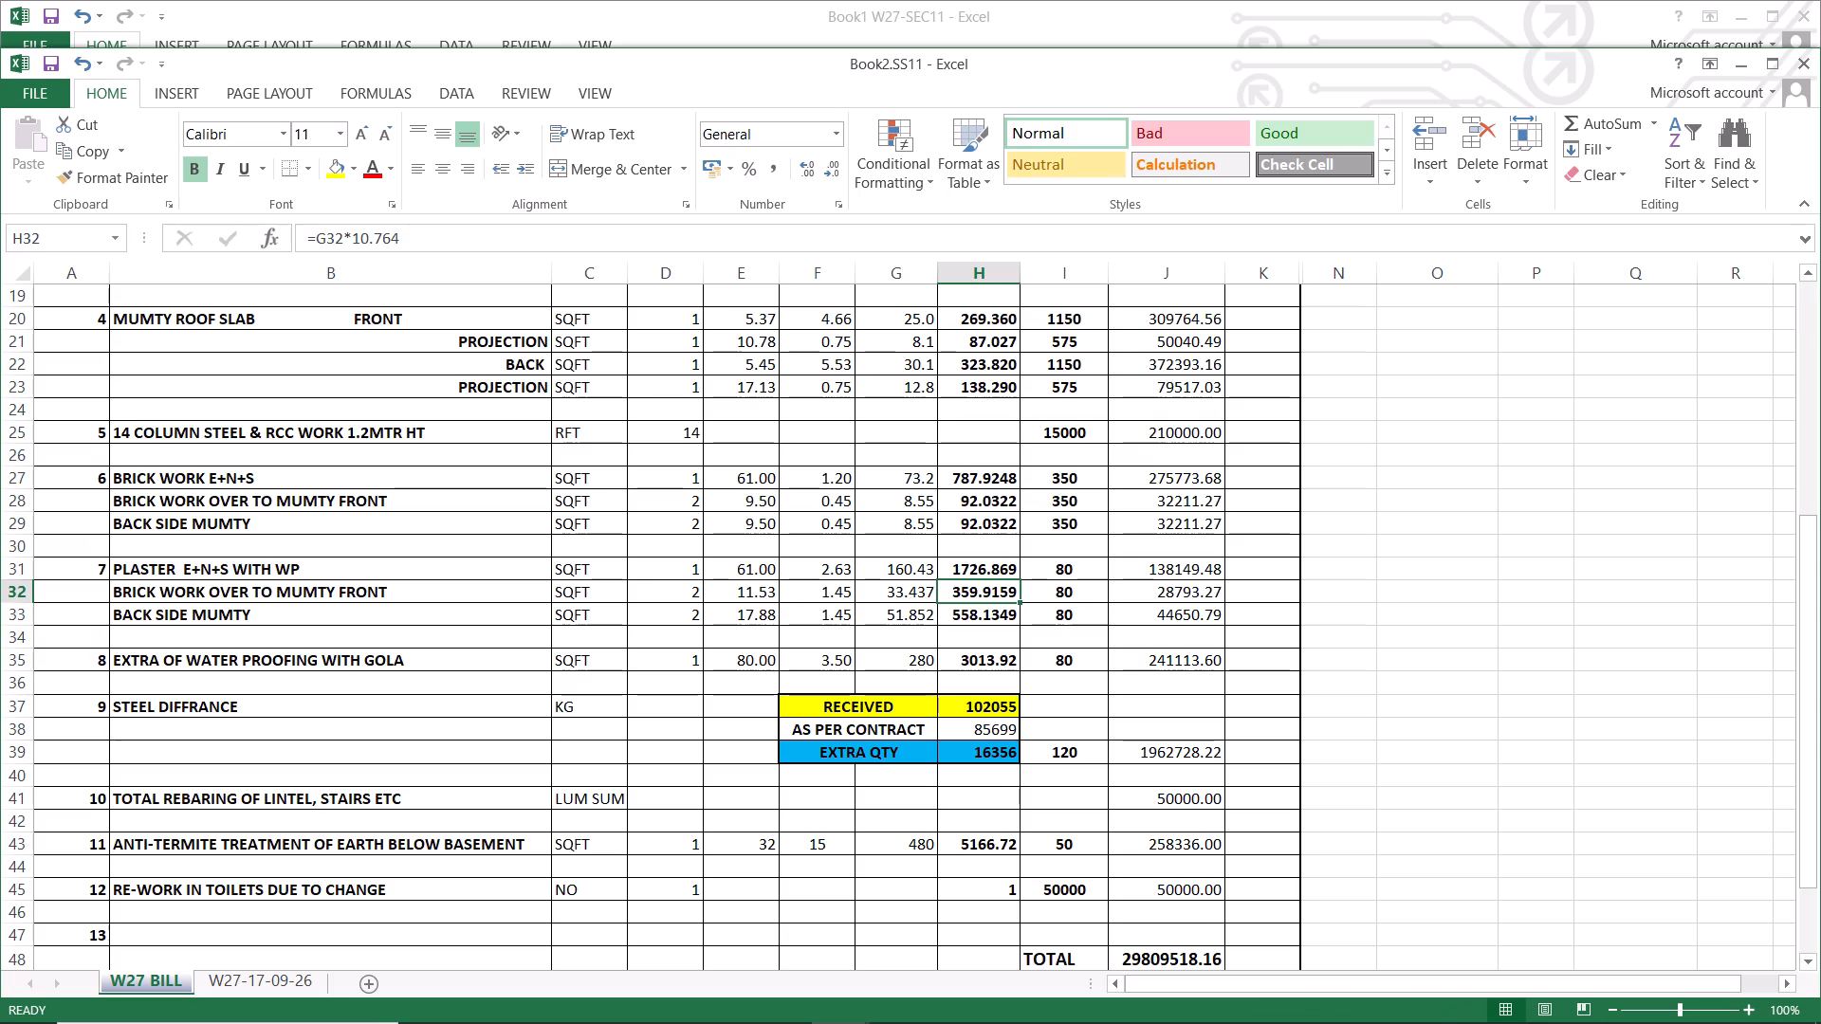
drag(981, 593, 985, 620)
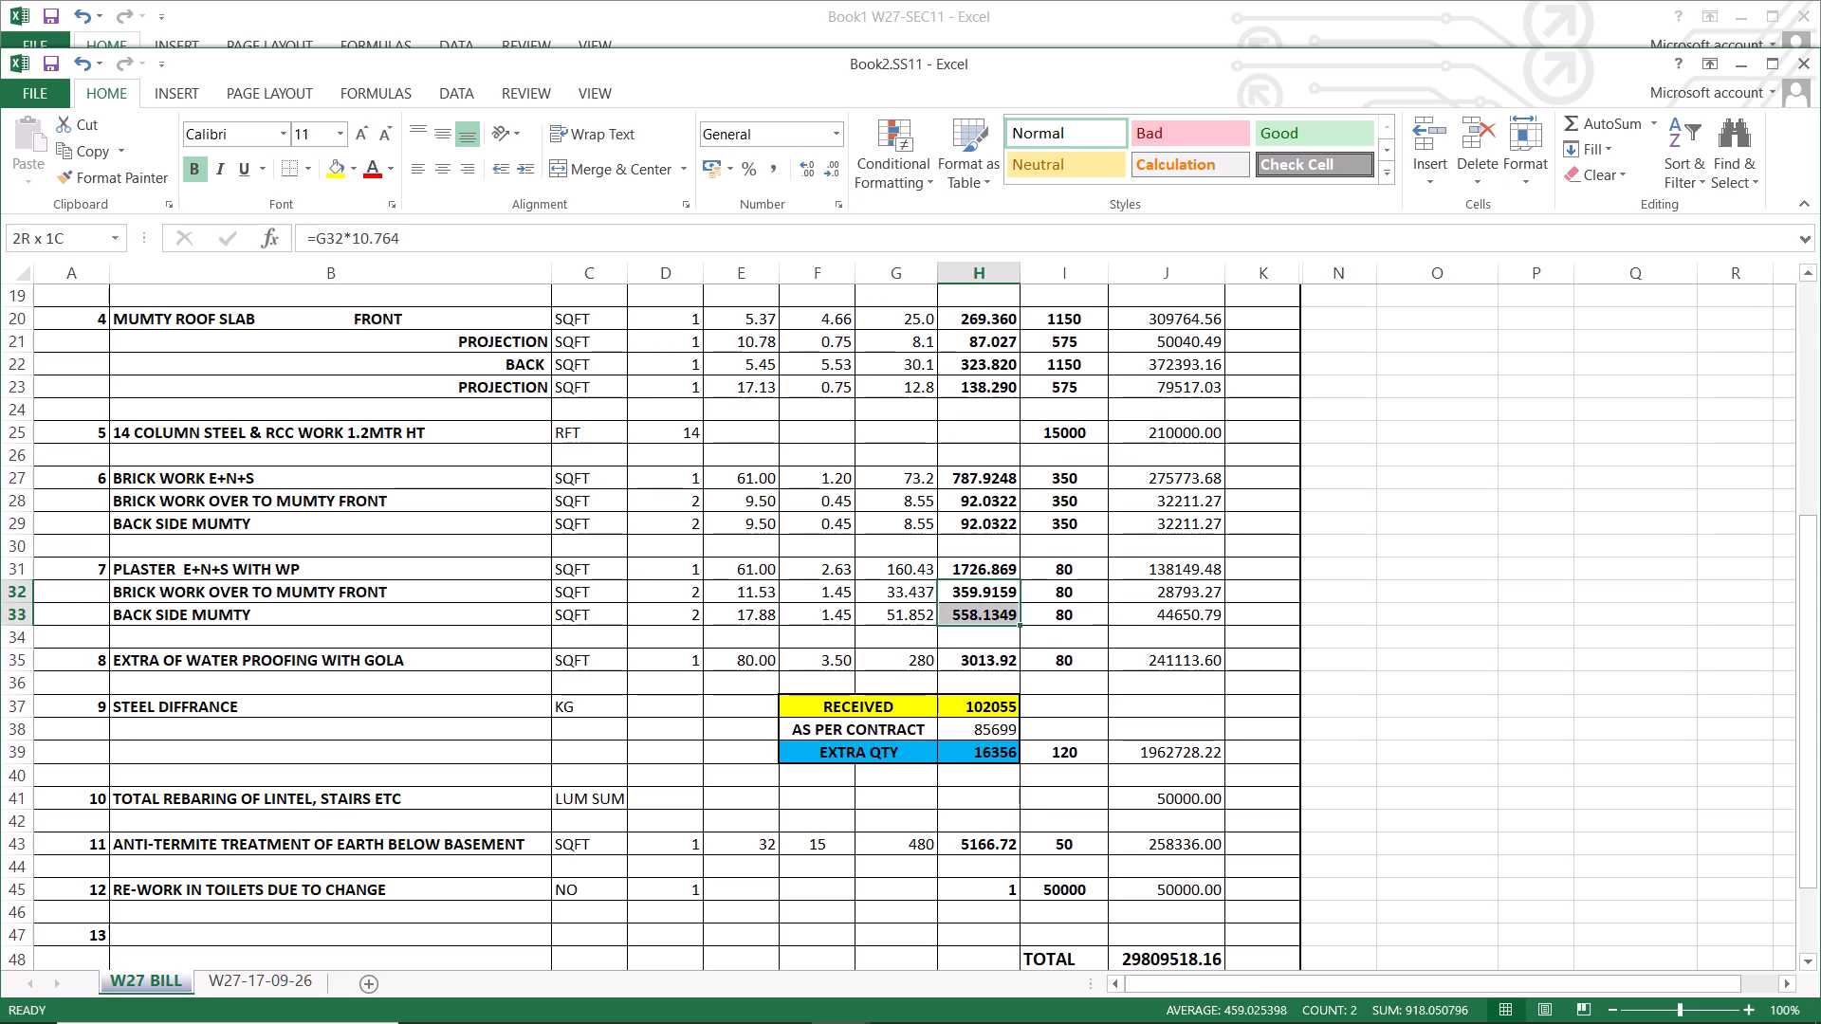
drag(985, 620, 986, 621)
Check the water proofing with gola length and quantity in row 35, plus the steel difference's extra quantity and amount in row 39.
scroll(793, 649, down, 2)
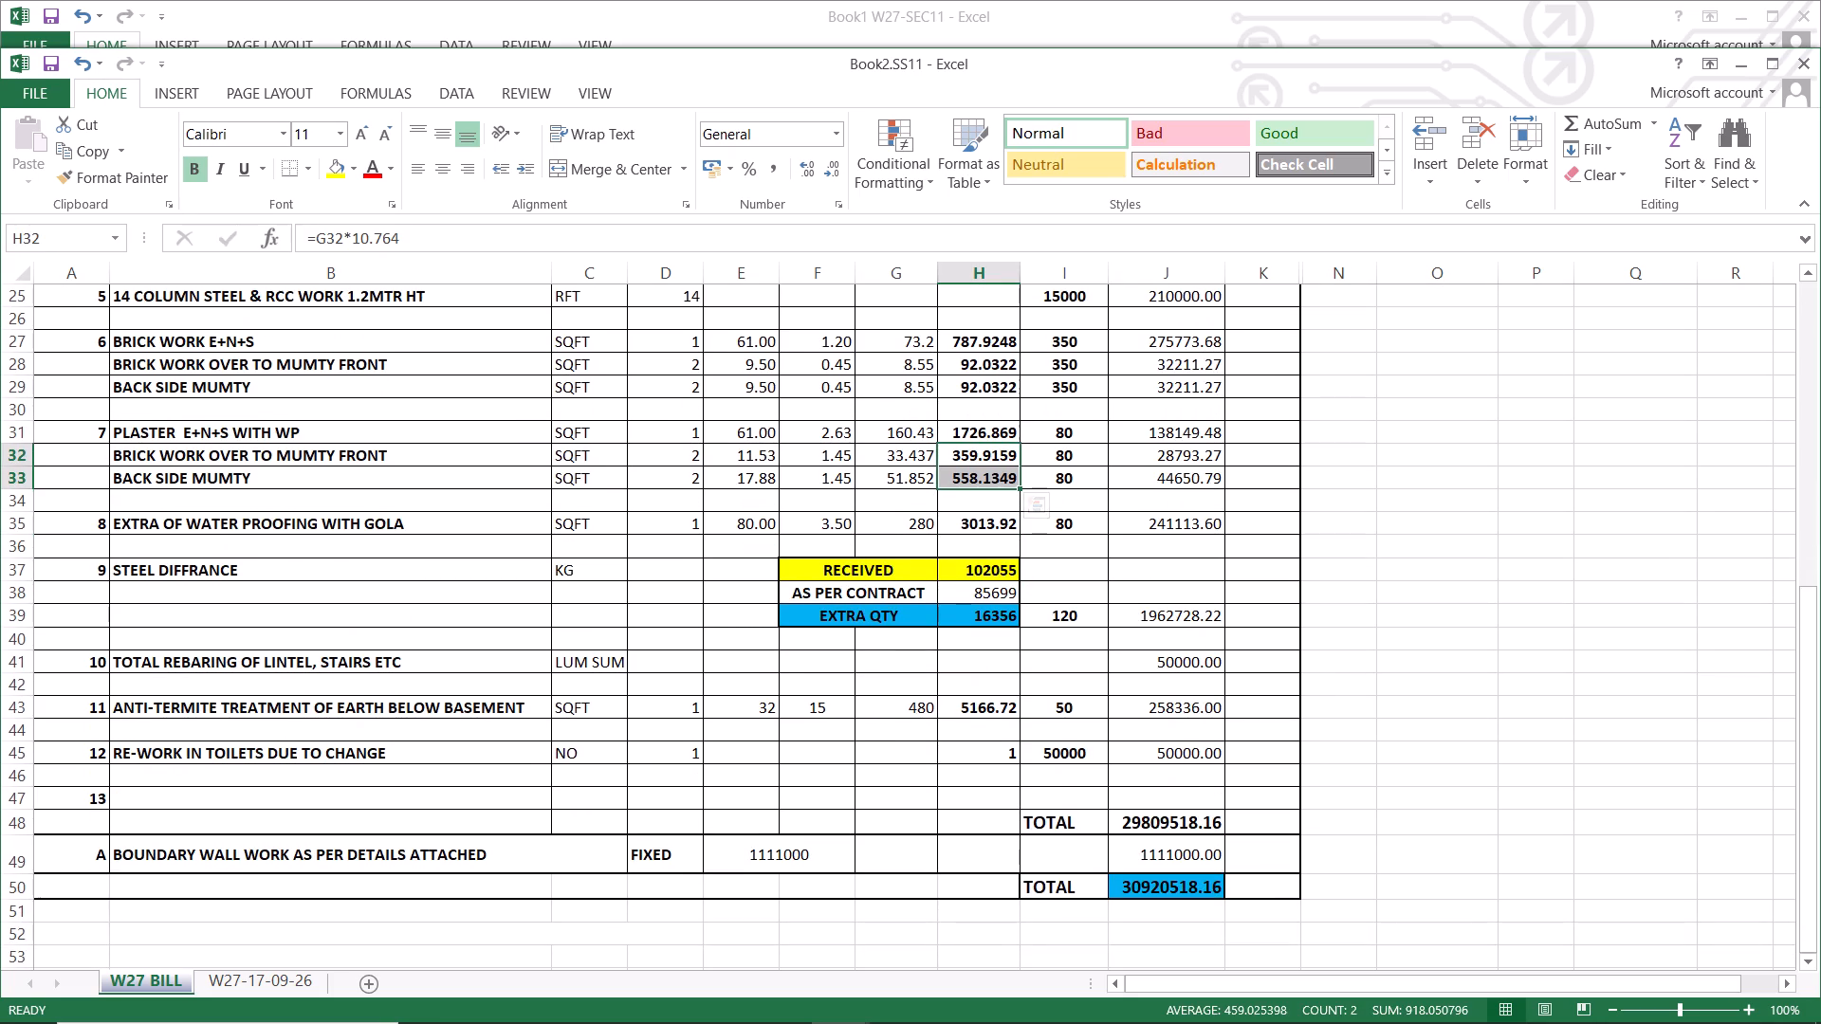
click(758, 527)
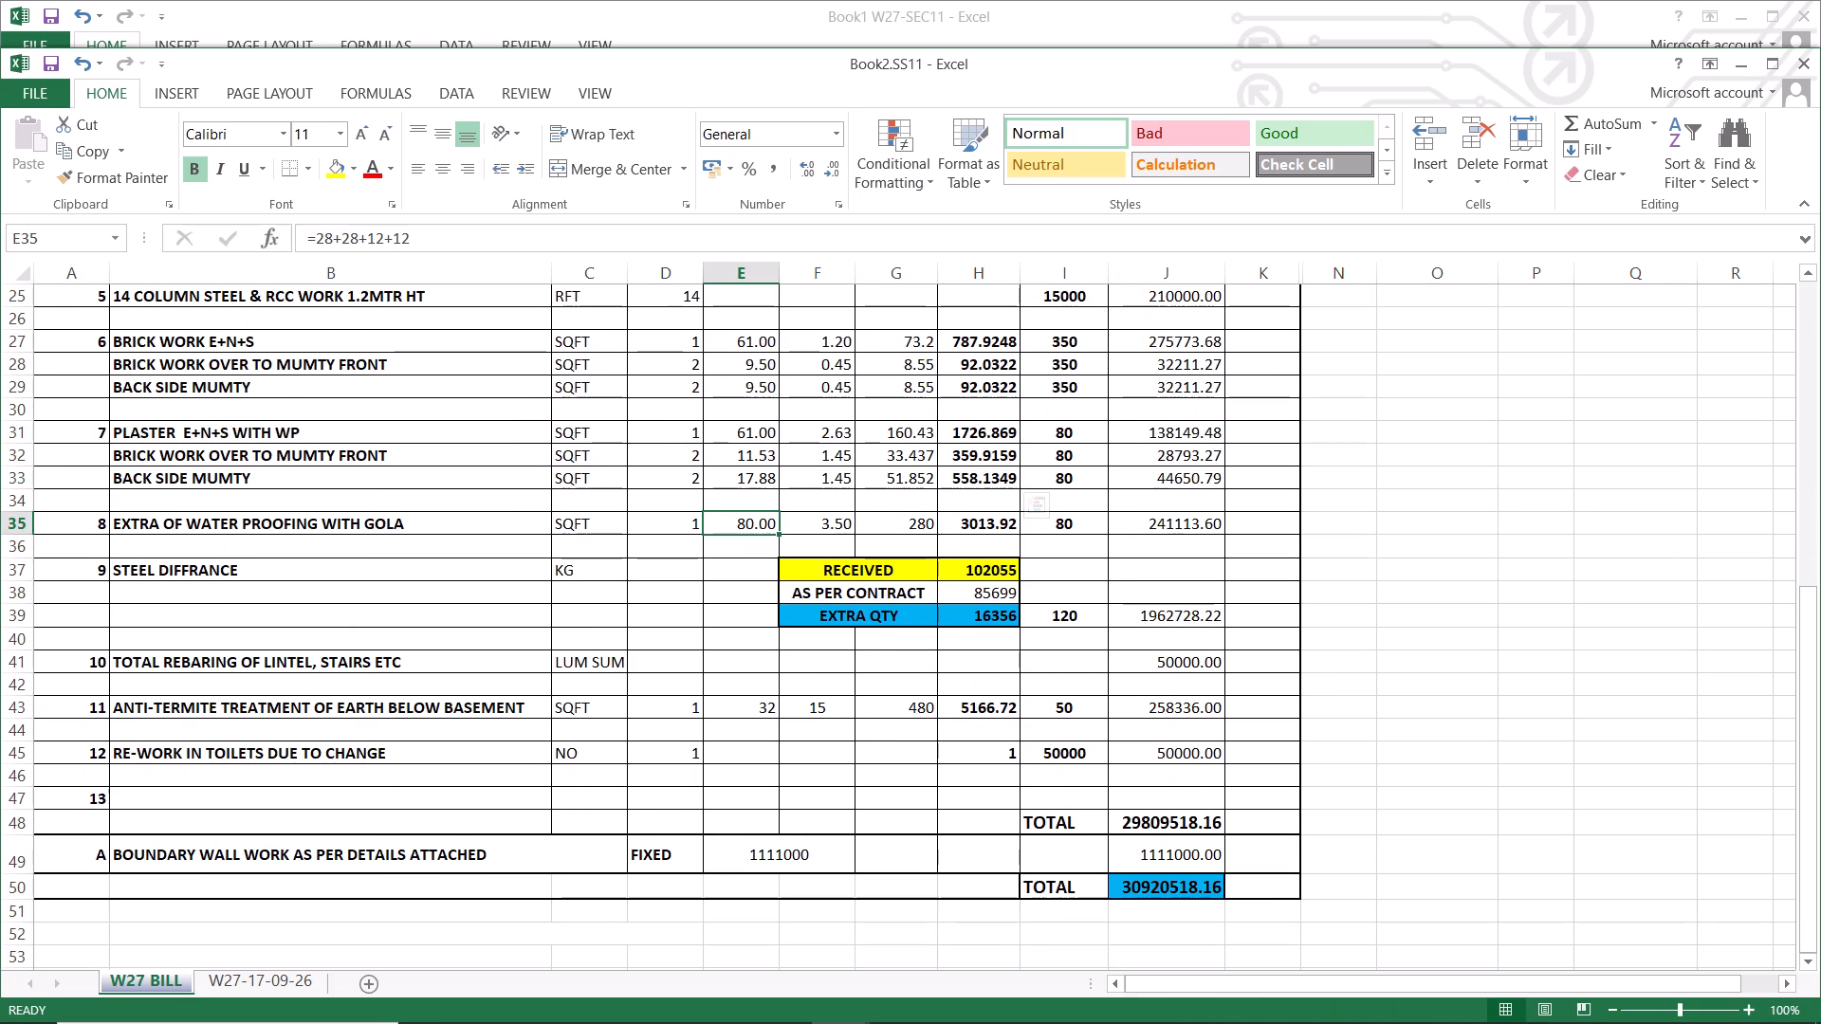
click(981, 524)
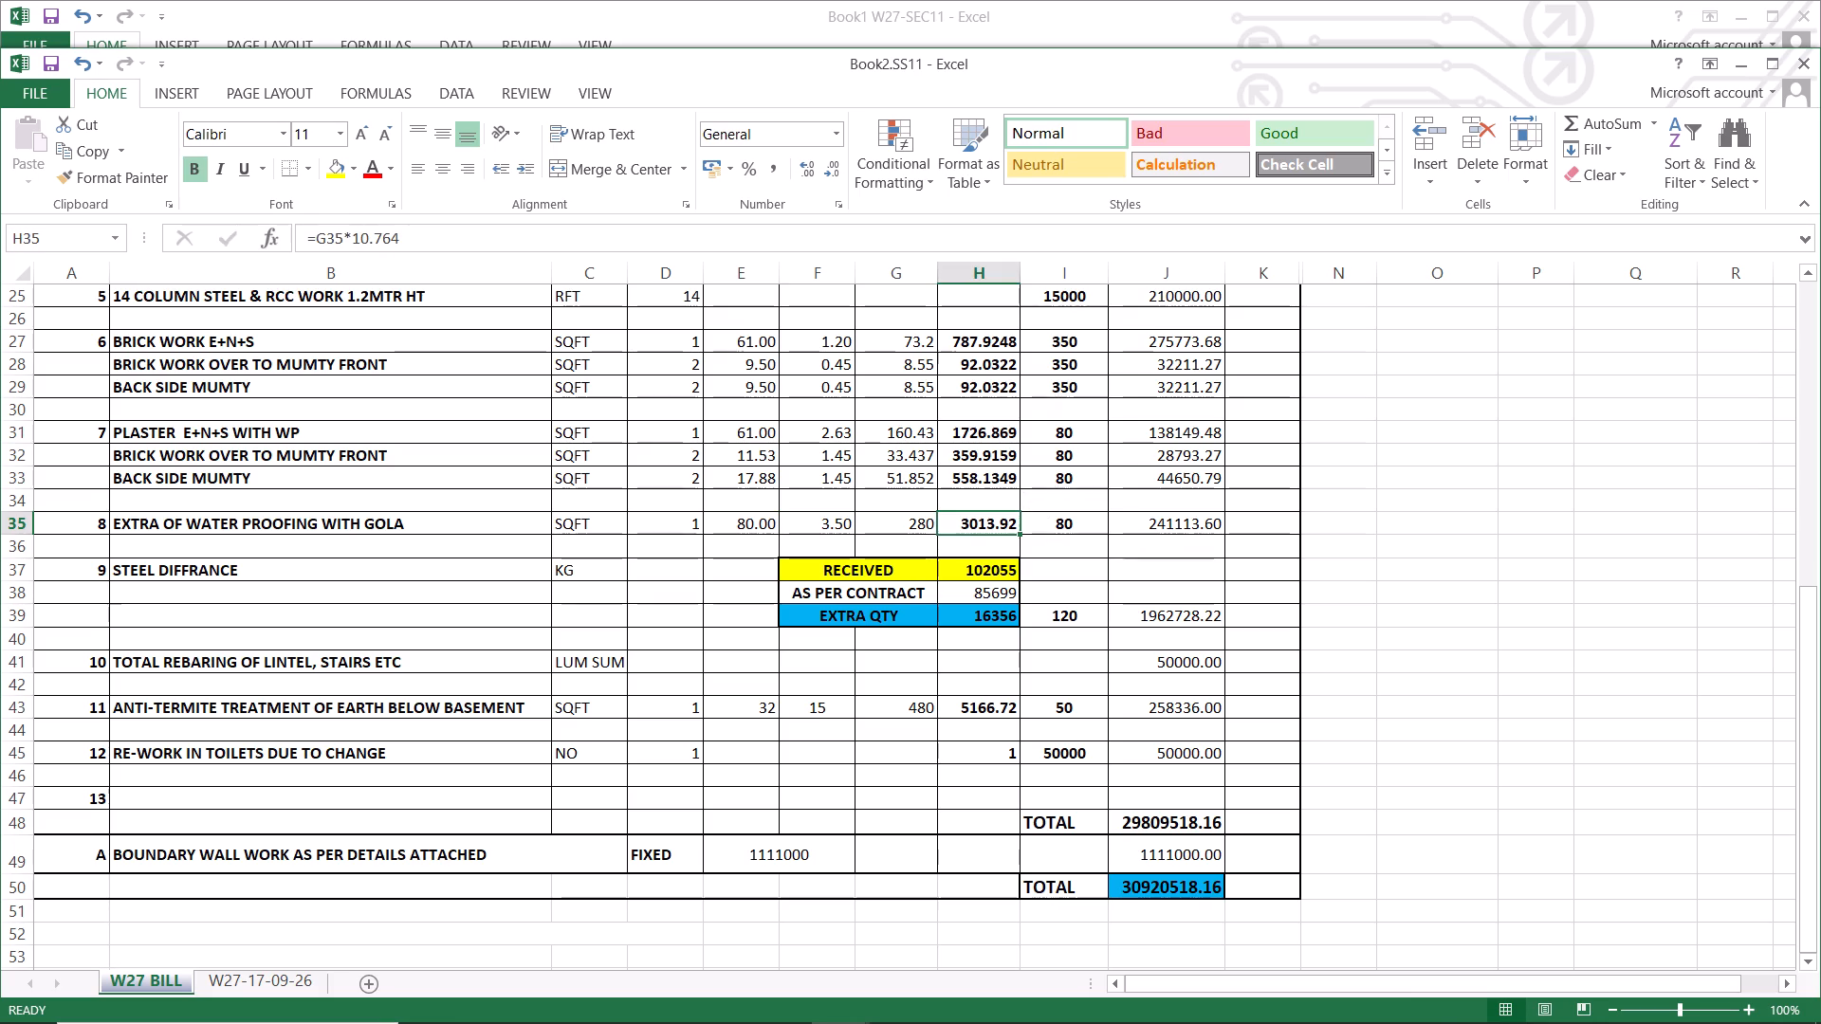
click(260, 572)
click(999, 615)
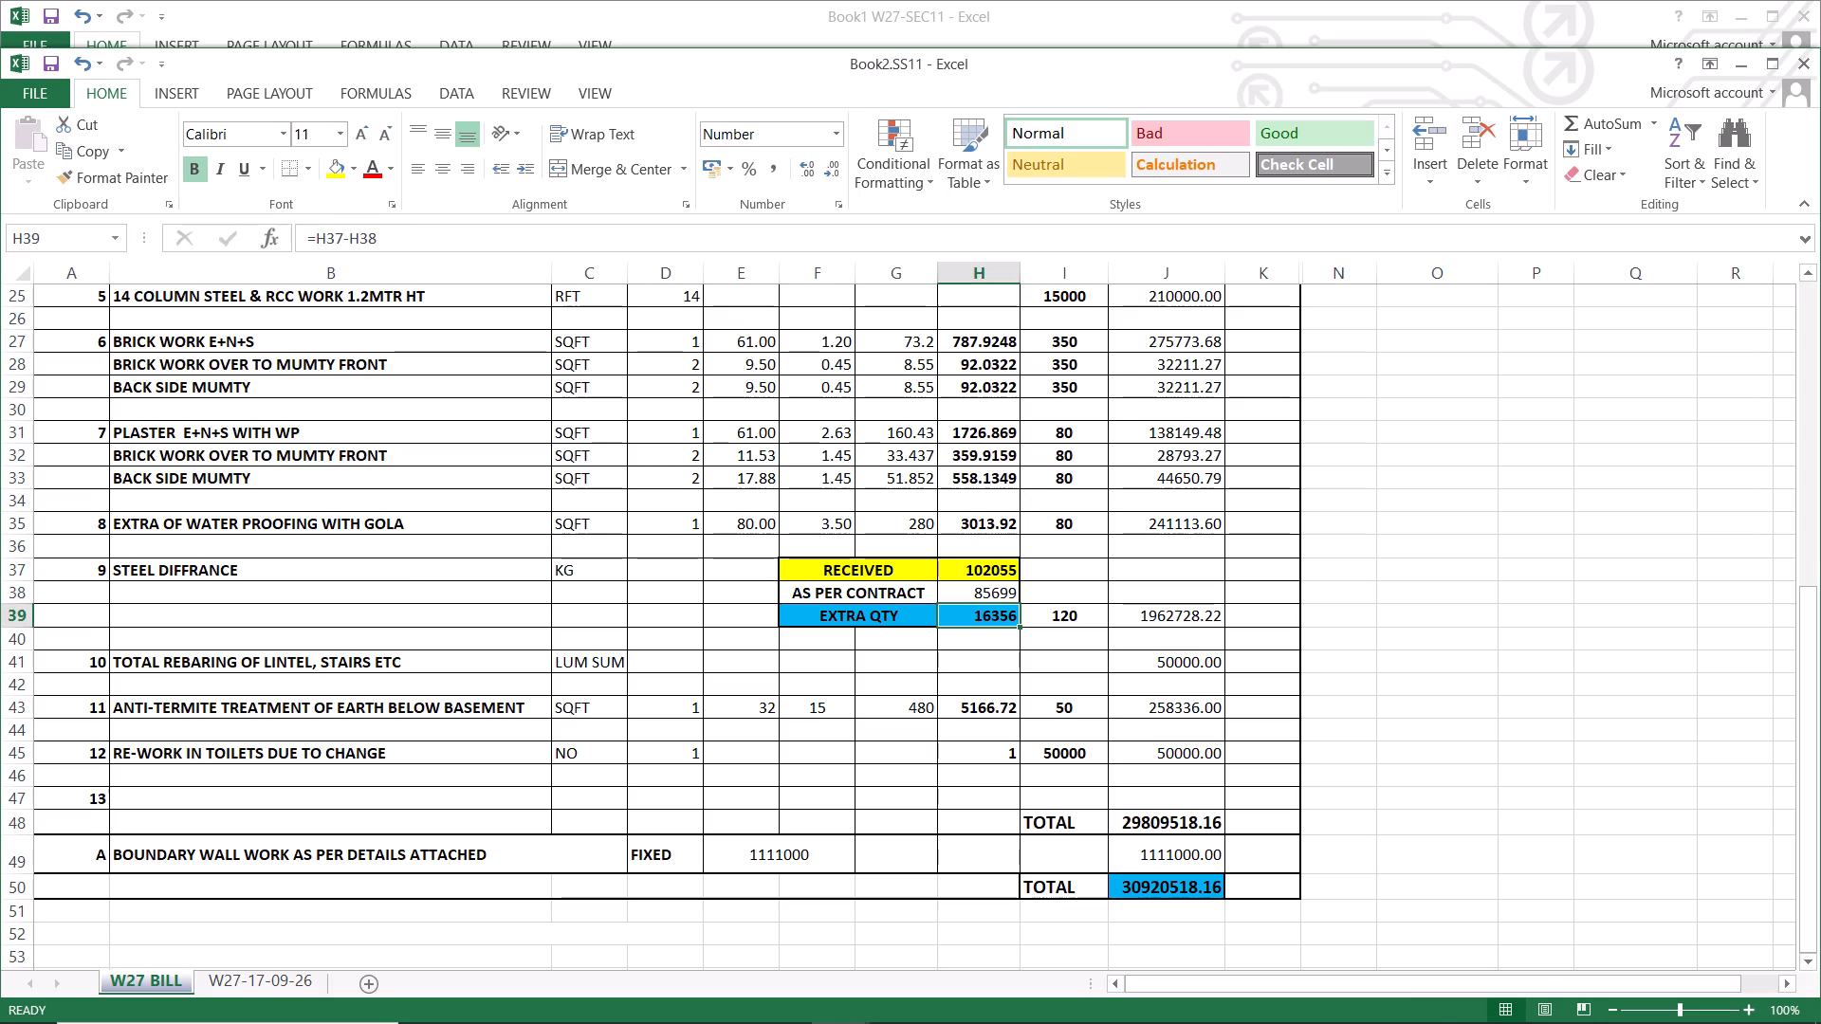
click(1206, 613)
click(973, 618)
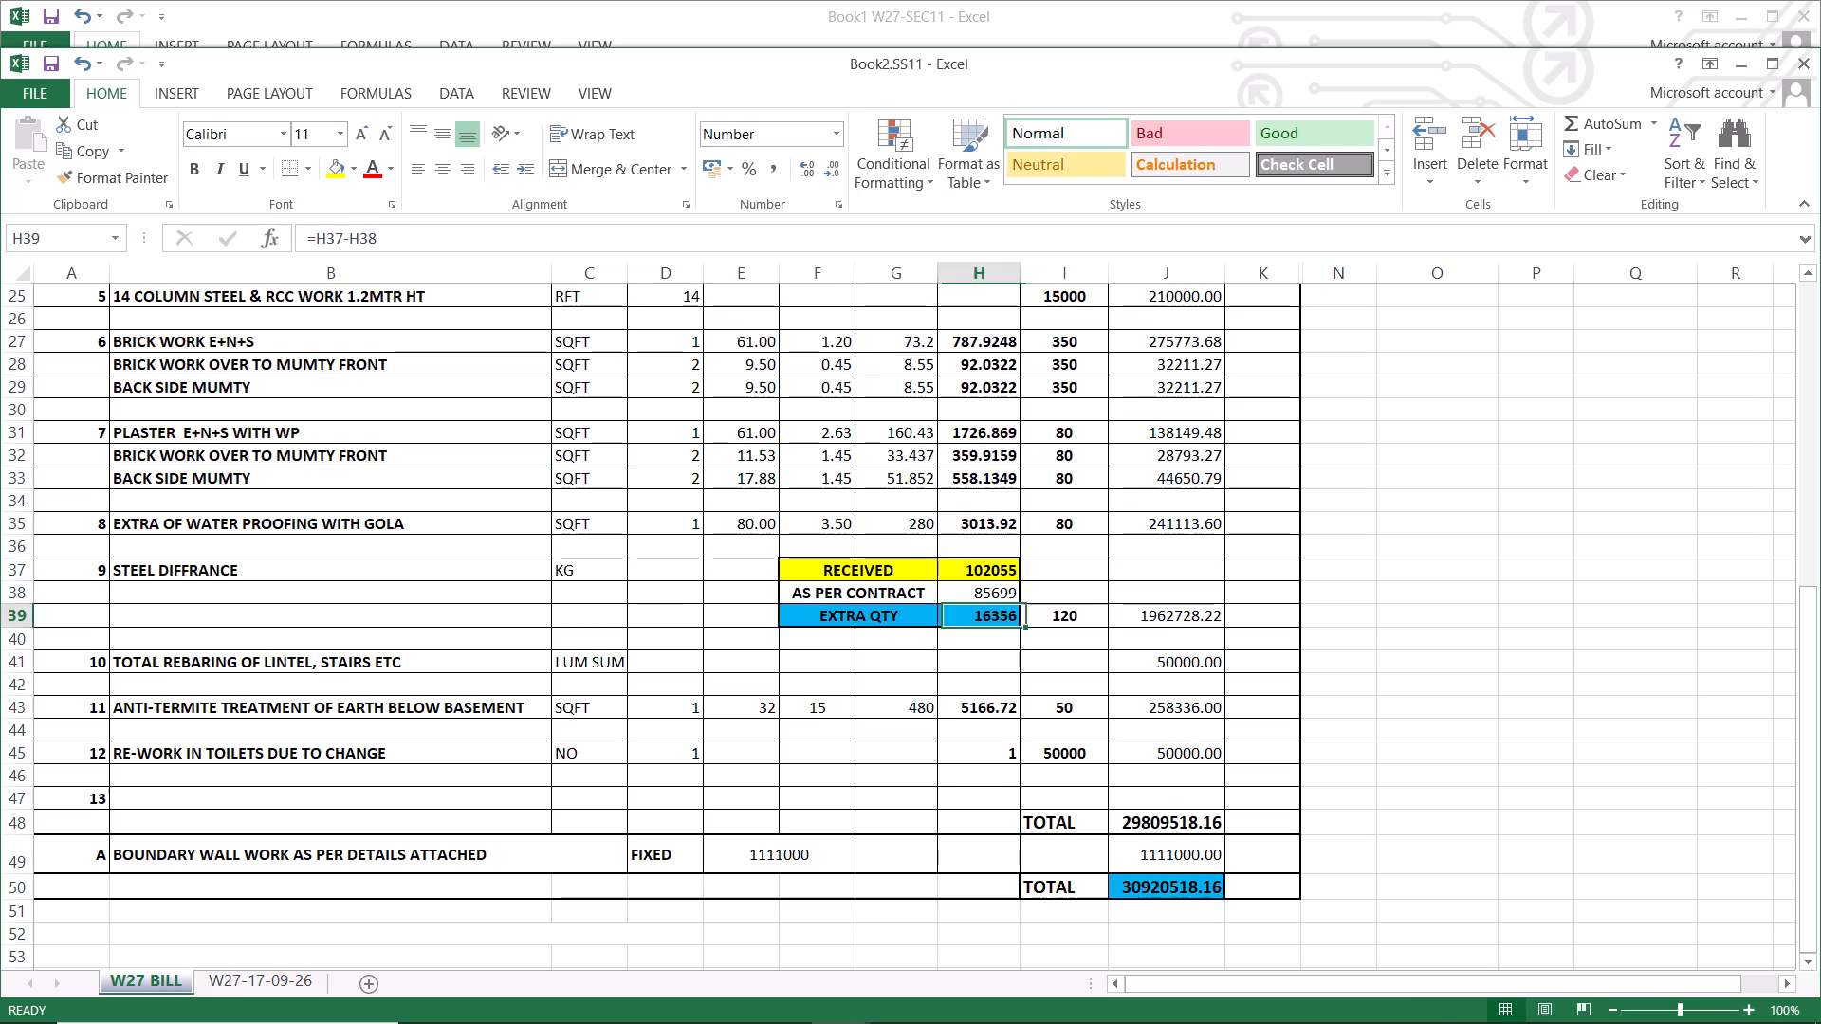
On the W27-17-09-26 sheet, examine the waterproofing, anti-termite and basement extra work rows, the total slab area and the steel increase heading.
click(153, 981)
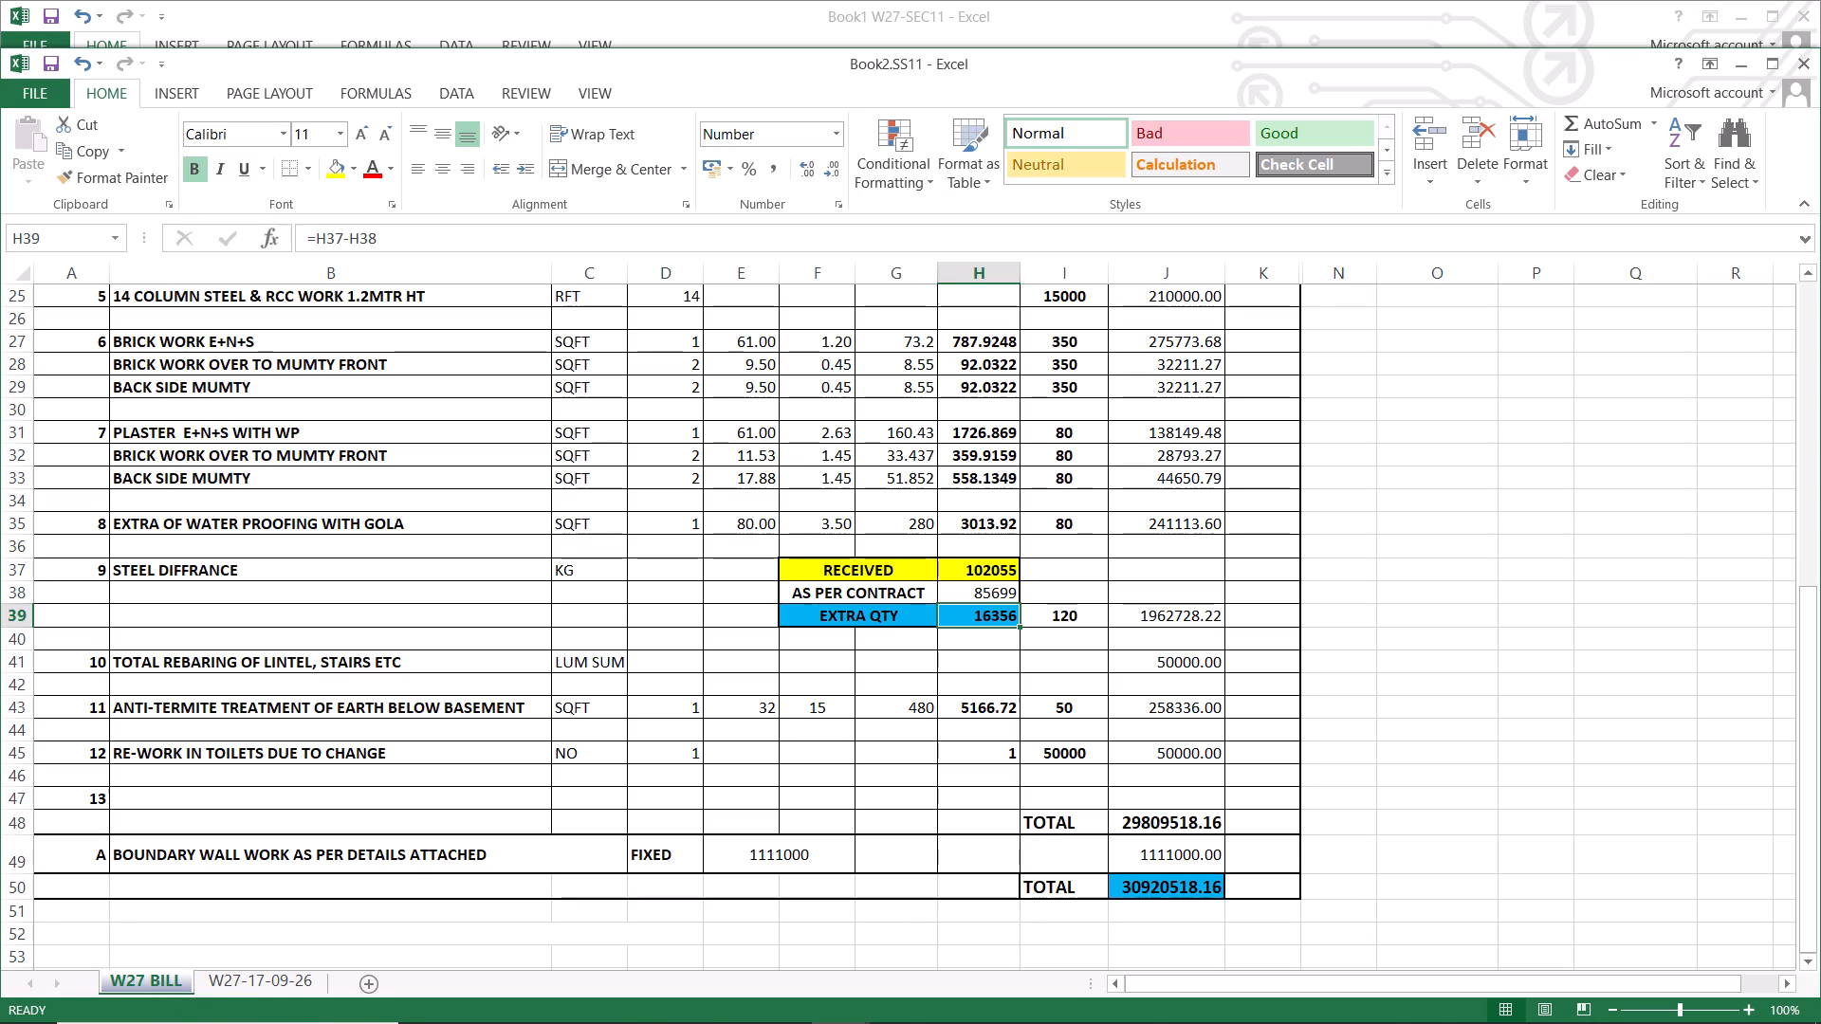
click(257, 984)
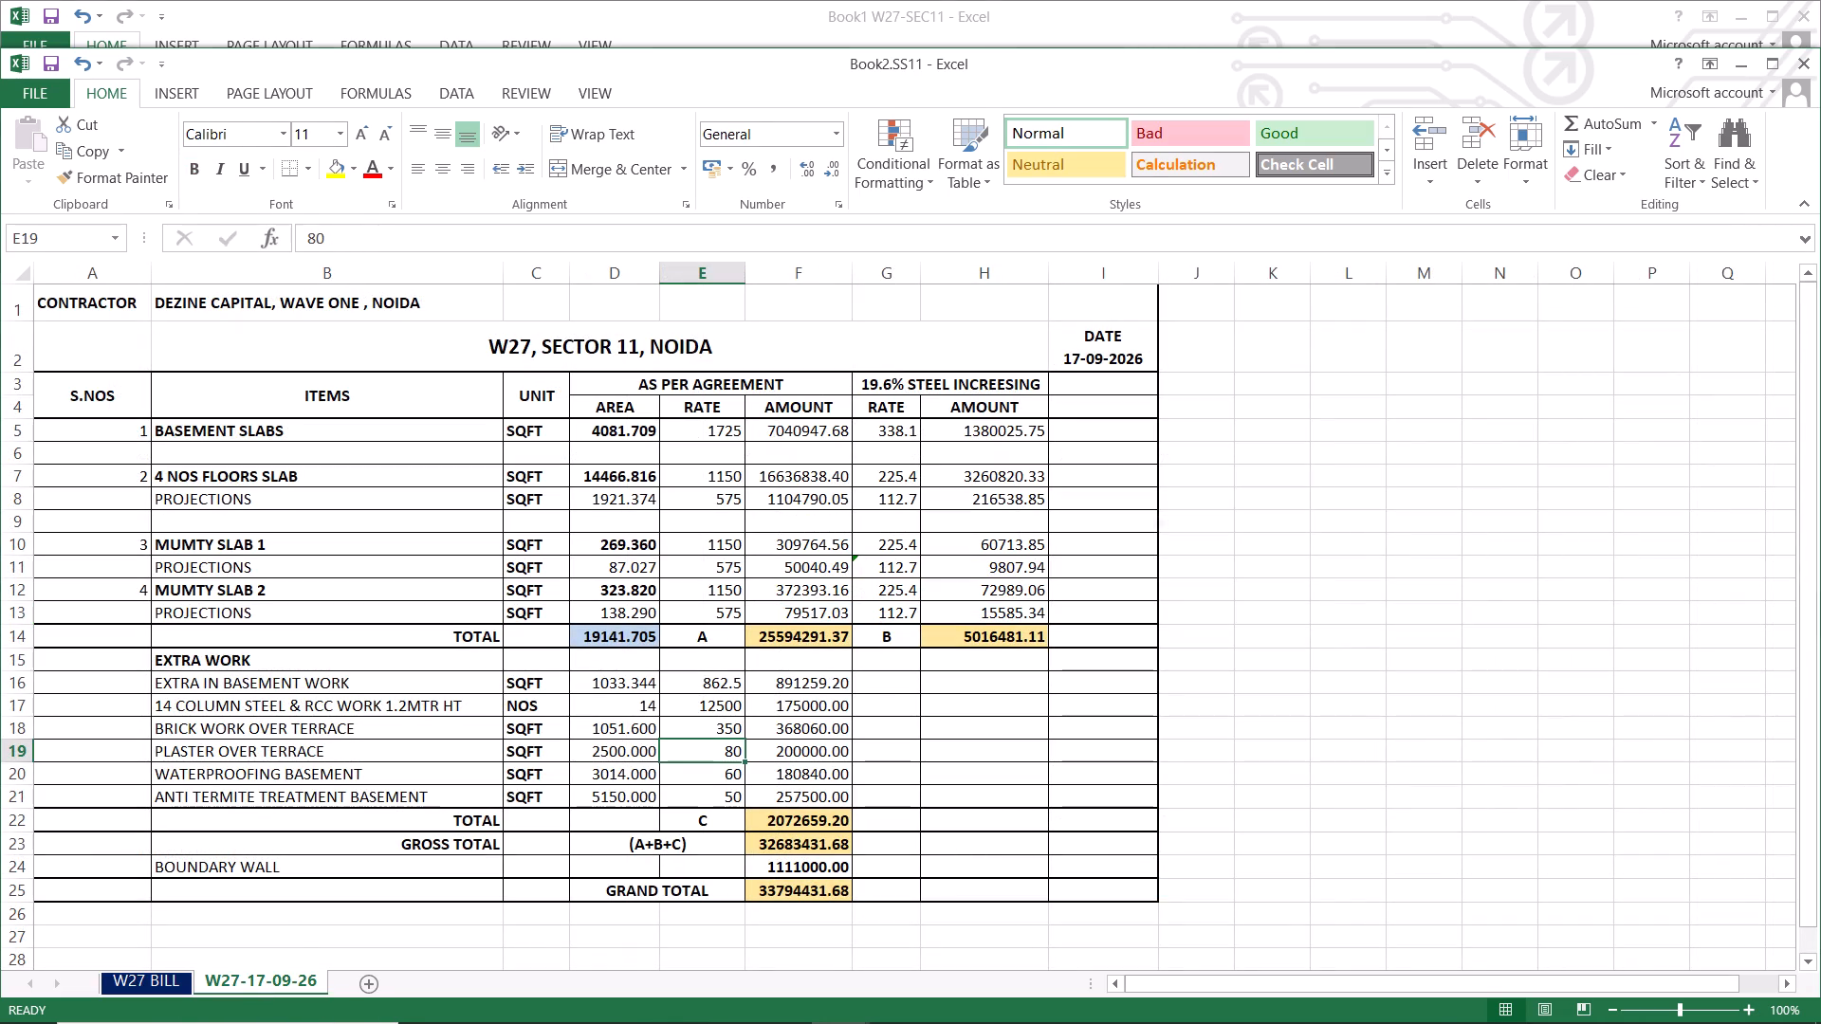
click(627, 772)
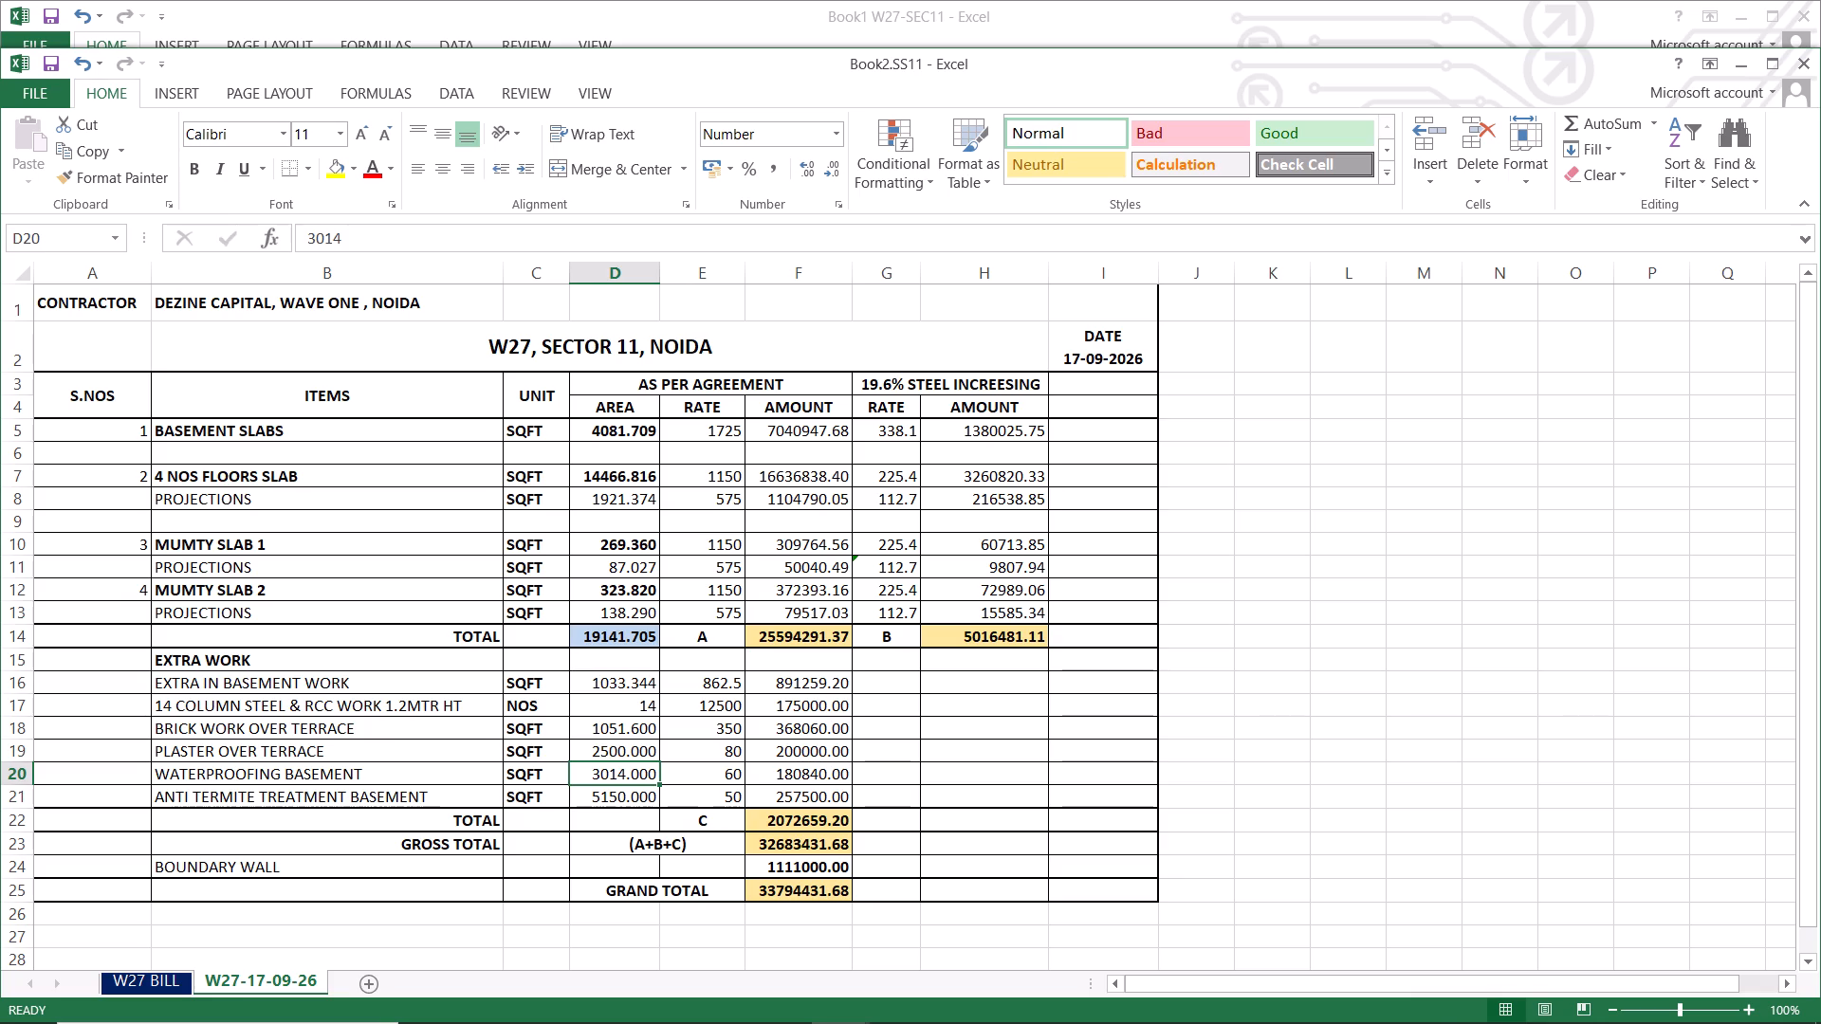
click(639, 795)
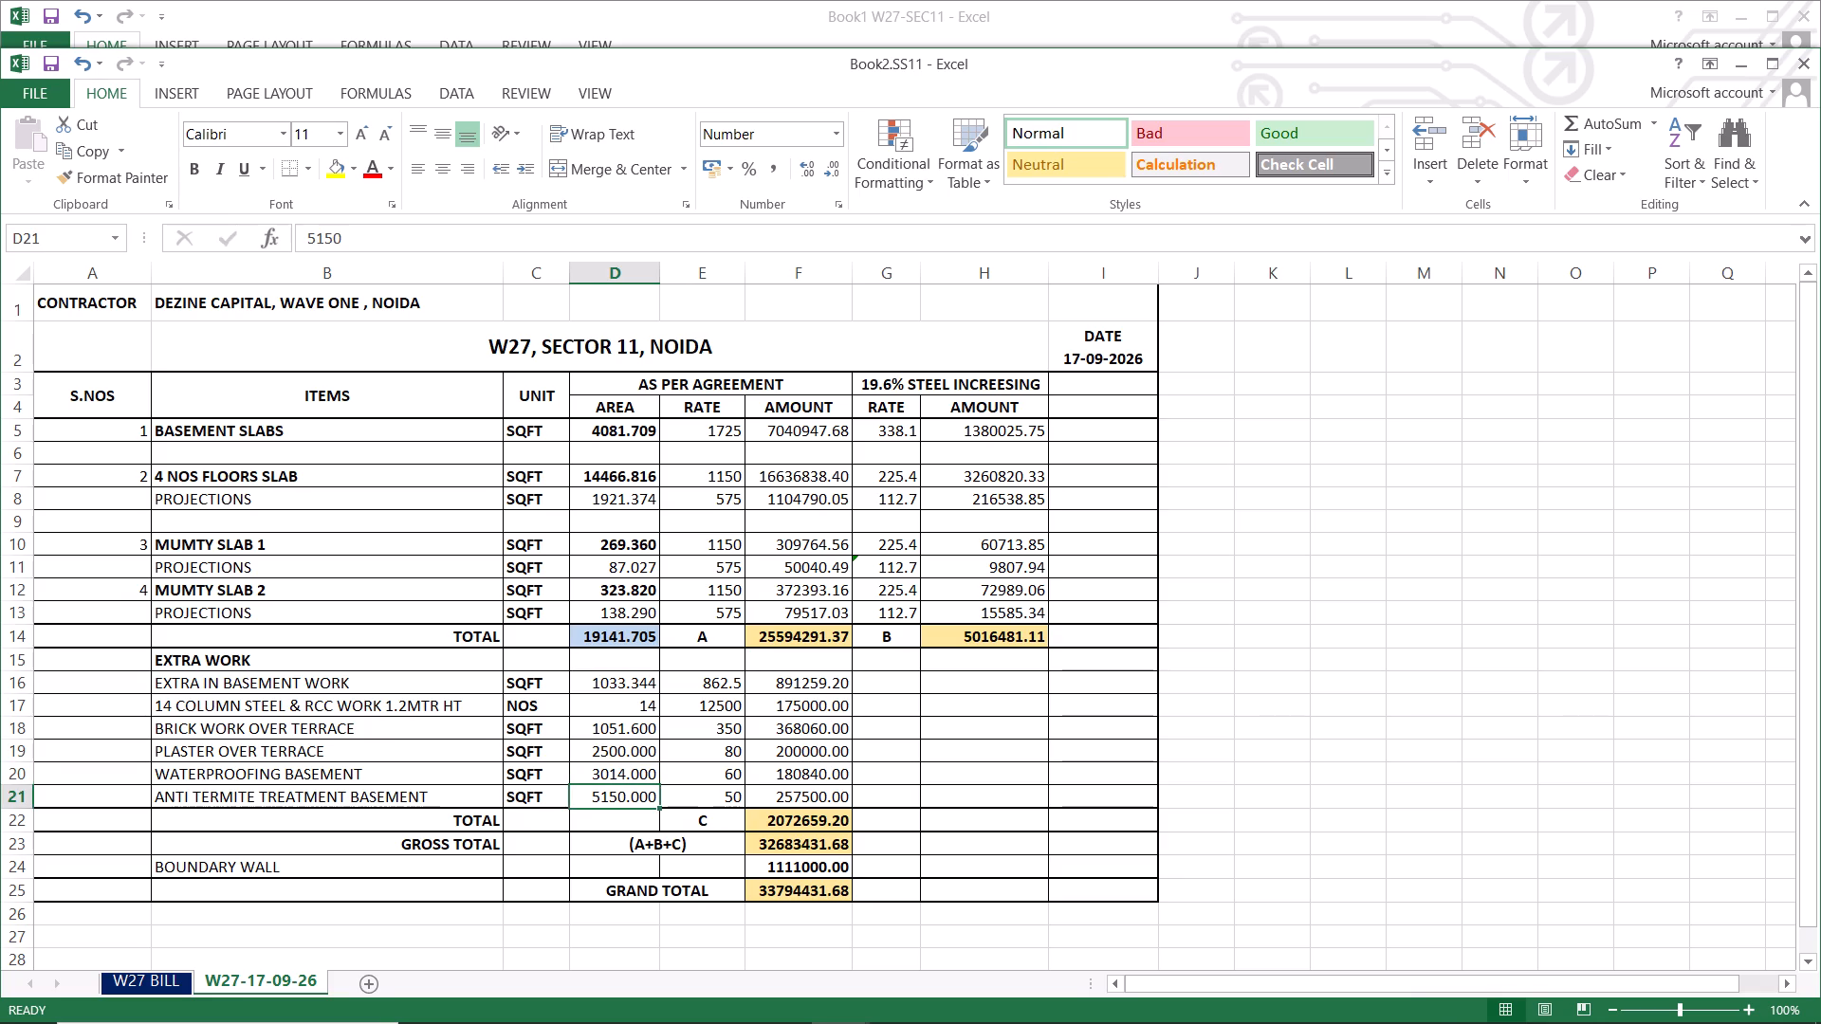
click(798, 796)
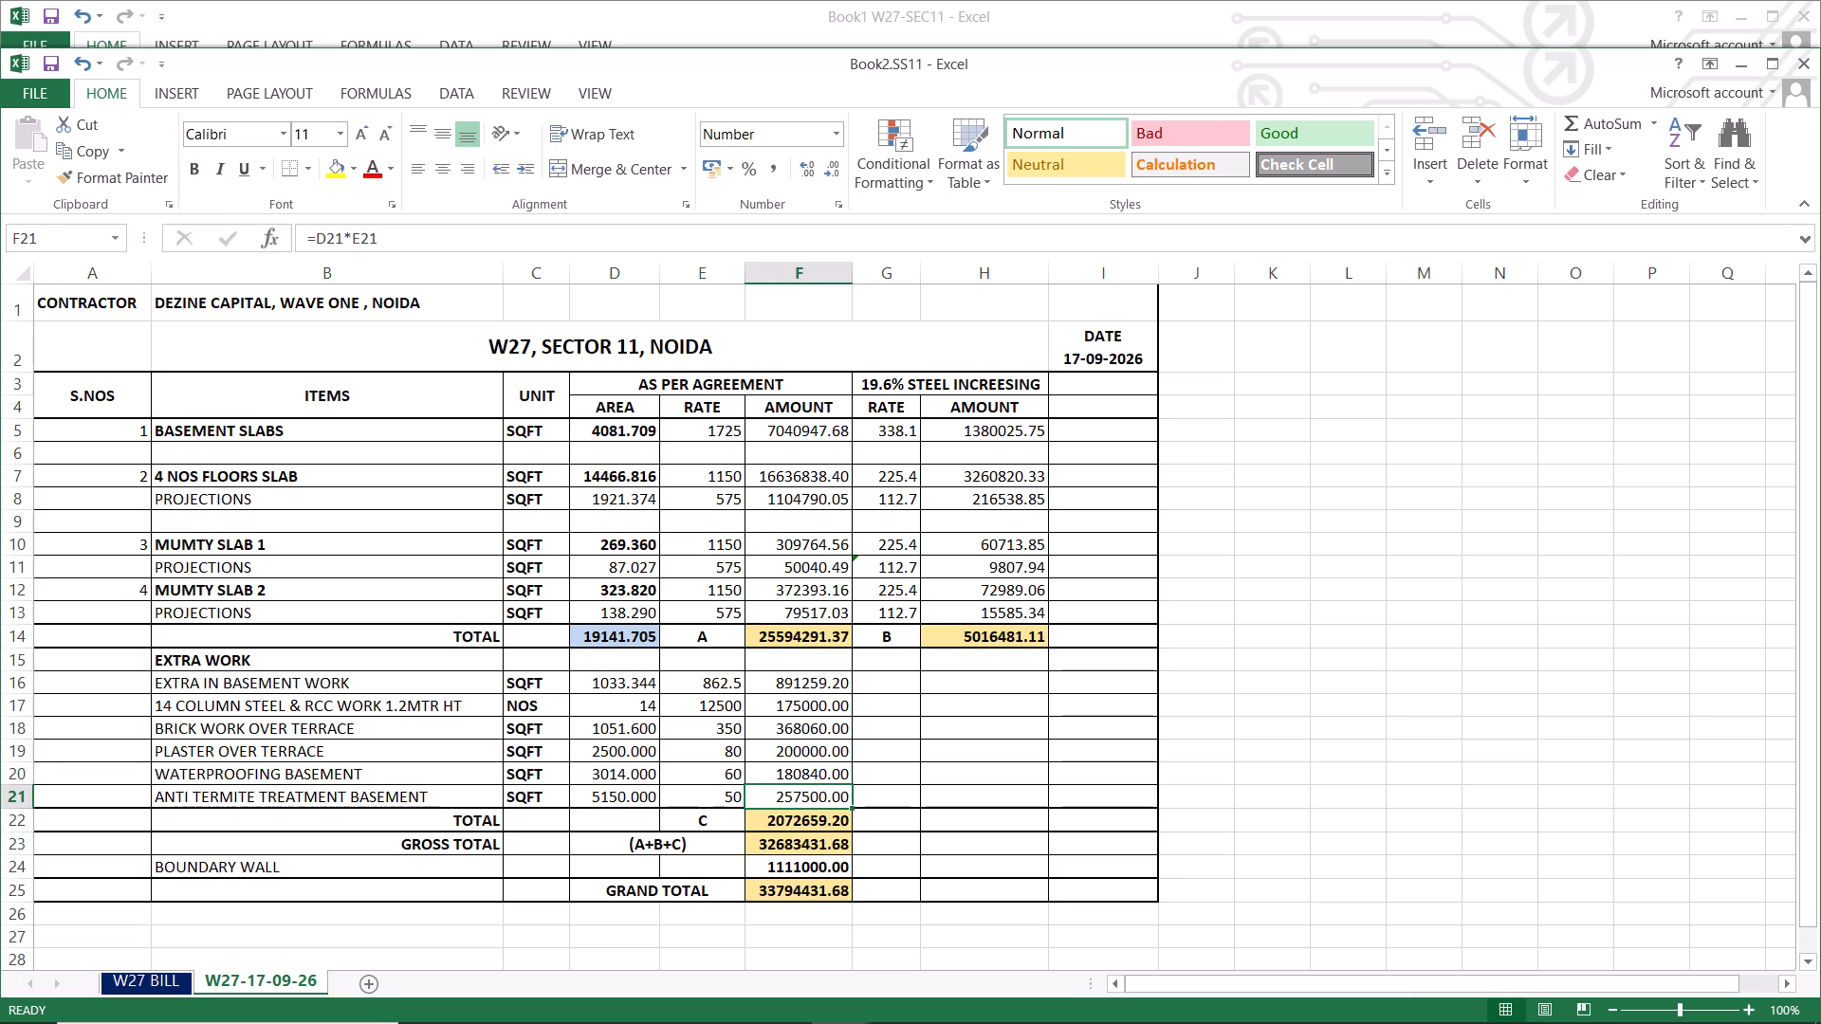
click(643, 700)
click(632, 678)
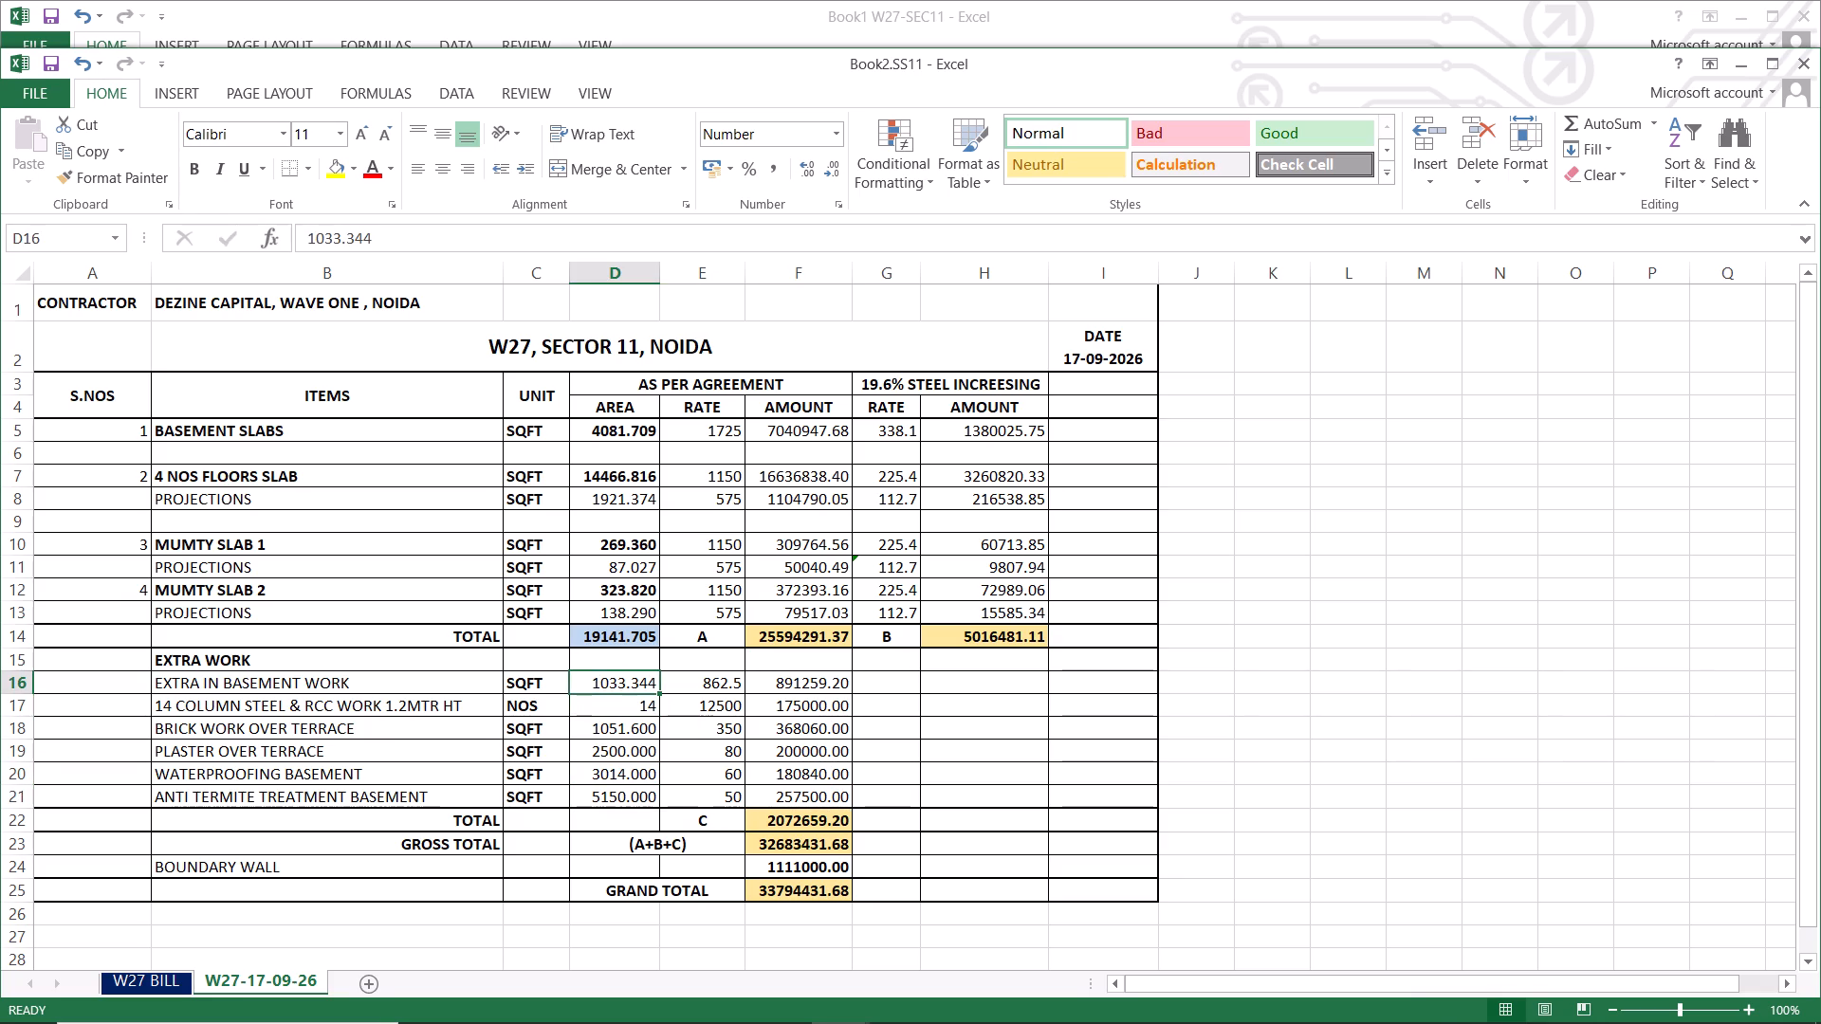
click(624, 636)
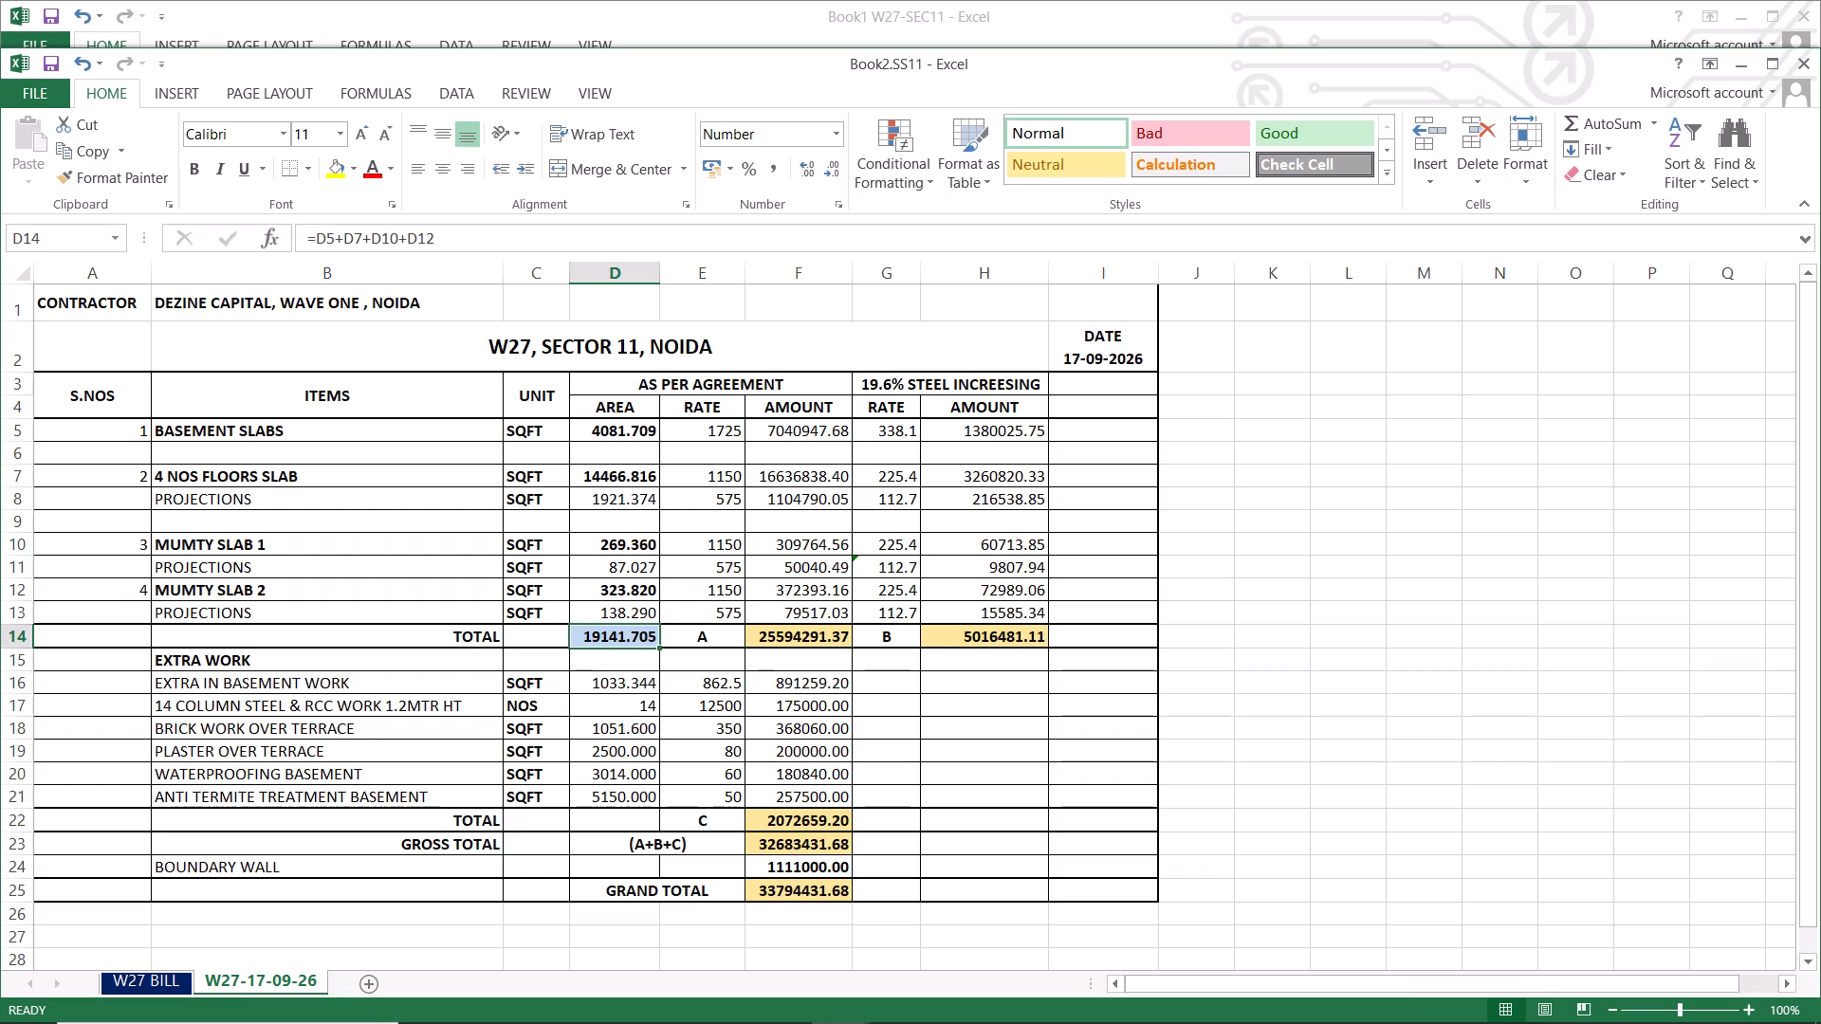
click(515, 642)
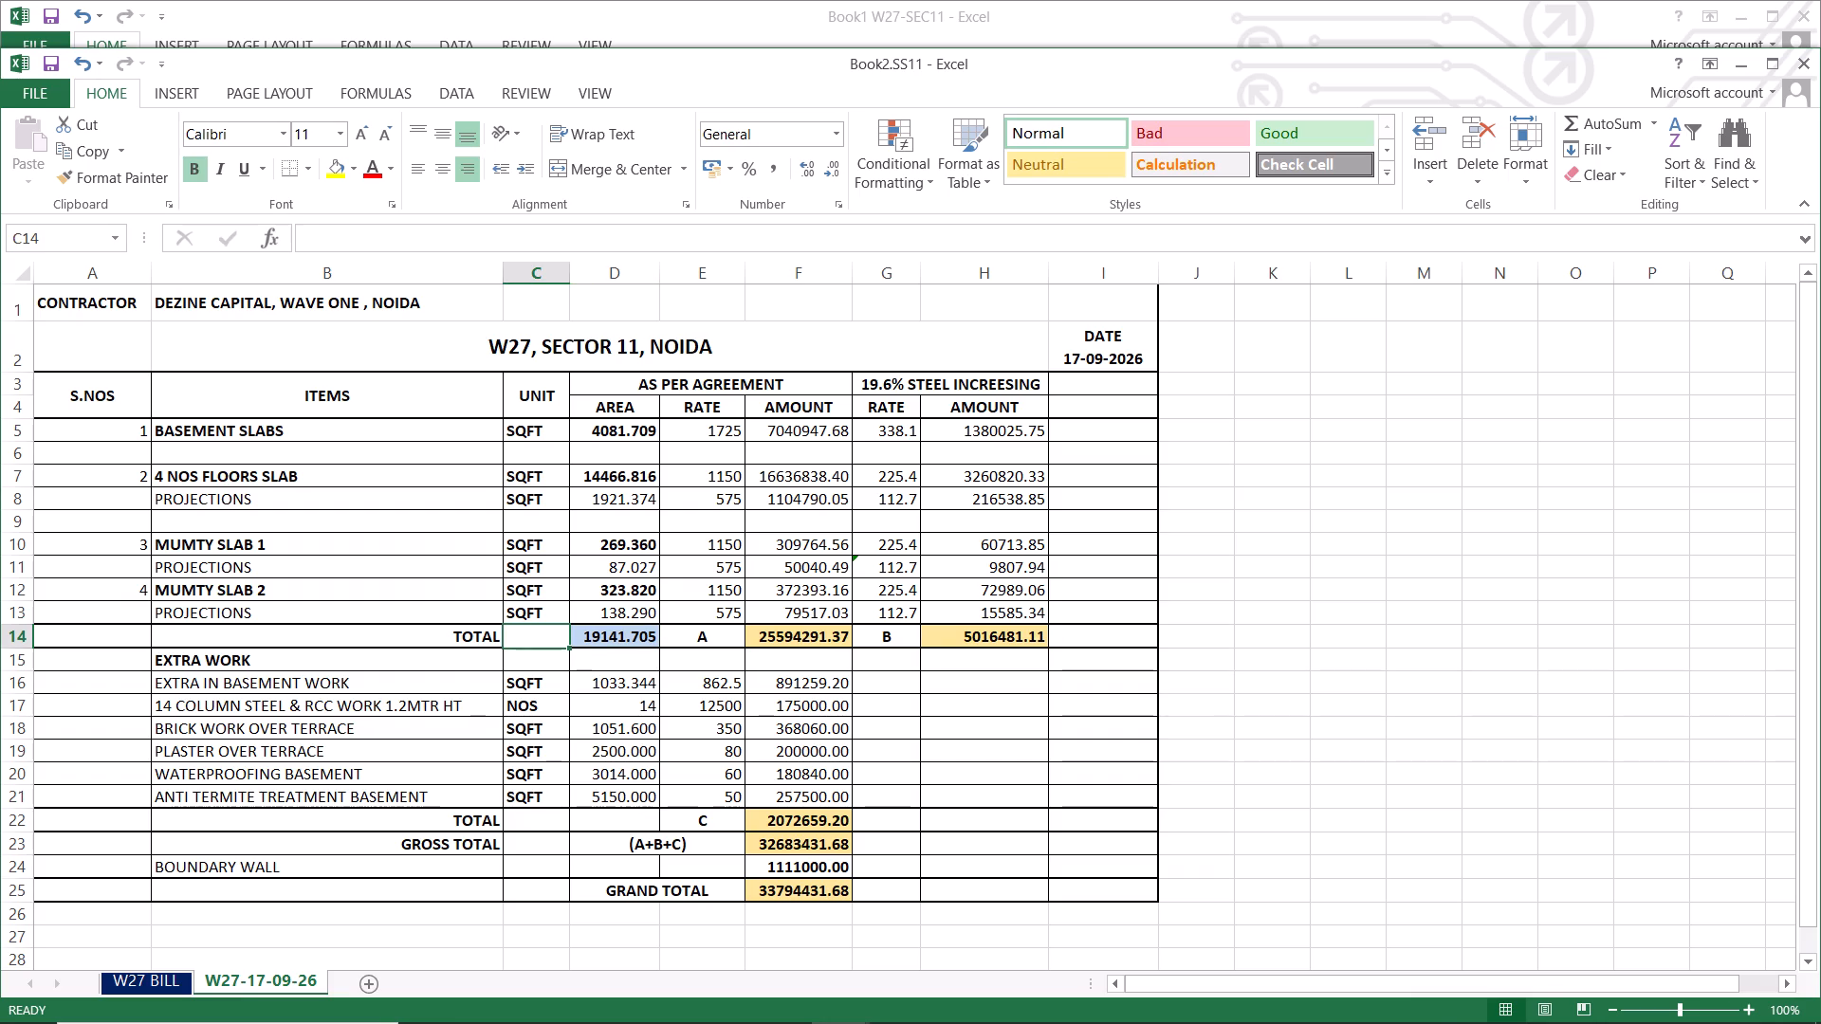
click(931, 381)
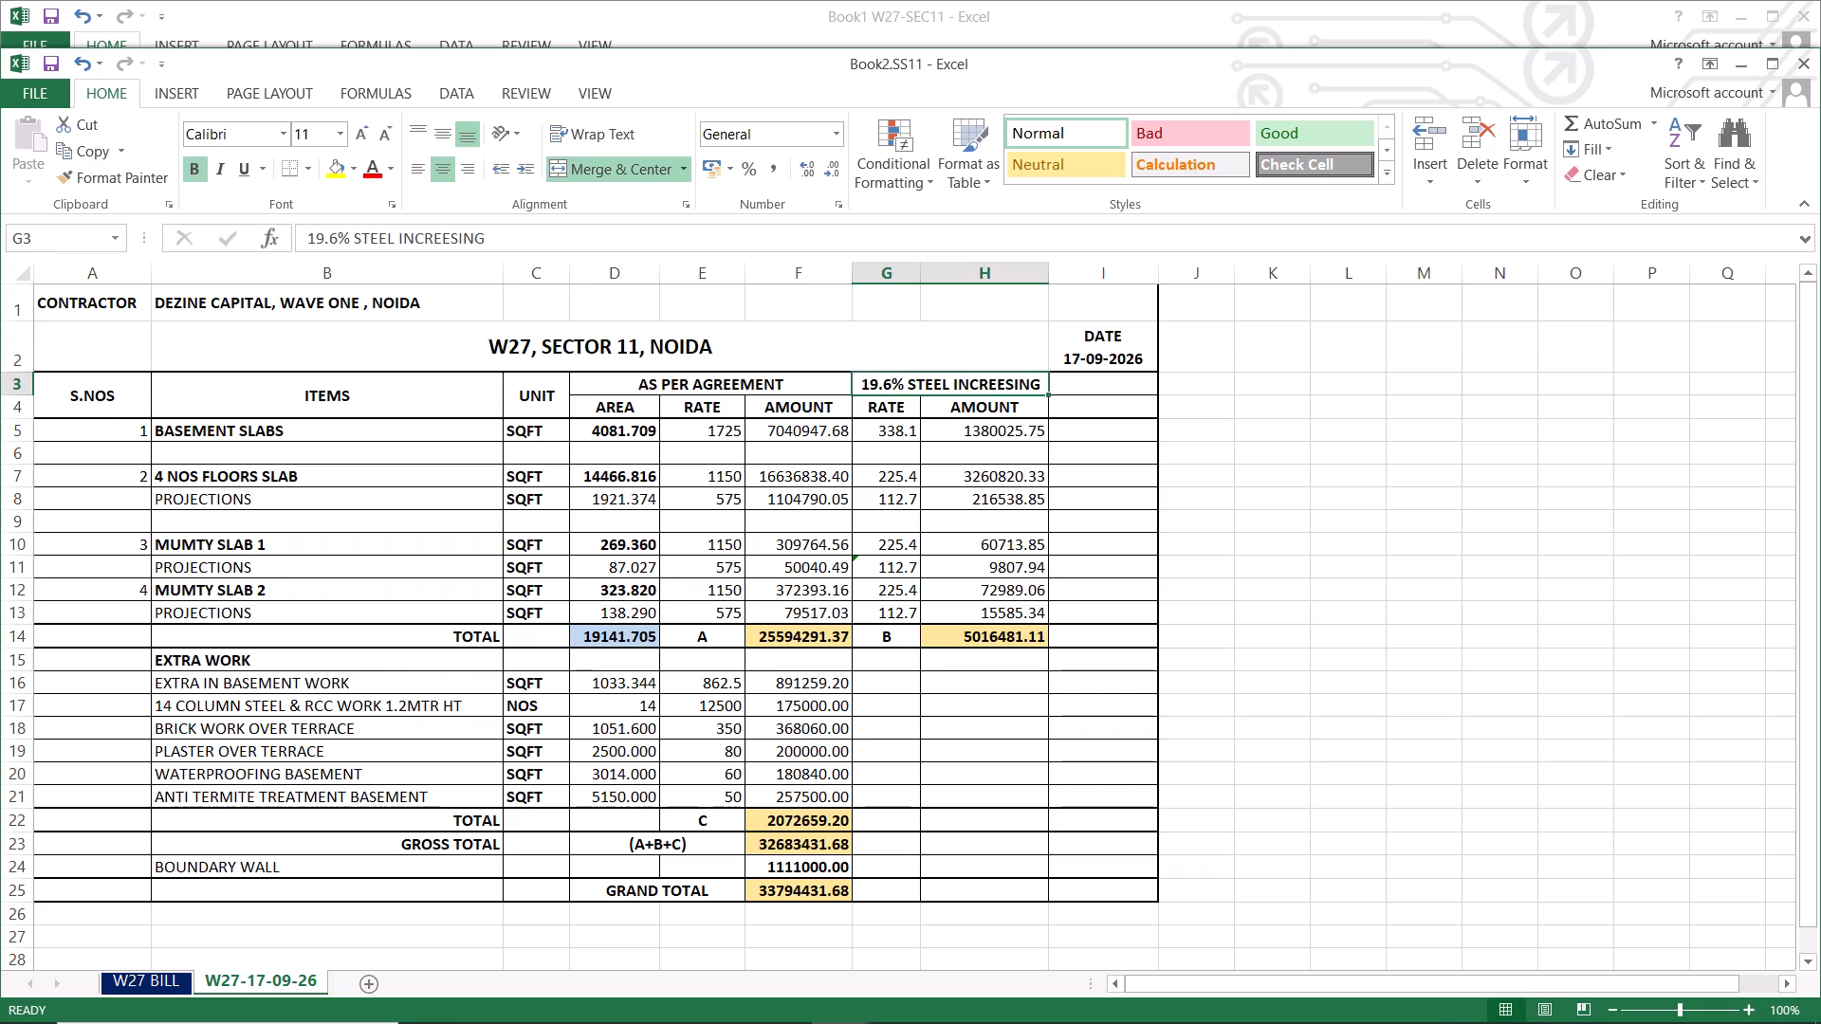
scroll(565, 626, down, 2)
scroll(636, 533, up, 1)
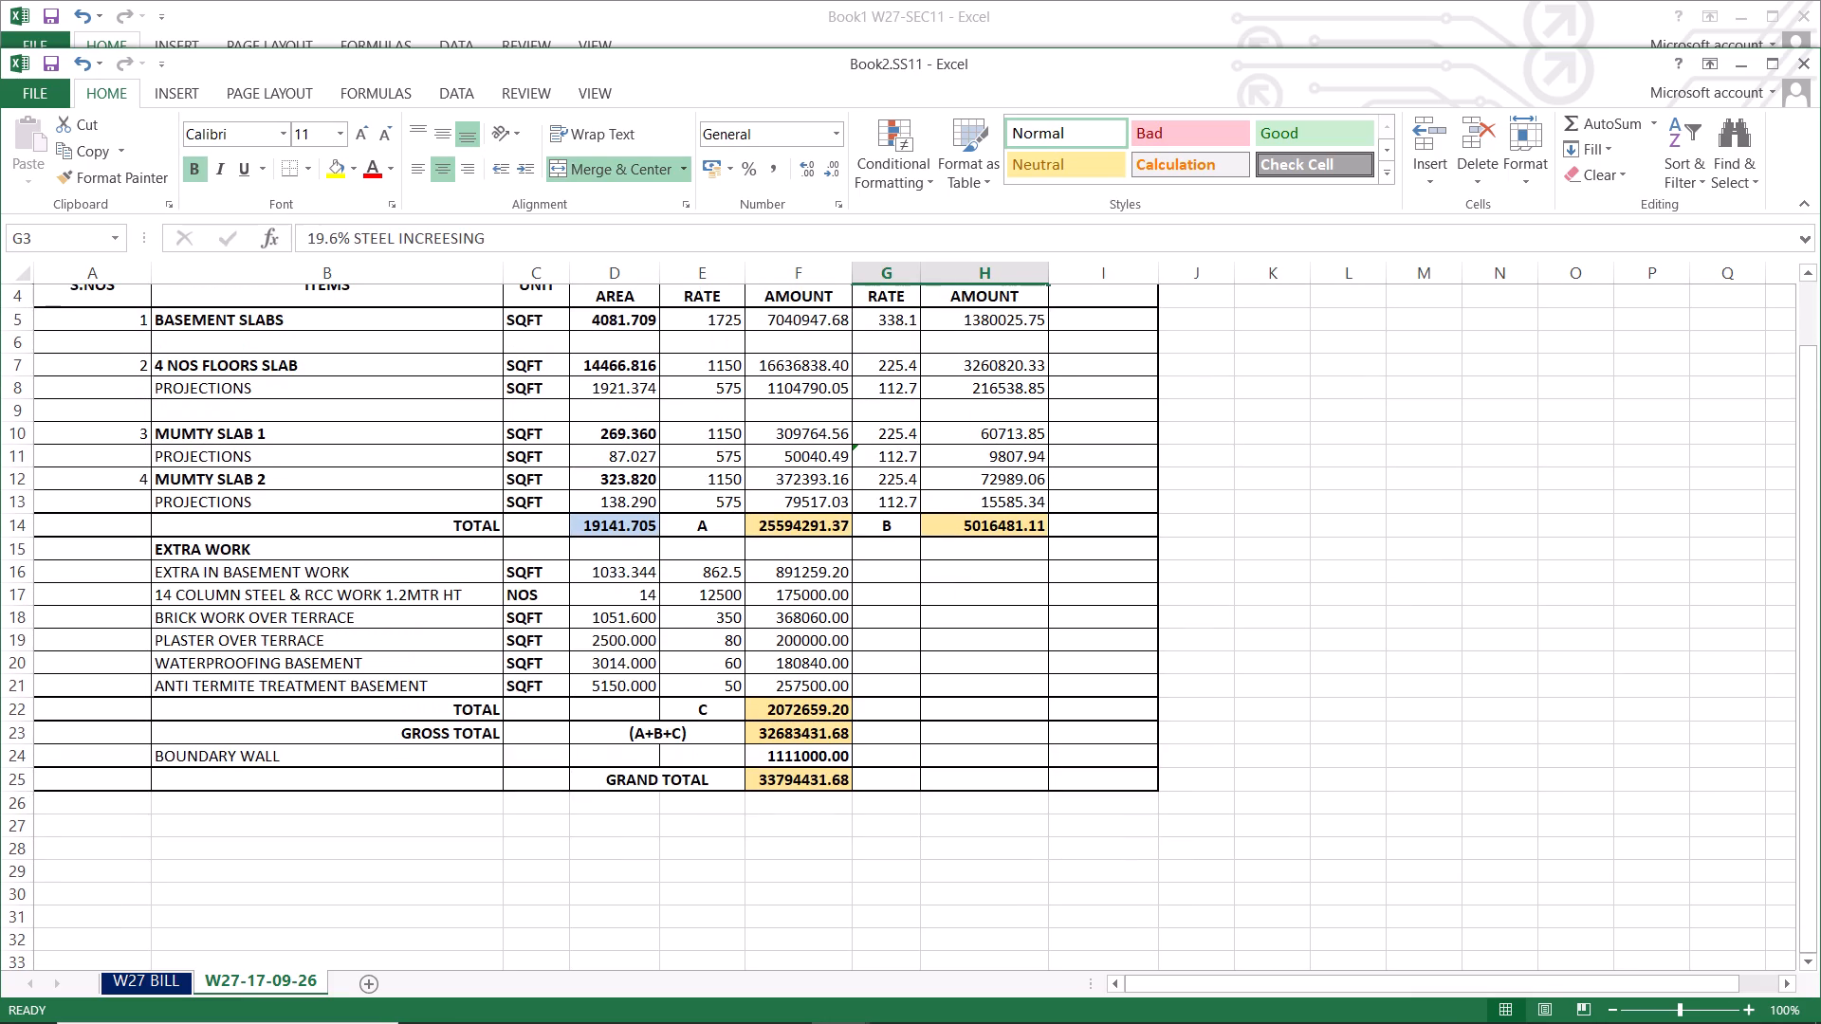
click(616, 524)
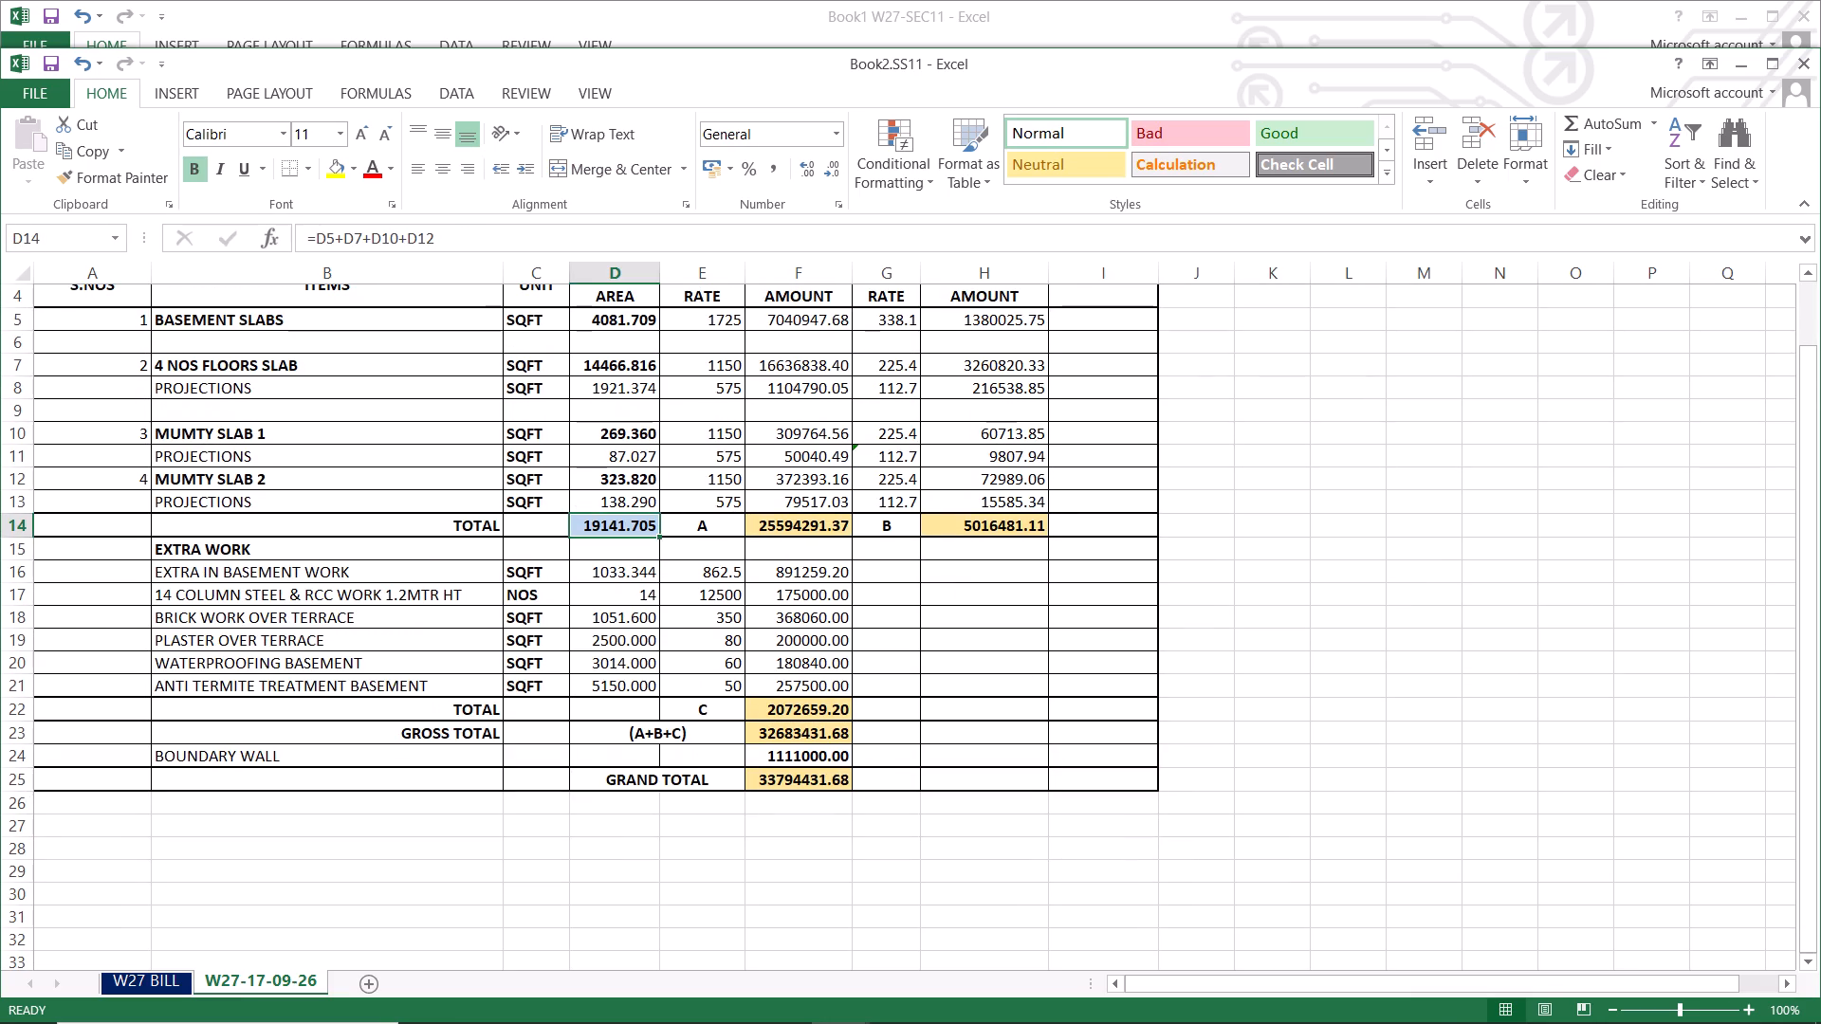
scroll(1038, 456, up, 2)
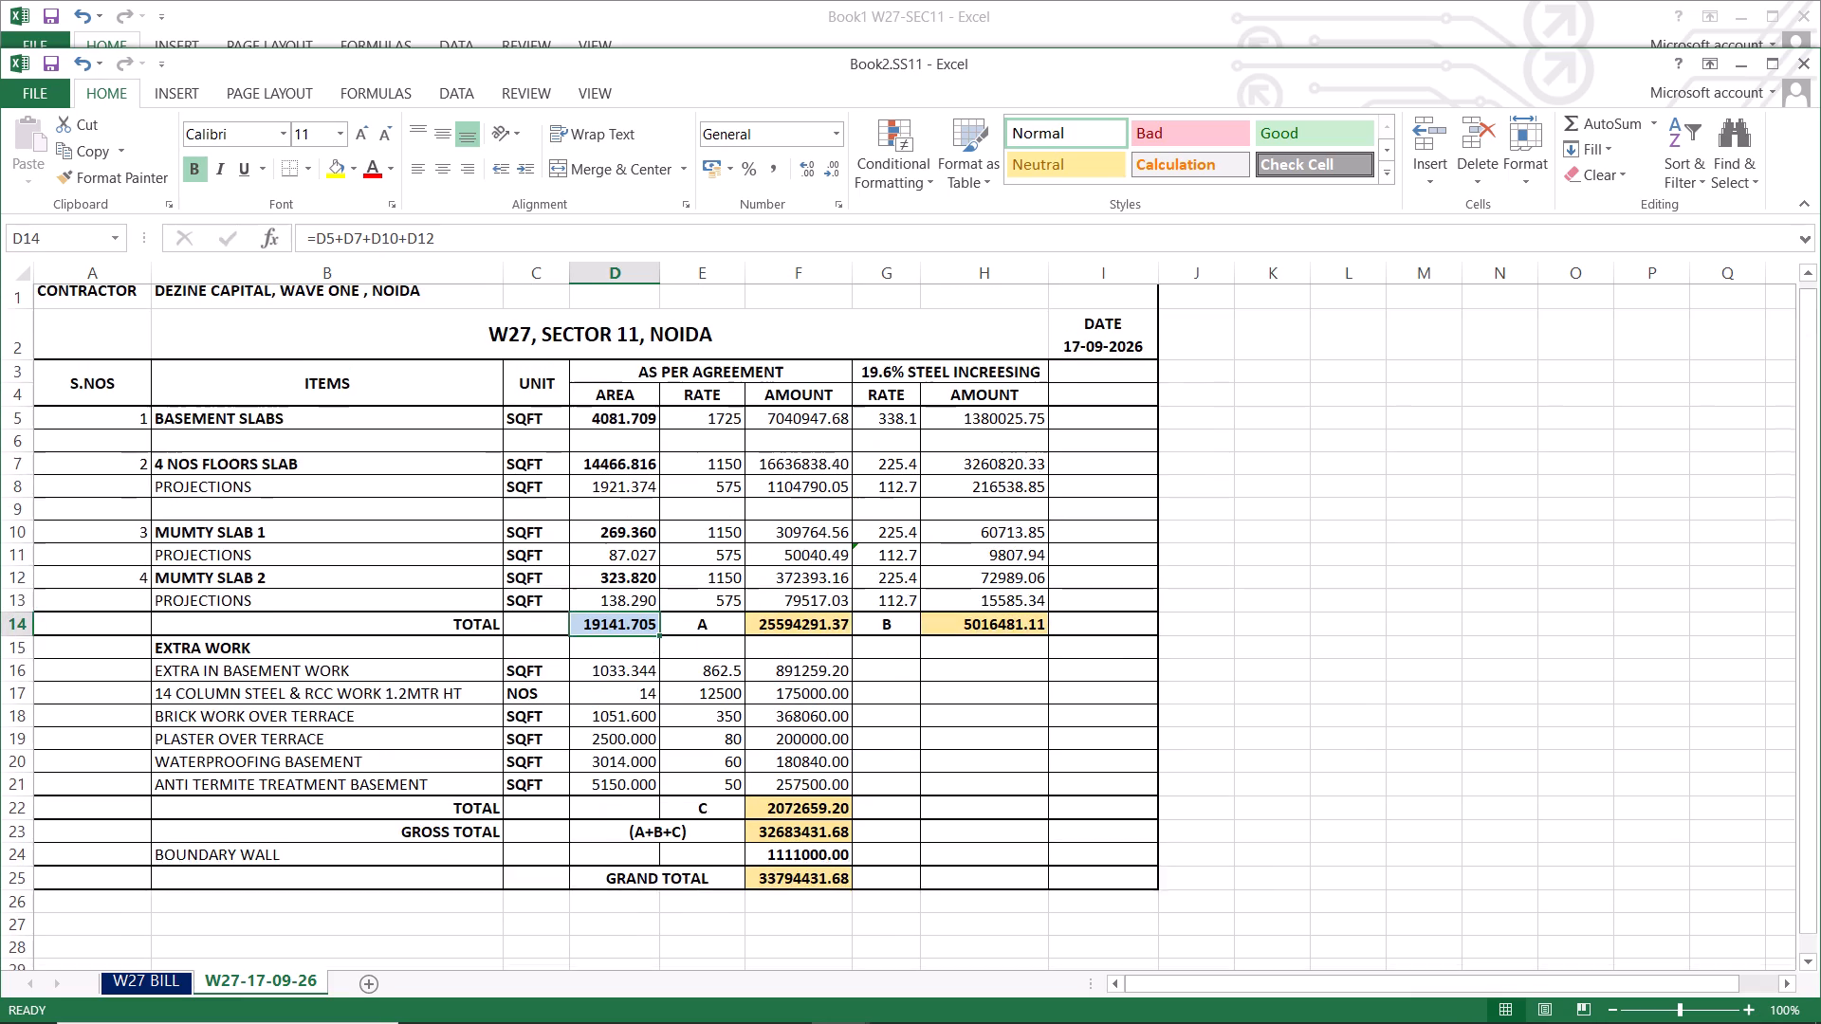
scroll(1038, 456, up, 2)
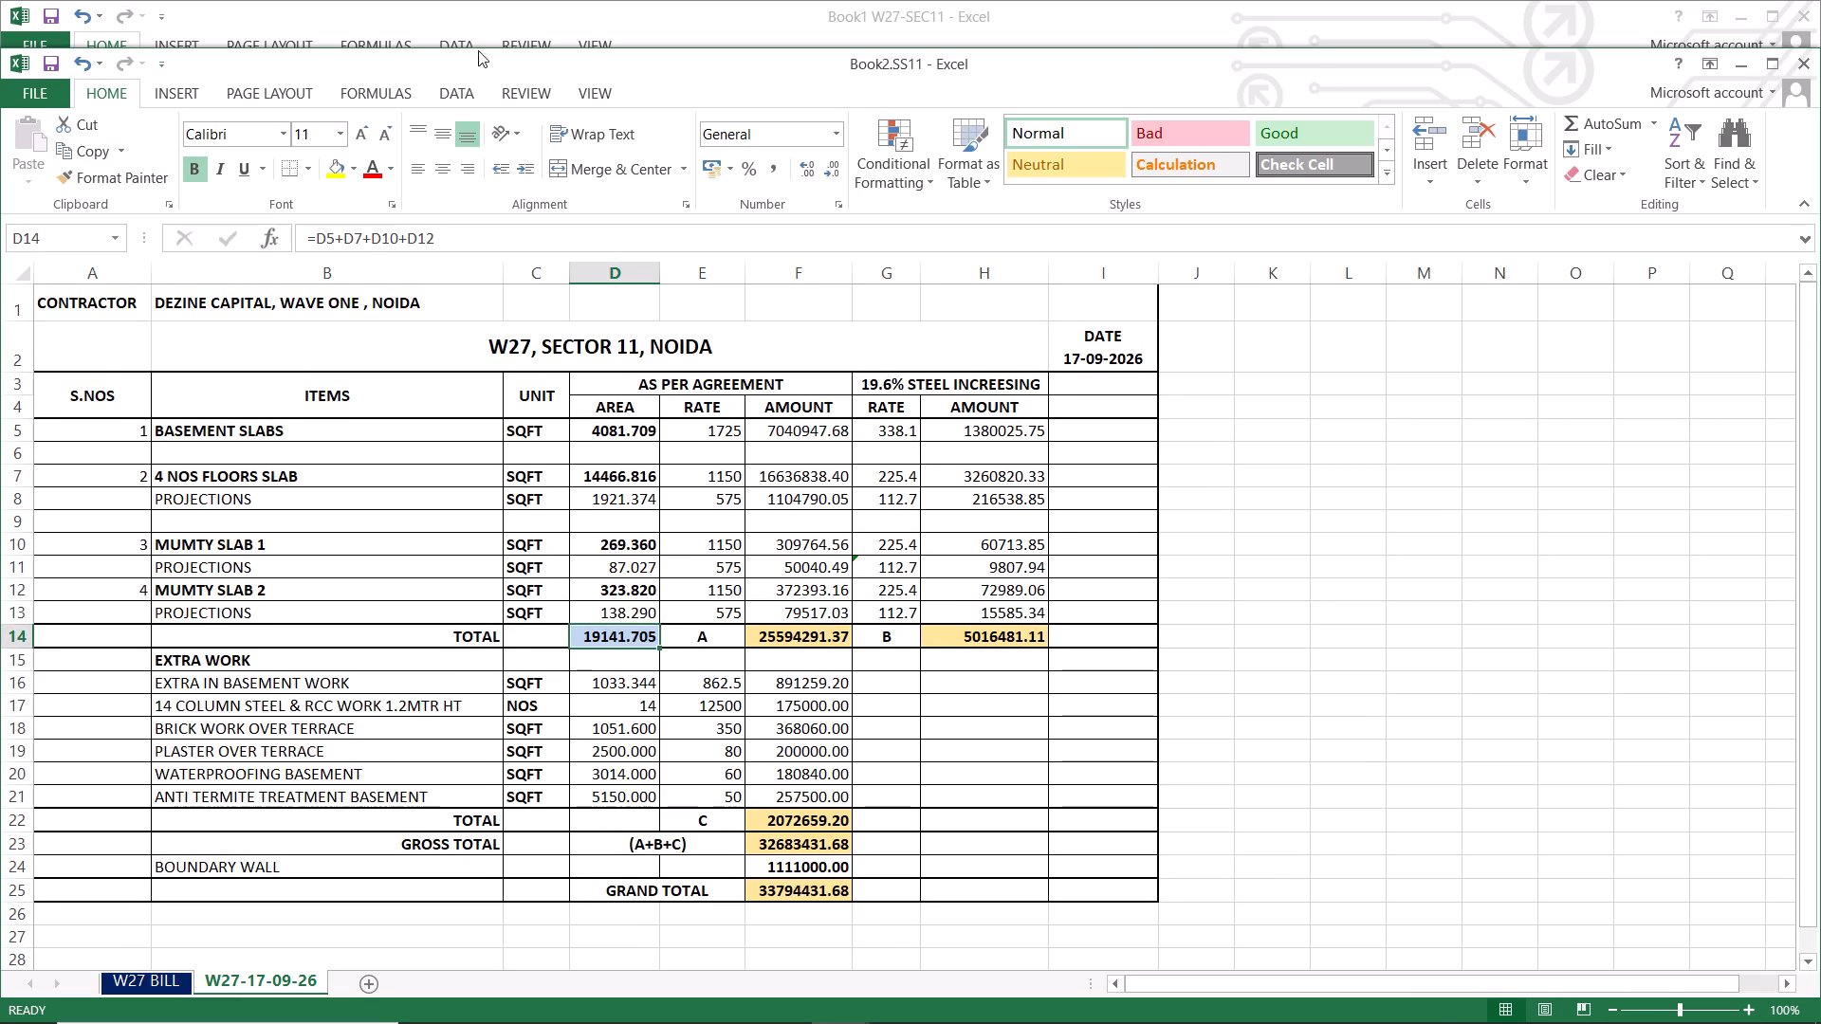
Undo the clearing of the check figures in columns O to Q on the W27 BILL sheet.
click(76, 67)
click(1447, 786)
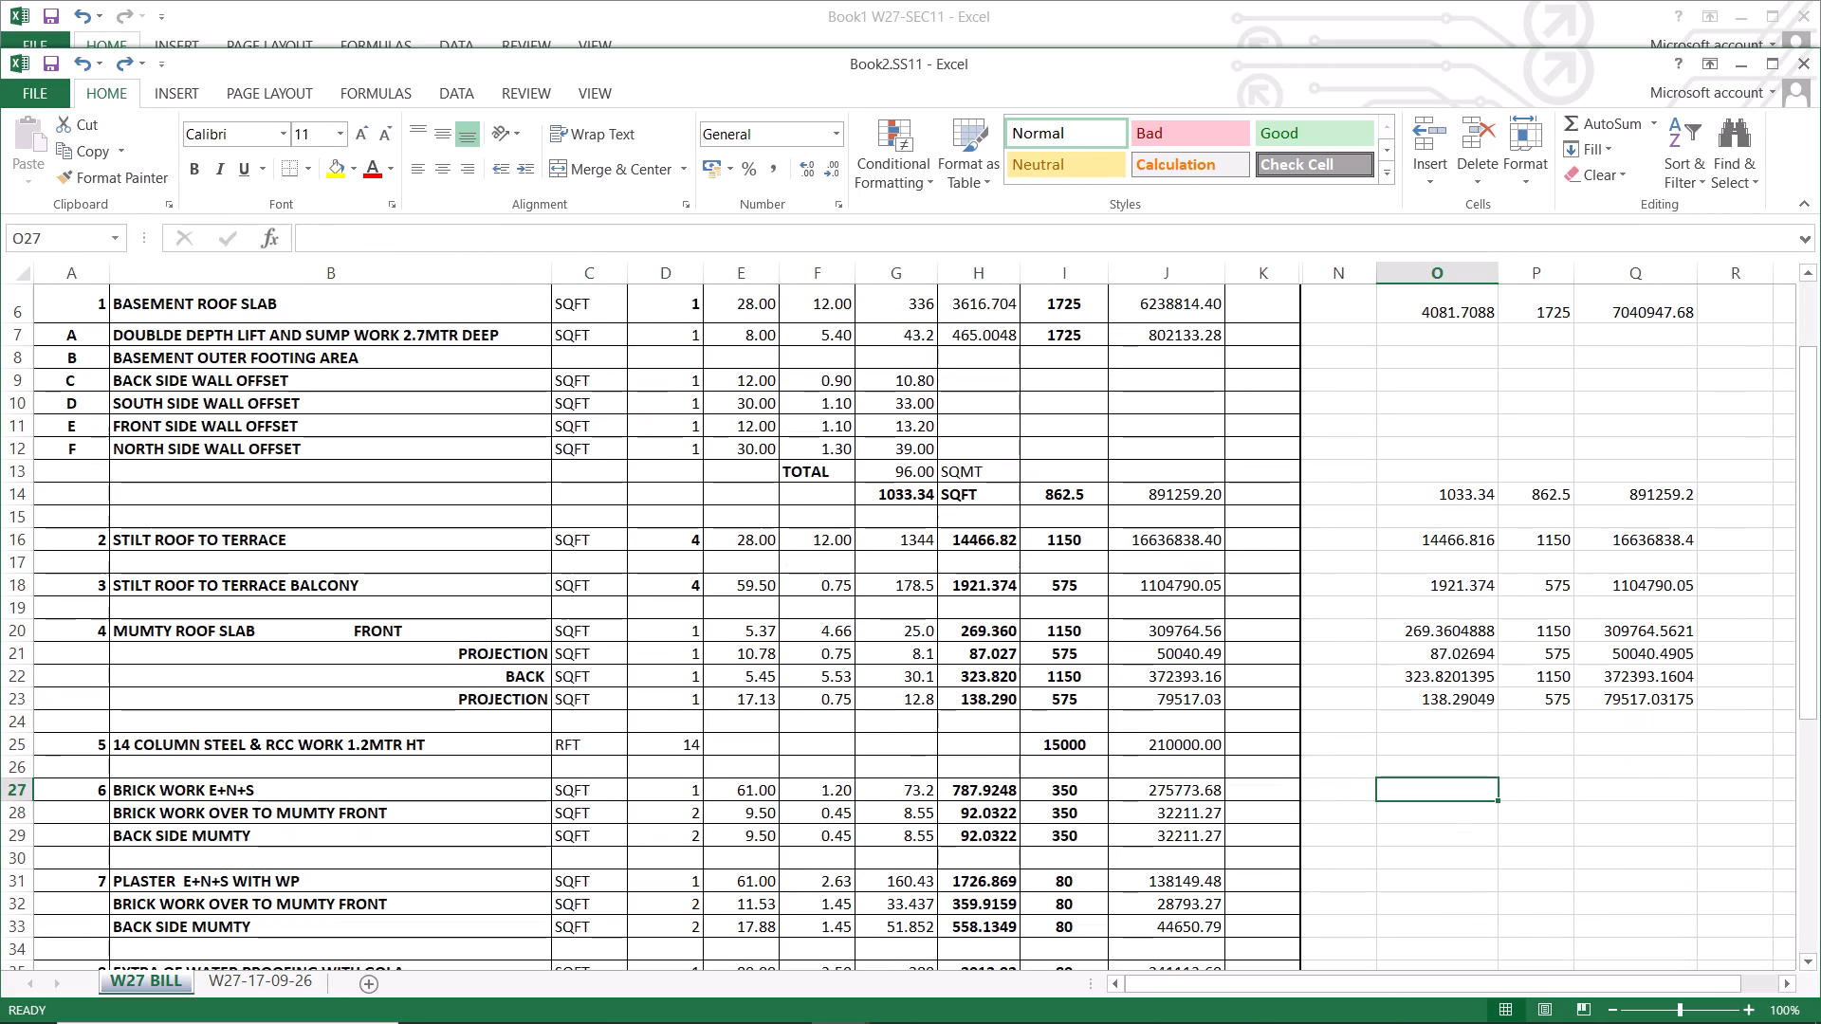
Check the basement slab rate and amount in P6 and Q6, and the combined check amount of cells Q6:Q23.
scroll(1577, 488, up, 1)
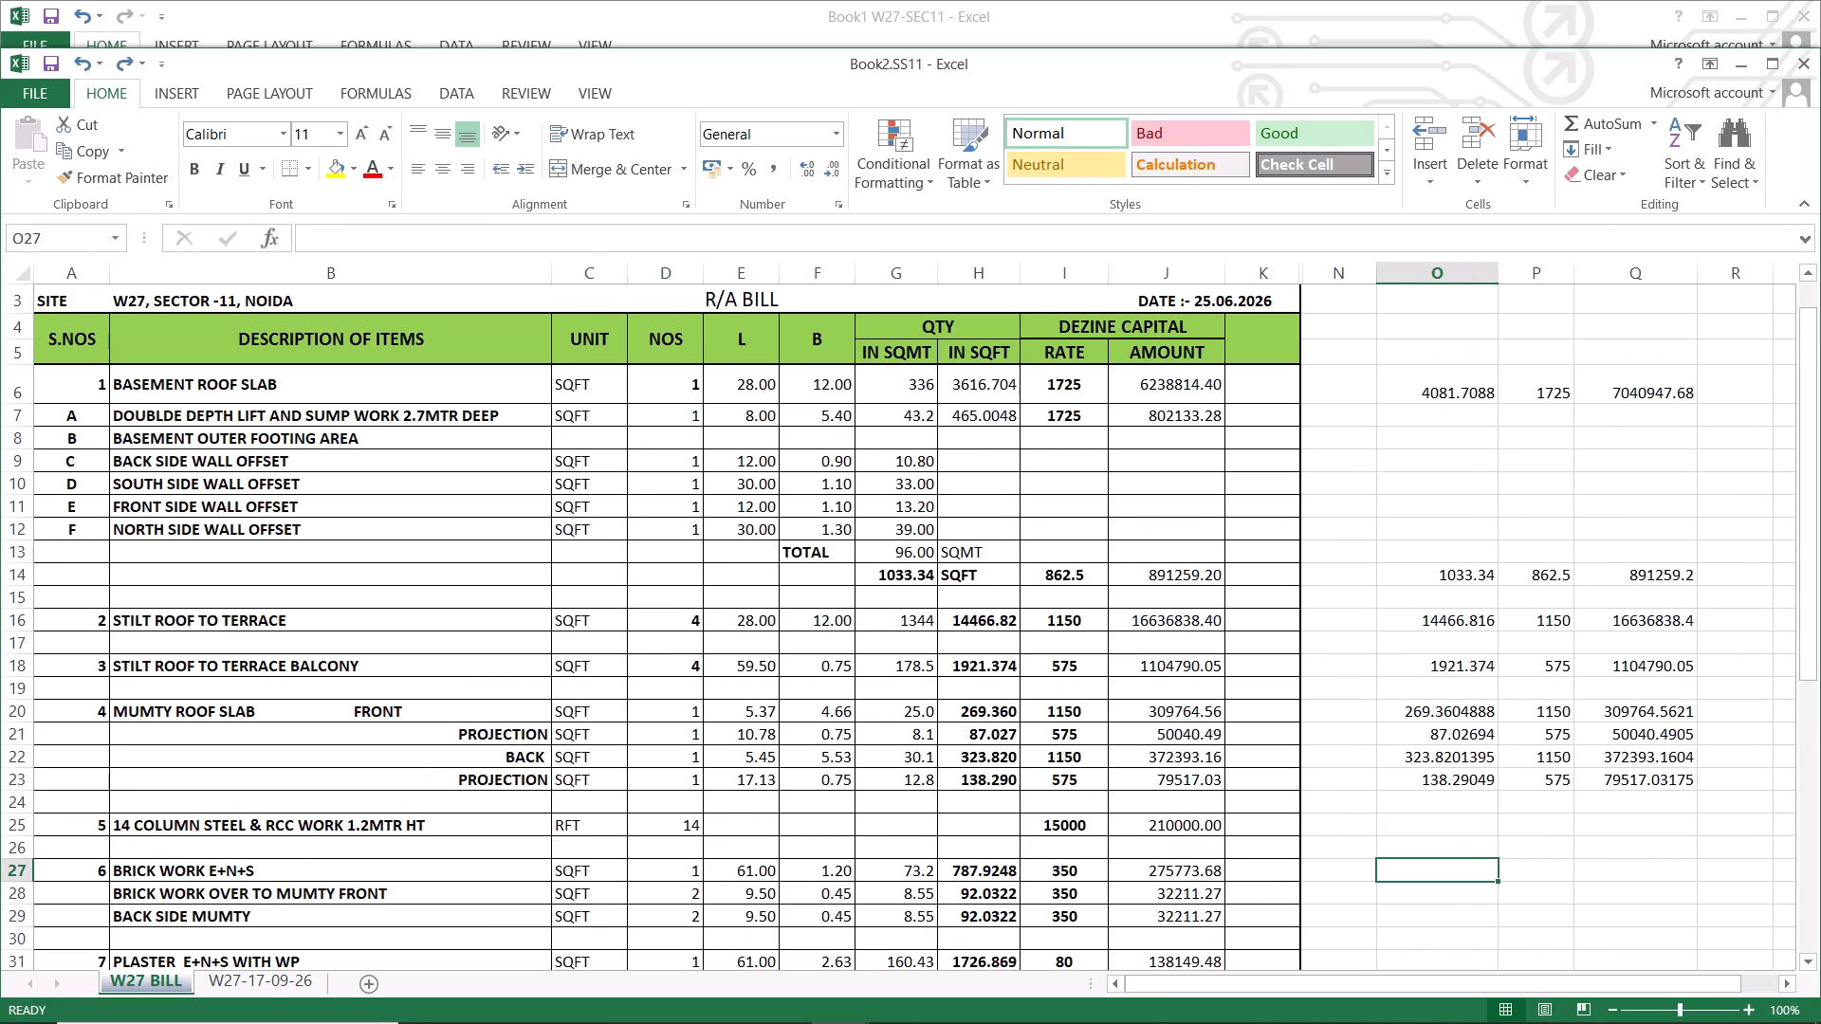
scroll(1577, 488, down, 1)
scroll(1577, 488, up, 1)
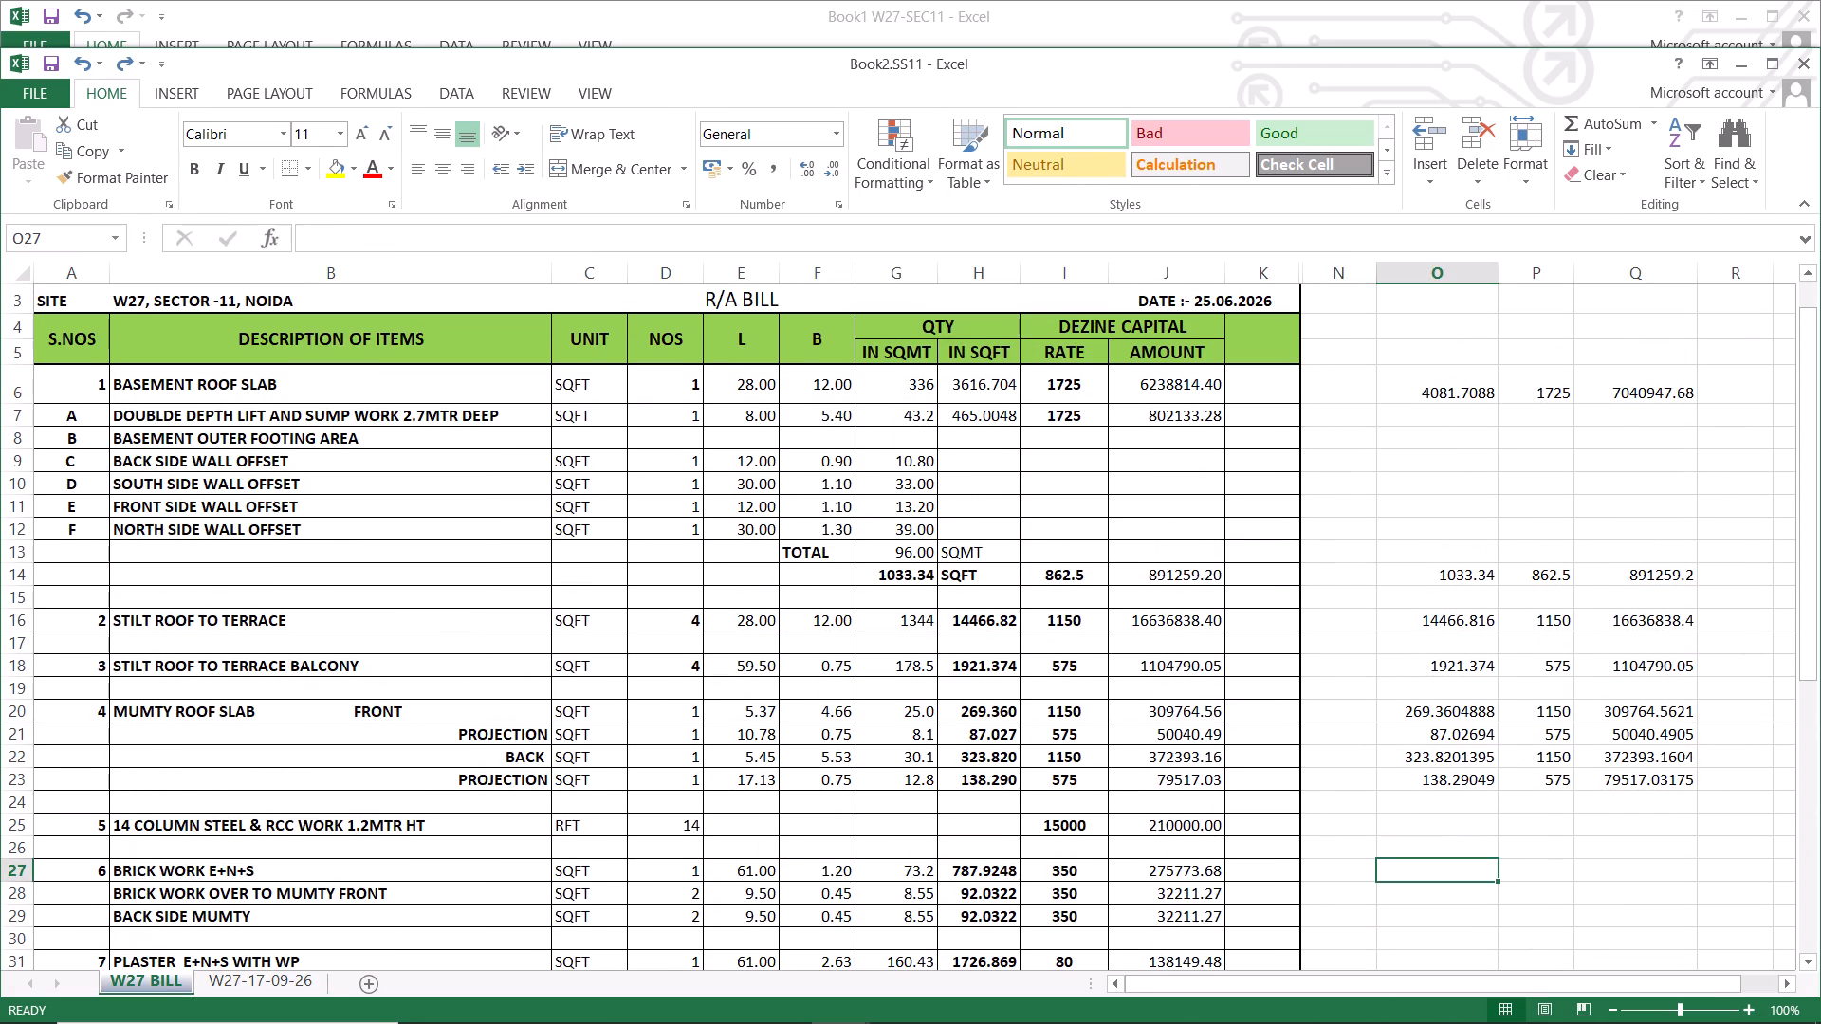
click(1557, 394)
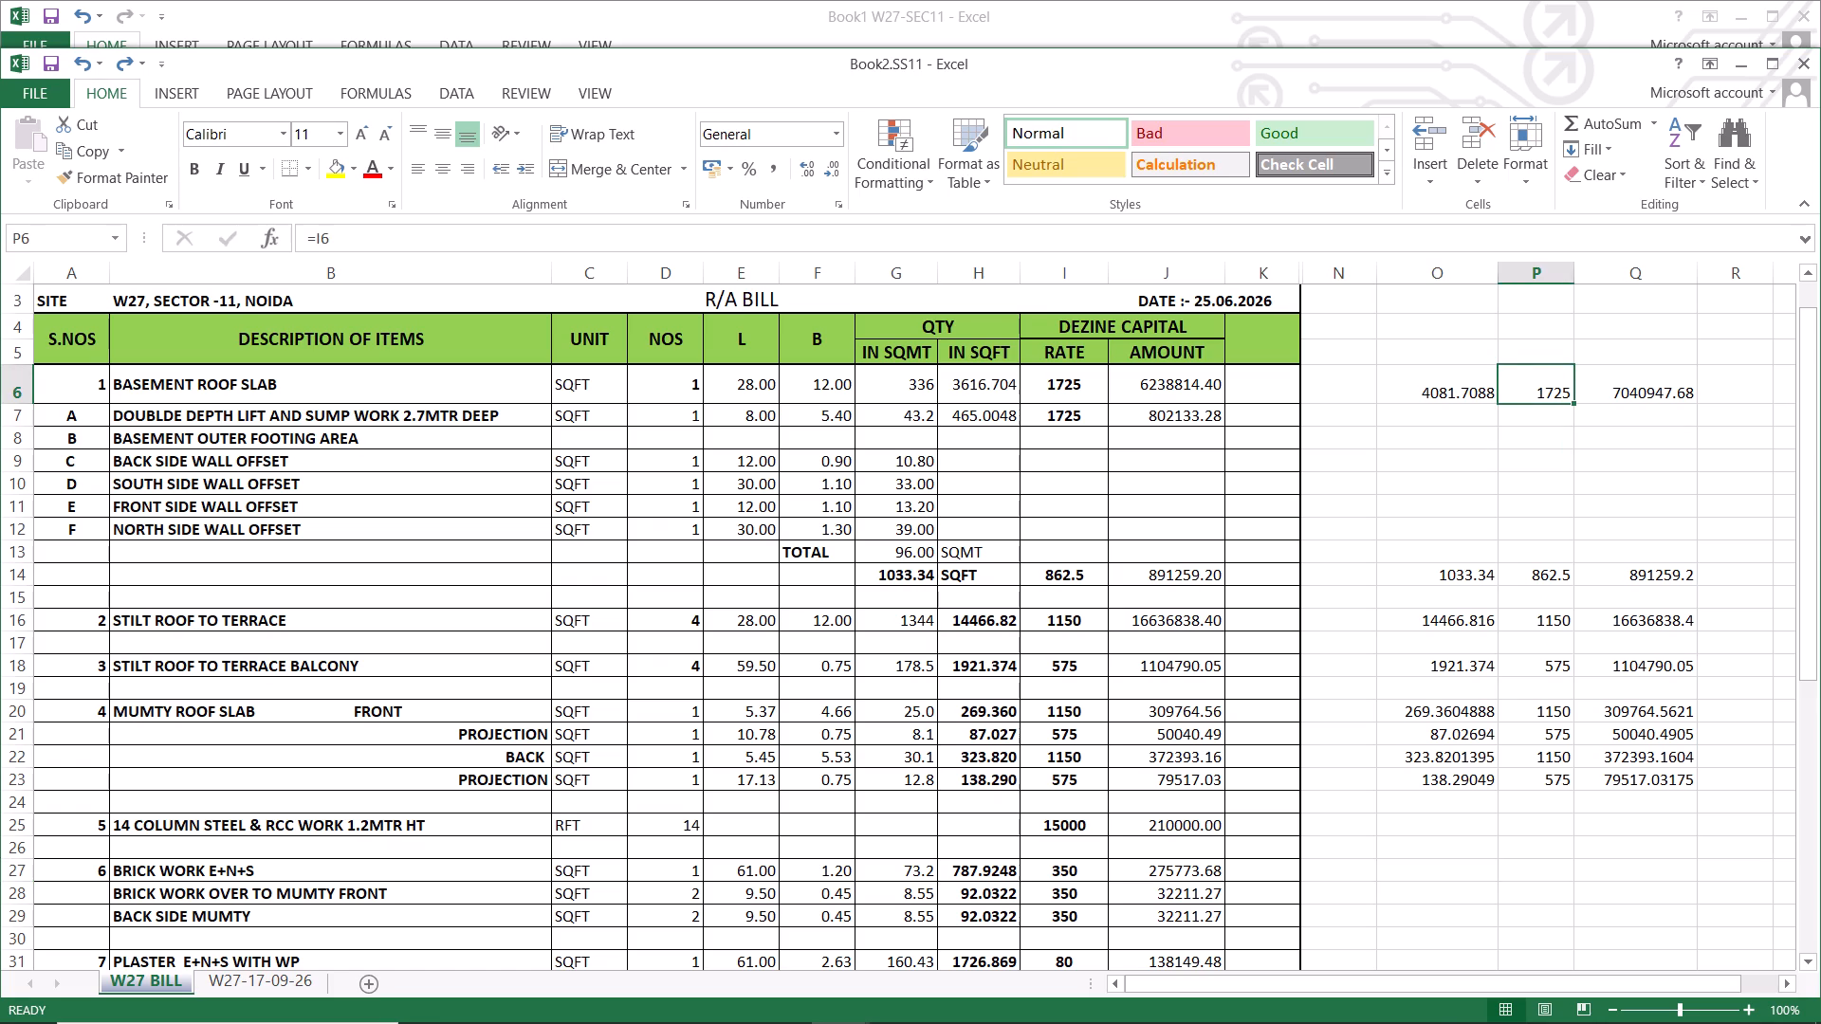
click(1674, 393)
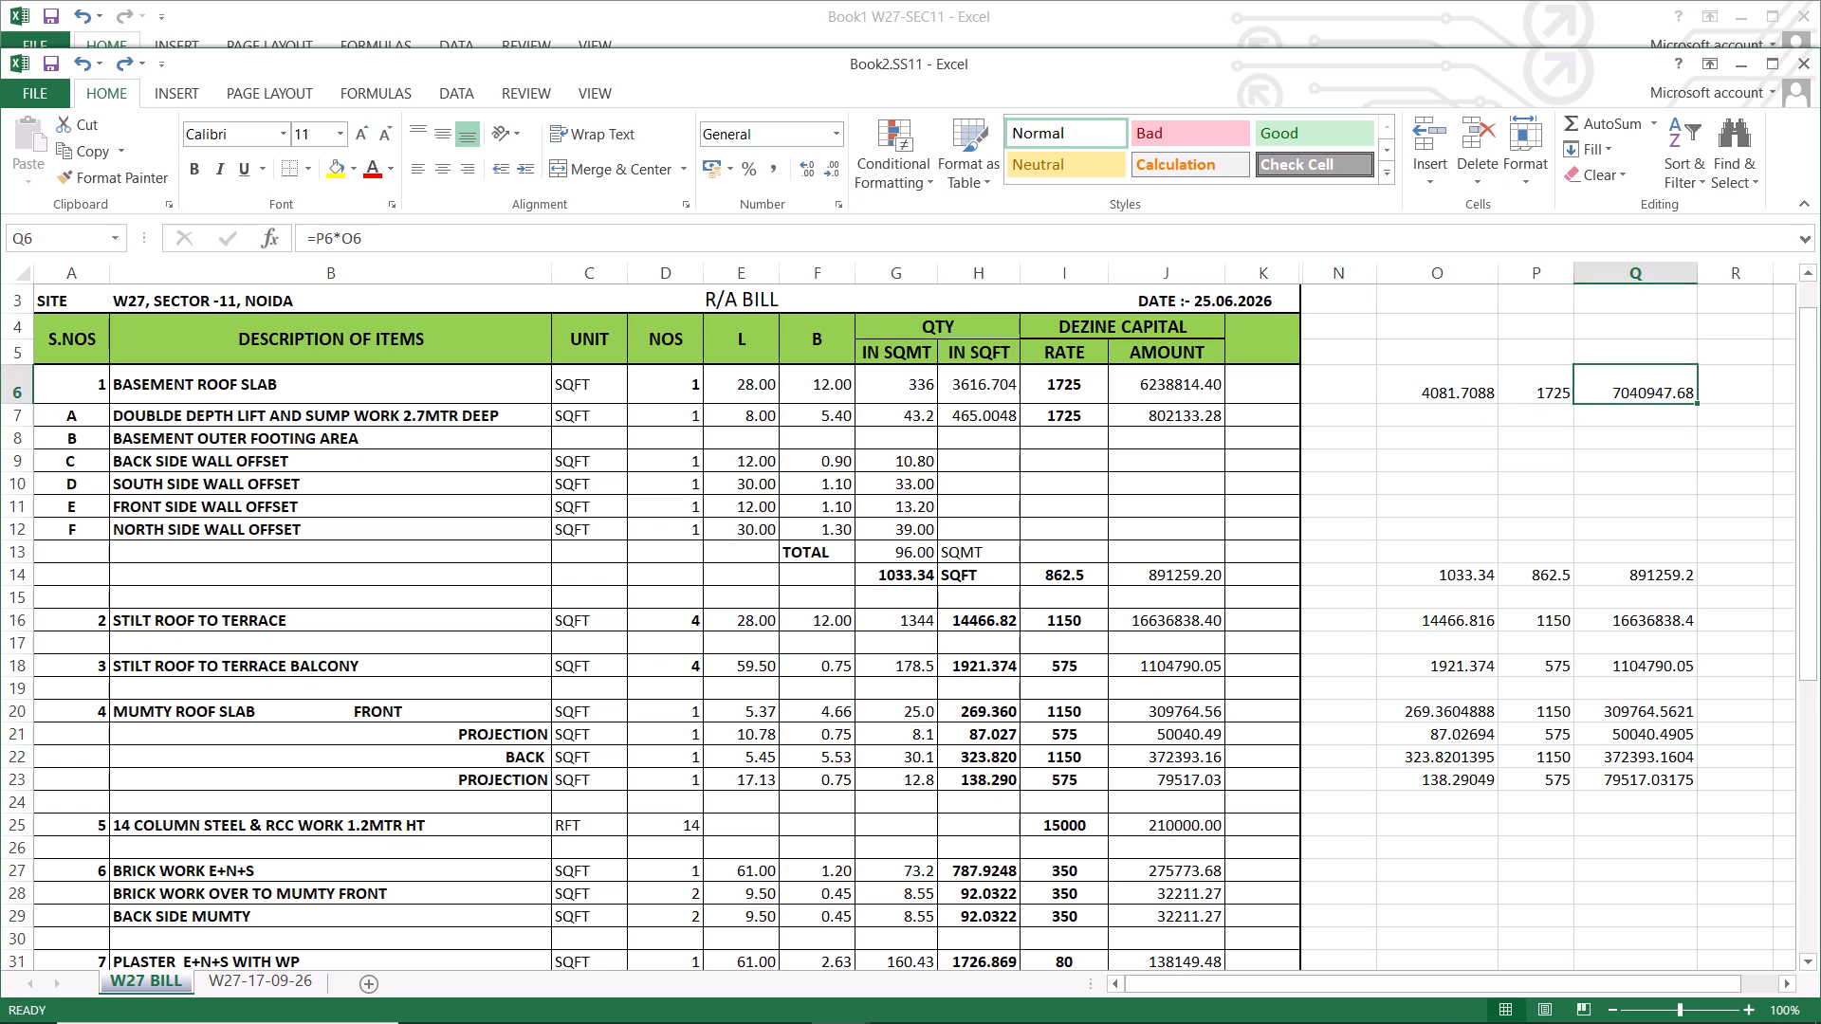
drag(1635, 783, 1666, 364)
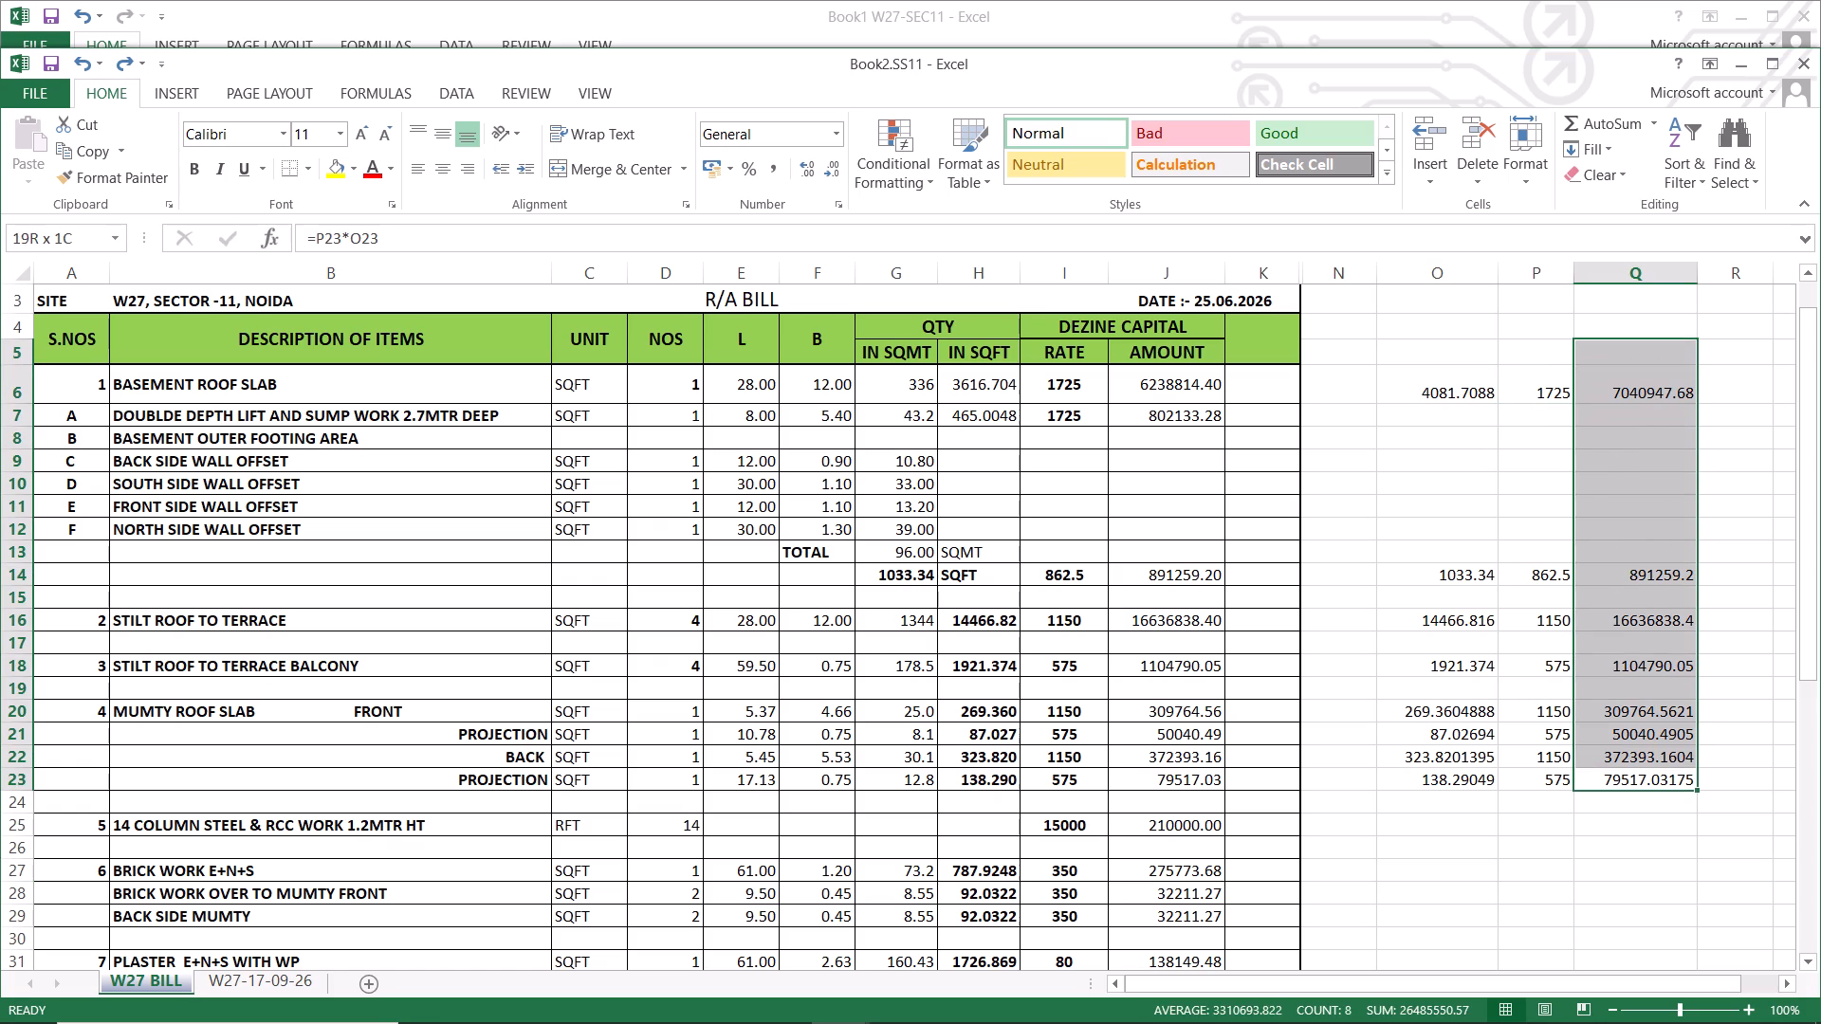
drag(1666, 364, 1666, 366)
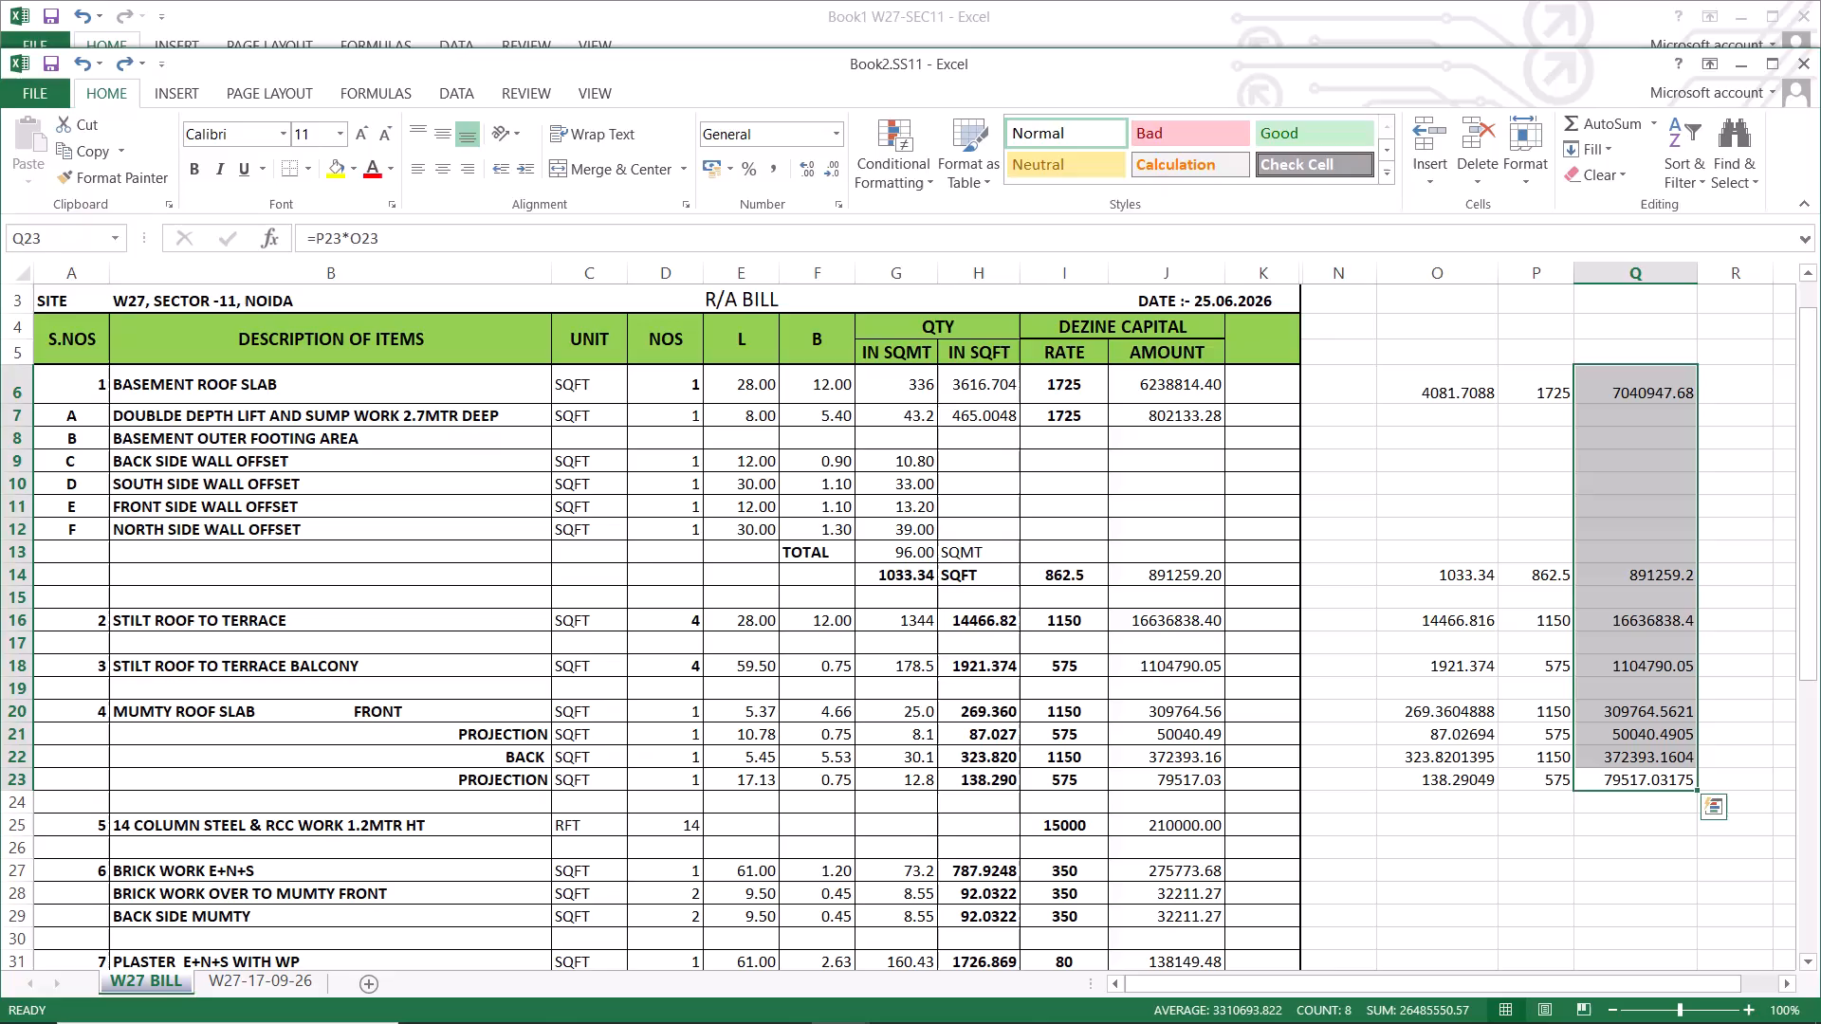
Clear the check figures in cells O6:Q24 on the W27 BILL sheet.
drag(1445, 391, 1655, 798)
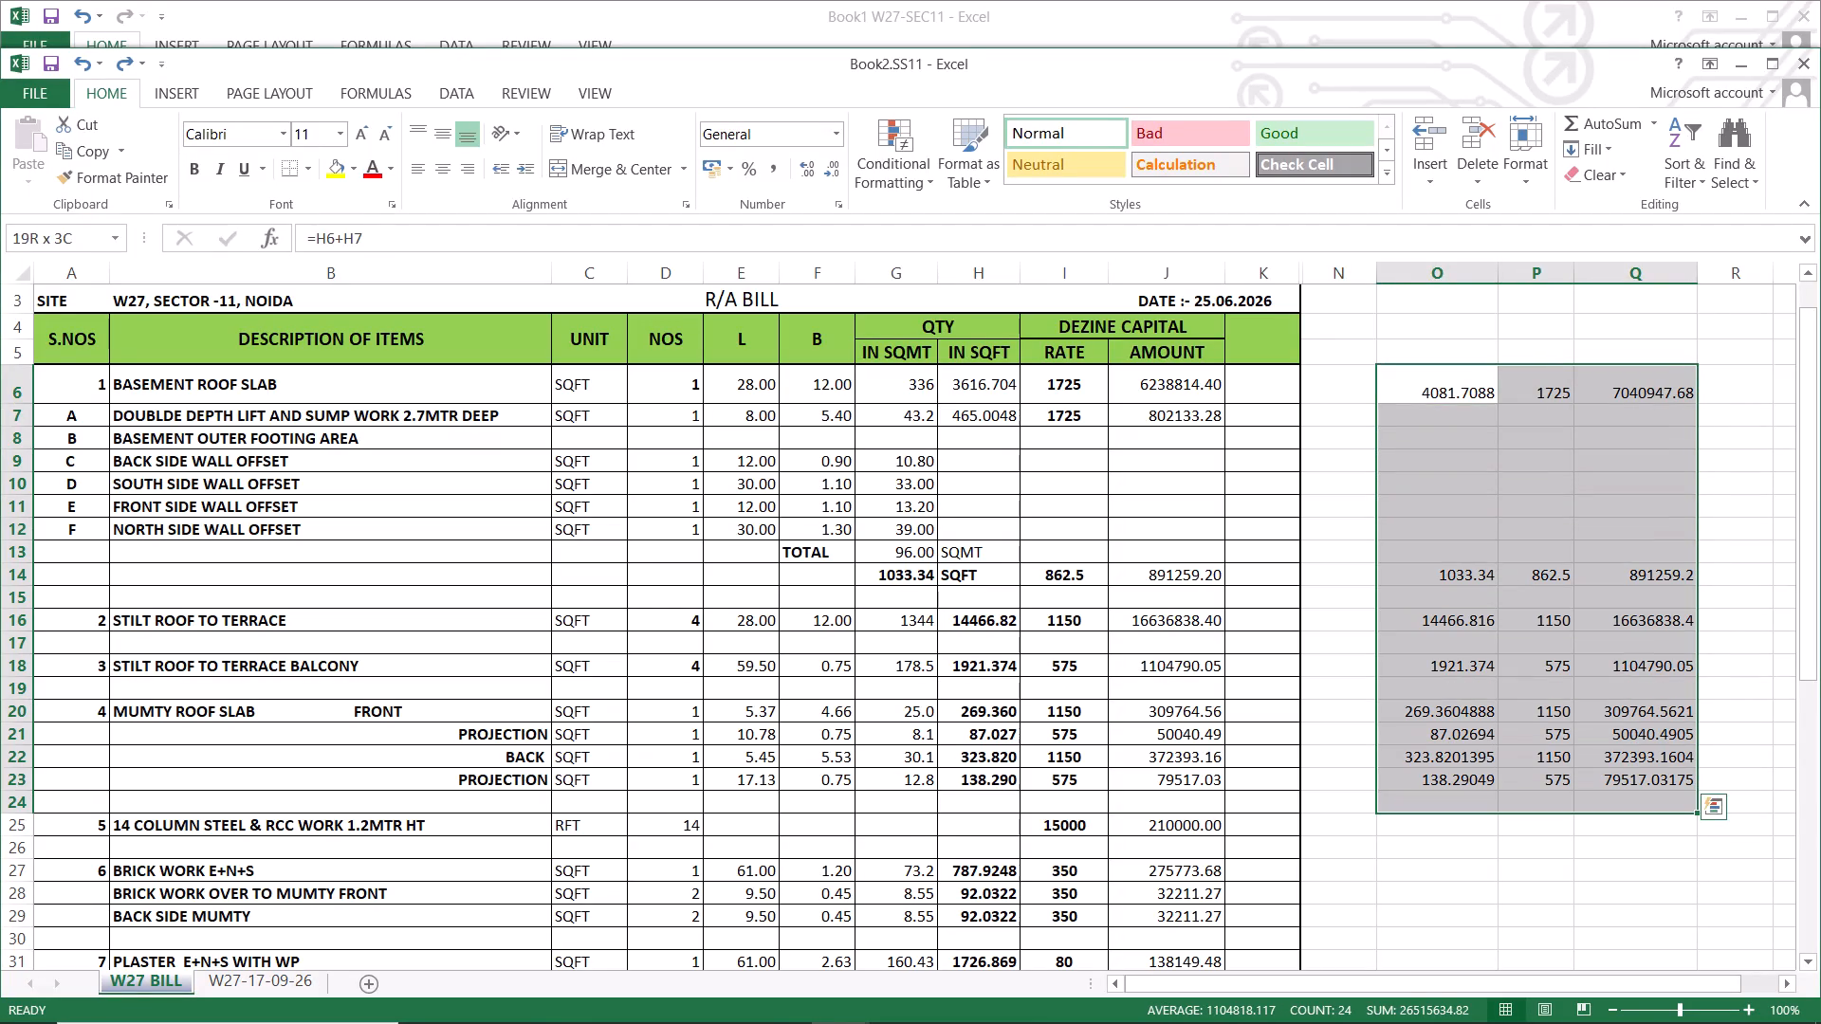
drag(1655, 798, 1656, 798)
key(Delete)
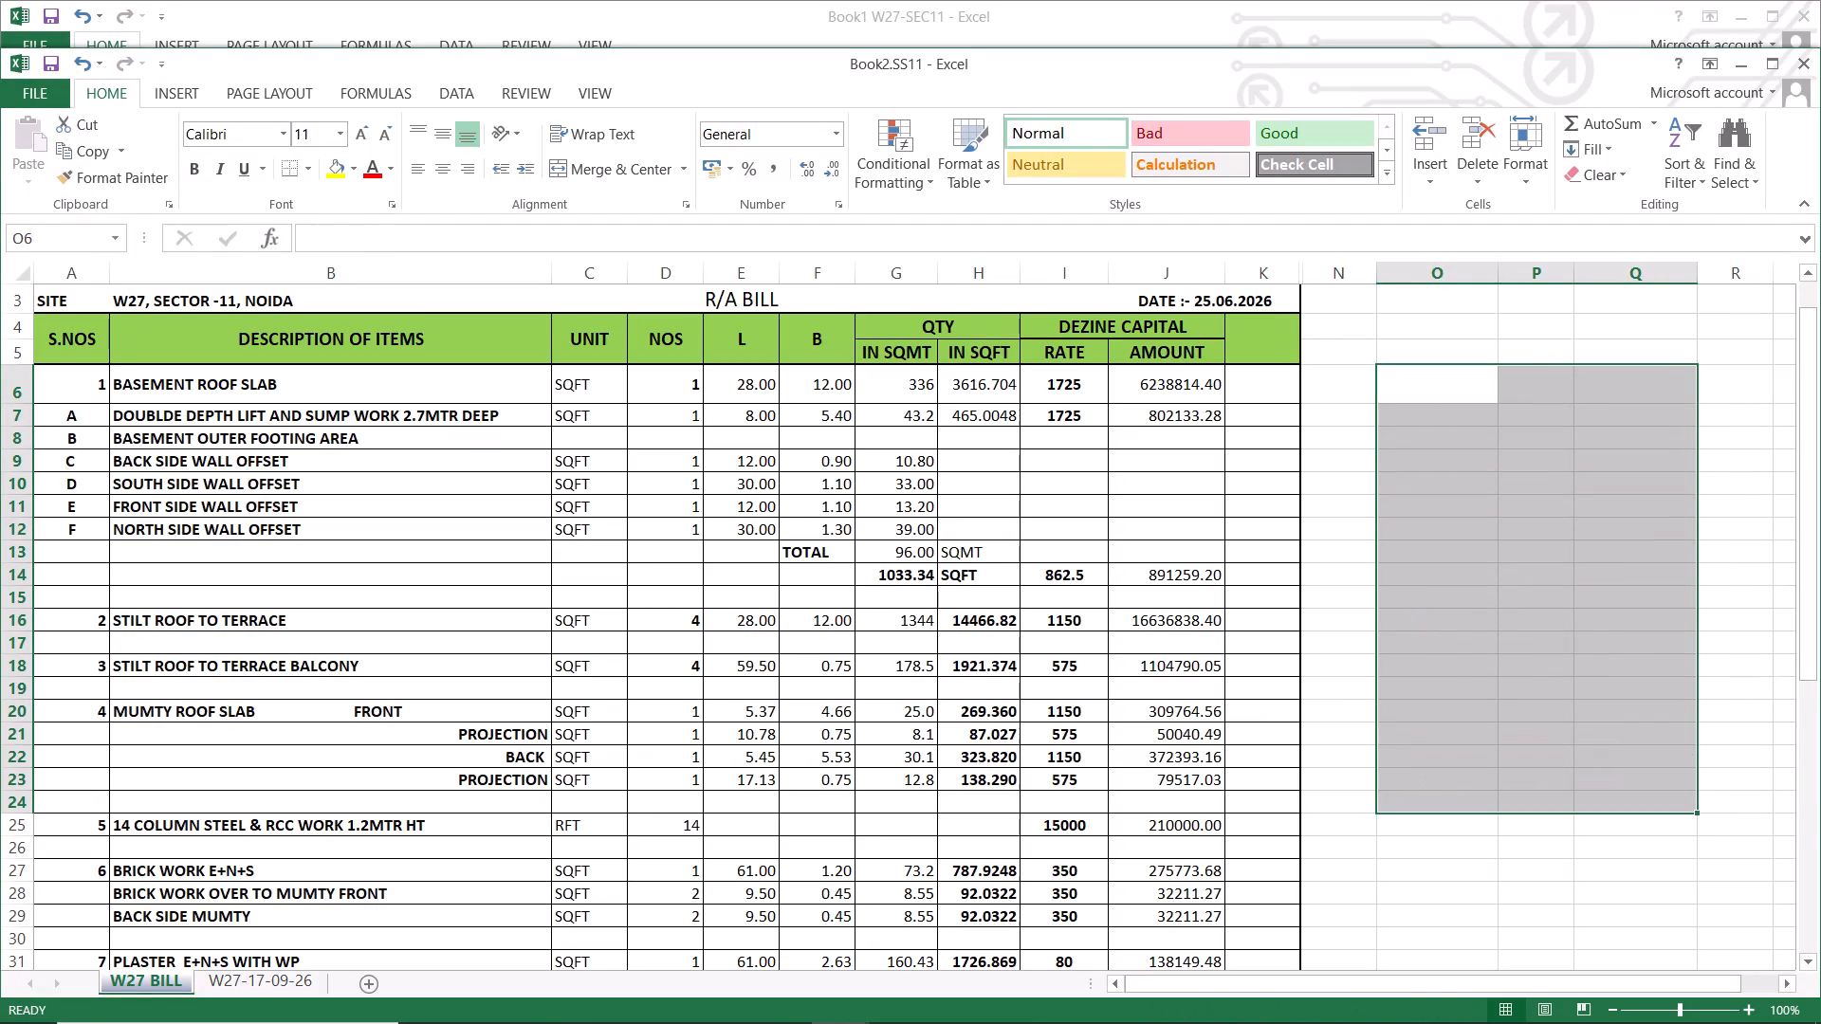
click(921, 737)
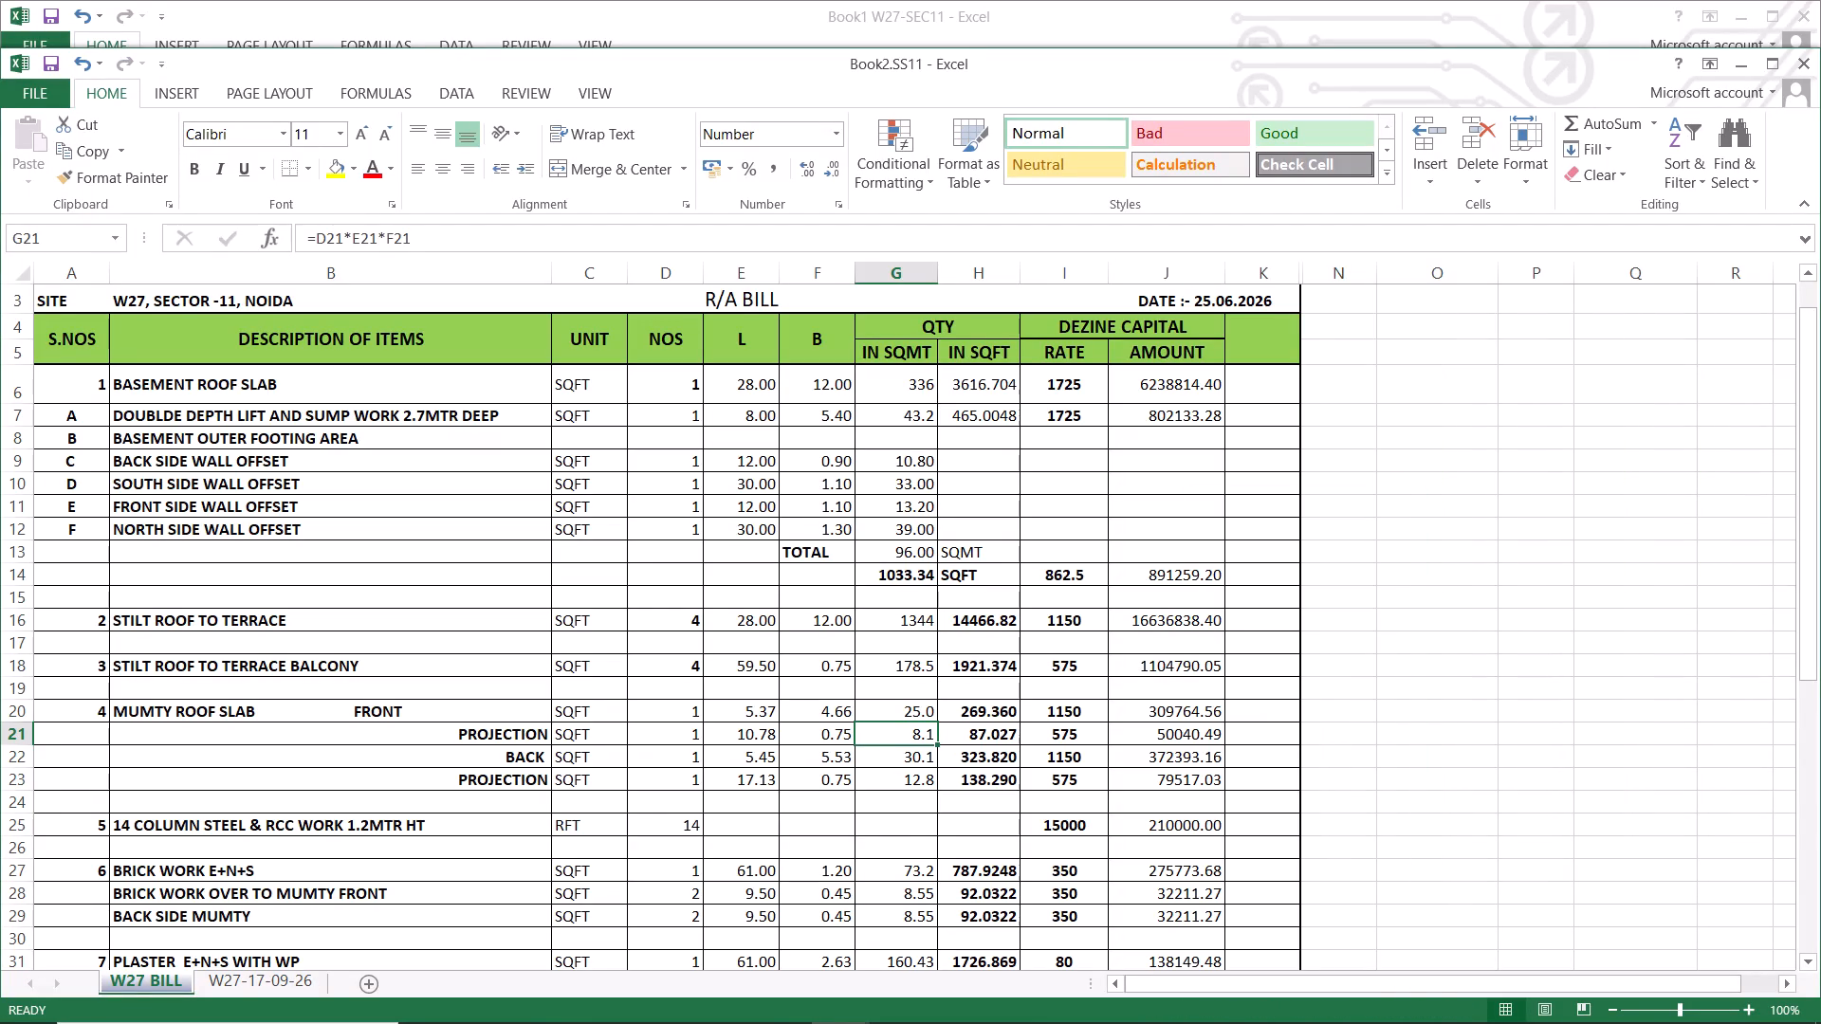
click(1075, 567)
scroll(1075, 567, down, 2)
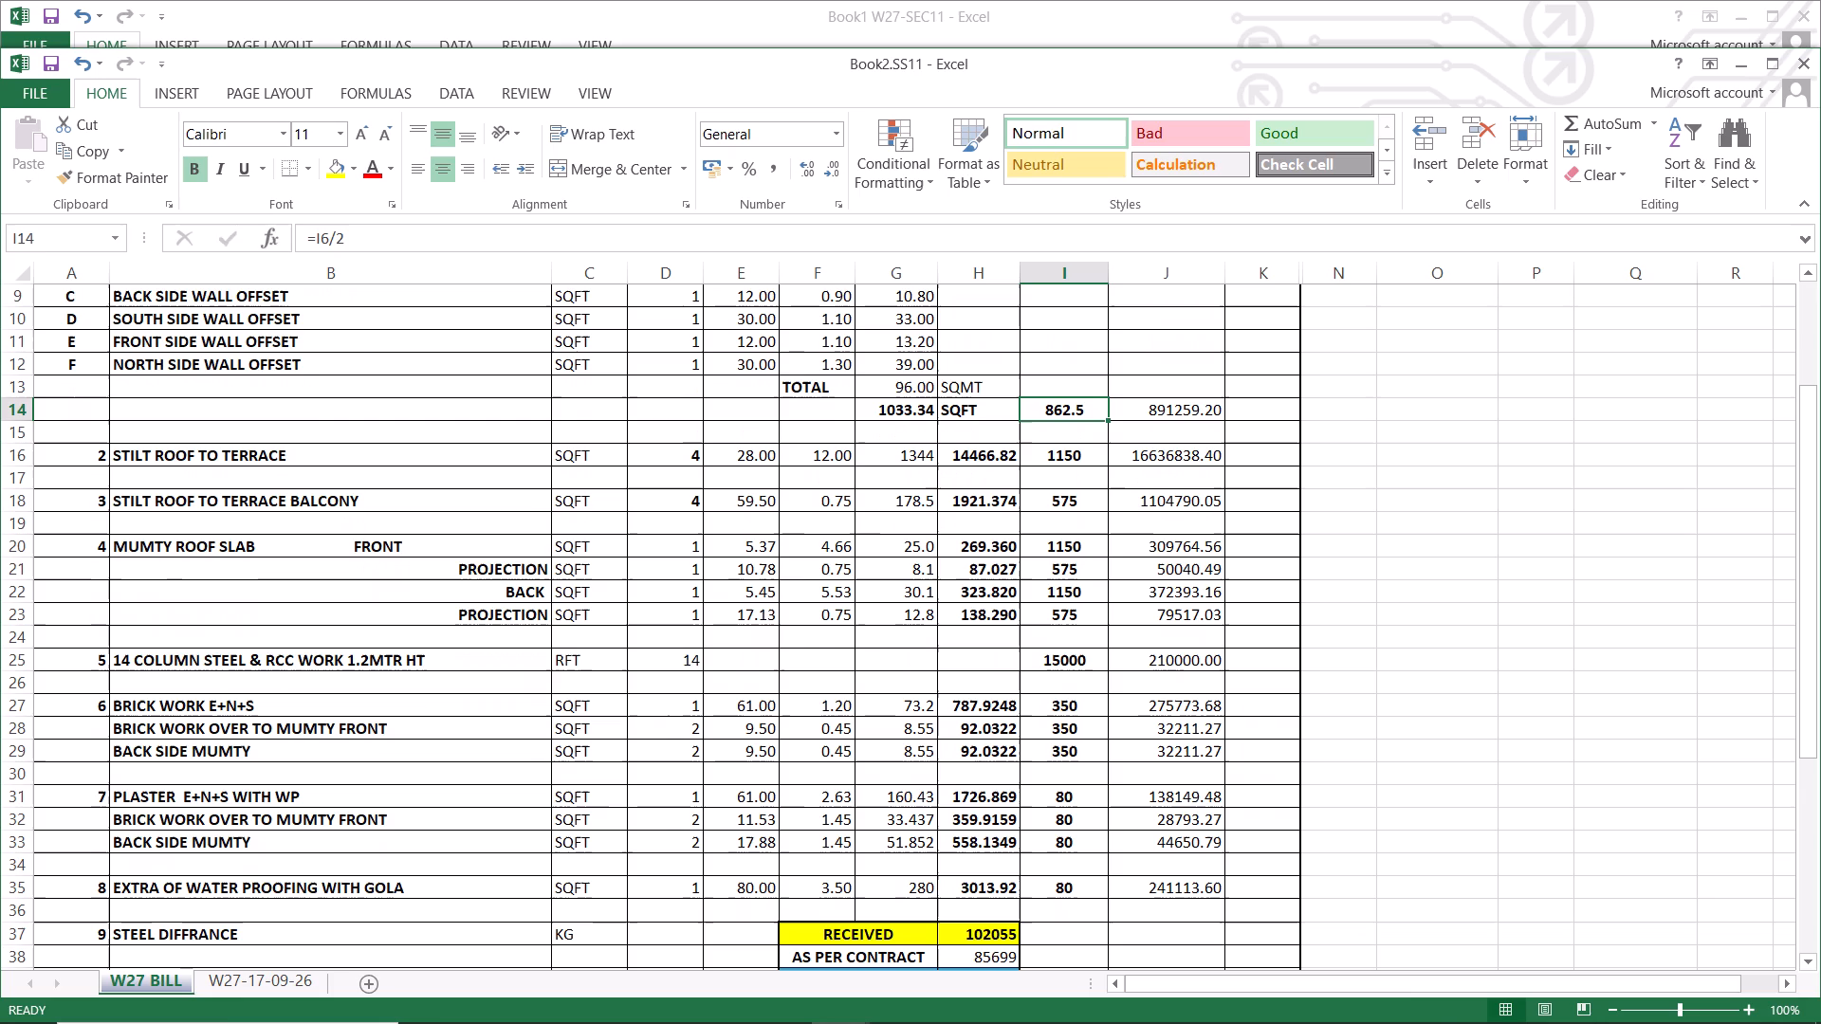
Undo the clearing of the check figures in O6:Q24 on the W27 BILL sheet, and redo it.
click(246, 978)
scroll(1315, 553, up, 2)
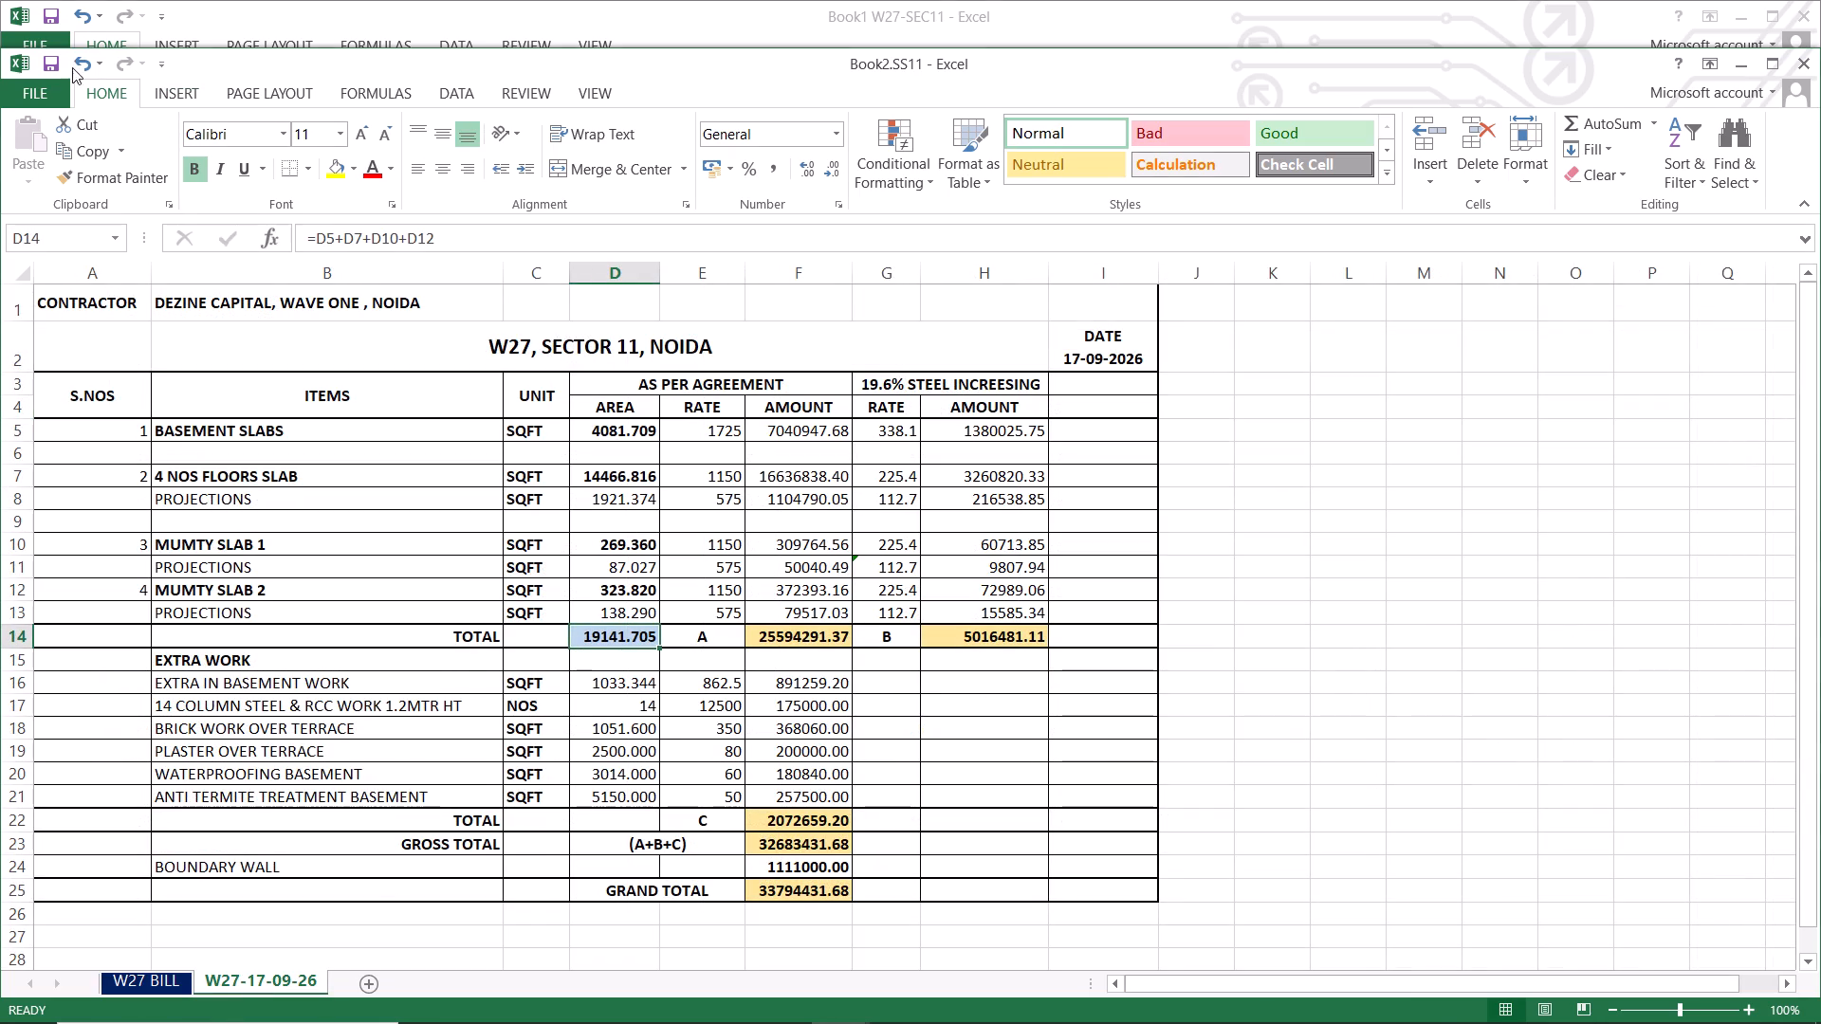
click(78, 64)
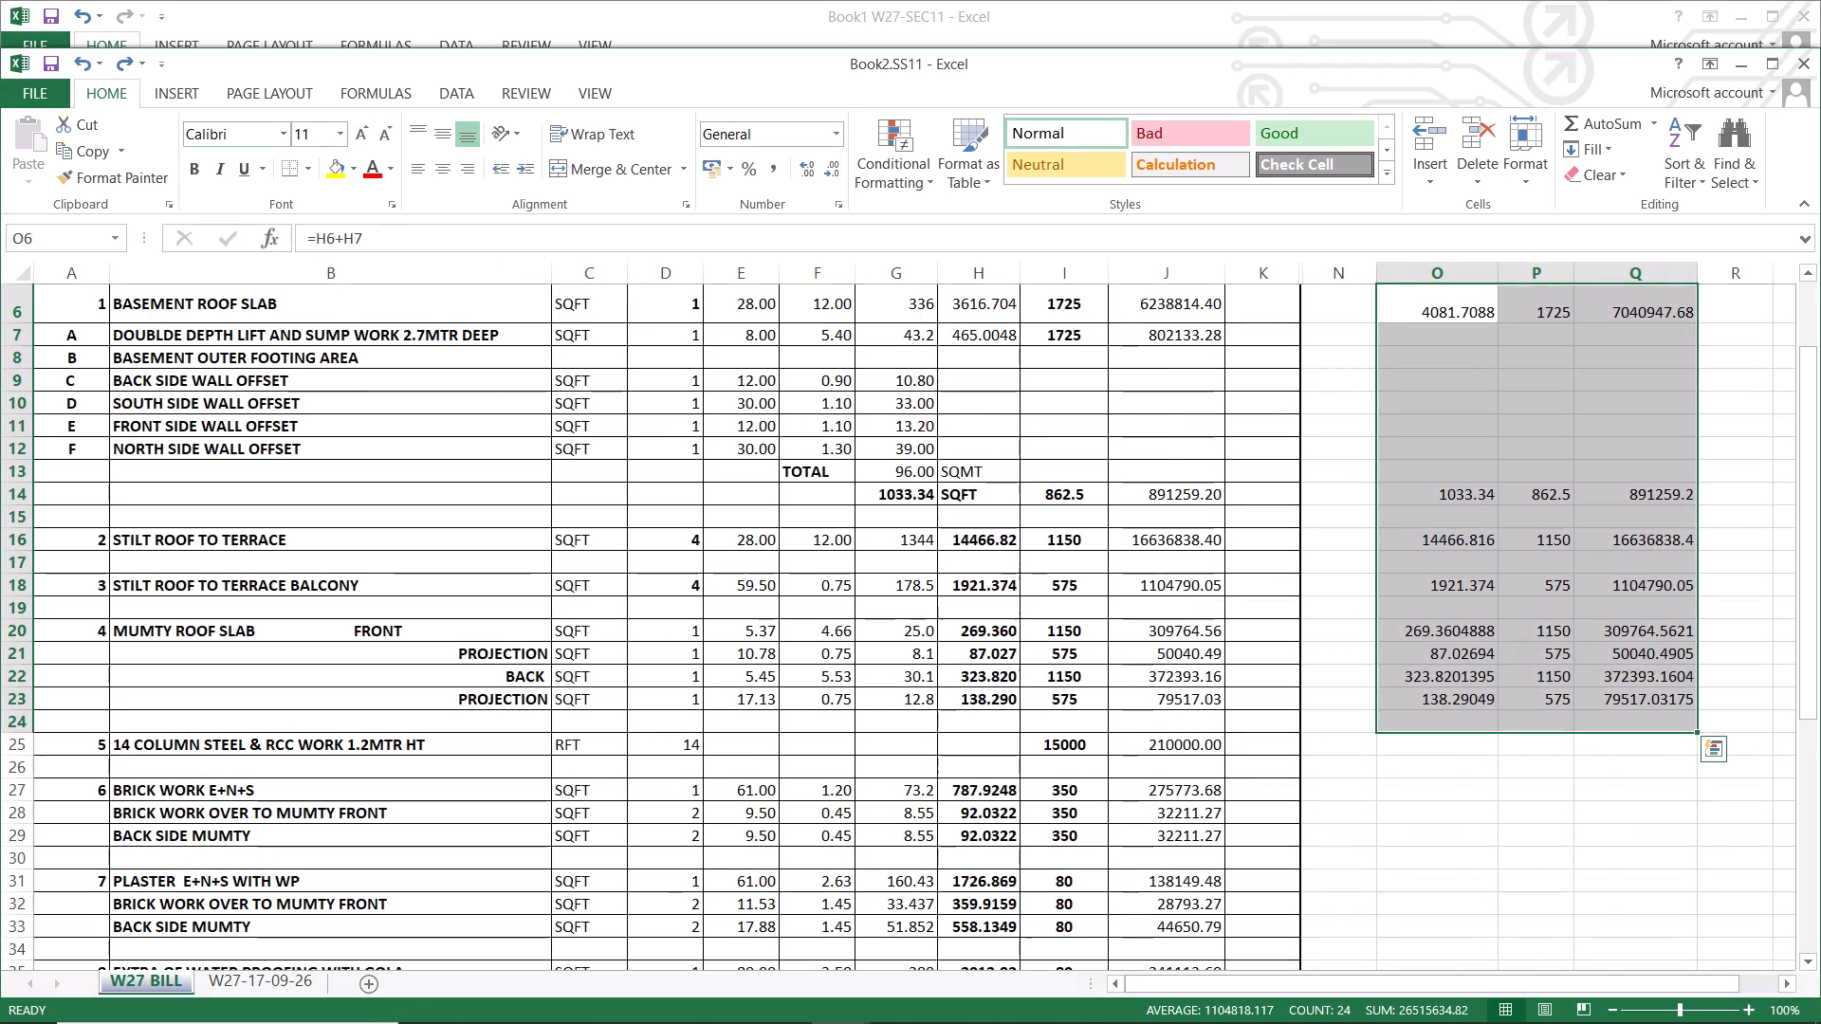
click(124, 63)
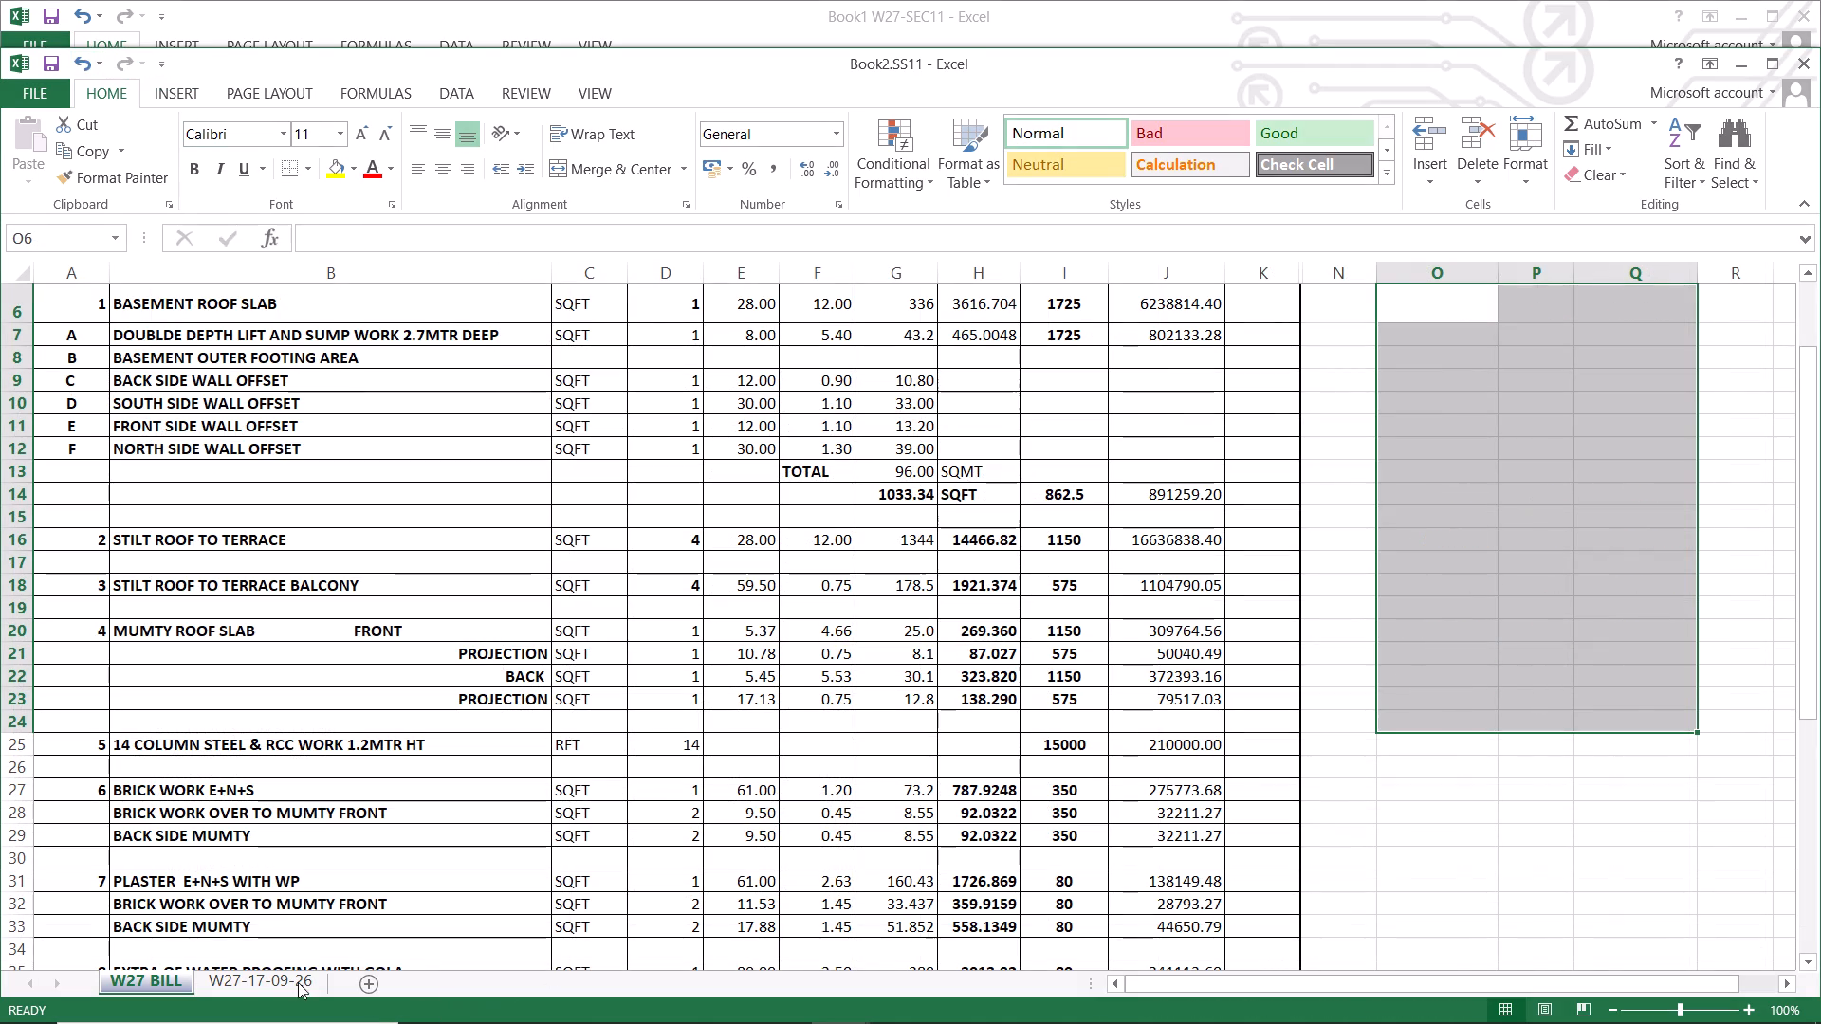
On the W27-17-09-26 sheet, examine the total area and amount in row 14 and the steel increase rate formulas in G5 and G7.
click(230, 981)
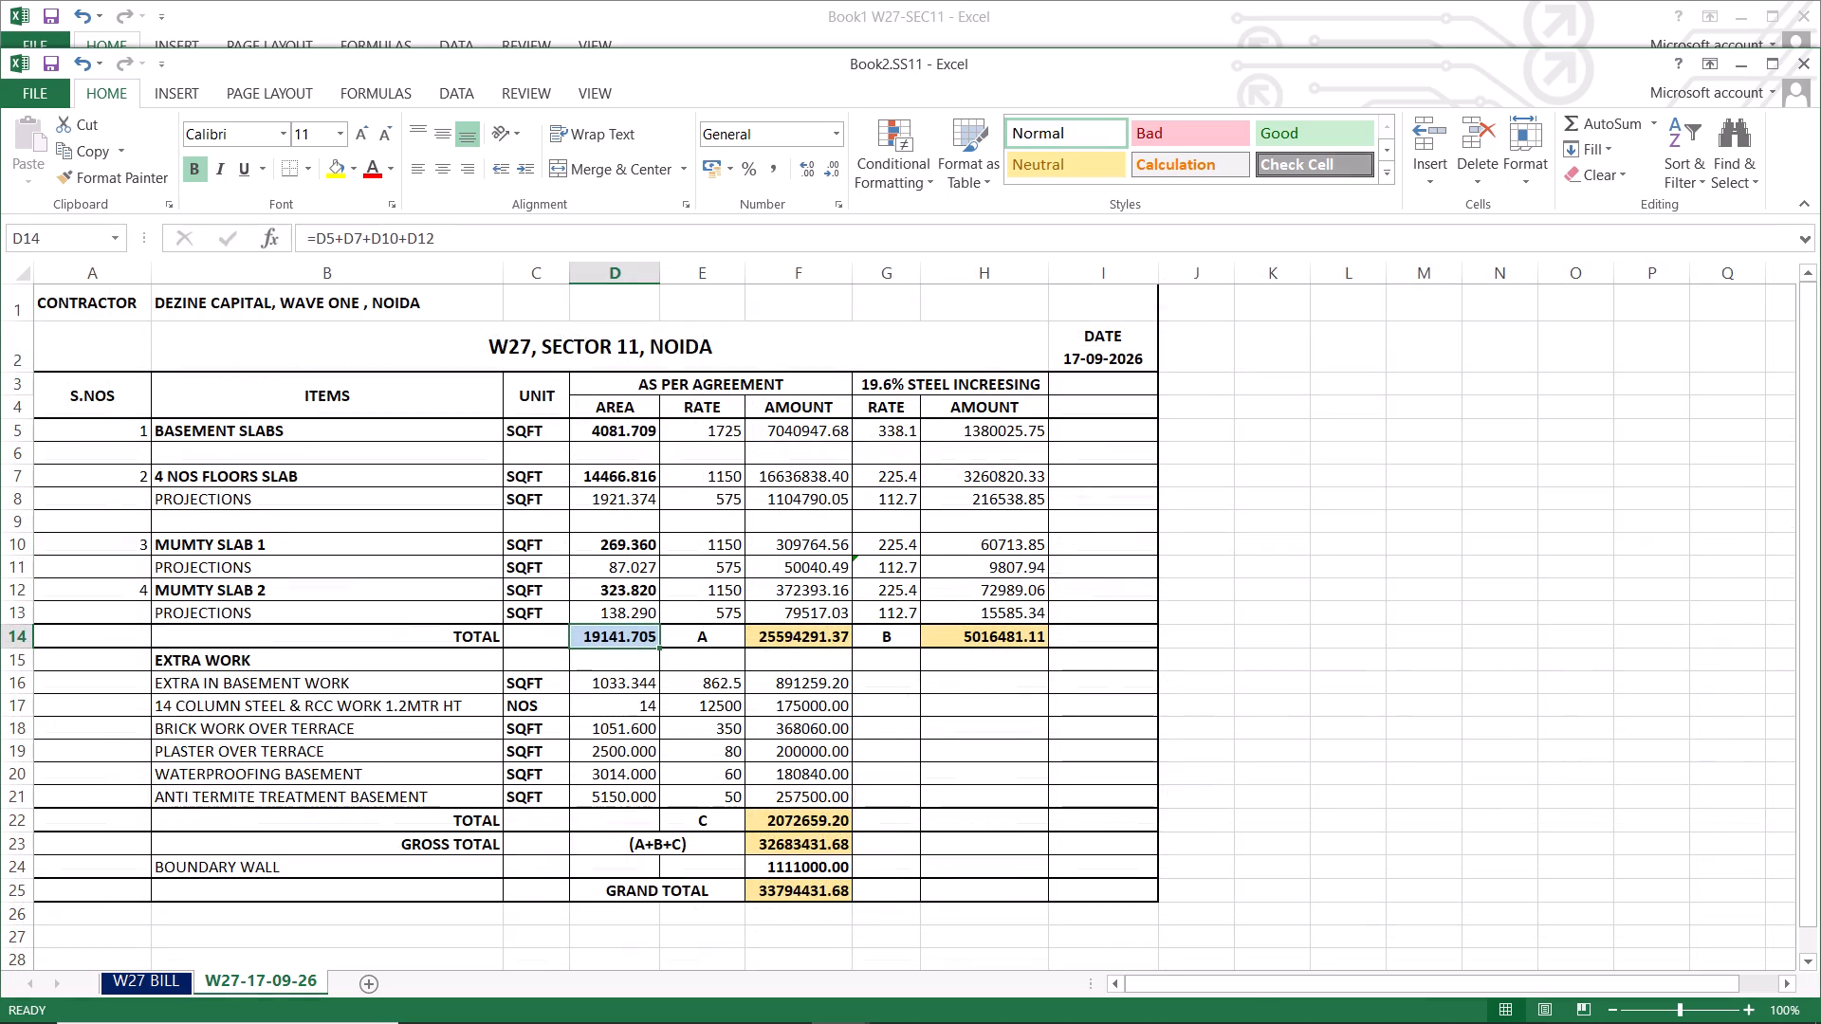
click(597, 635)
click(943, 380)
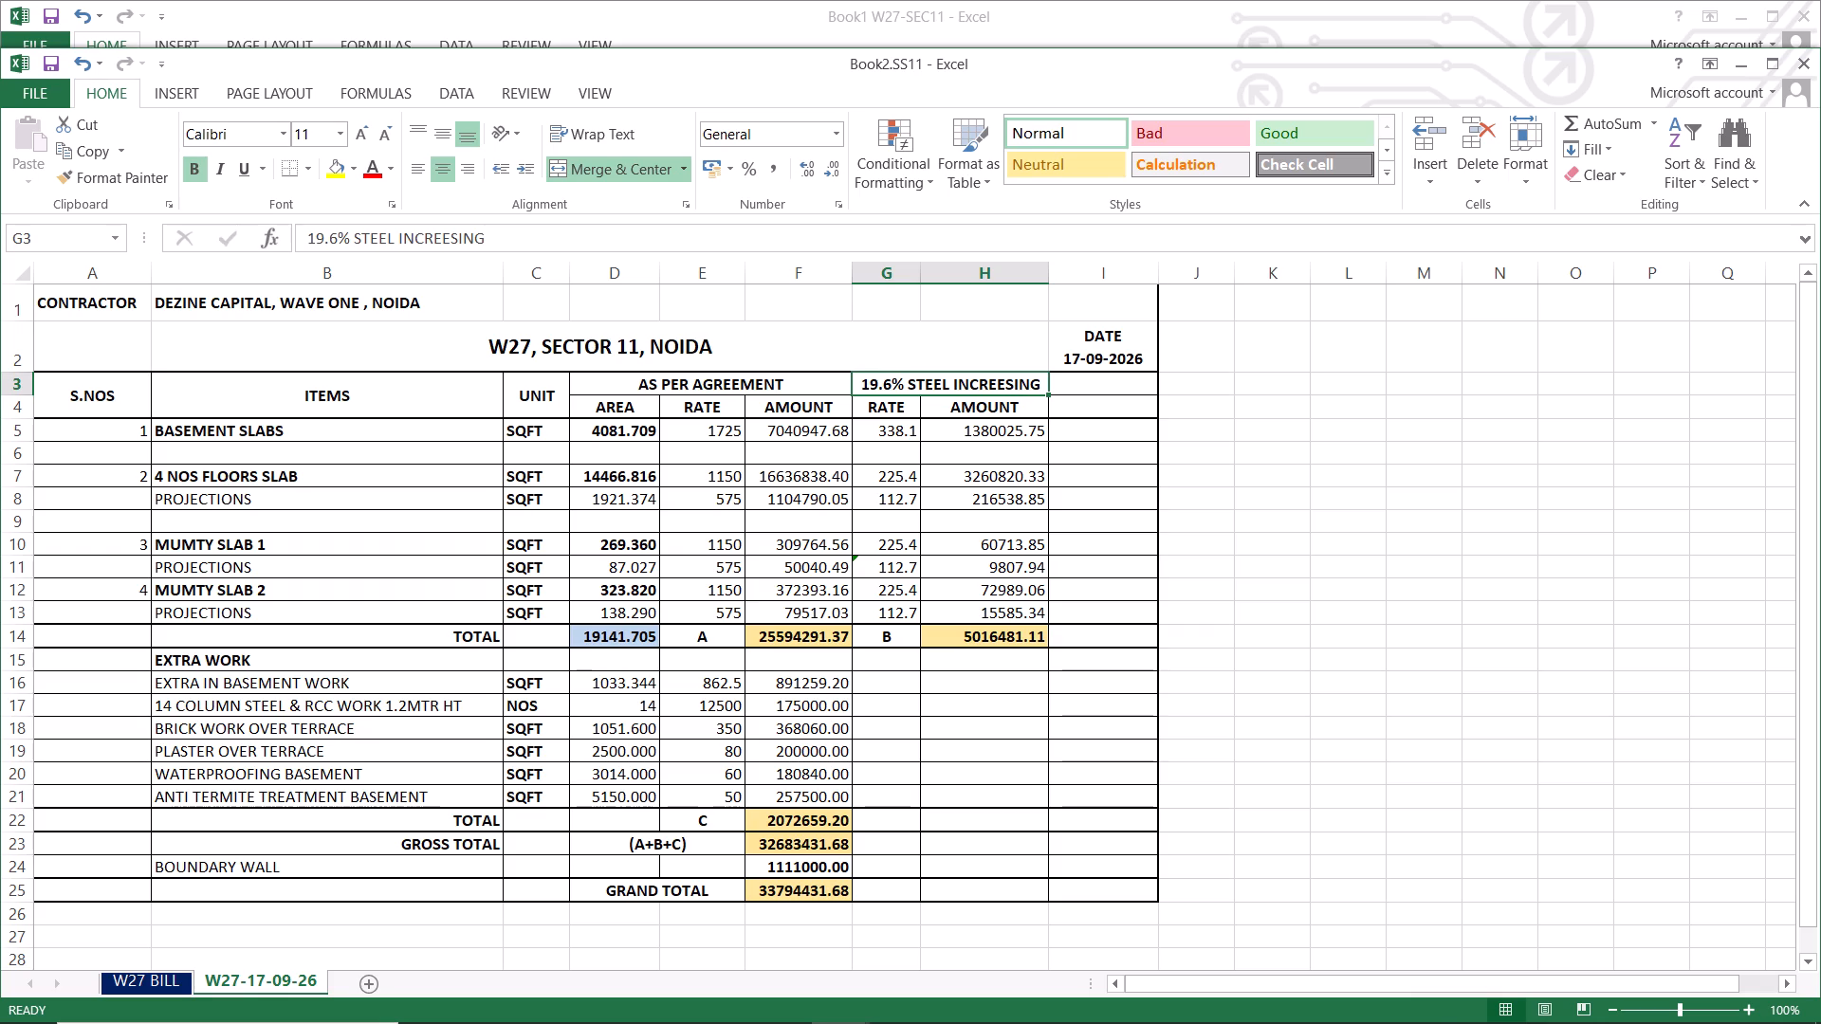
click(879, 435)
double_click(881, 435)
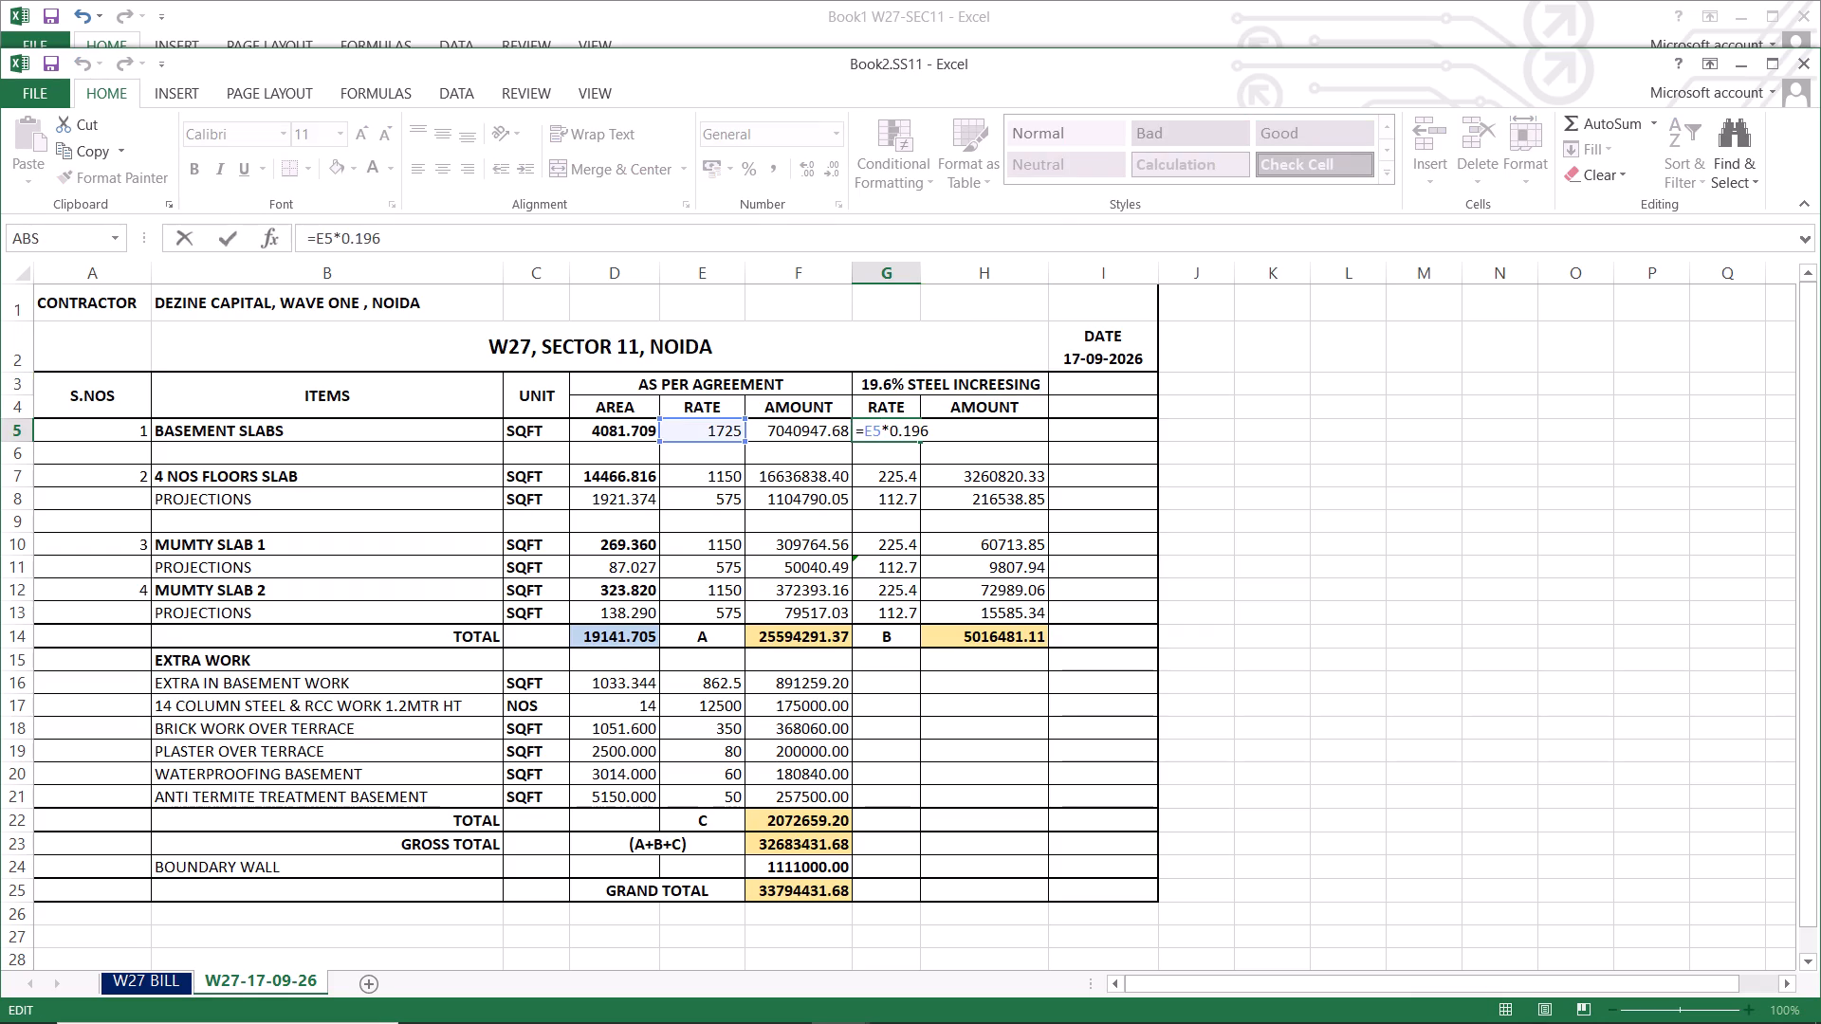
key(Escape)
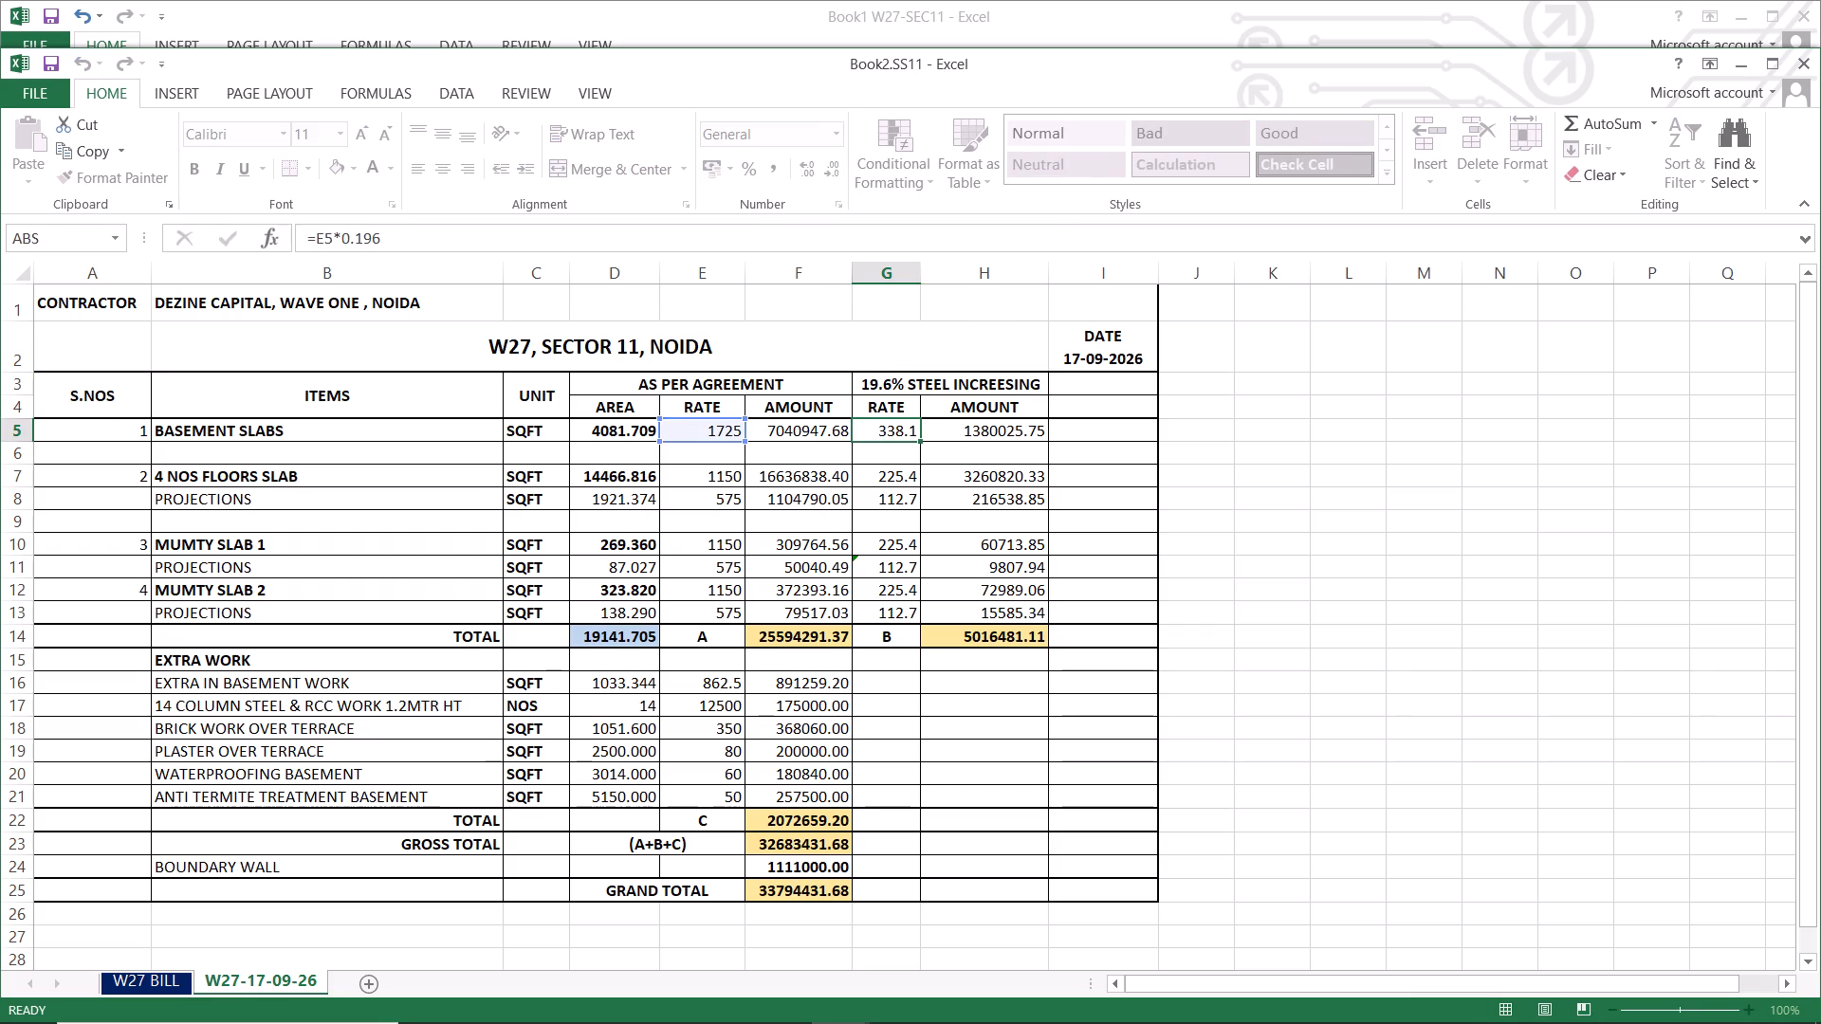
click(888, 475)
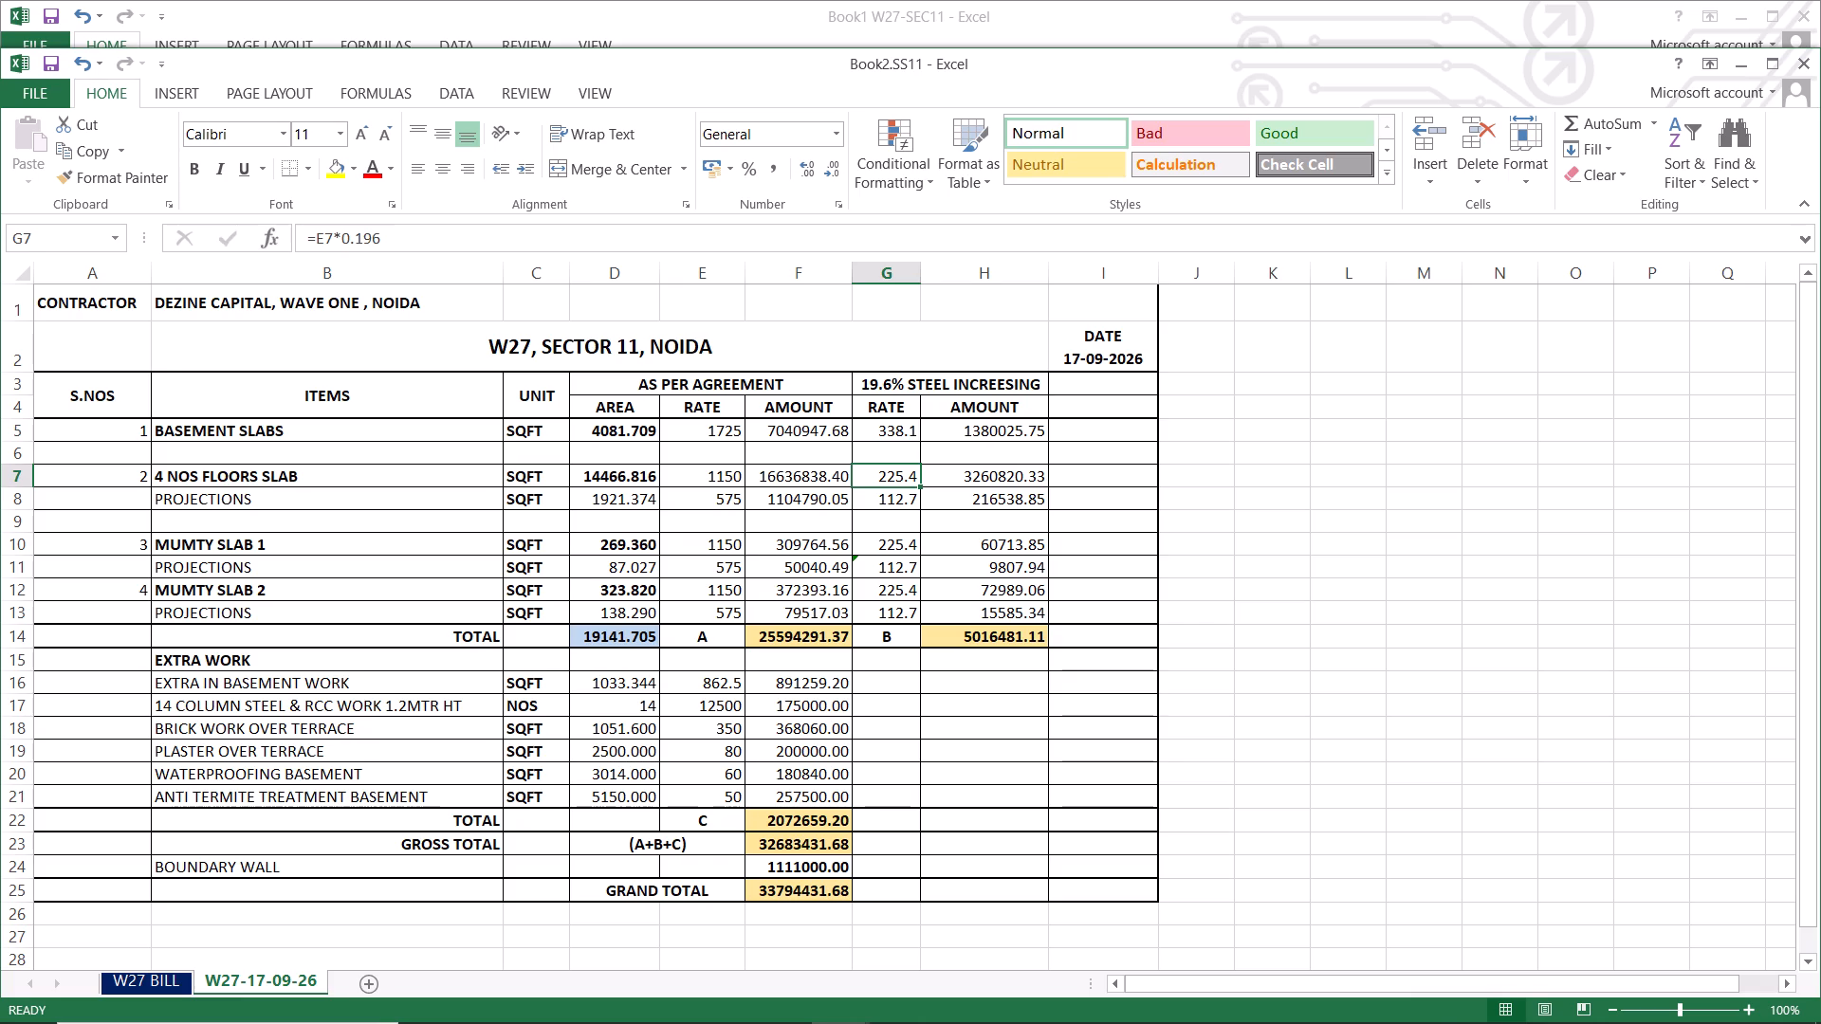
click(600, 637)
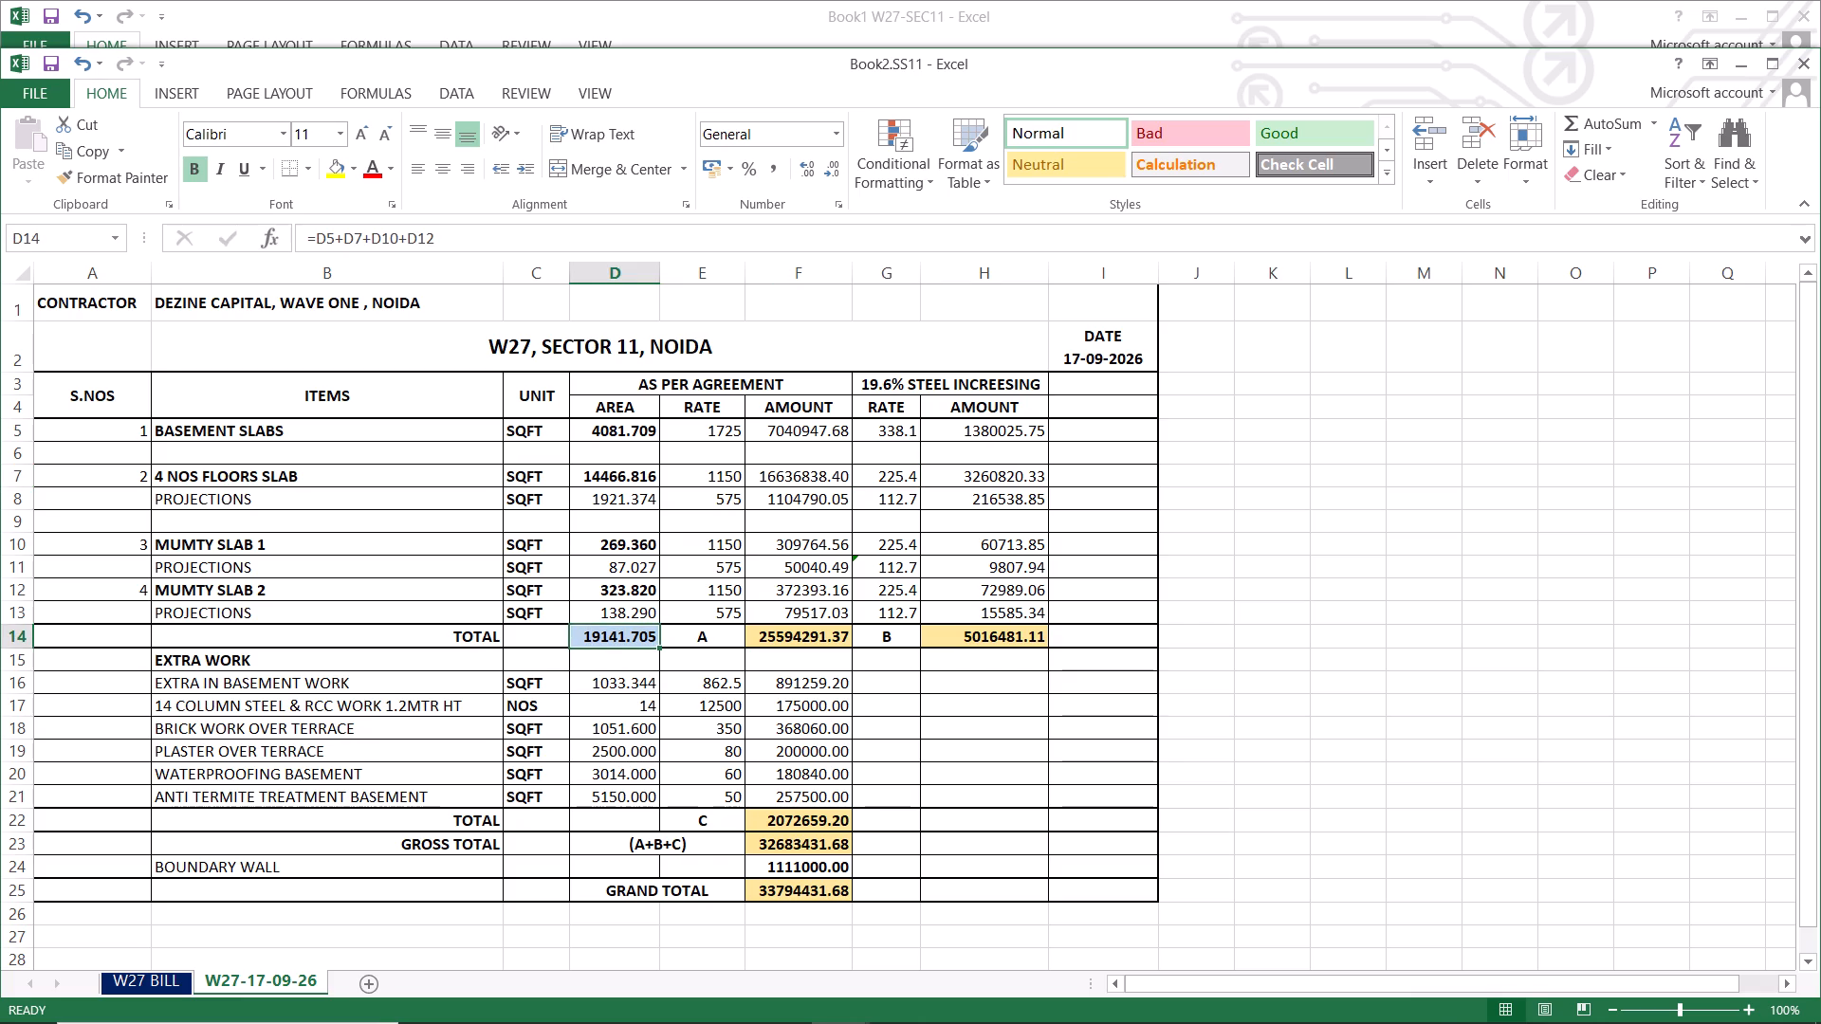
click(815, 634)
click(622, 636)
scroll(649, 830, down, 2)
scroll(649, 830, up, 2)
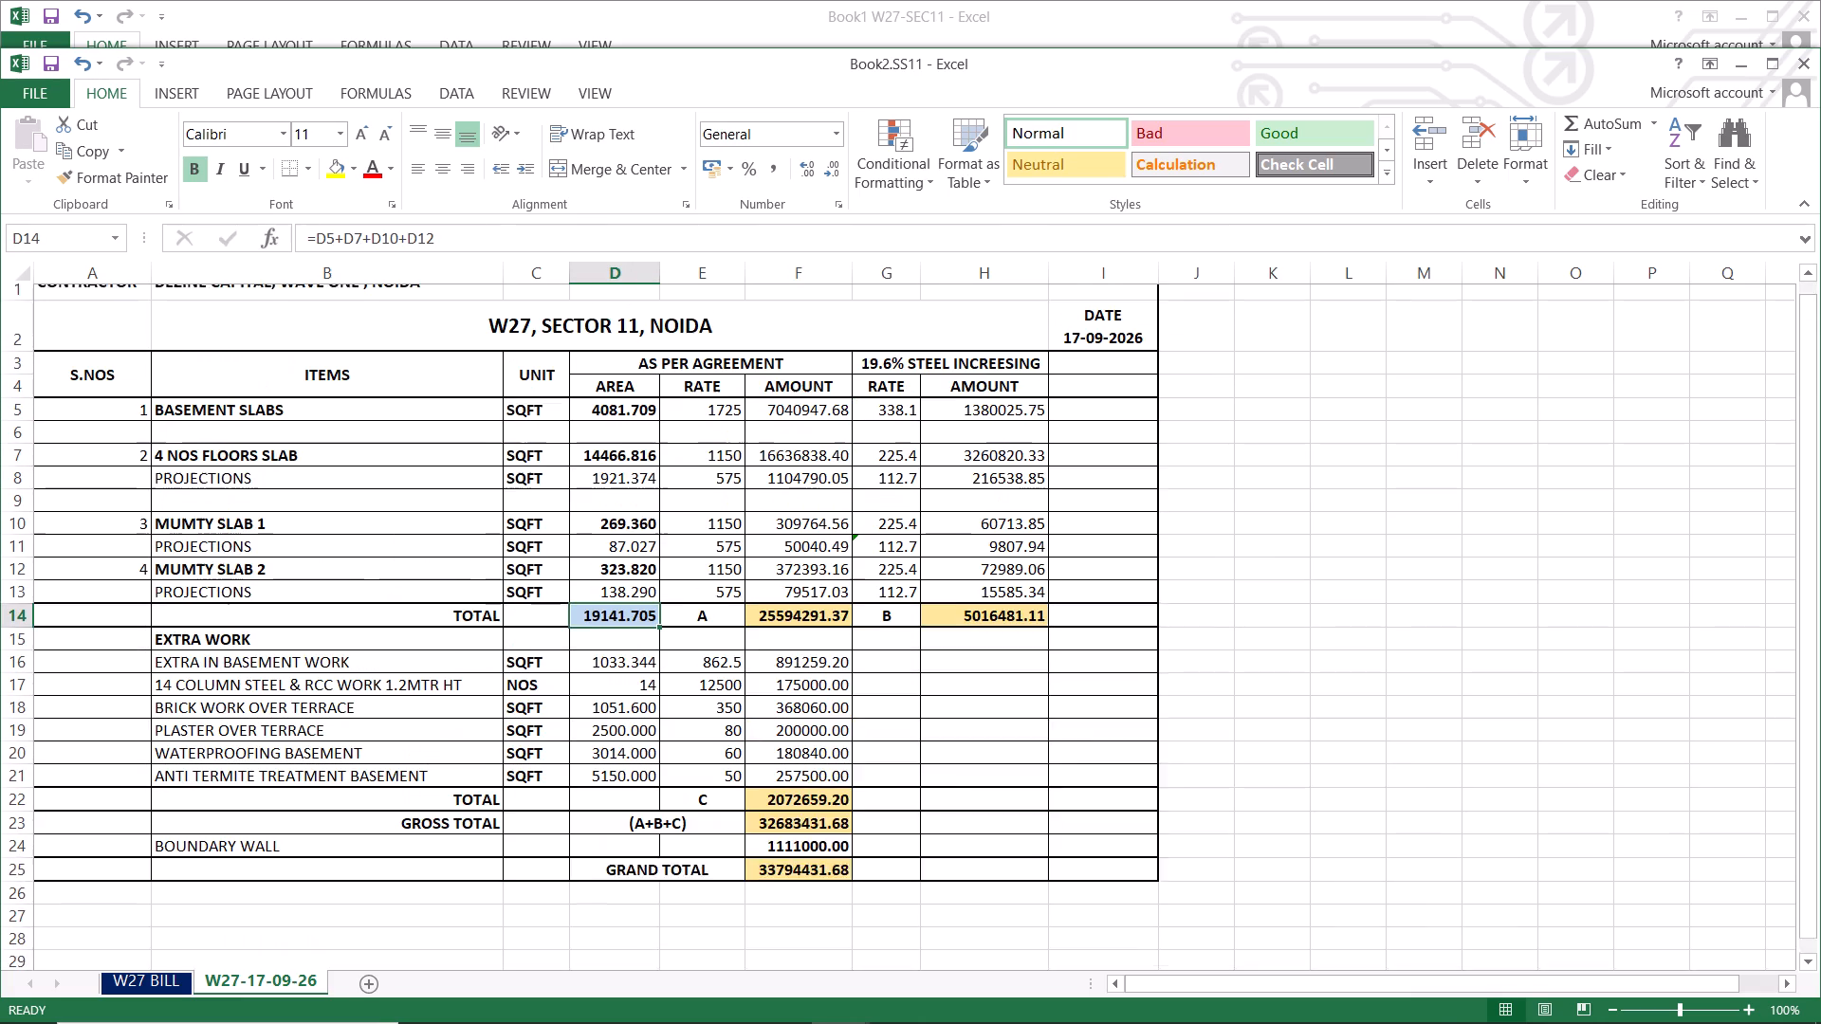
scroll(649, 830, up, 2)
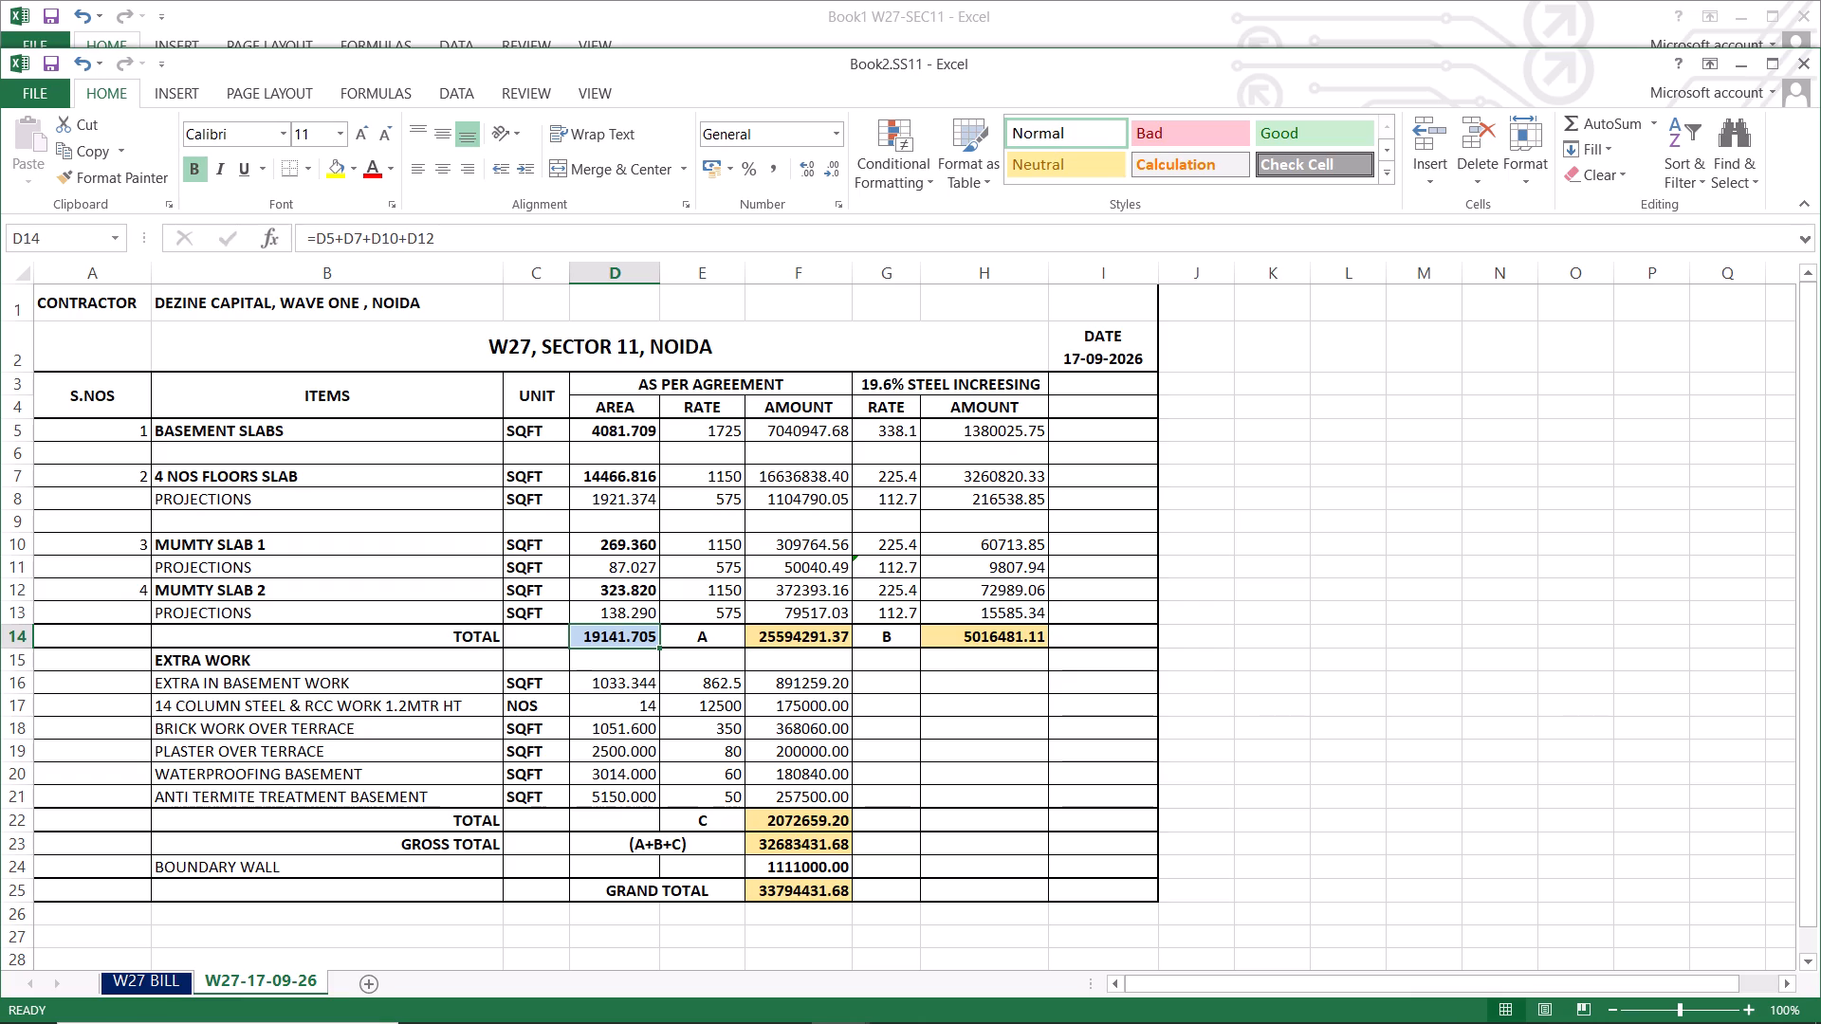
click(618, 631)
On the W27 BILL sheet, check the steel difference's received, as per contract and extra quantities in H37:H39, including the contract quantity formula.
click(163, 981)
scroll(995, 834, down, 6)
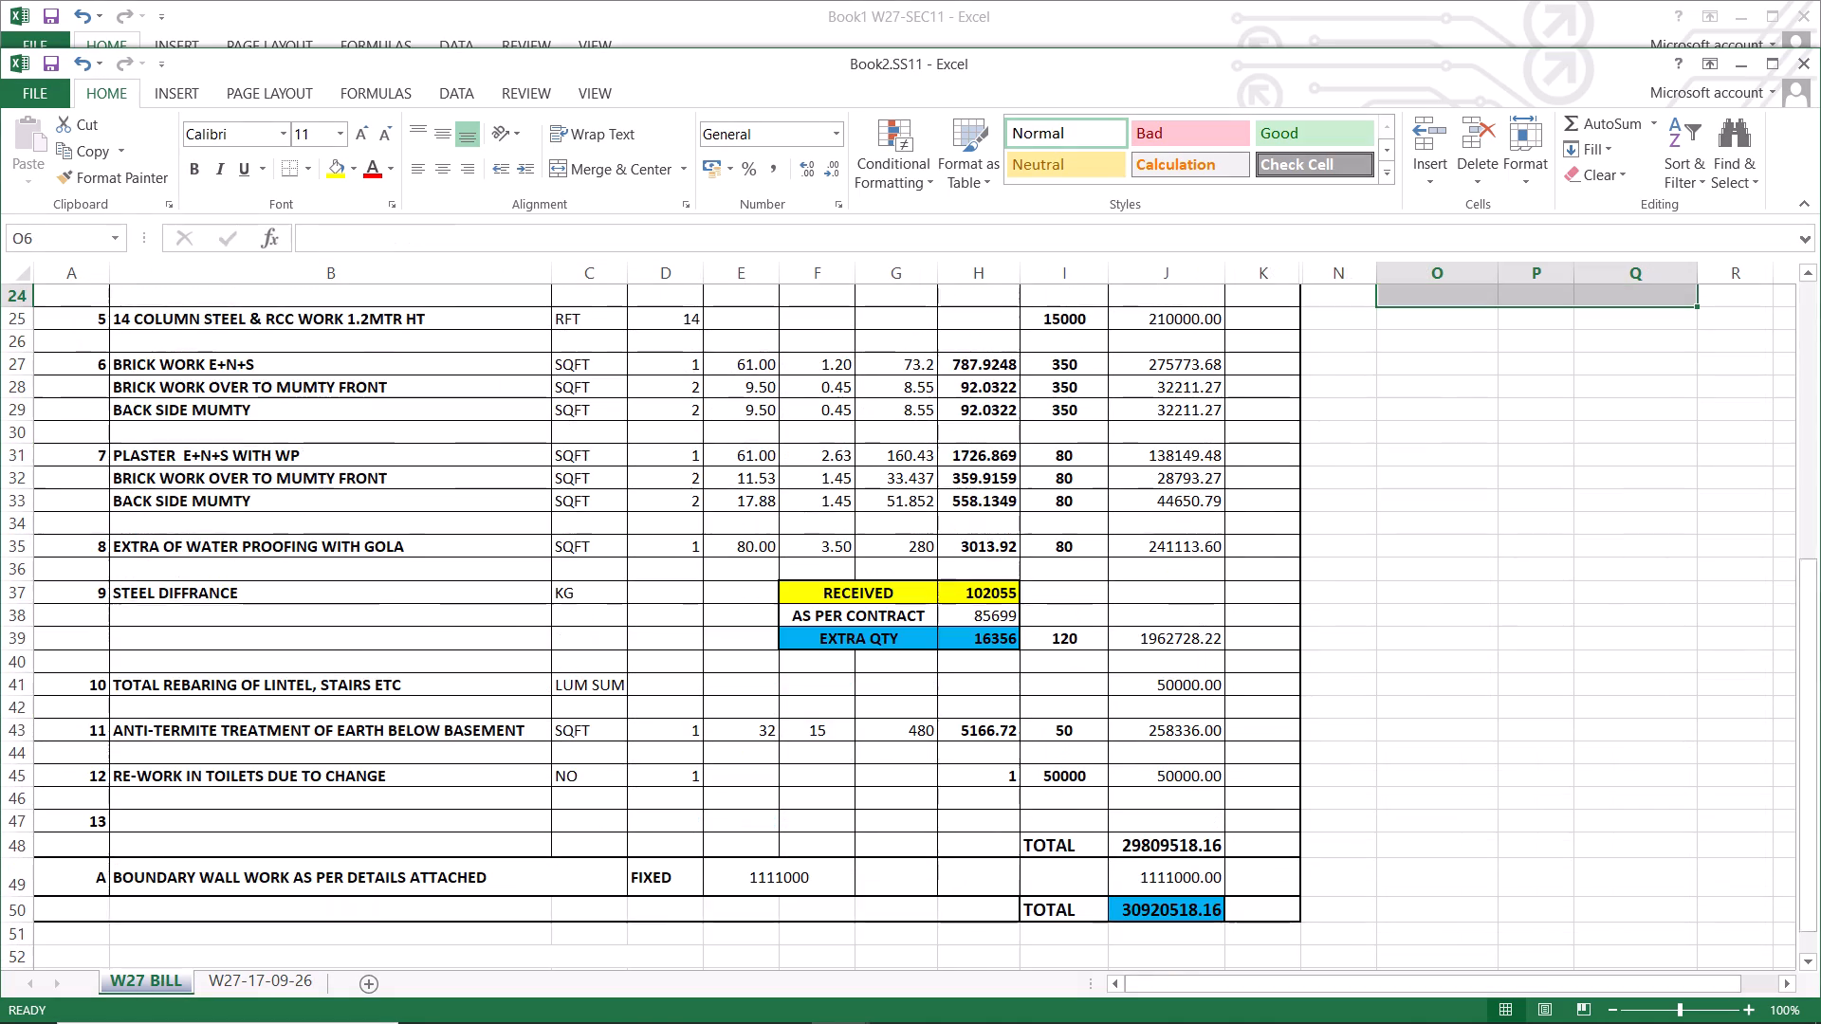
click(995, 645)
click(1001, 595)
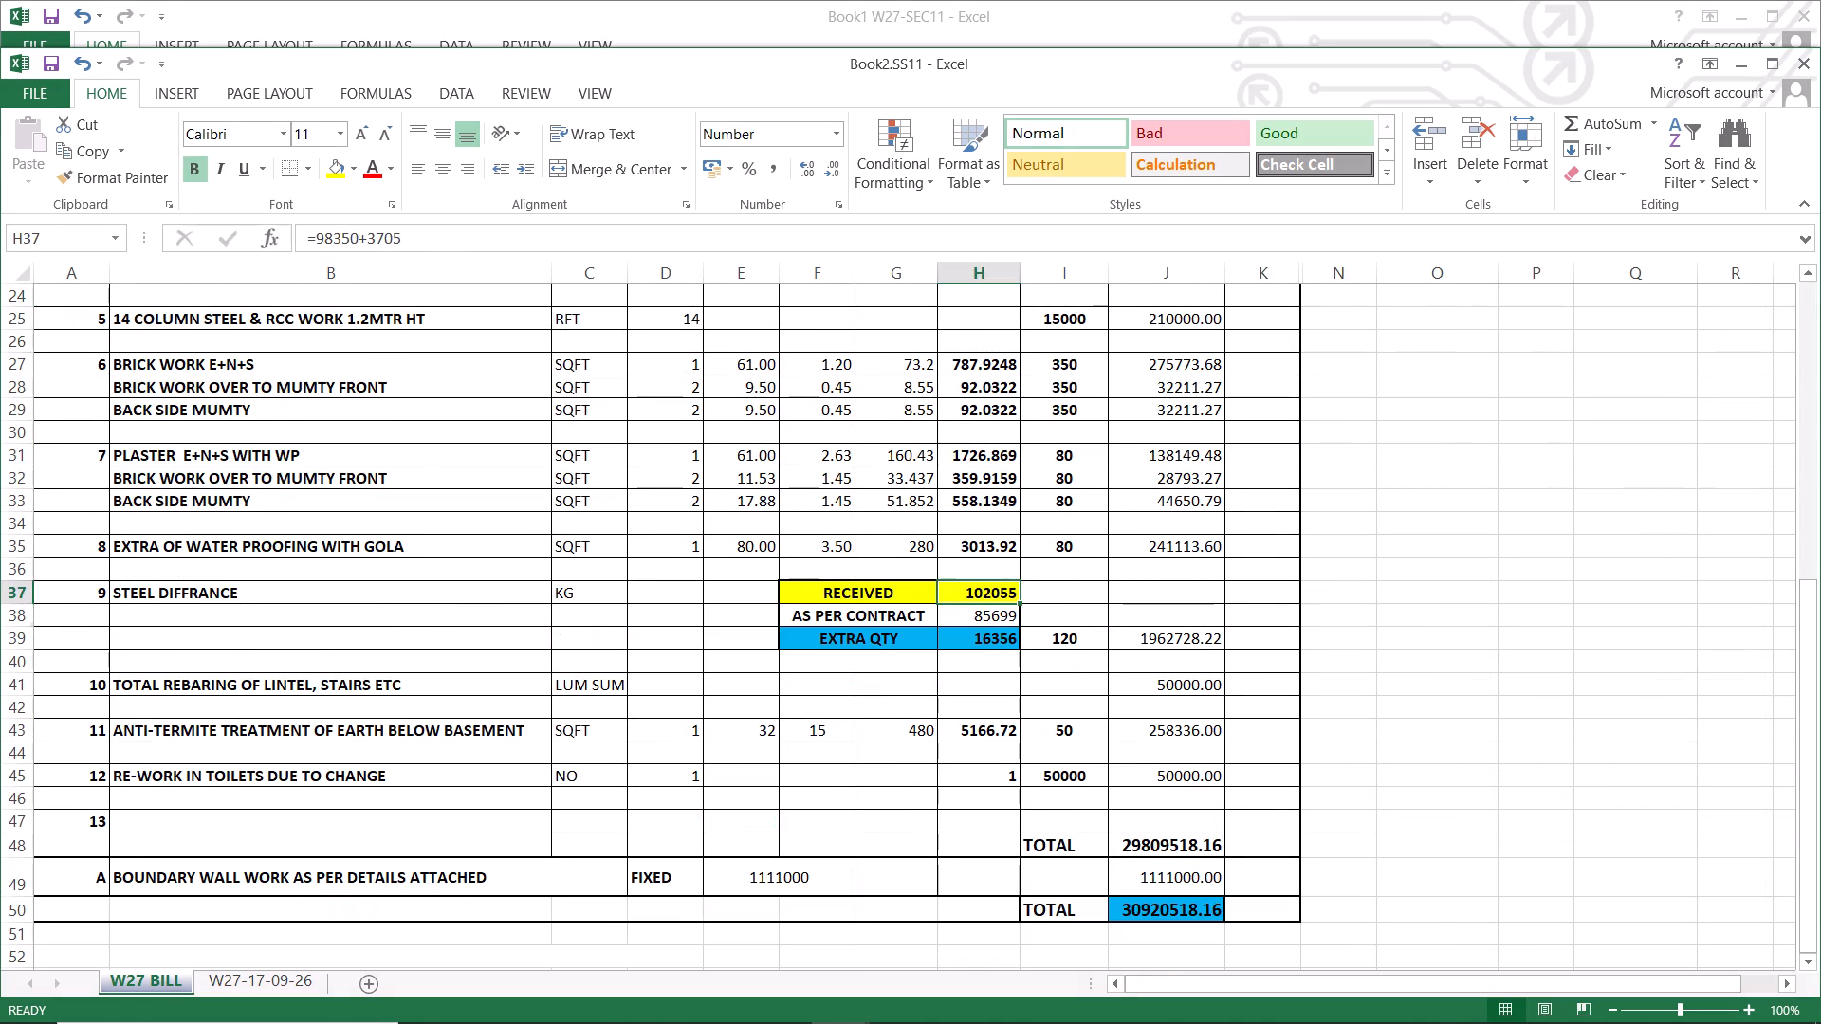
click(986, 612)
click(994, 583)
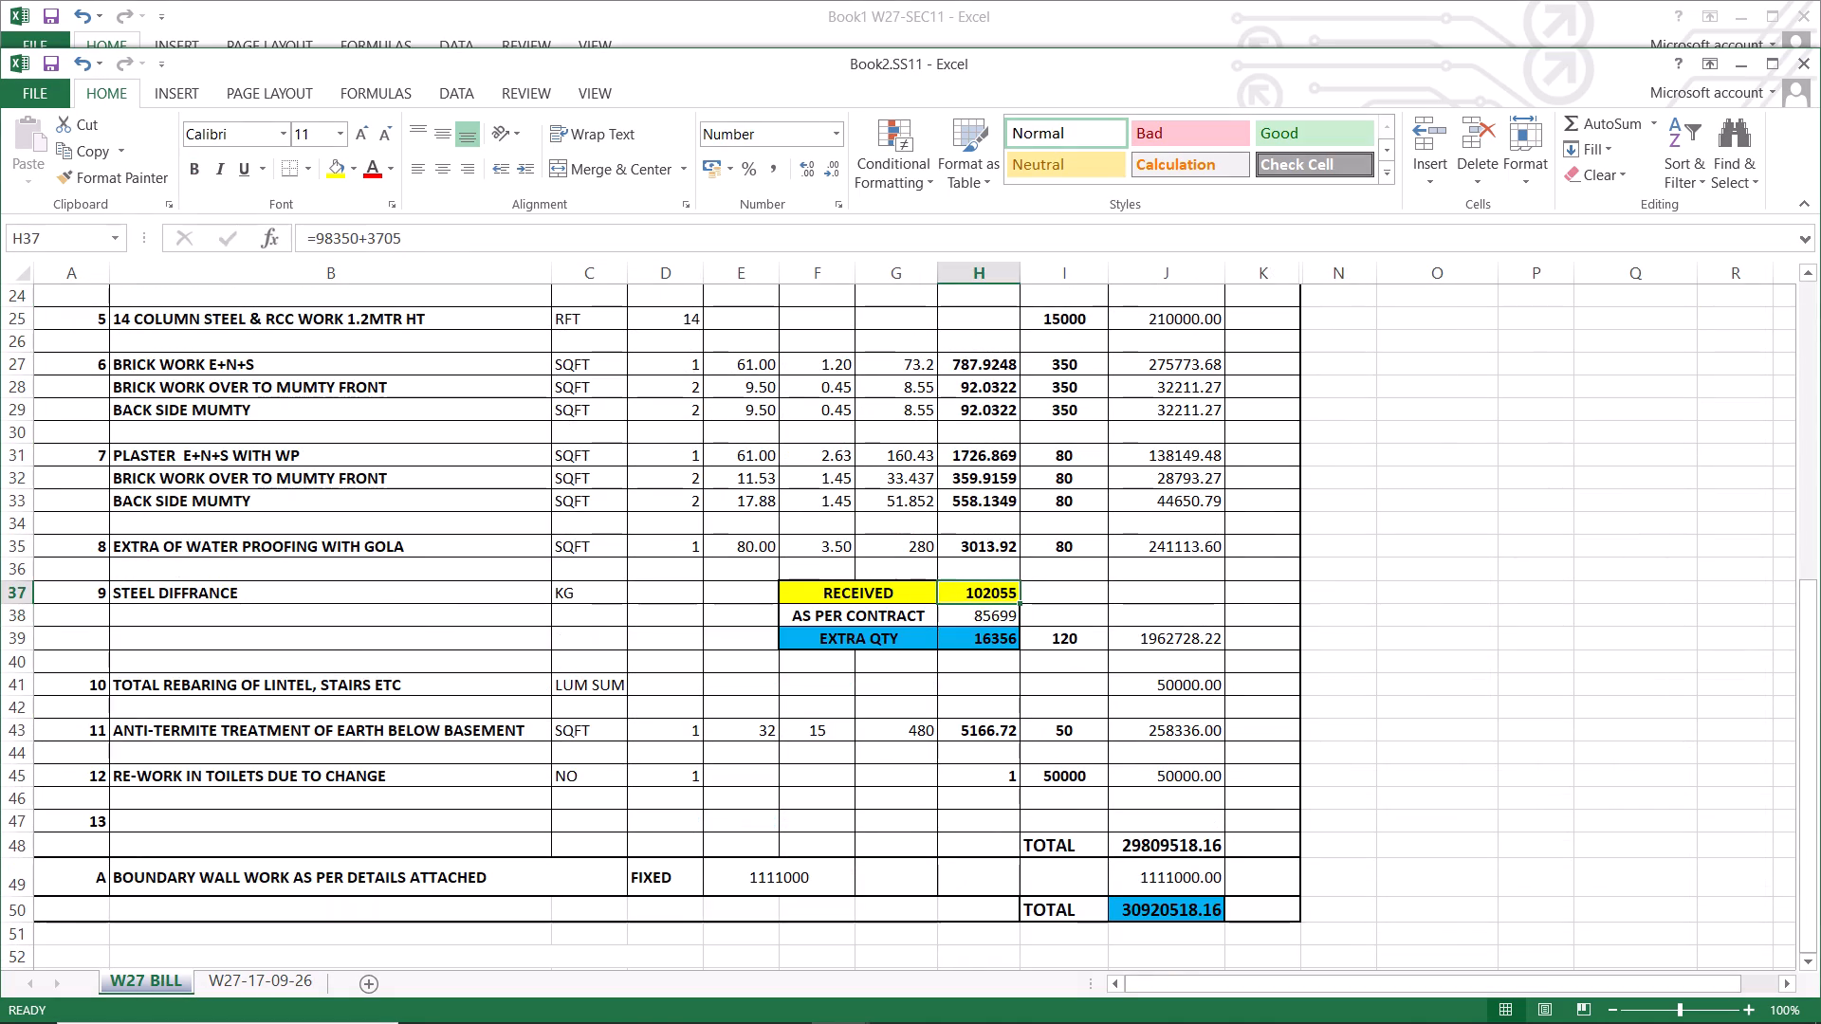
click(992, 610)
double_click(992, 610)
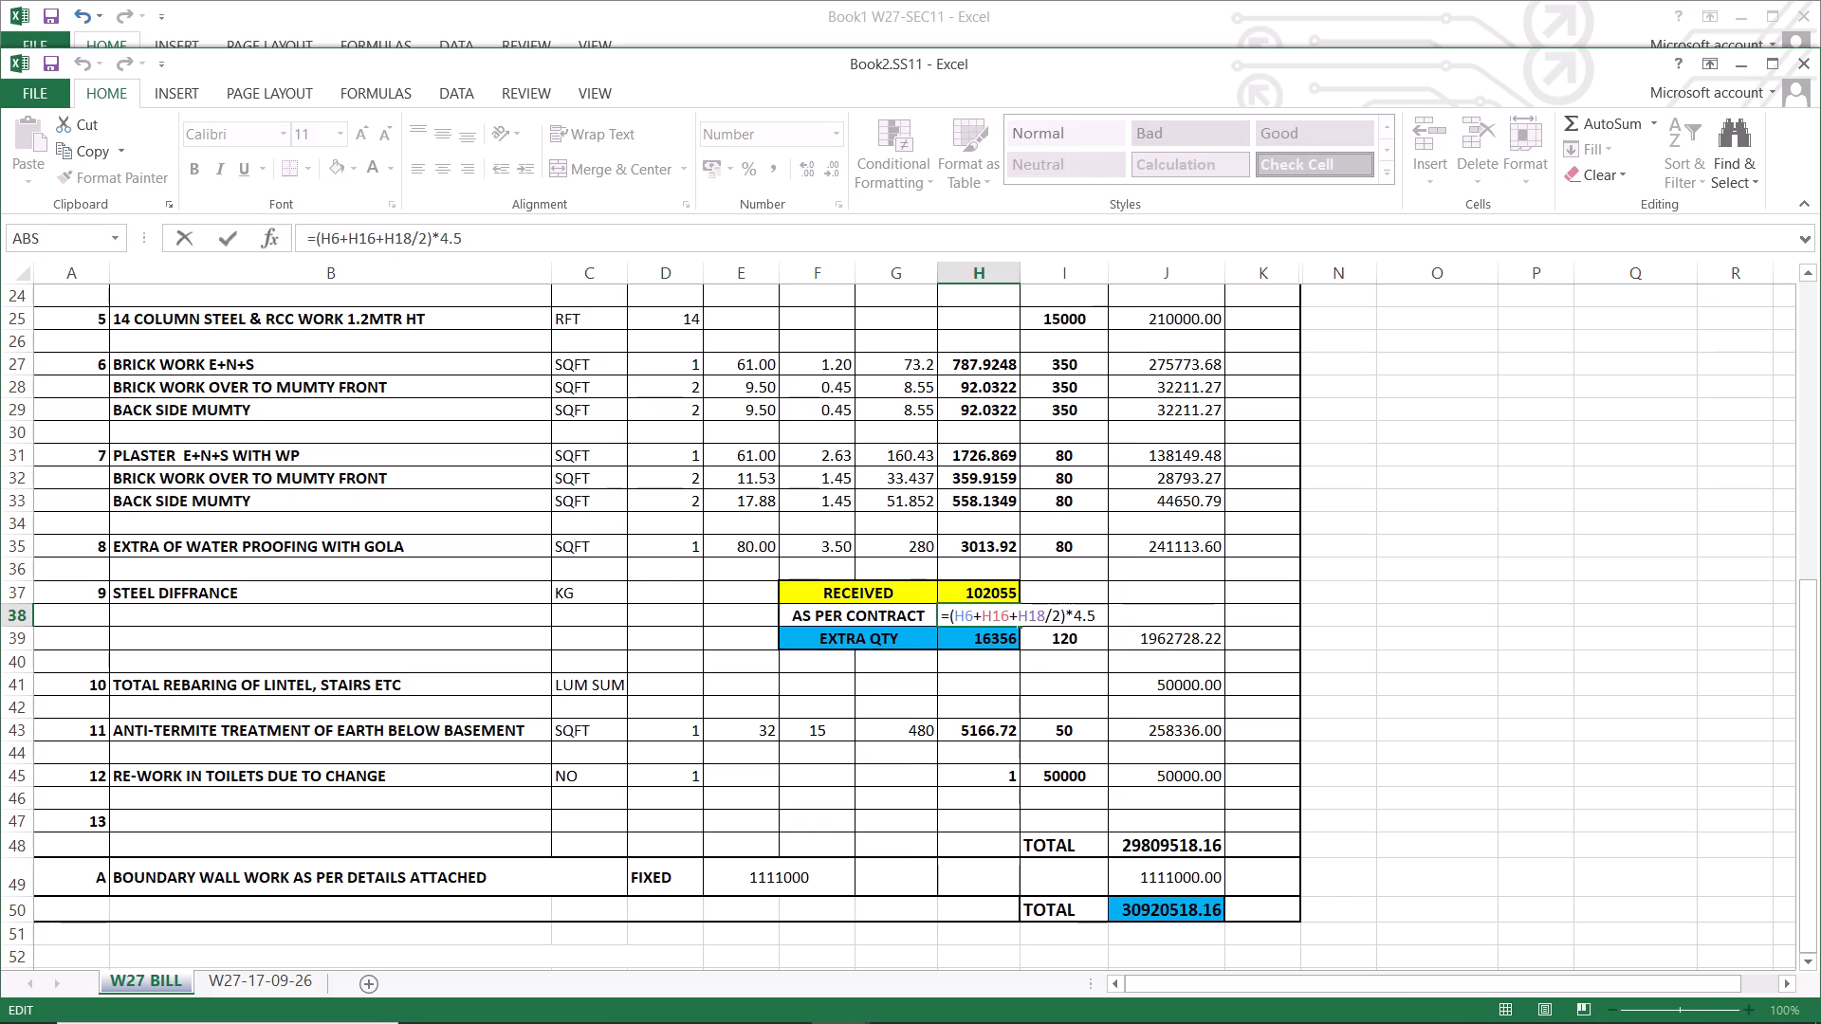
key(Escape)
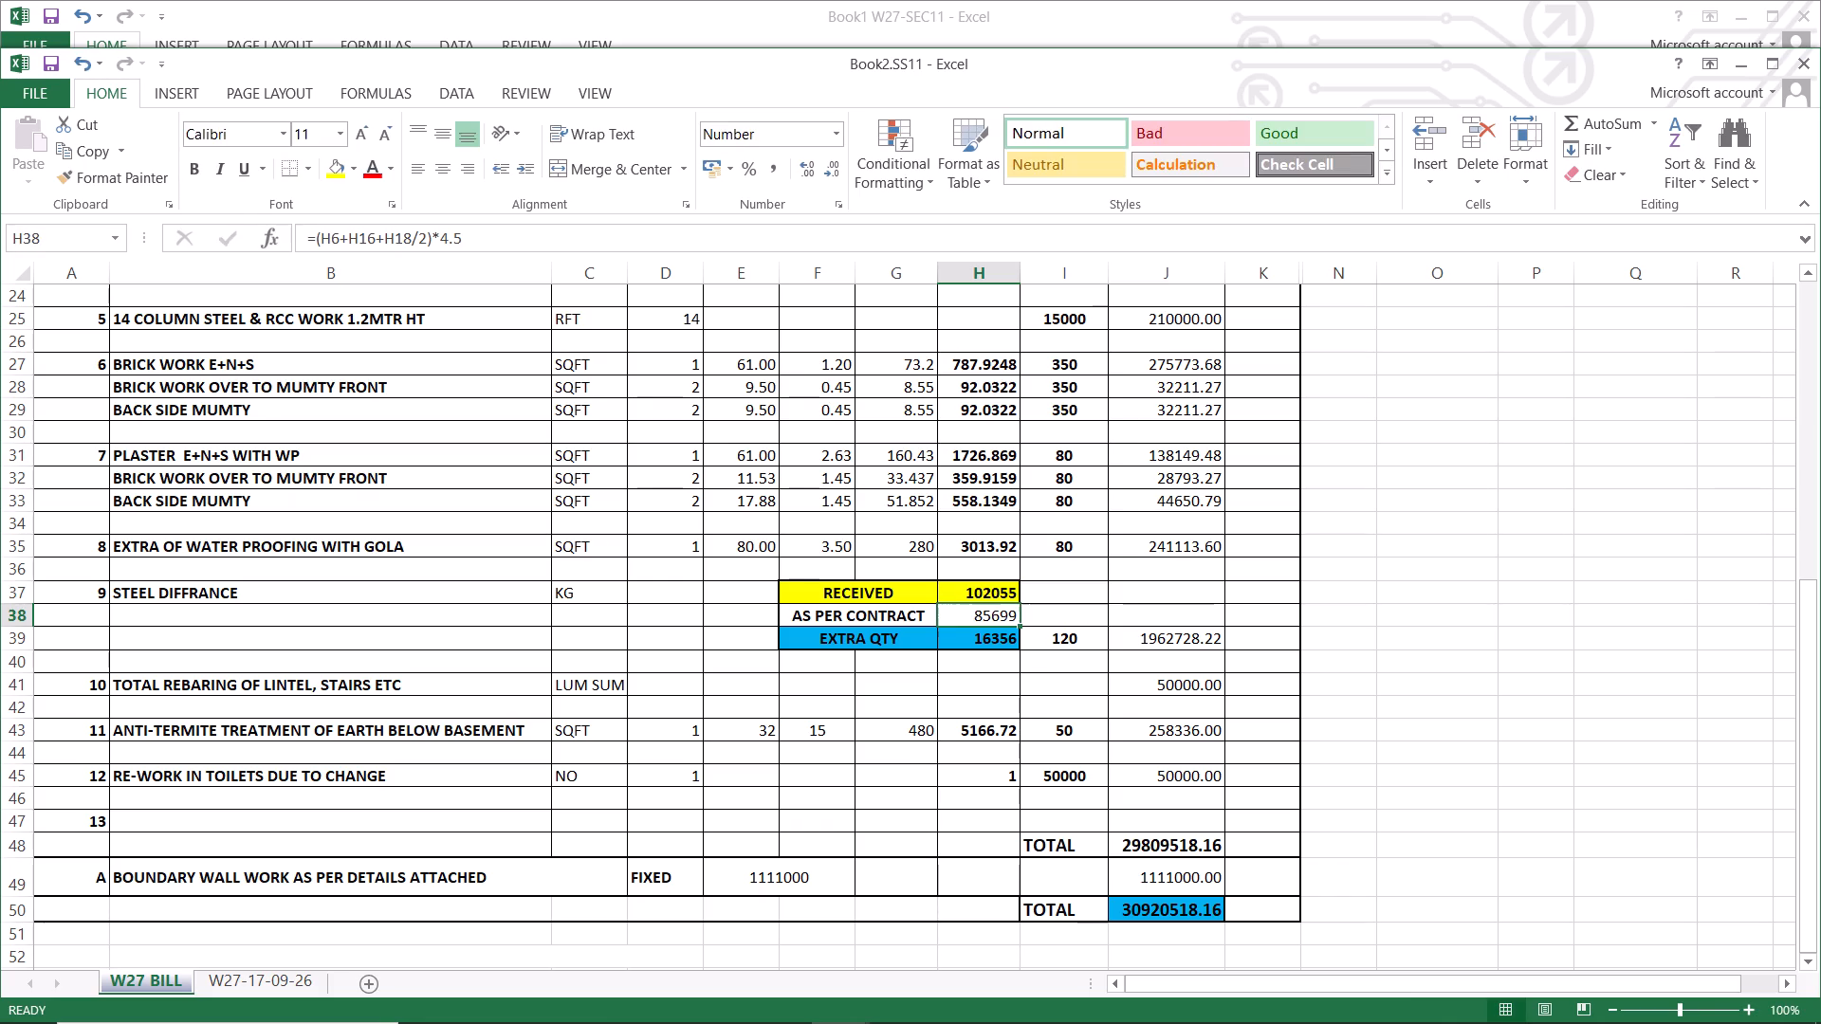
On the W27-17-09-26 sheet, calculate the total slab area in D14 multiplied by 4.5 in cell K9.
click(254, 979)
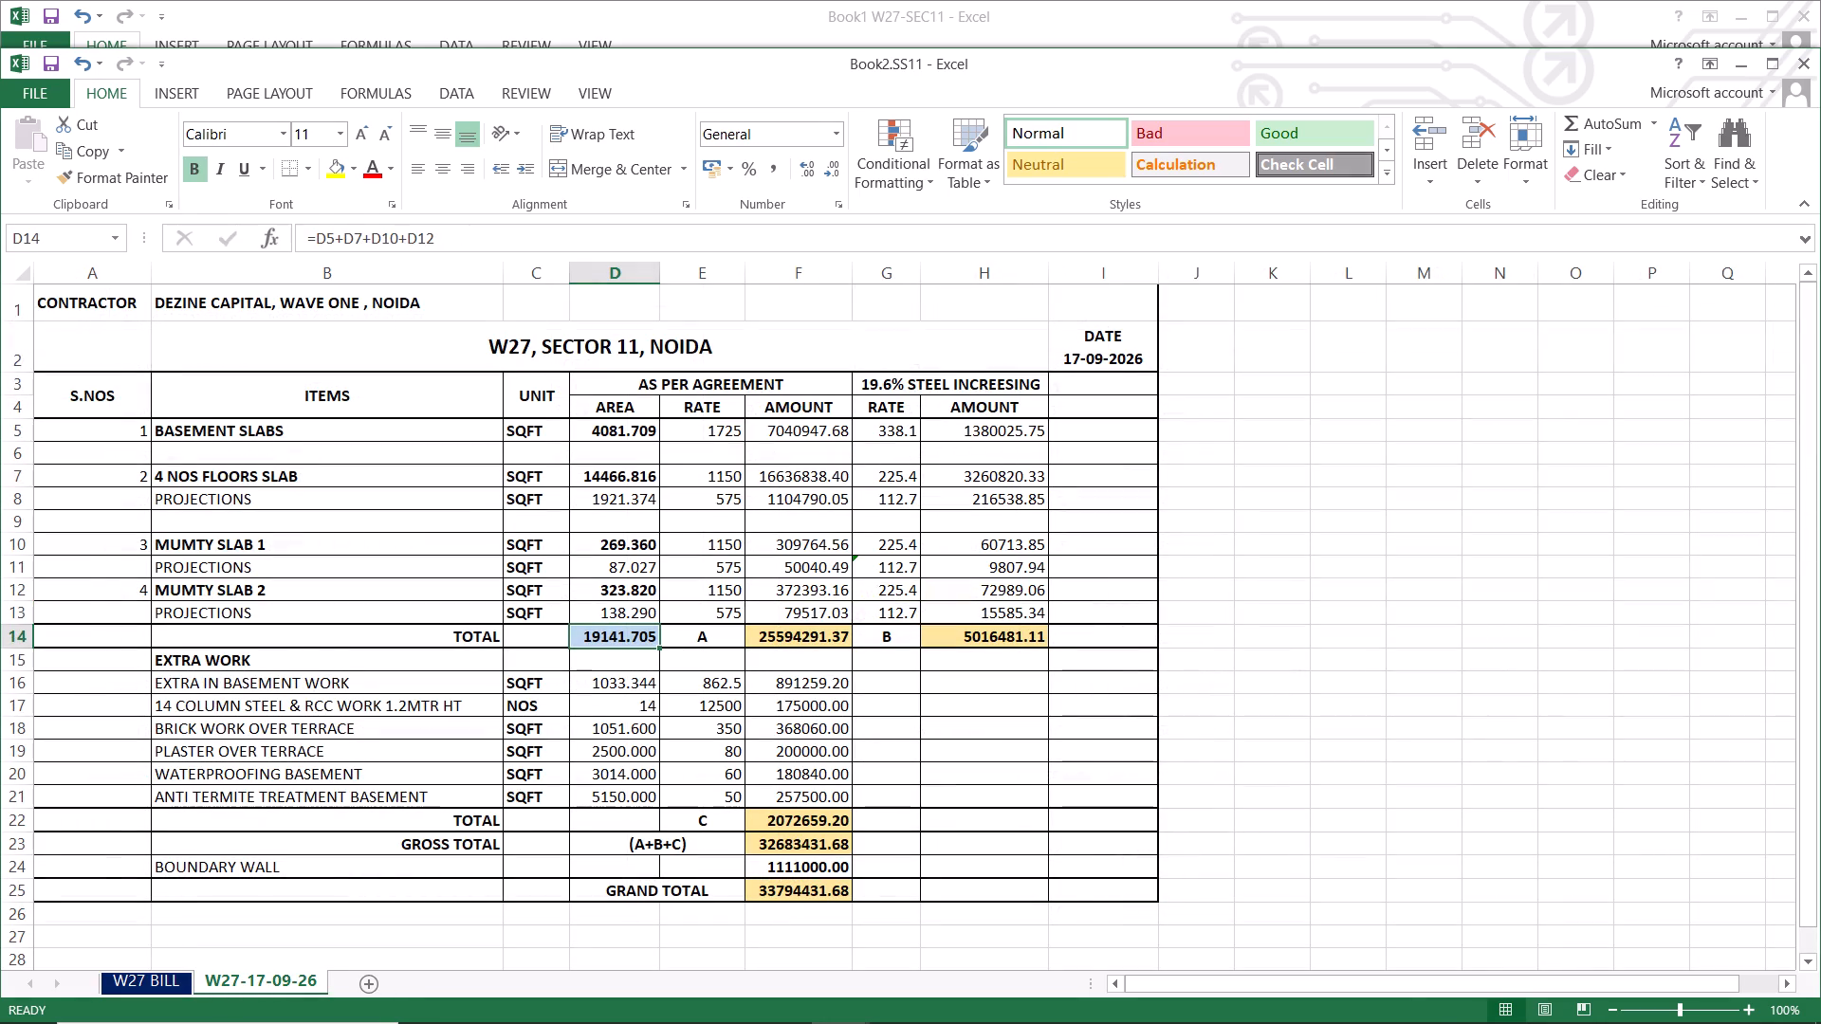
click(611, 643)
click(788, 632)
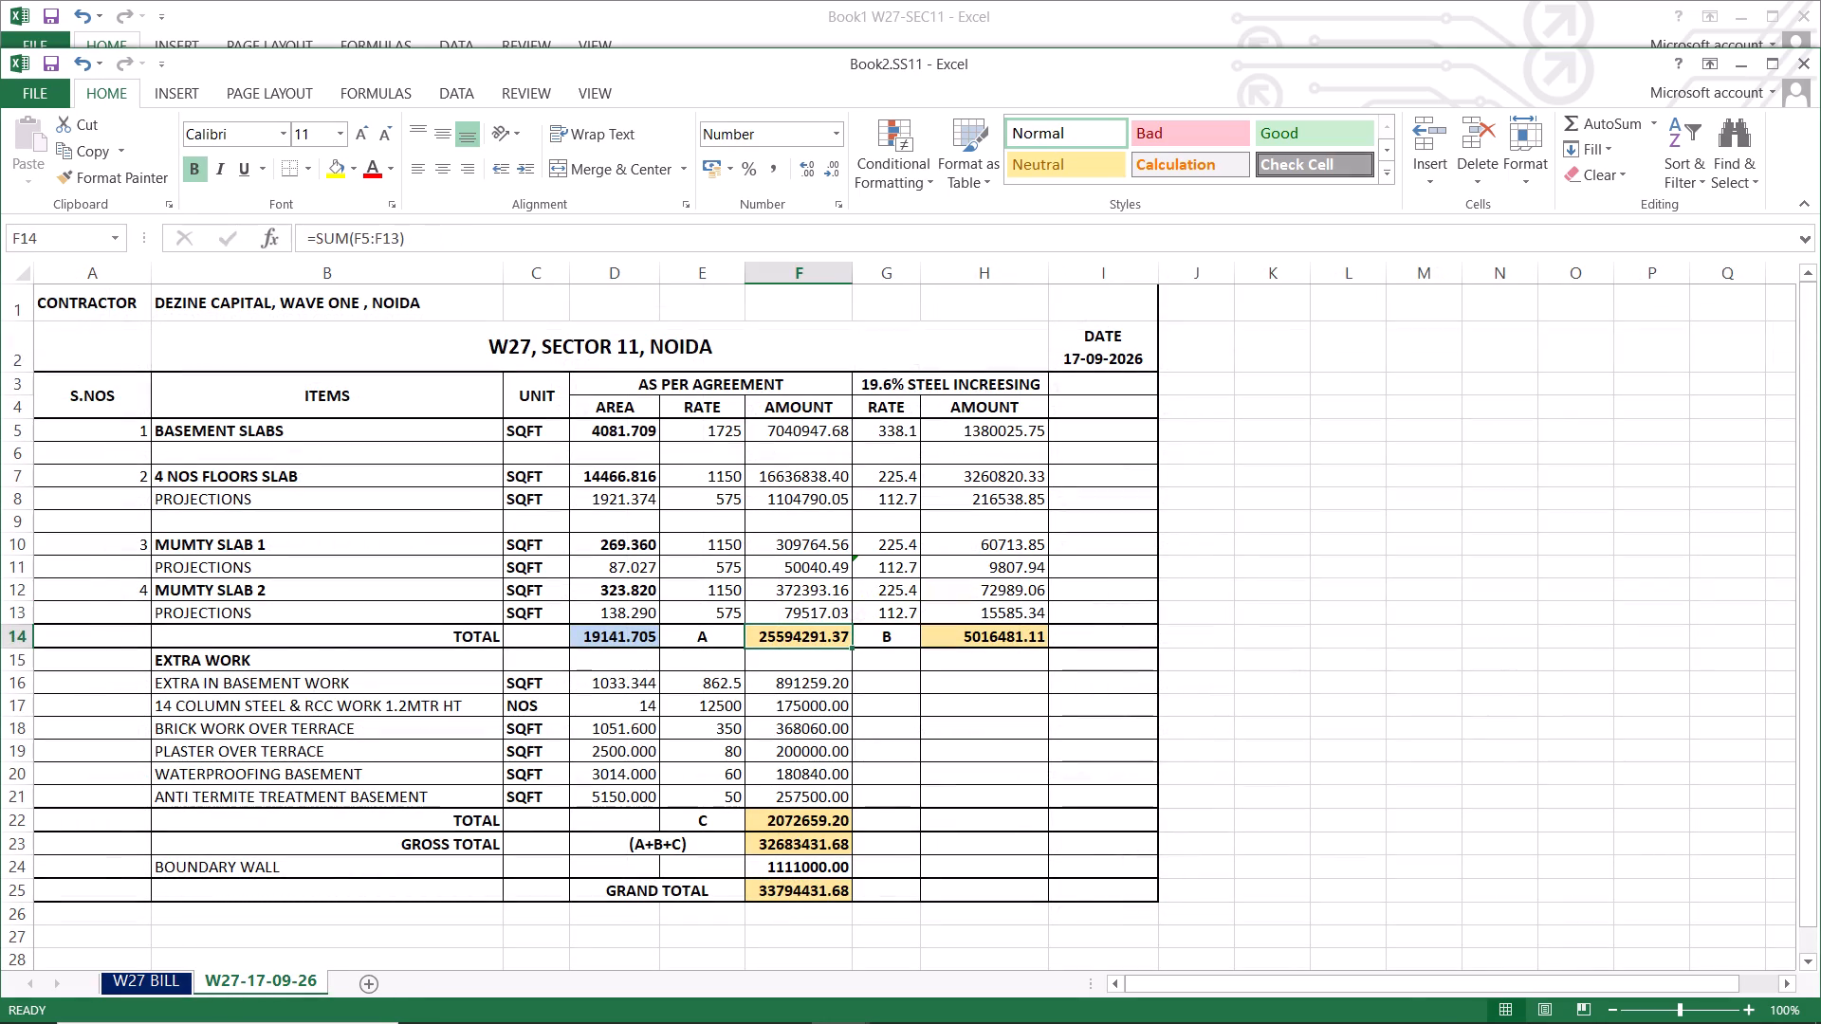
click(1017, 629)
click(608, 641)
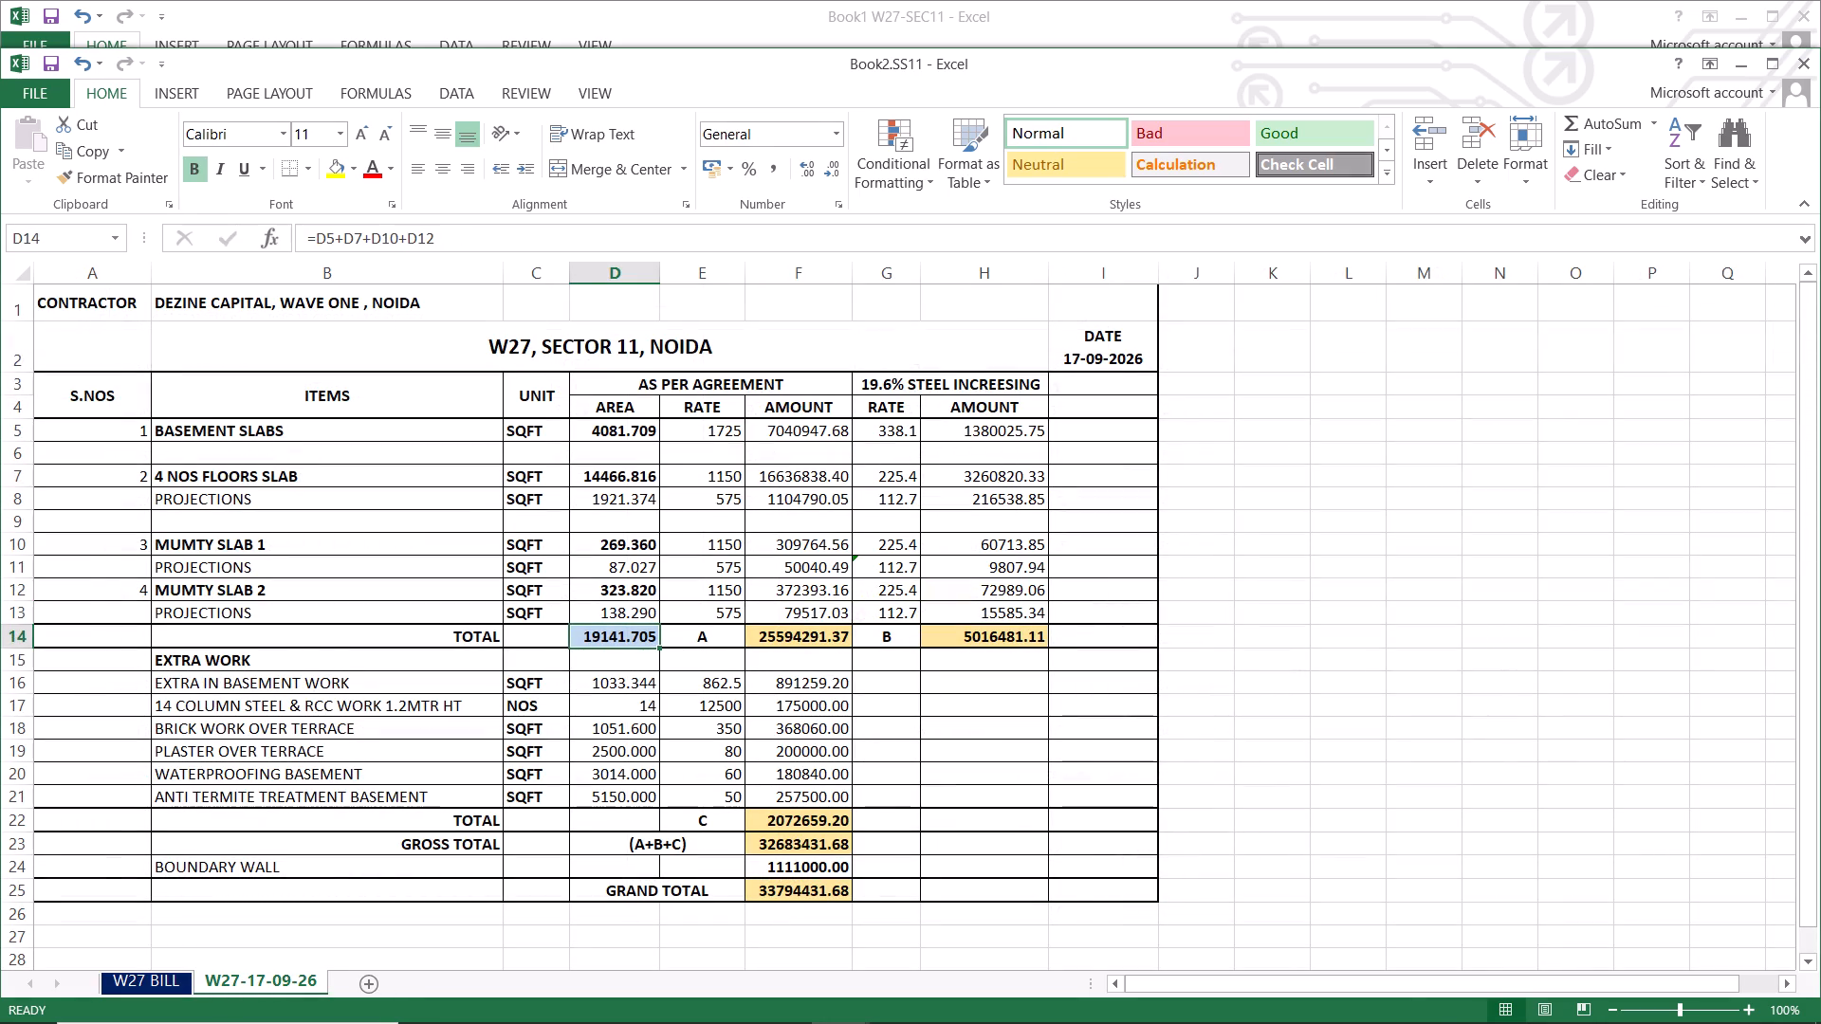
click(1286, 528)
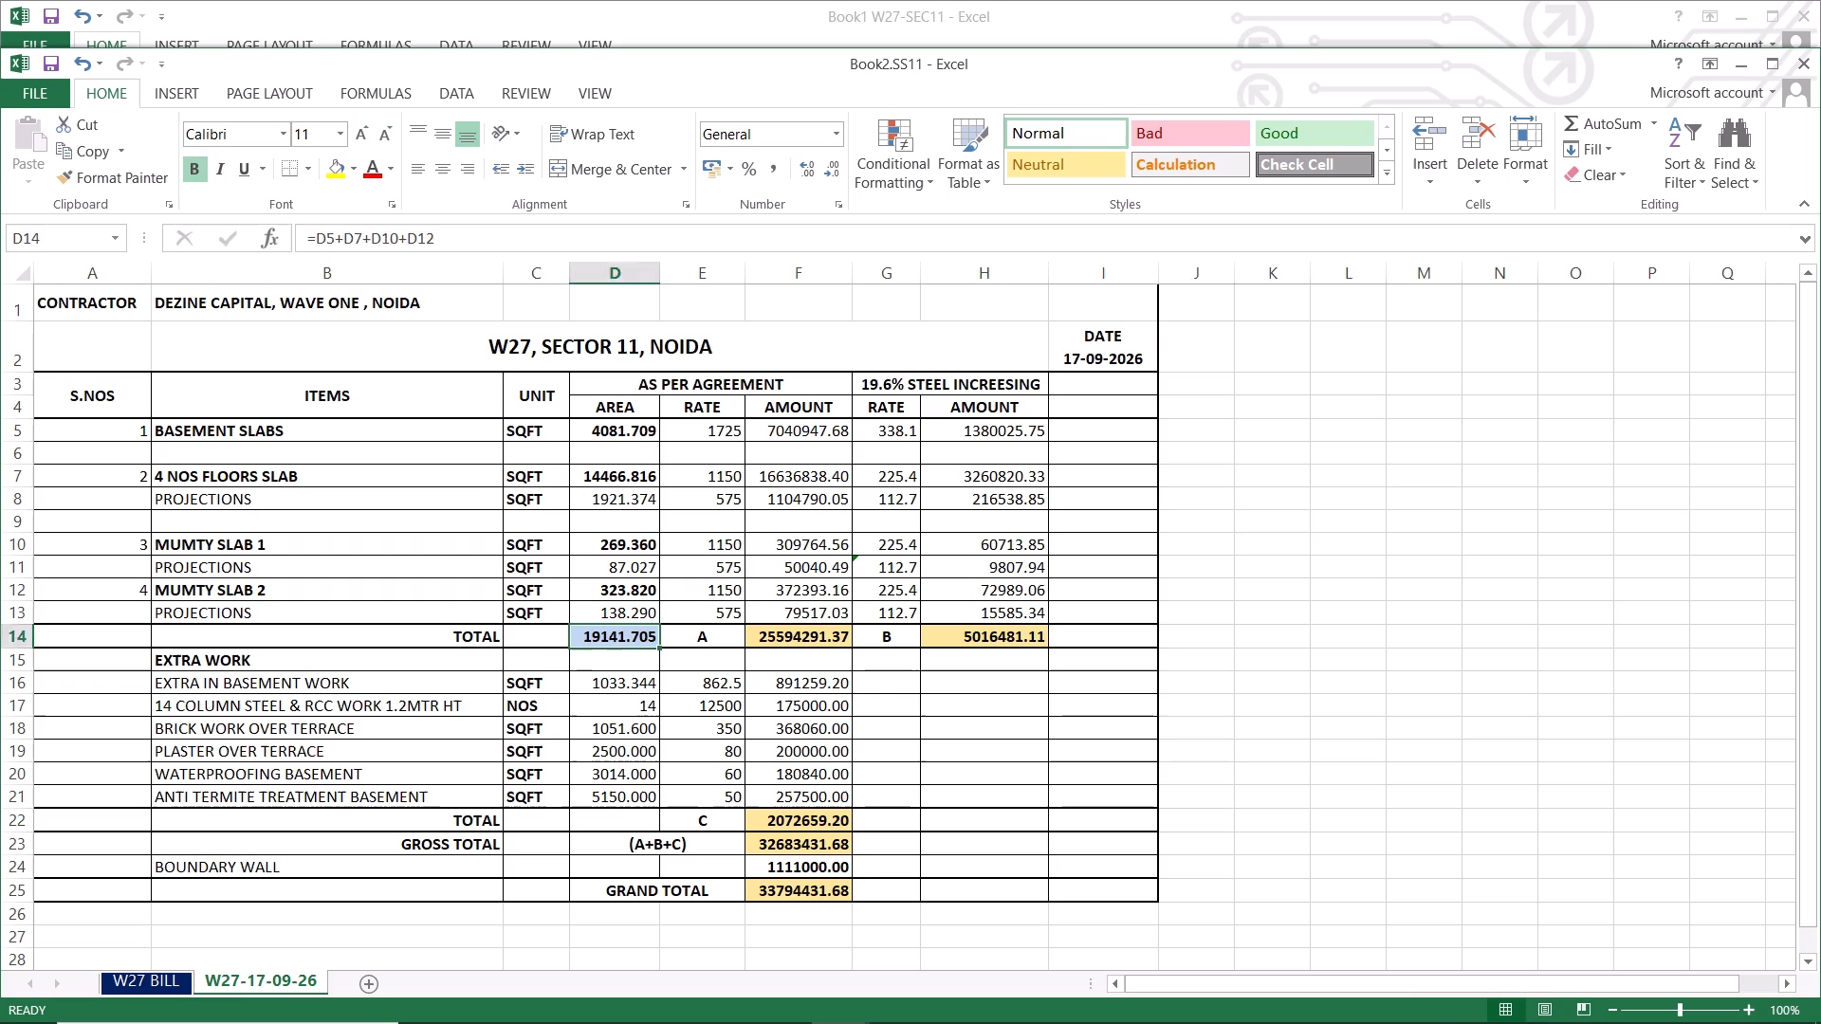
key(equal)
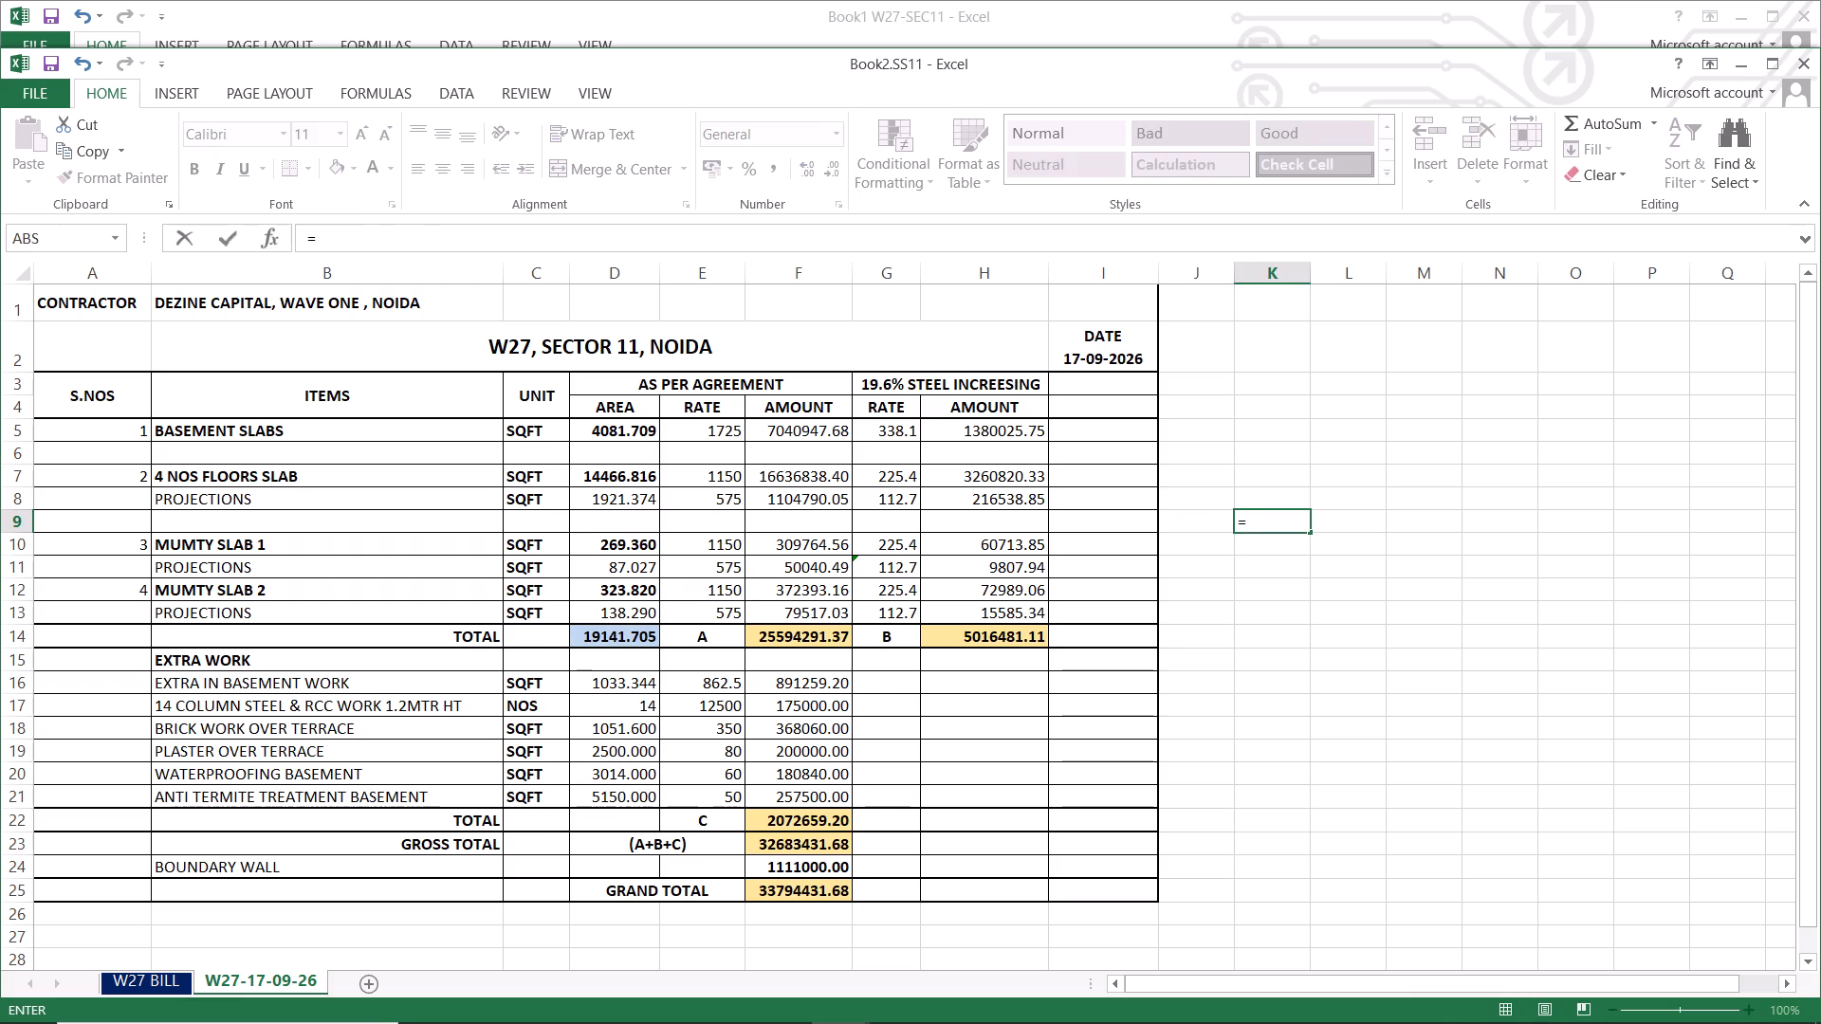
click(612, 638)
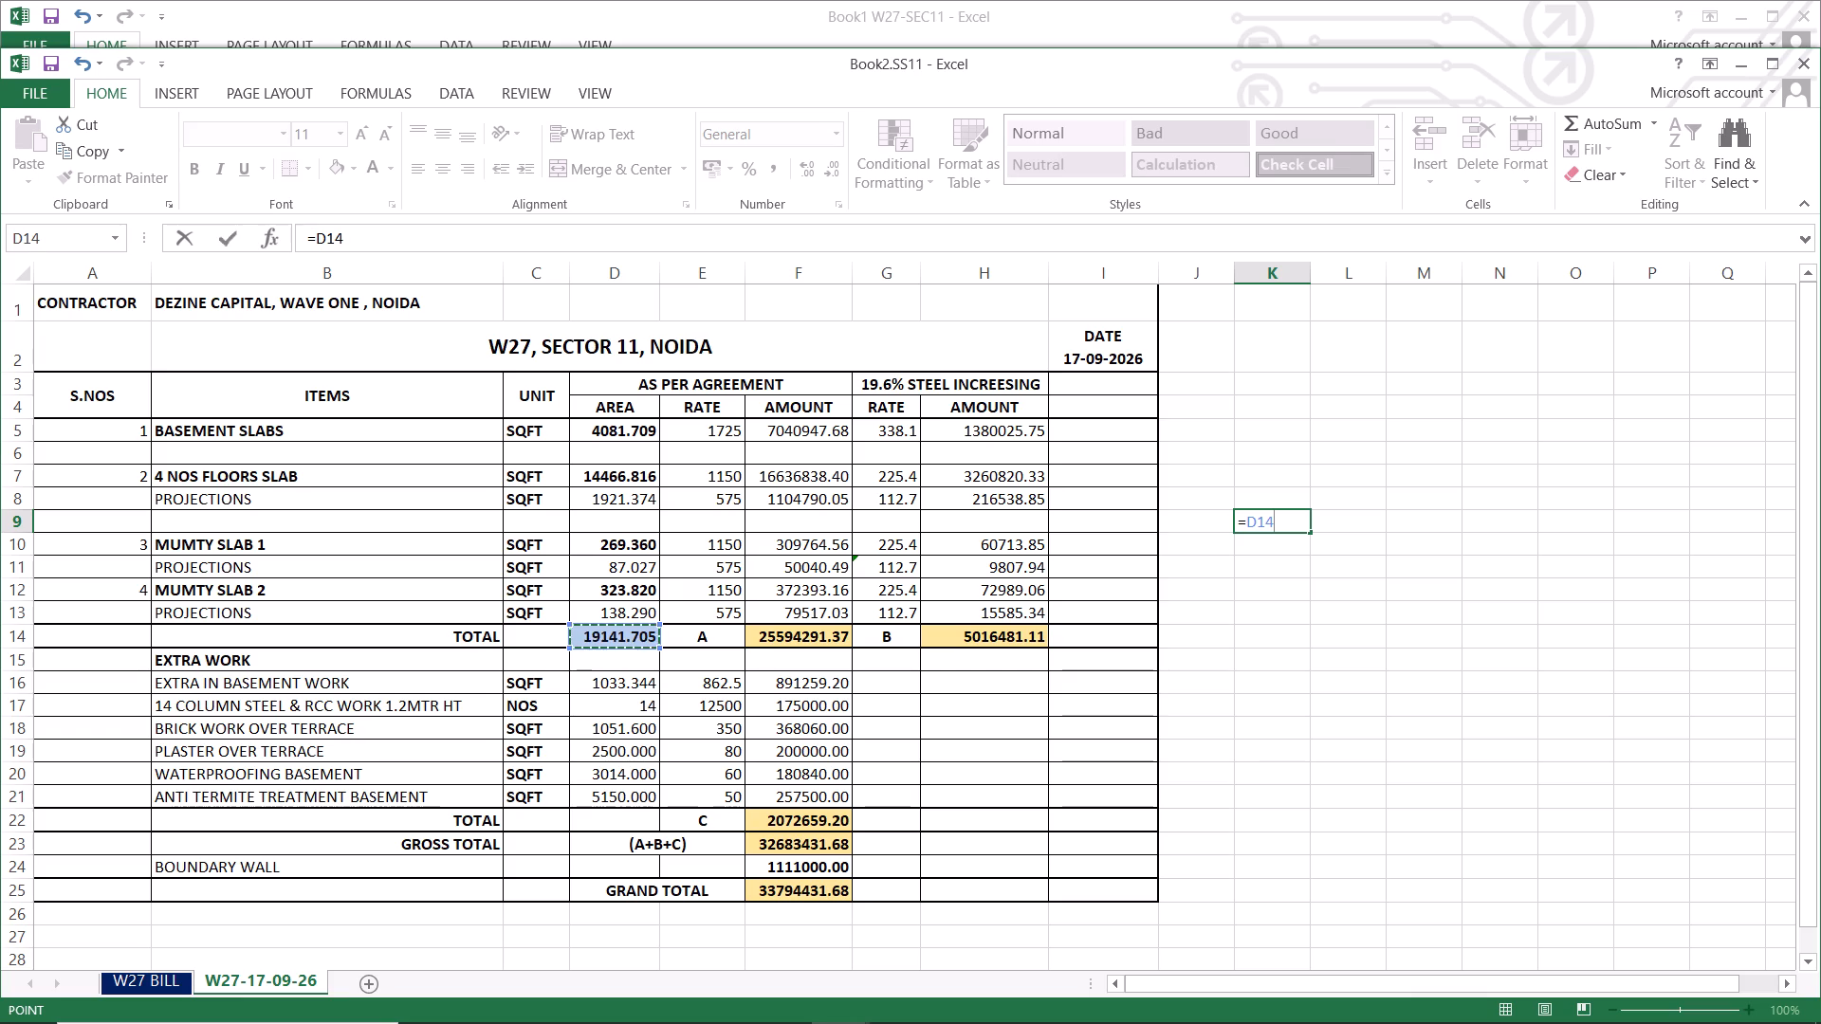
key(asterisk)
text(4.5)
key(Return)
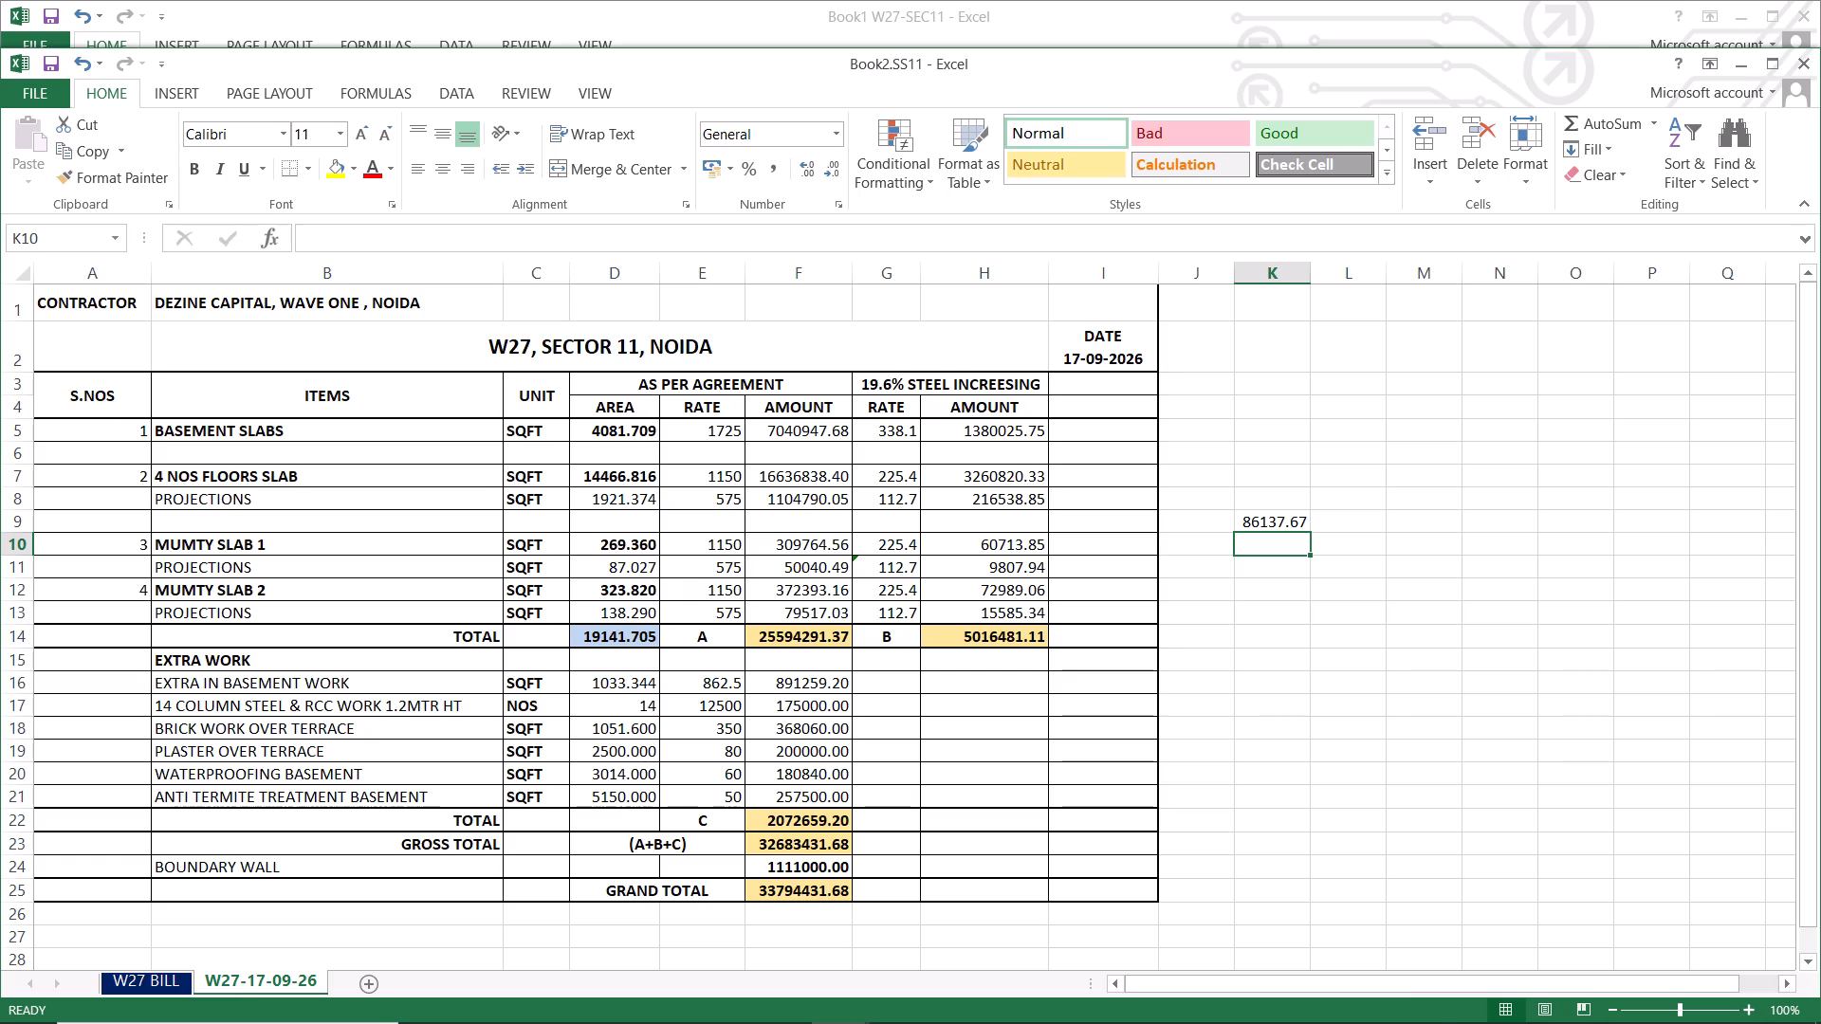
Look up the received steel quantity on the W27 BILL sheet and enter "102055 ton" in I3 of the W27-17-09-26 sheet.
click(157, 975)
click(1007, 591)
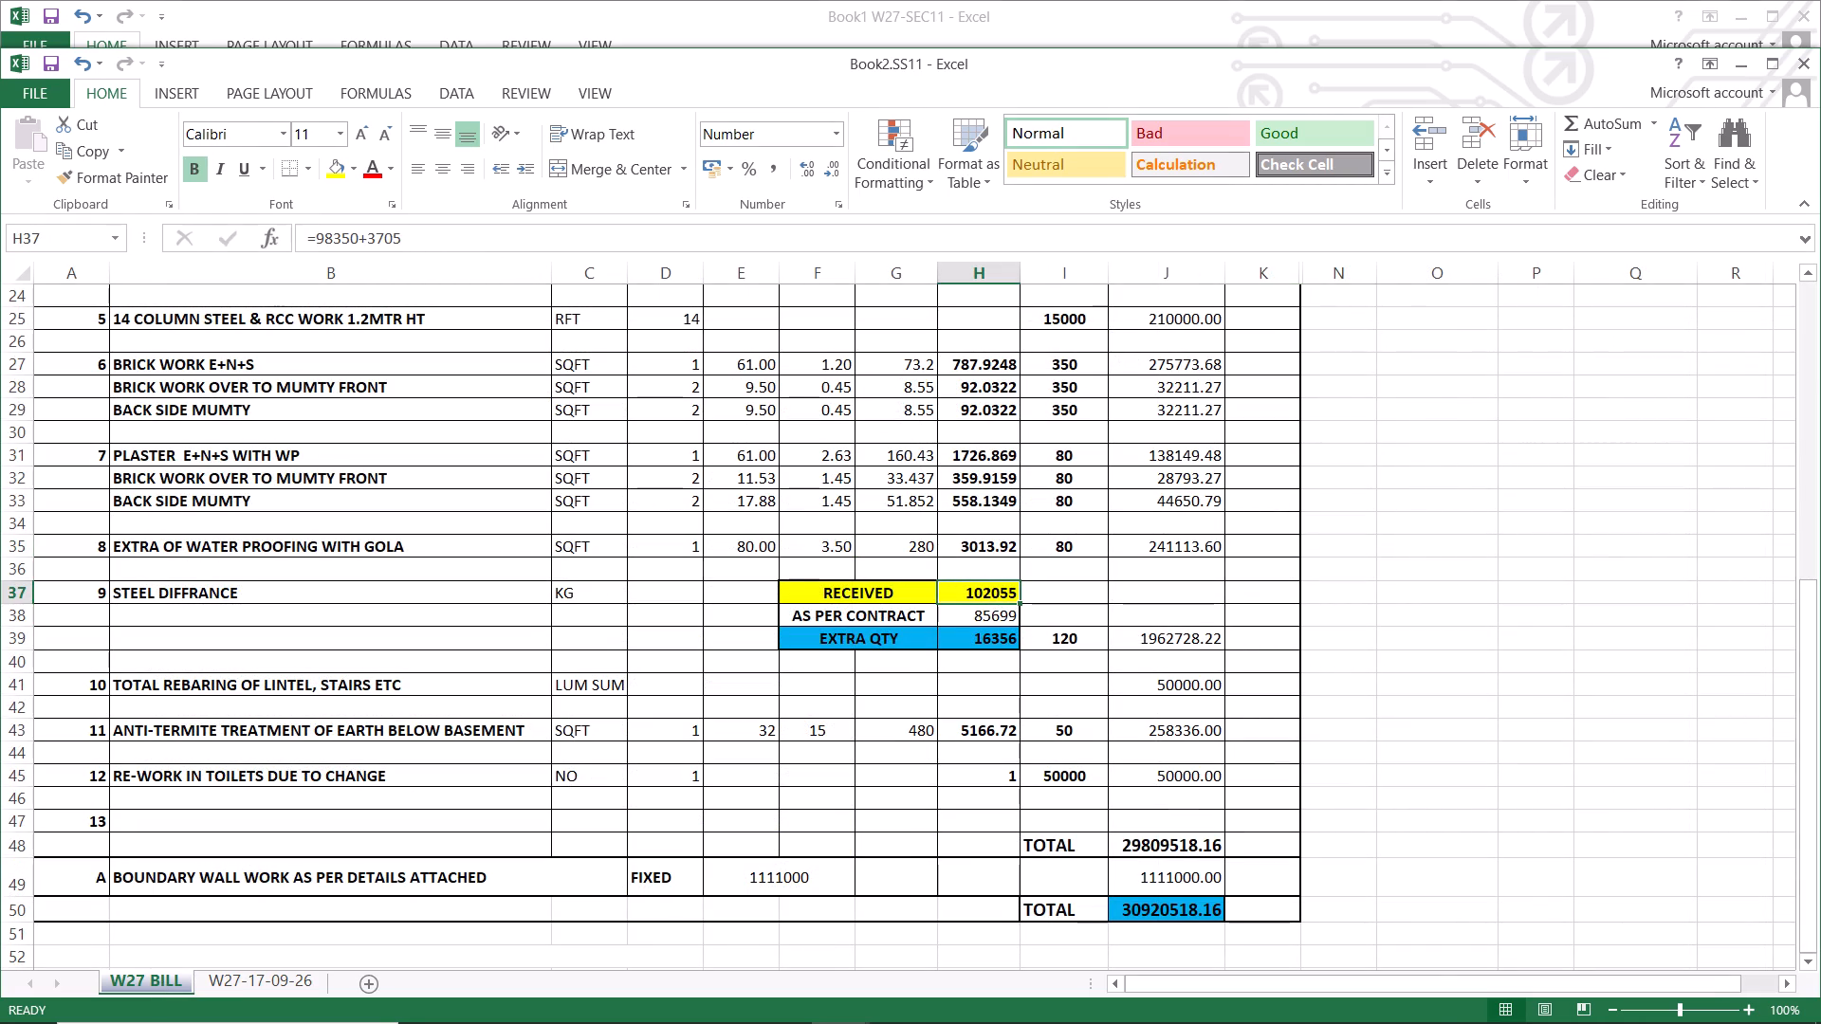
click(242, 984)
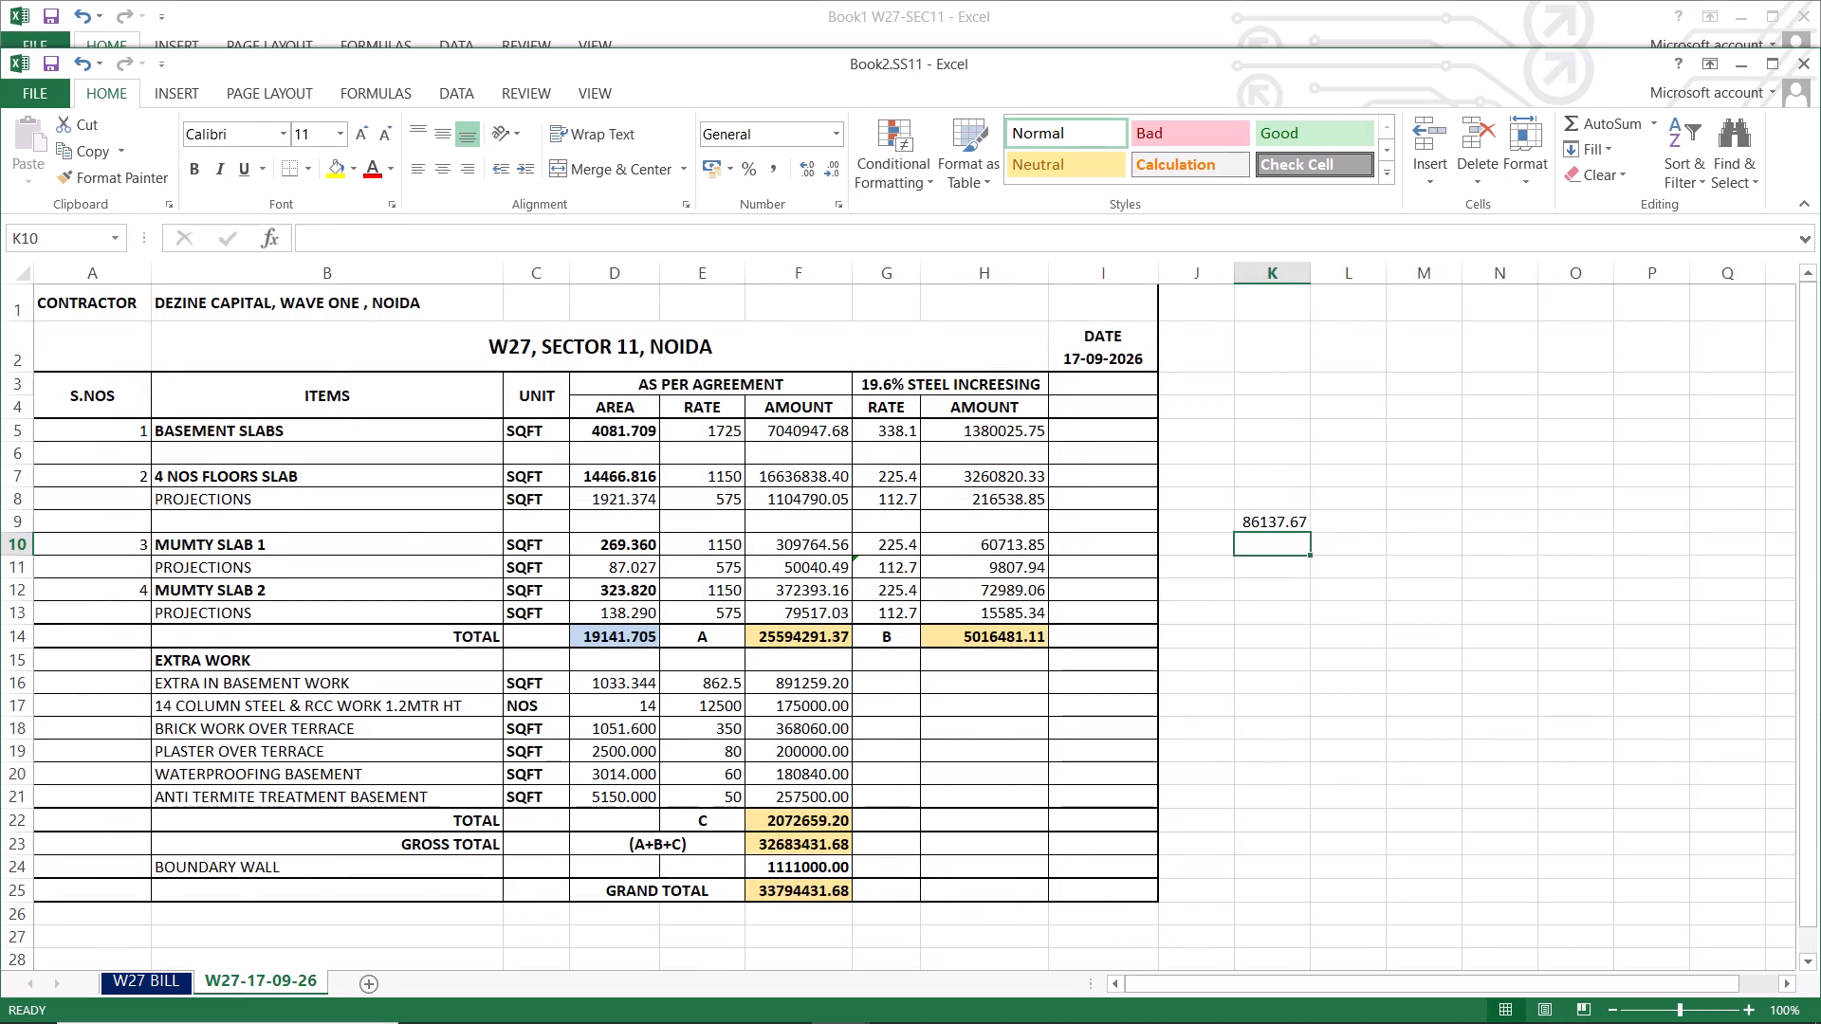
click(1116, 385)
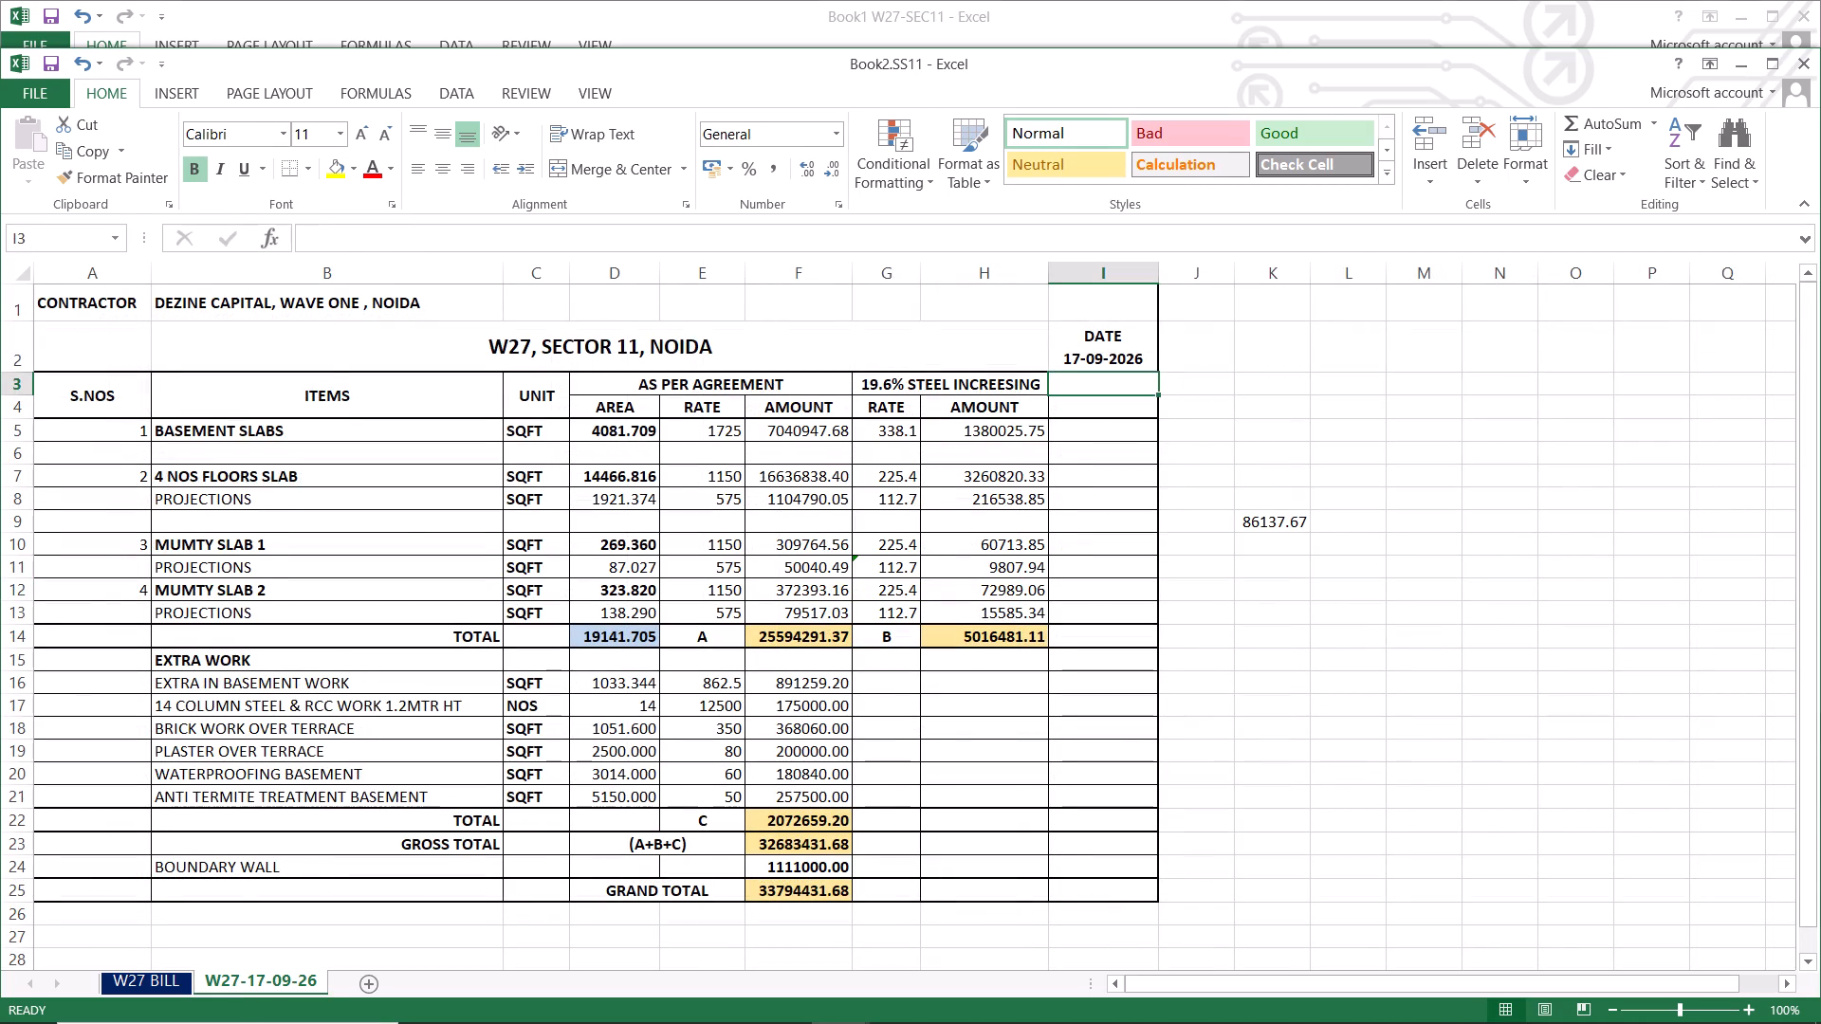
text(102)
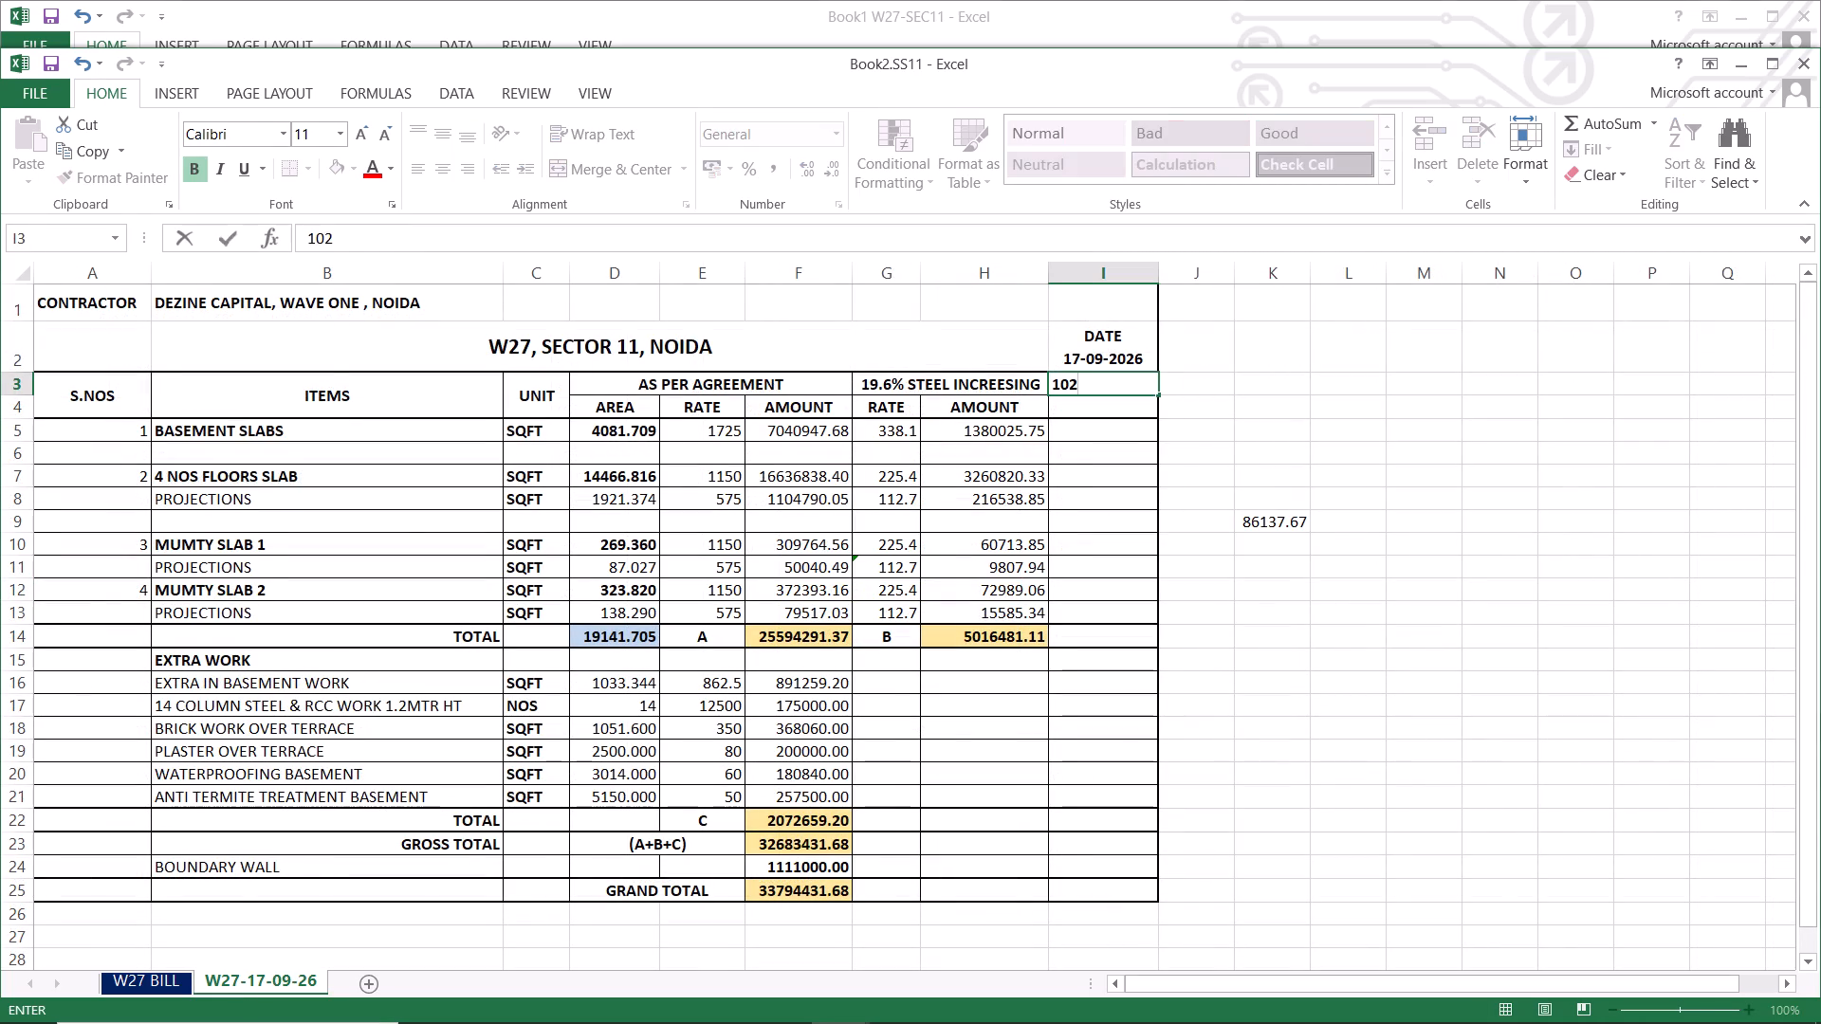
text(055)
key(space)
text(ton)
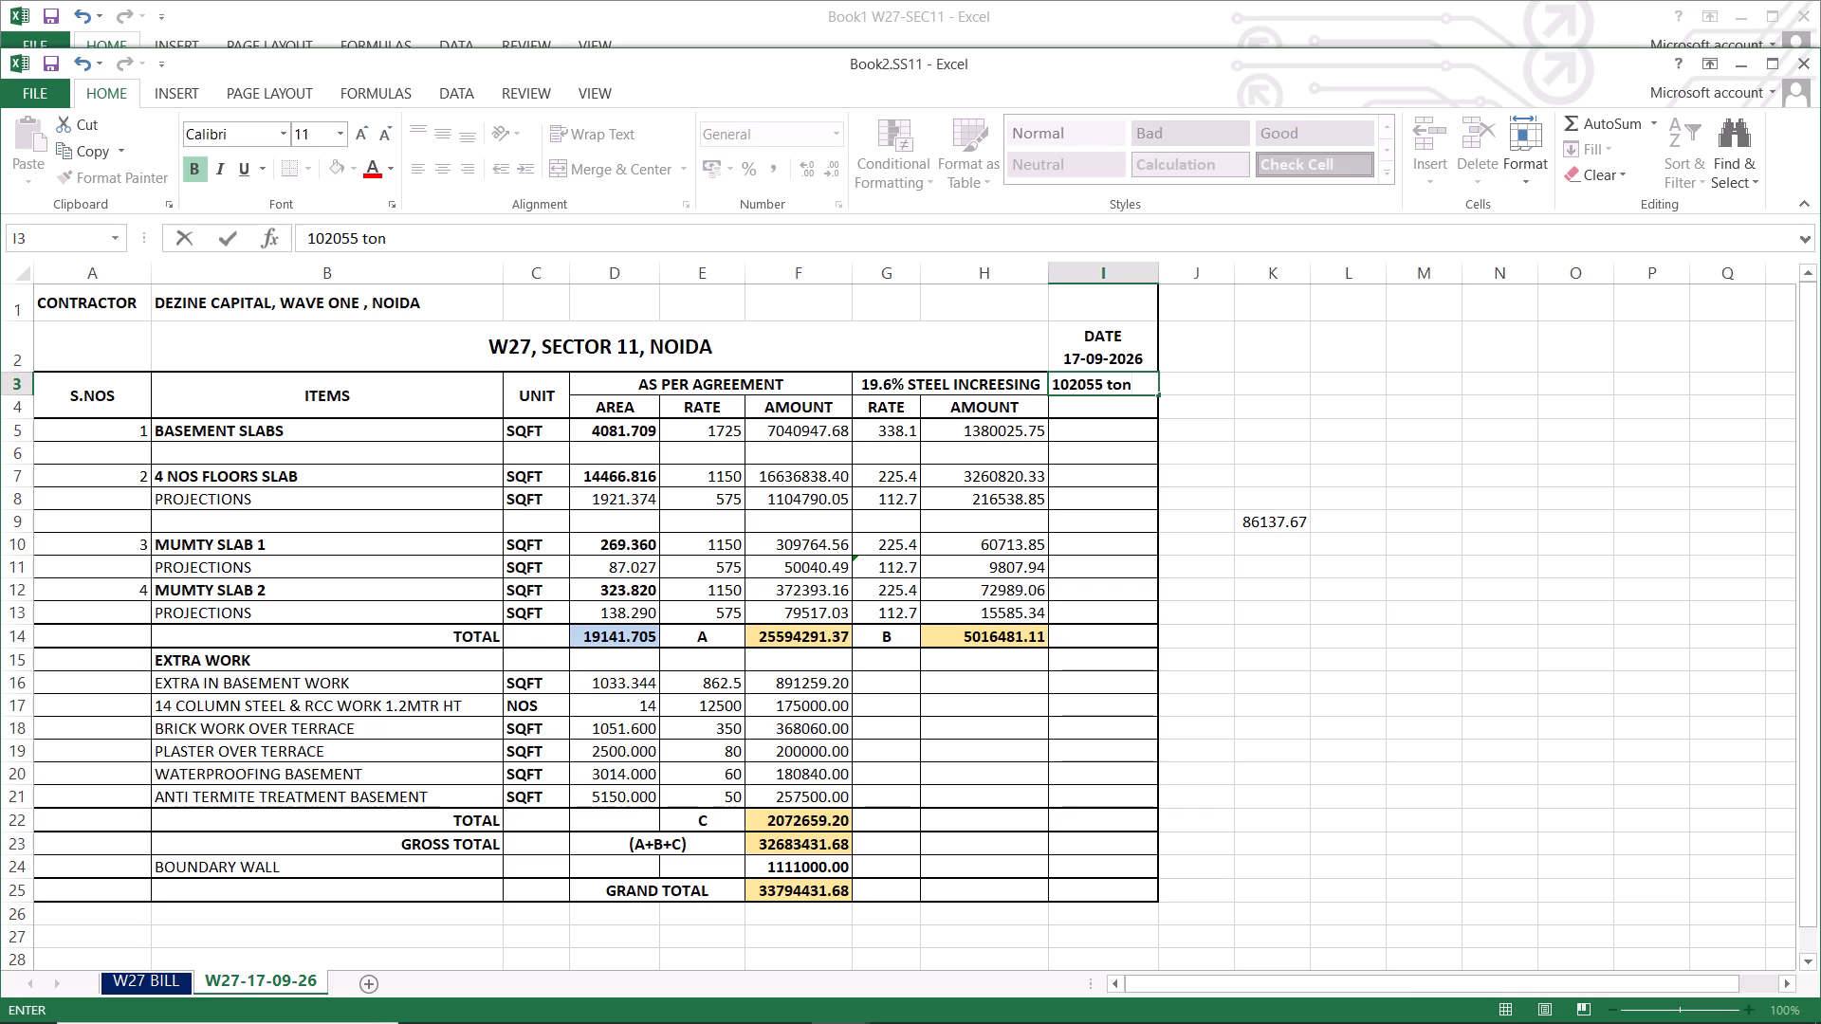
click(1499, 606)
Align the steel quantity note in I3 vertically to the middle and horizontally to the right.
click(1092, 388)
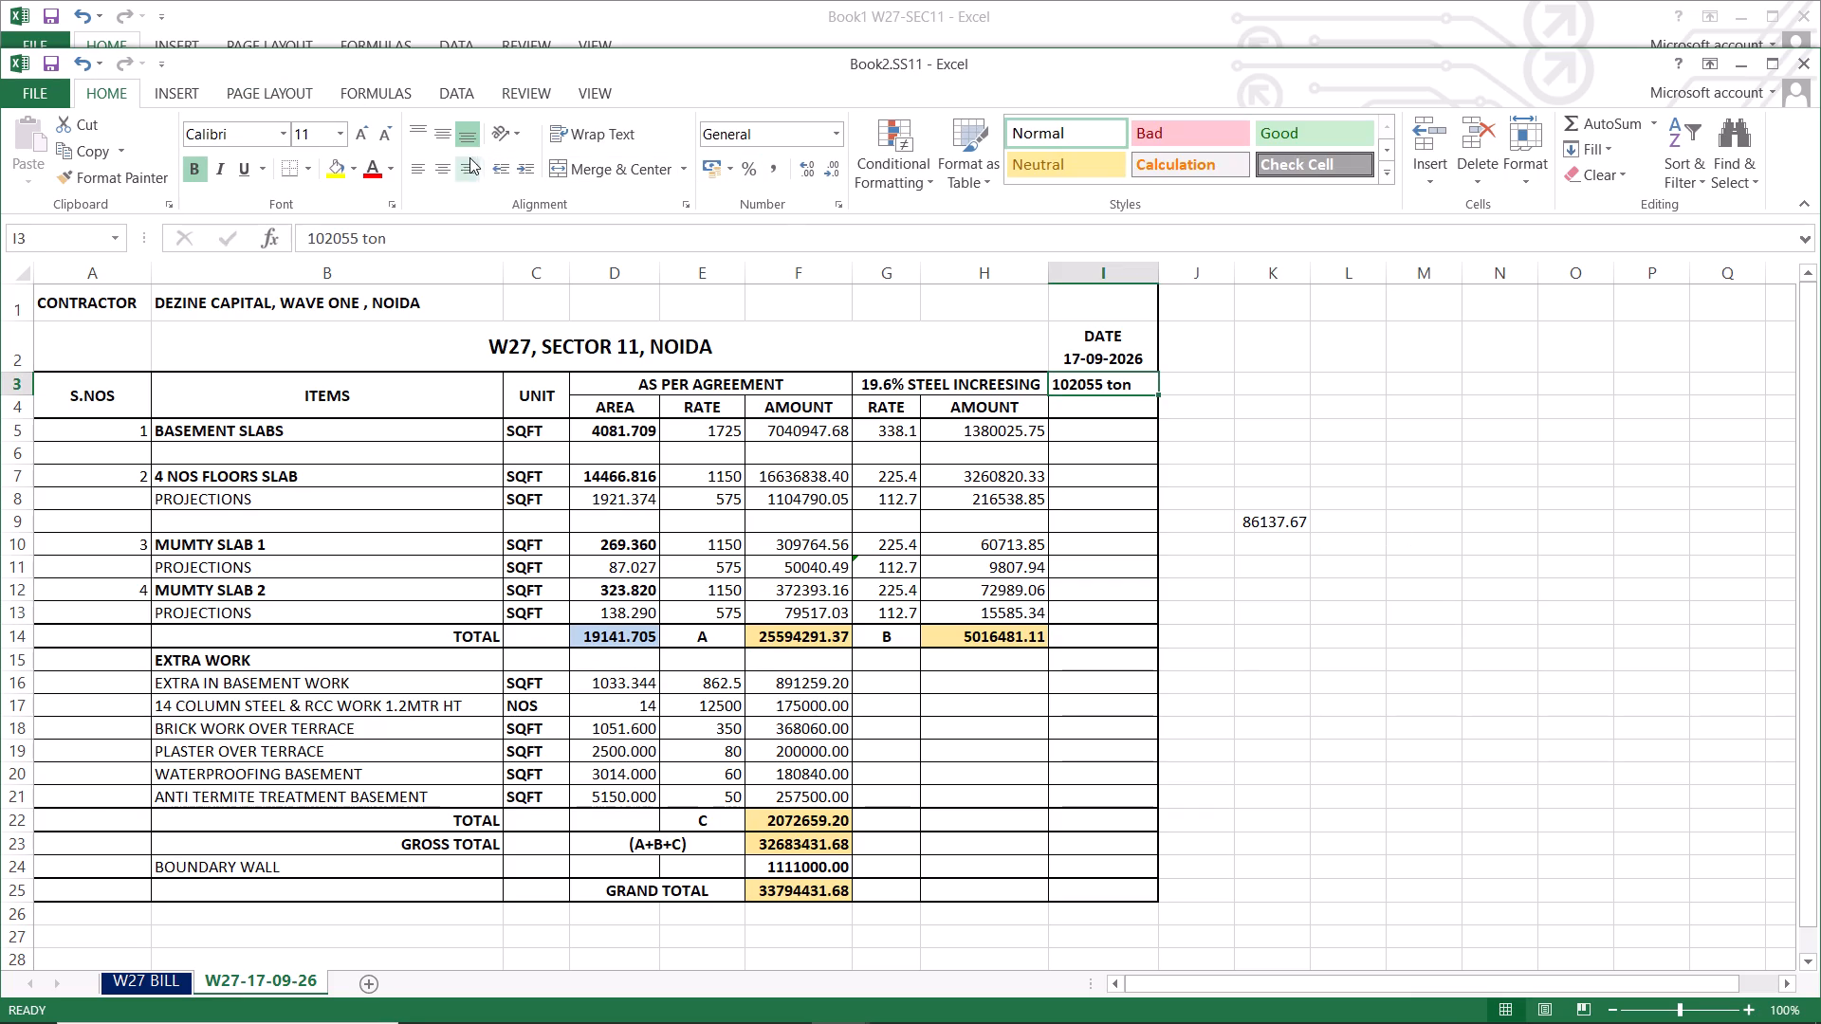
click(442, 138)
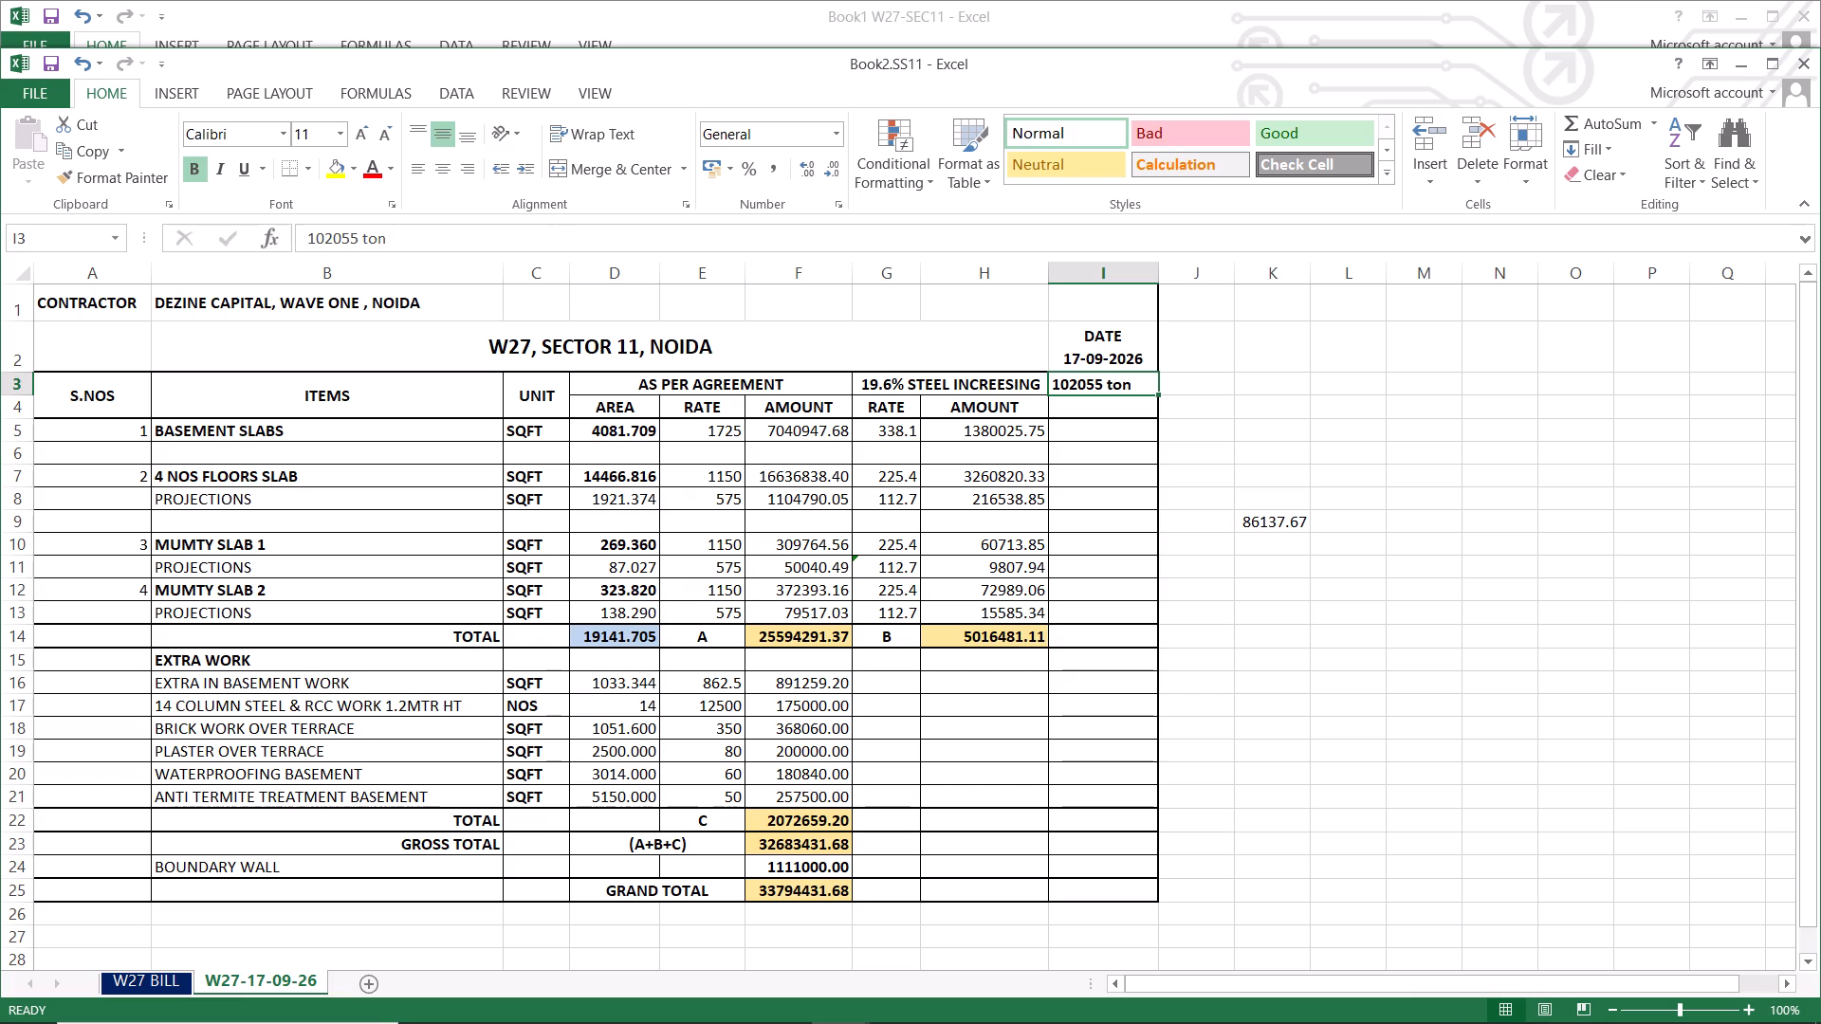
click(466, 174)
click(1472, 607)
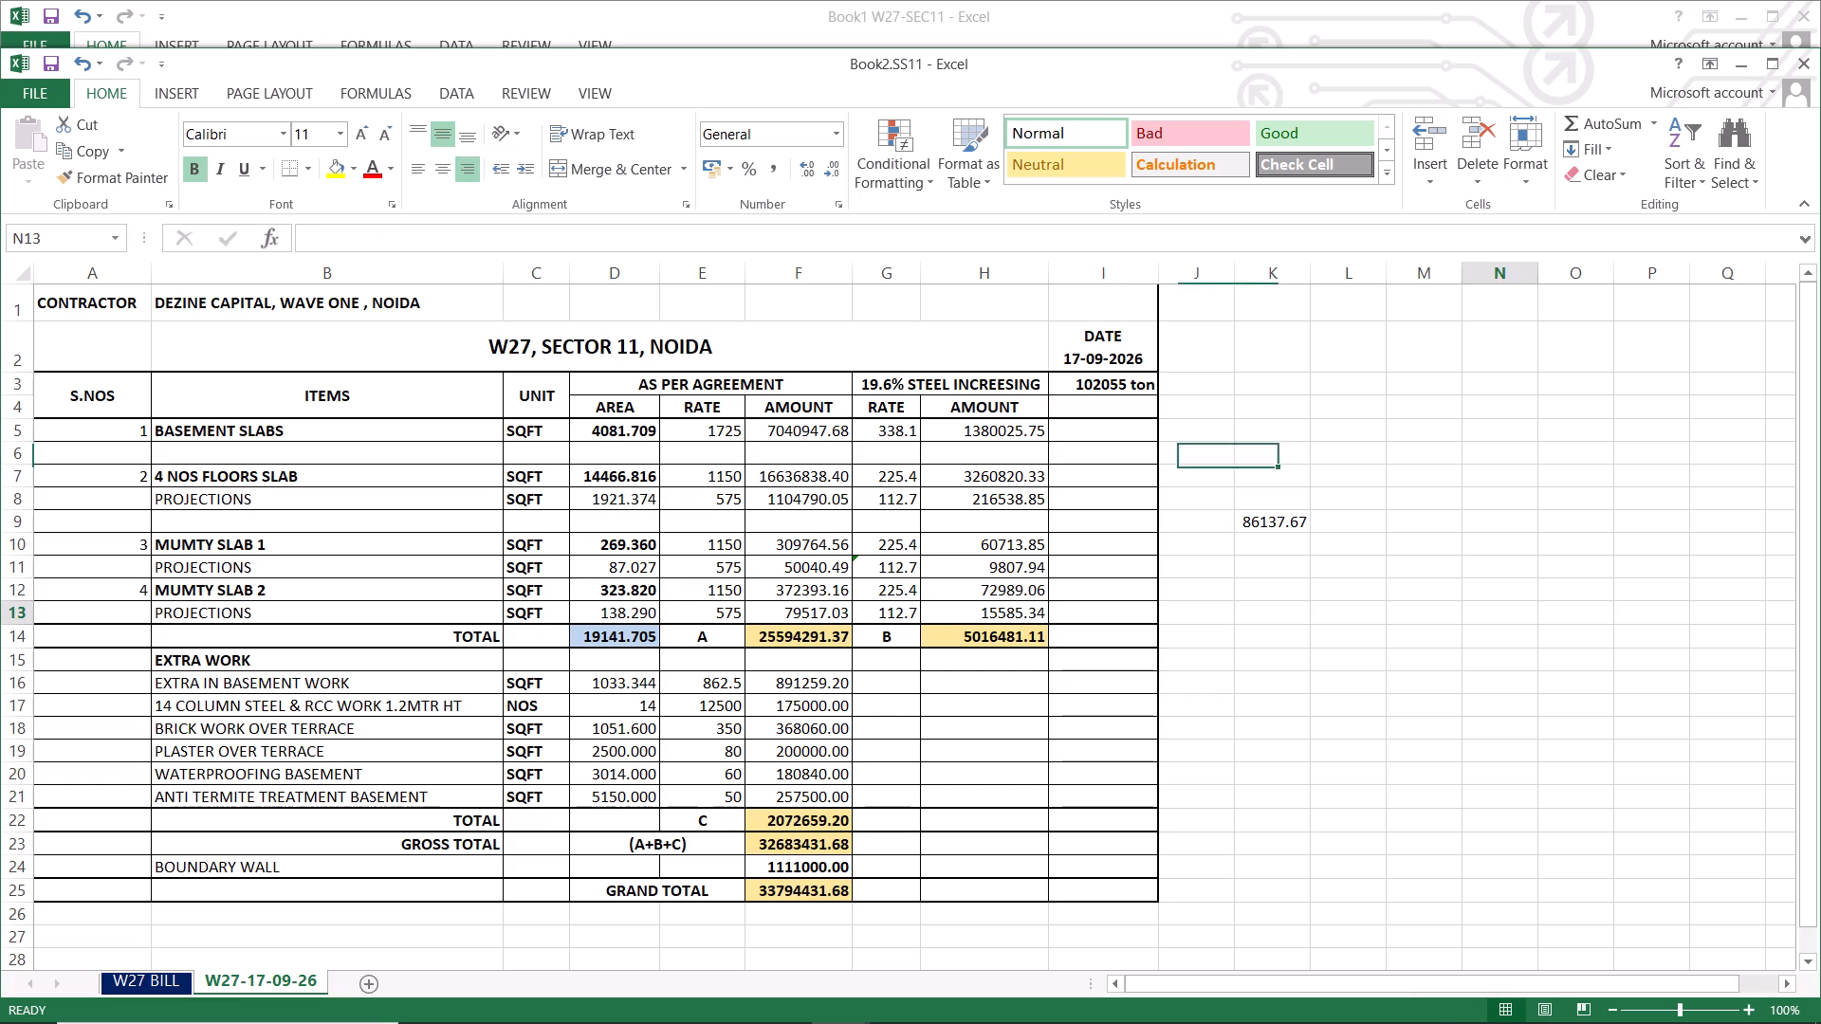
Prefix the steel quantity note in I3 so it reads "rec. - 102055 ton".
click(1121, 385)
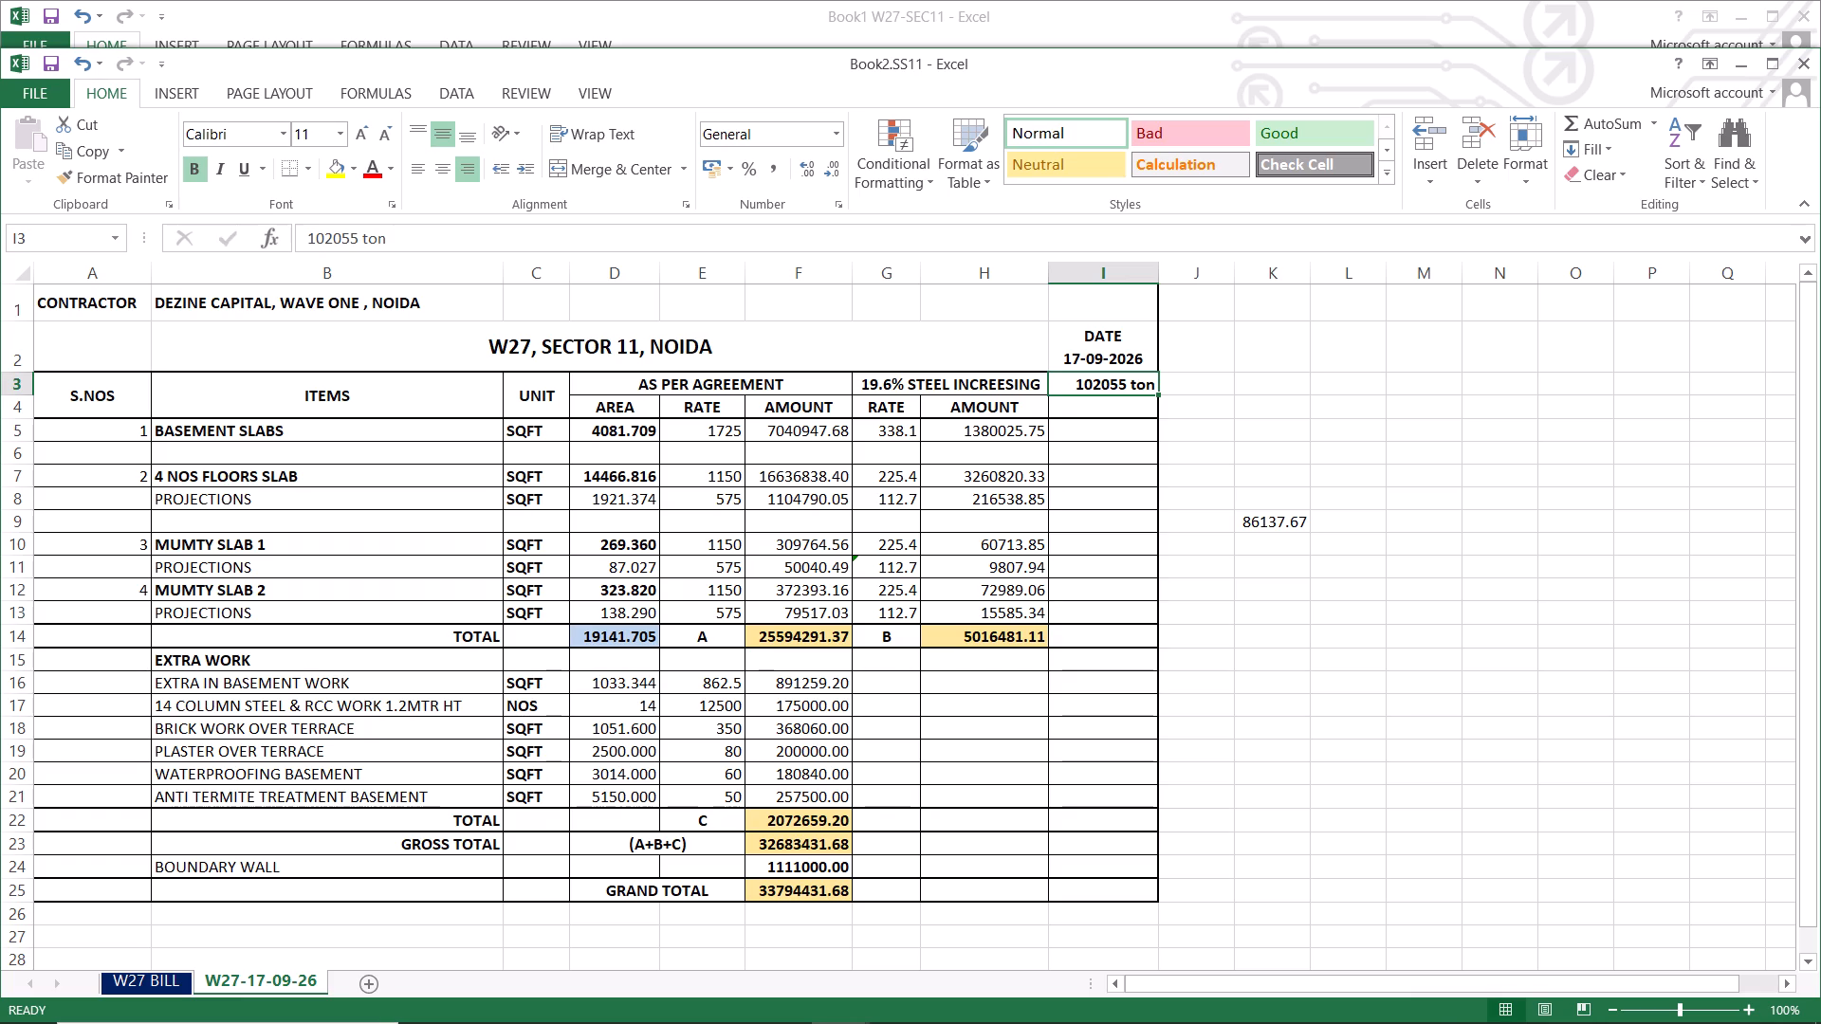
drag(1113, 381, 1120, 400)
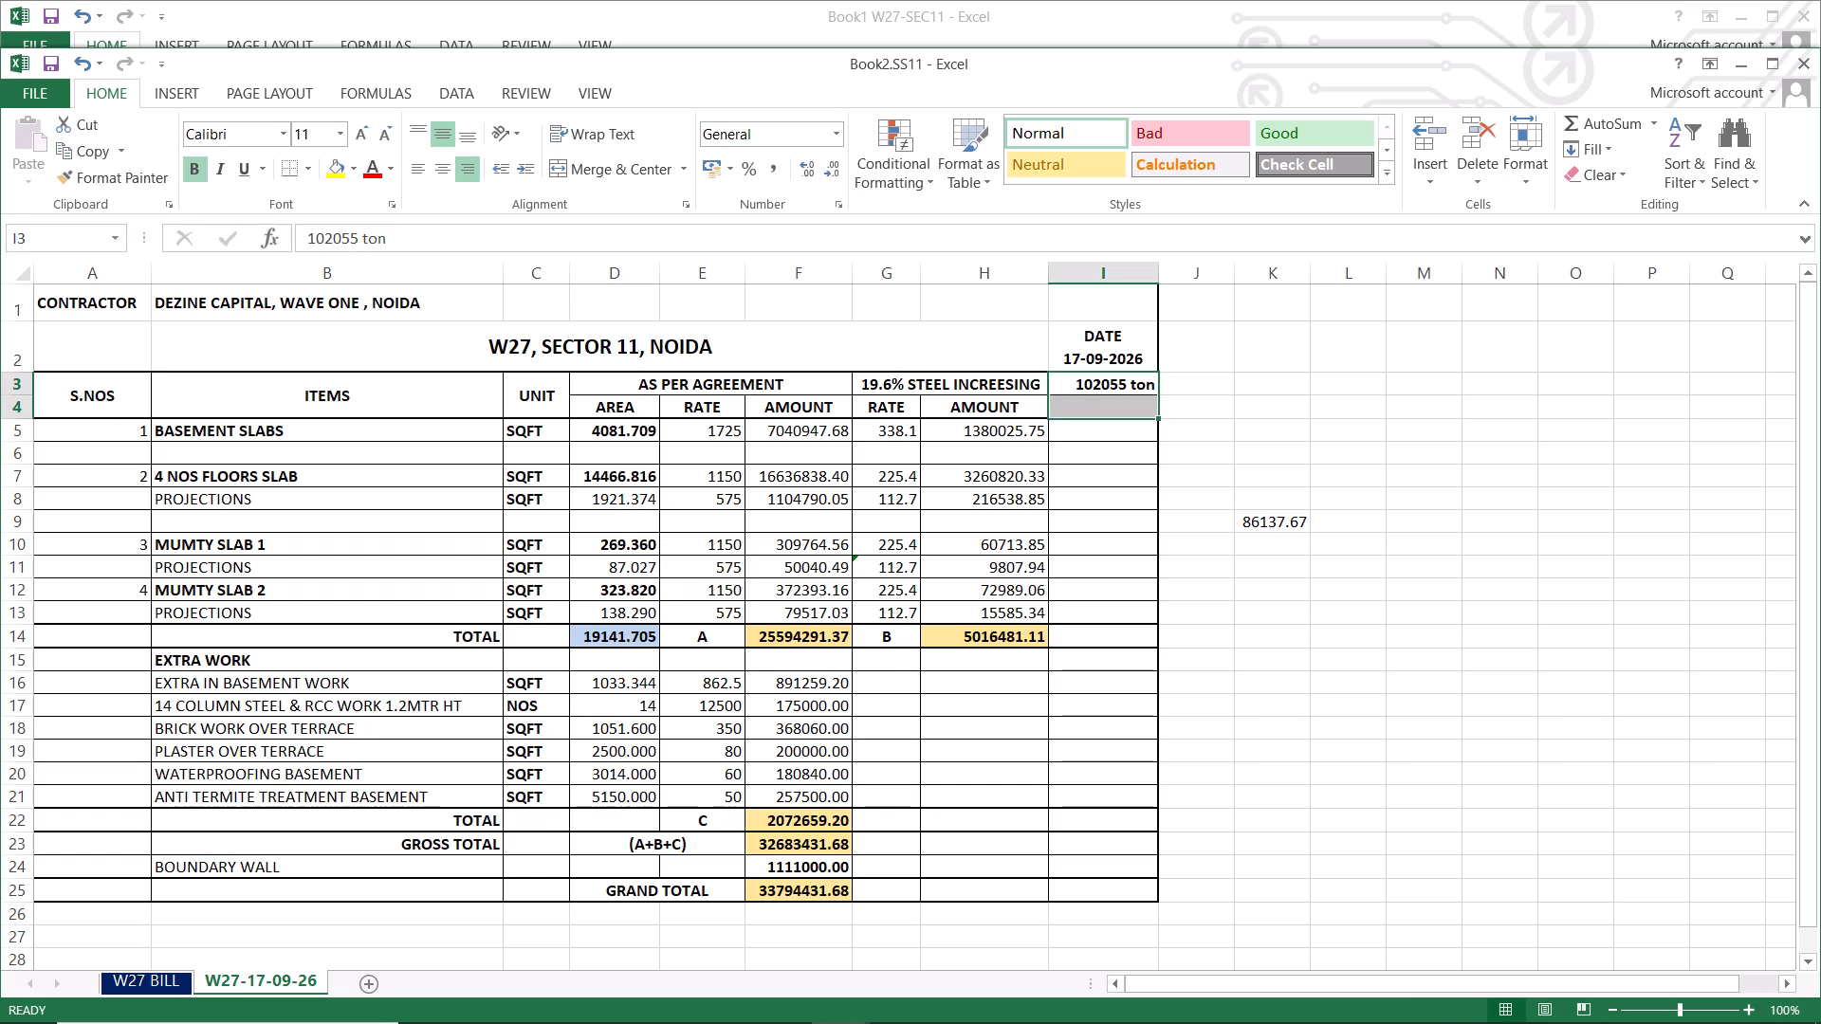
double_click(1076, 387)
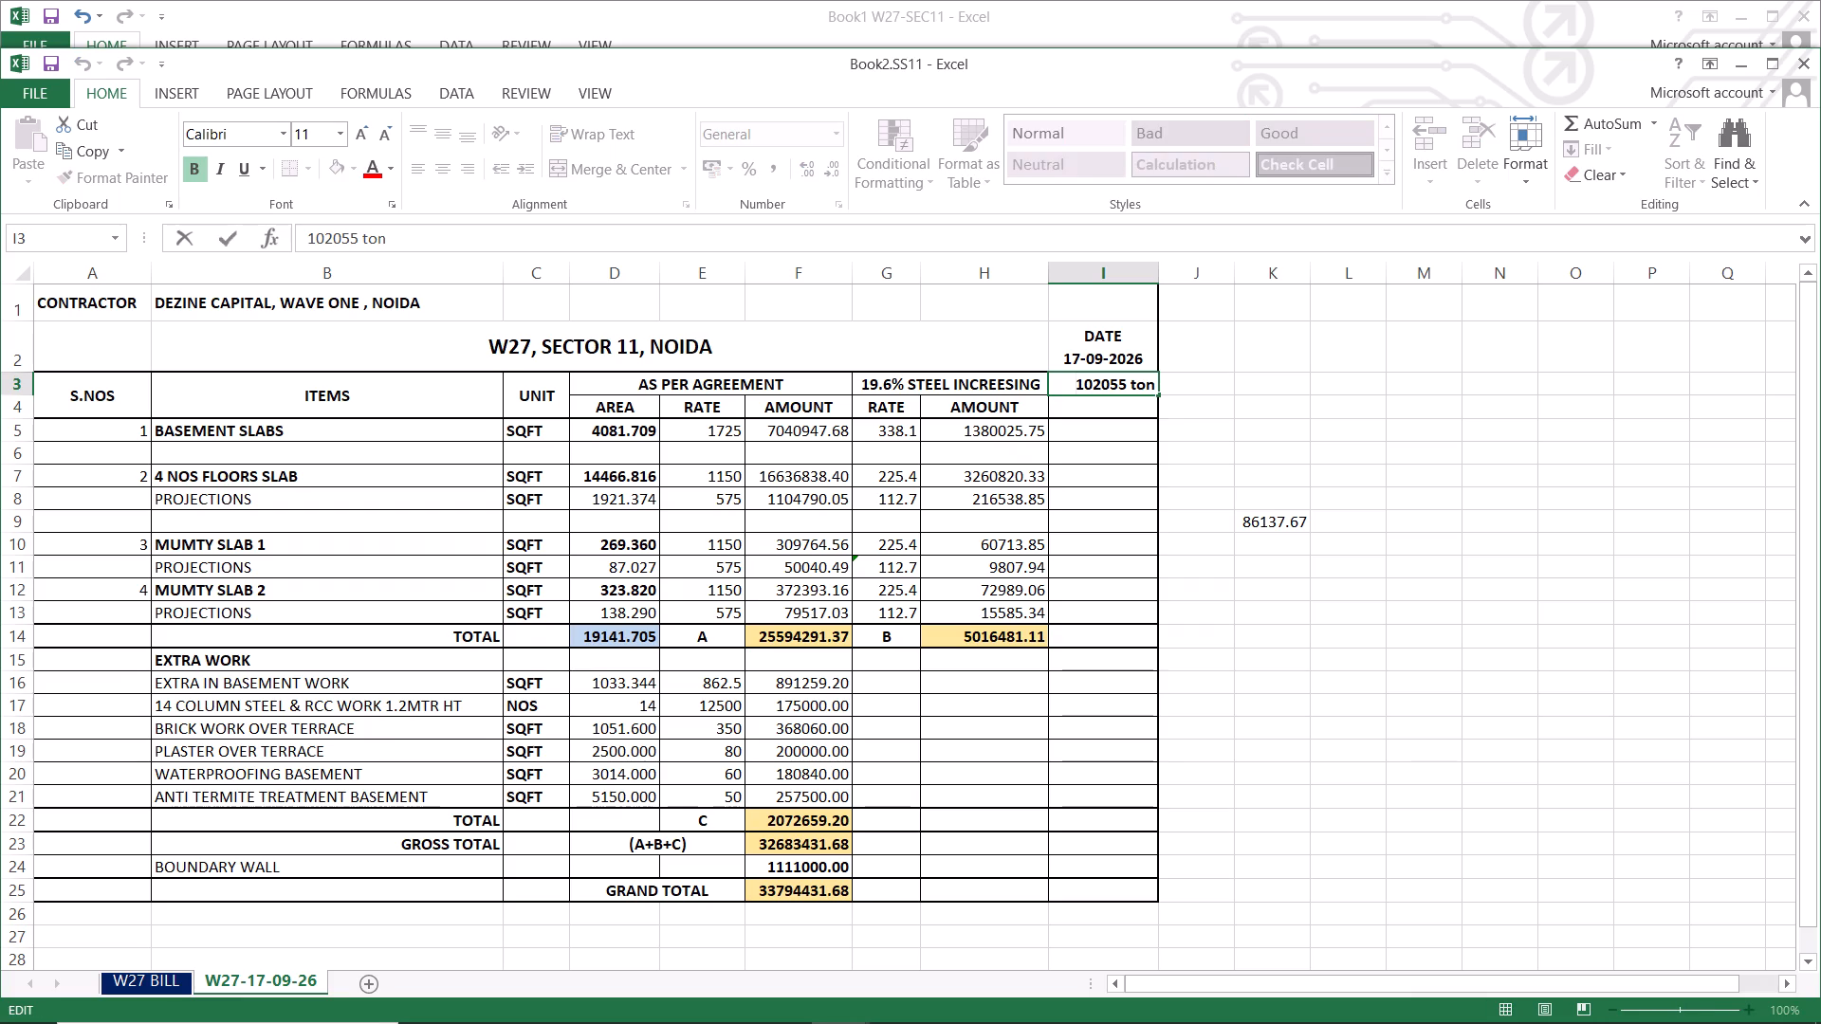
text(rec)
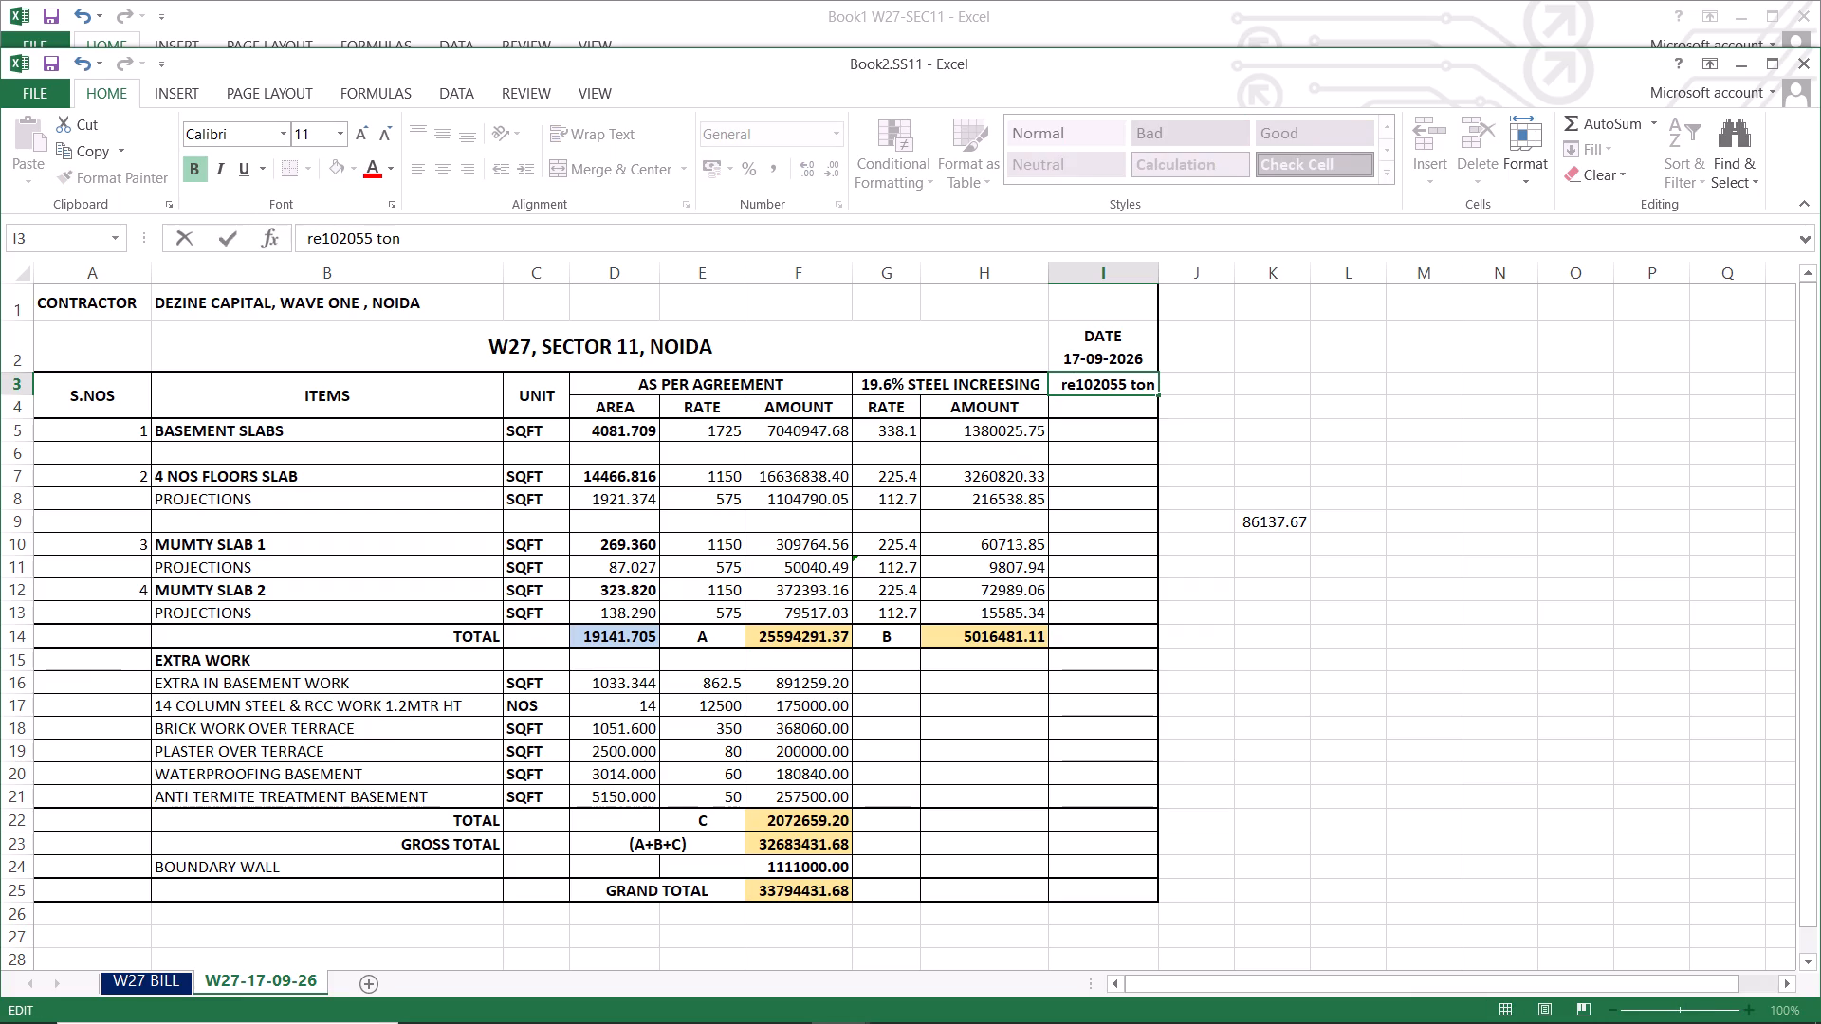
text(.)
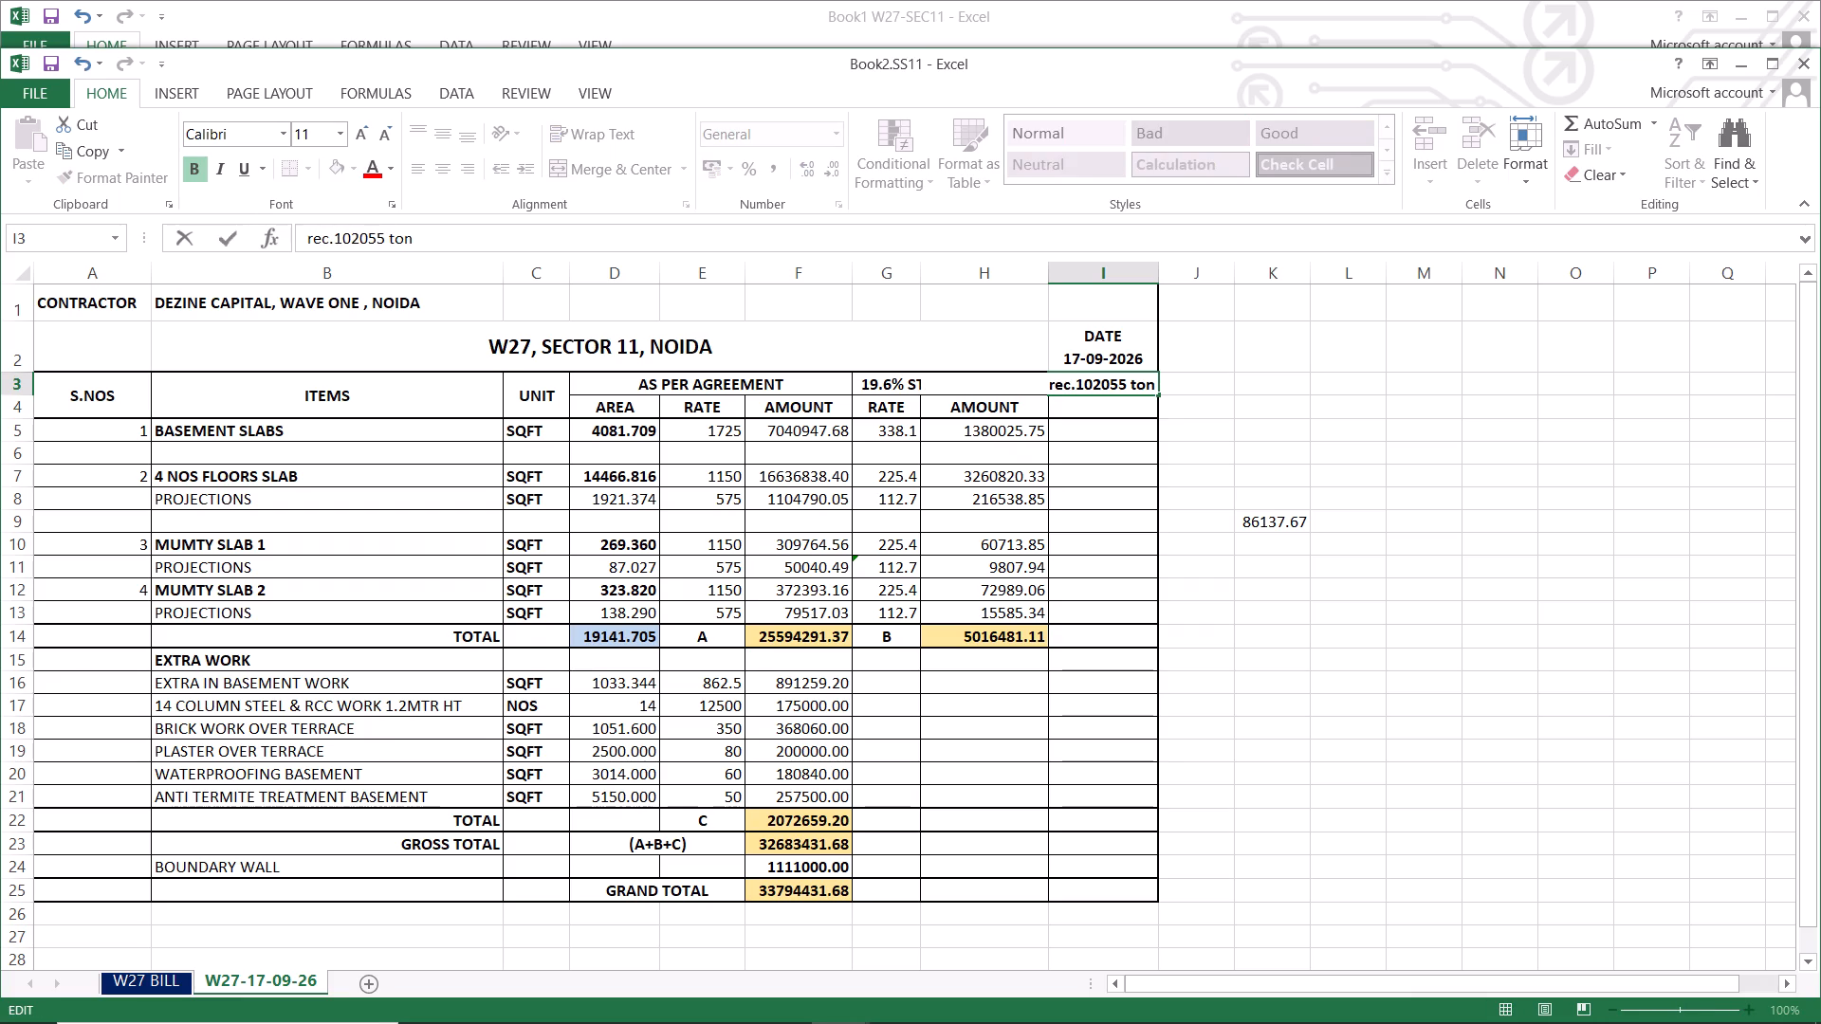
key(space)
text(-)
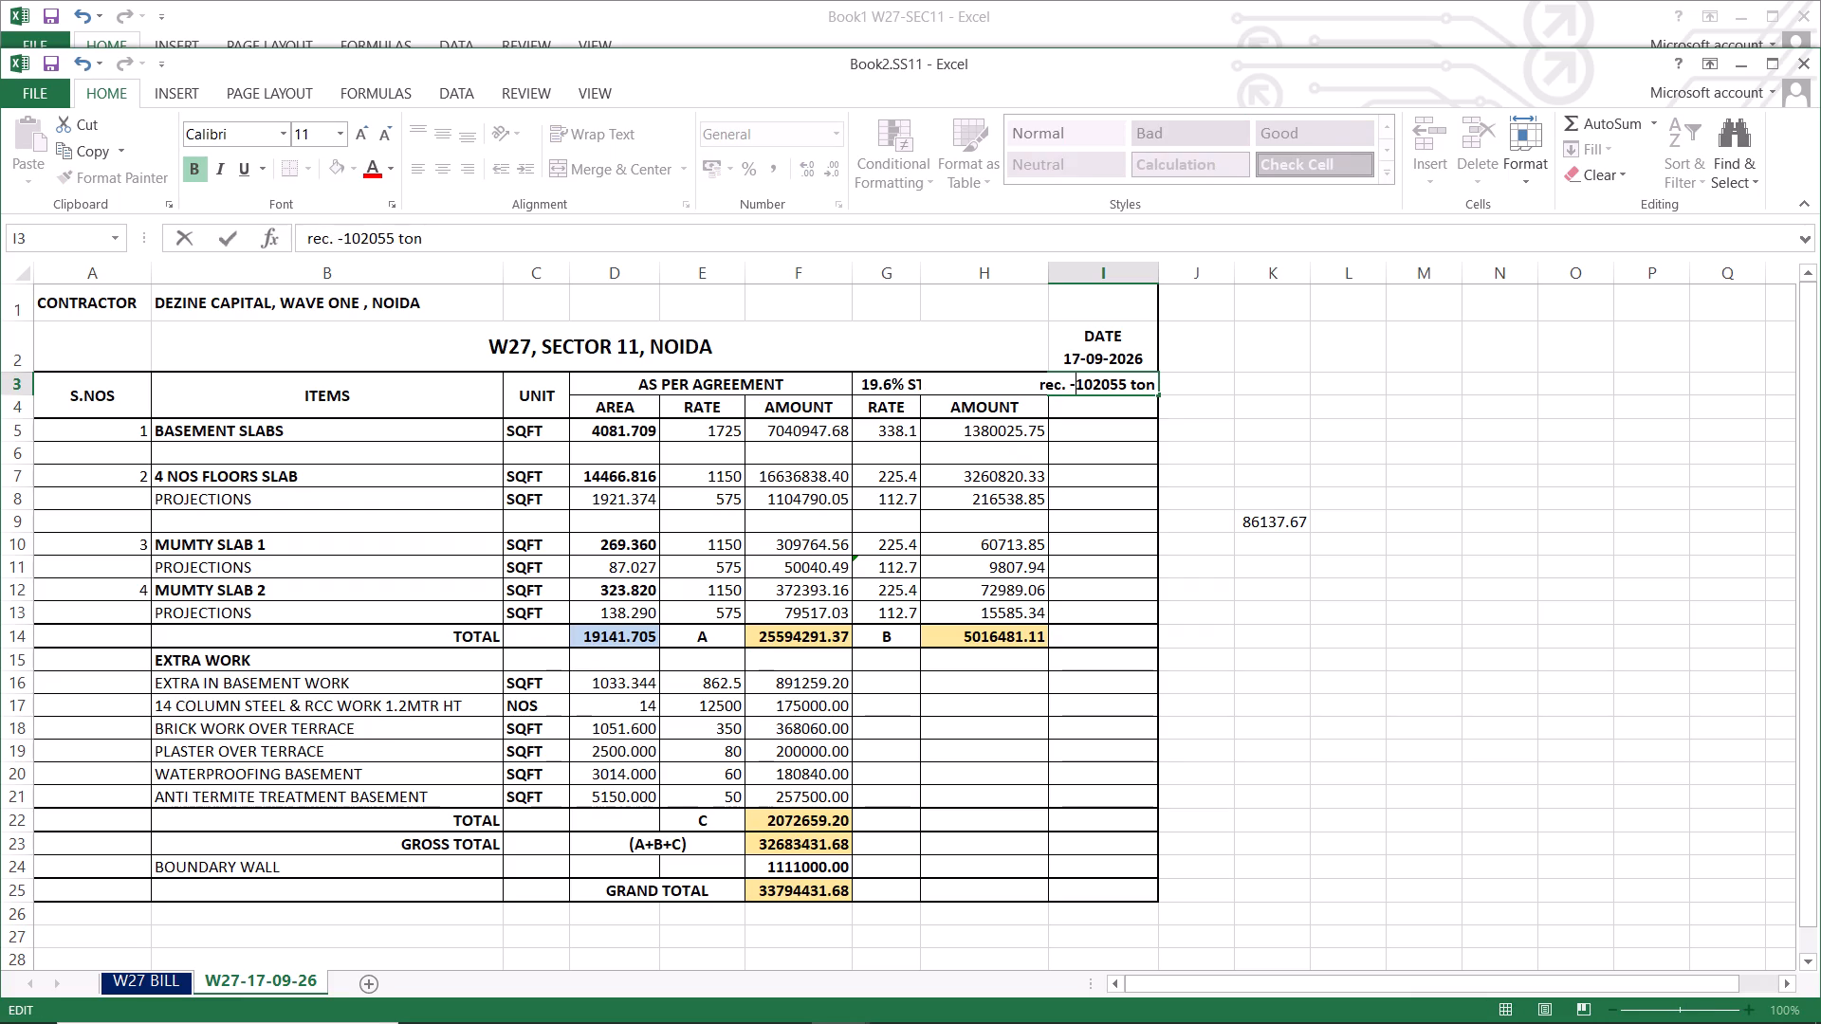
key(space)
click(1263, 419)
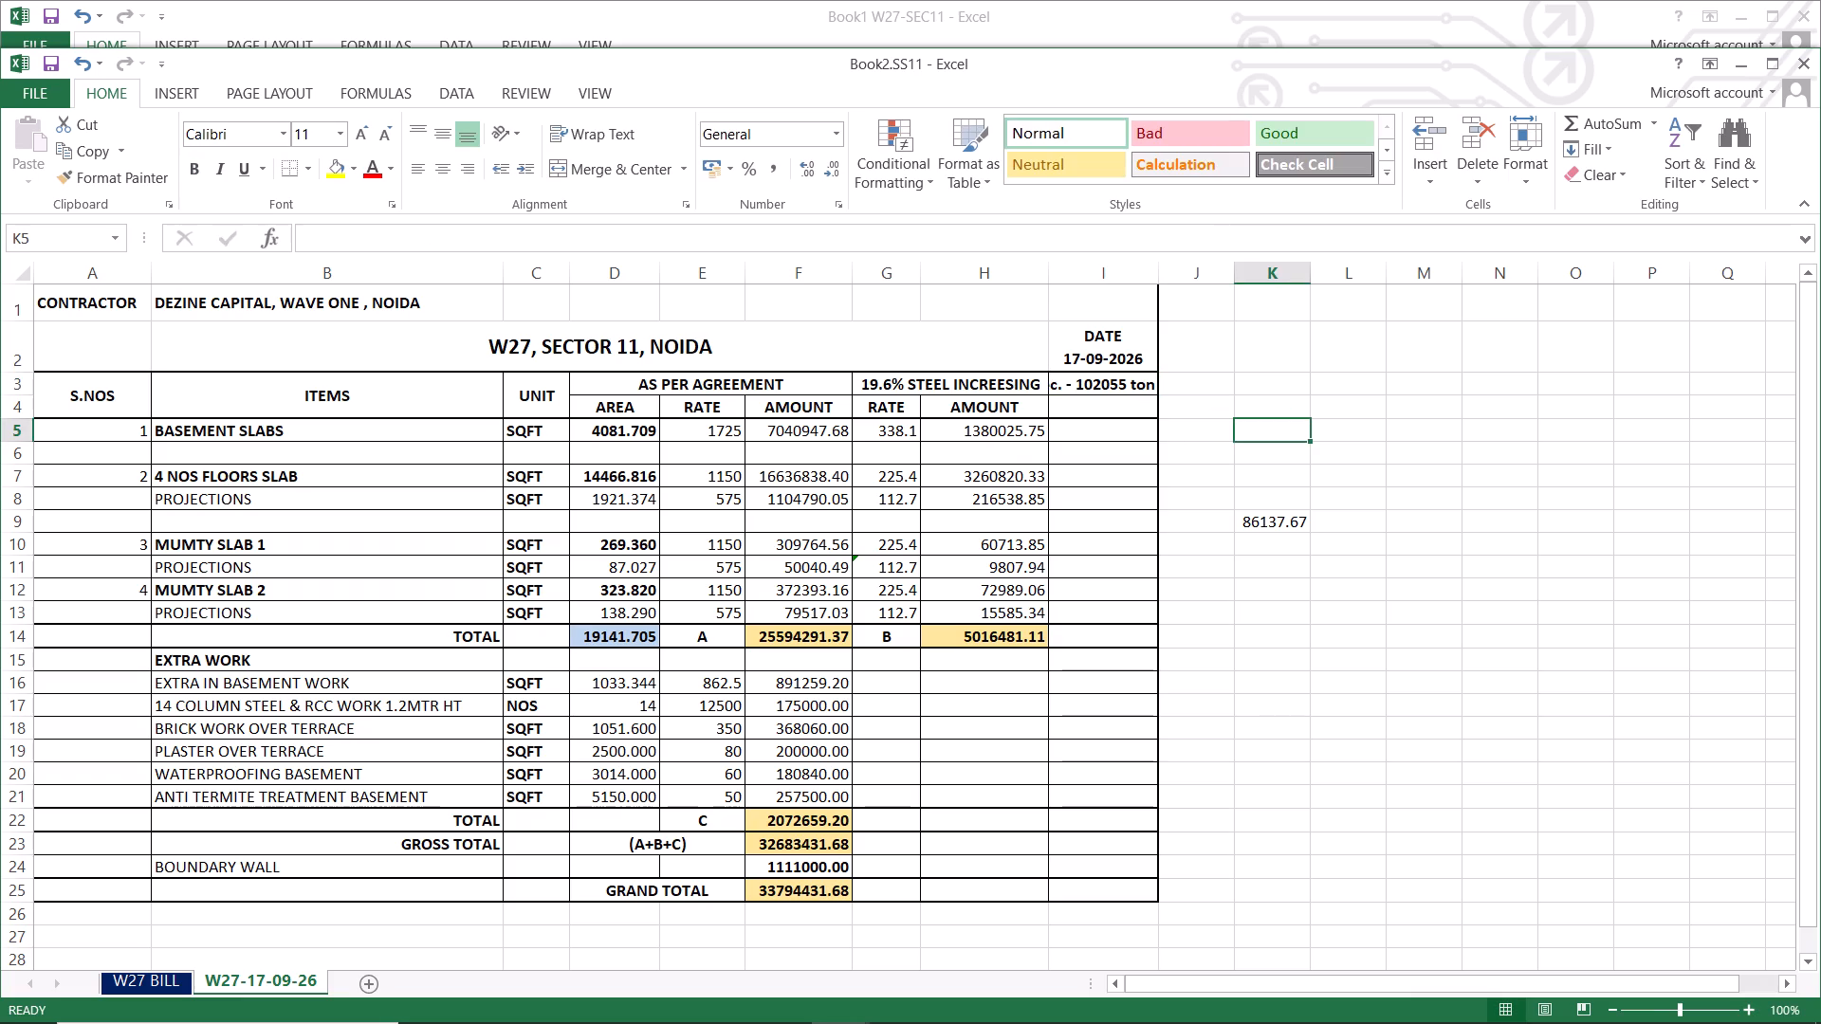
Merge and centre cells I3:I4 and wrap the received steel note within them.
click(1126, 386)
drag(1126, 386, 1126, 400)
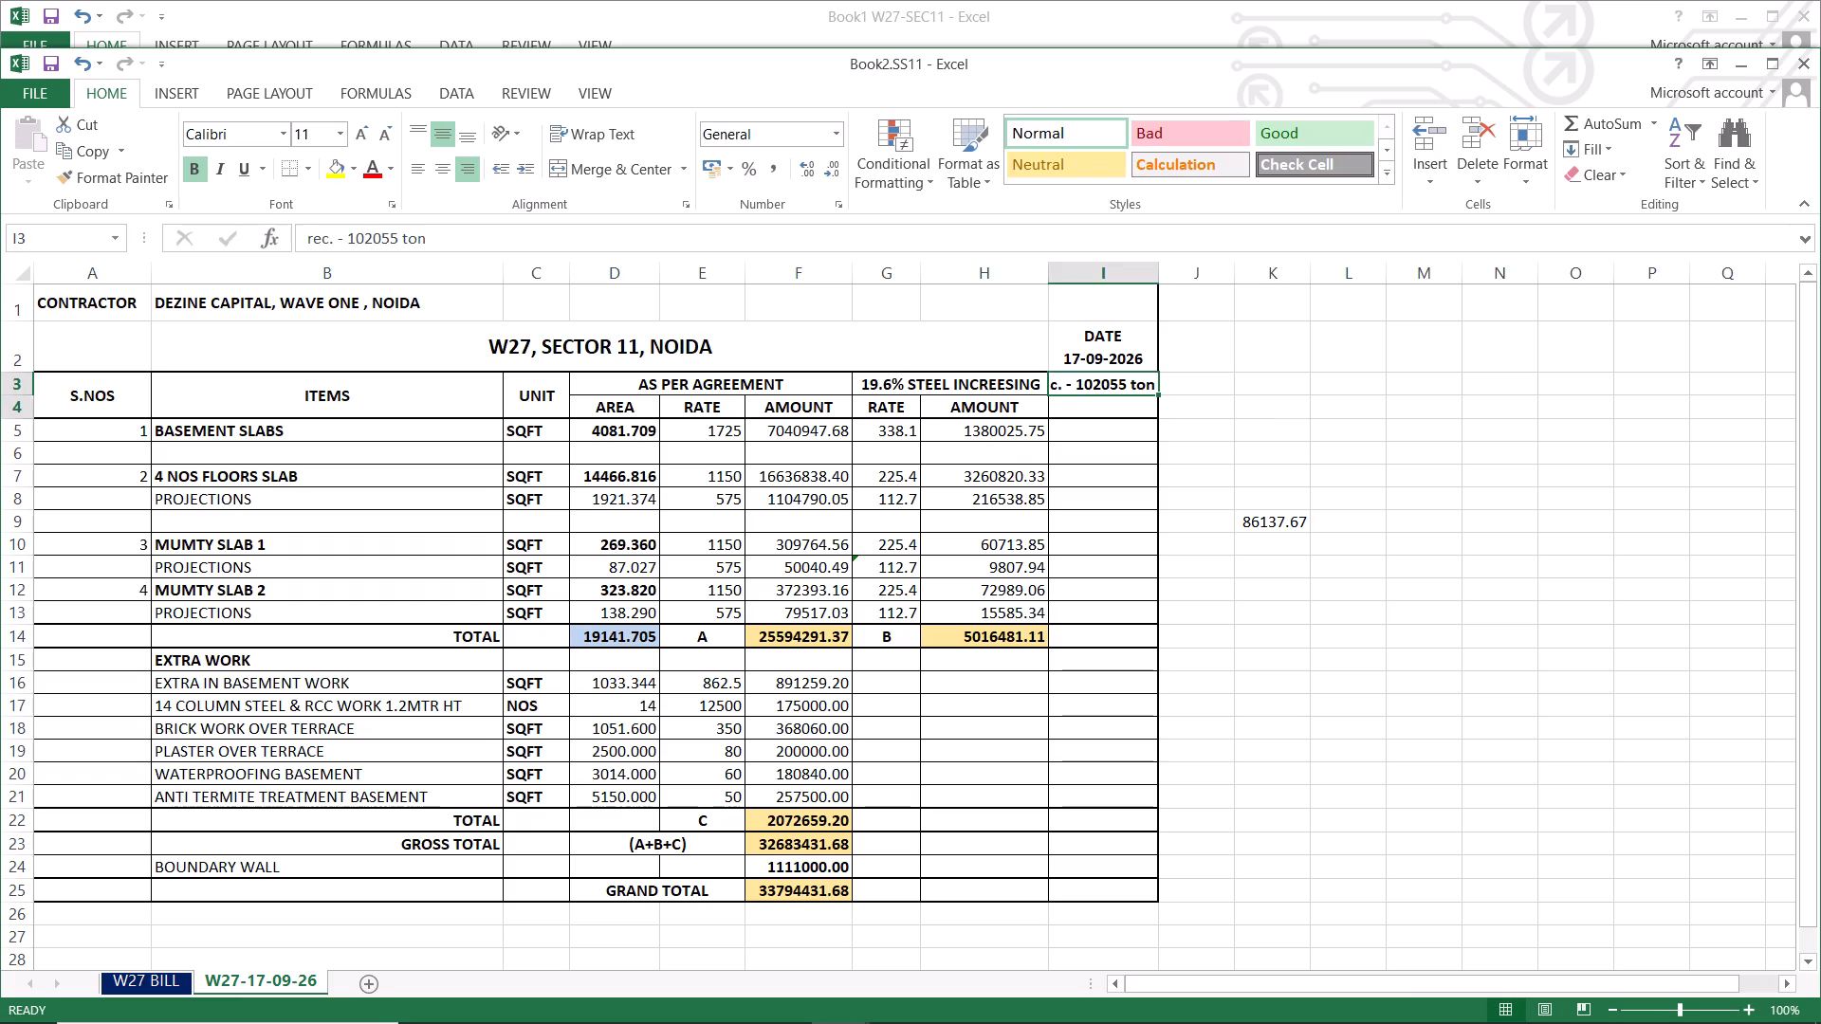
drag(1126, 400, 1126, 405)
click(579, 168)
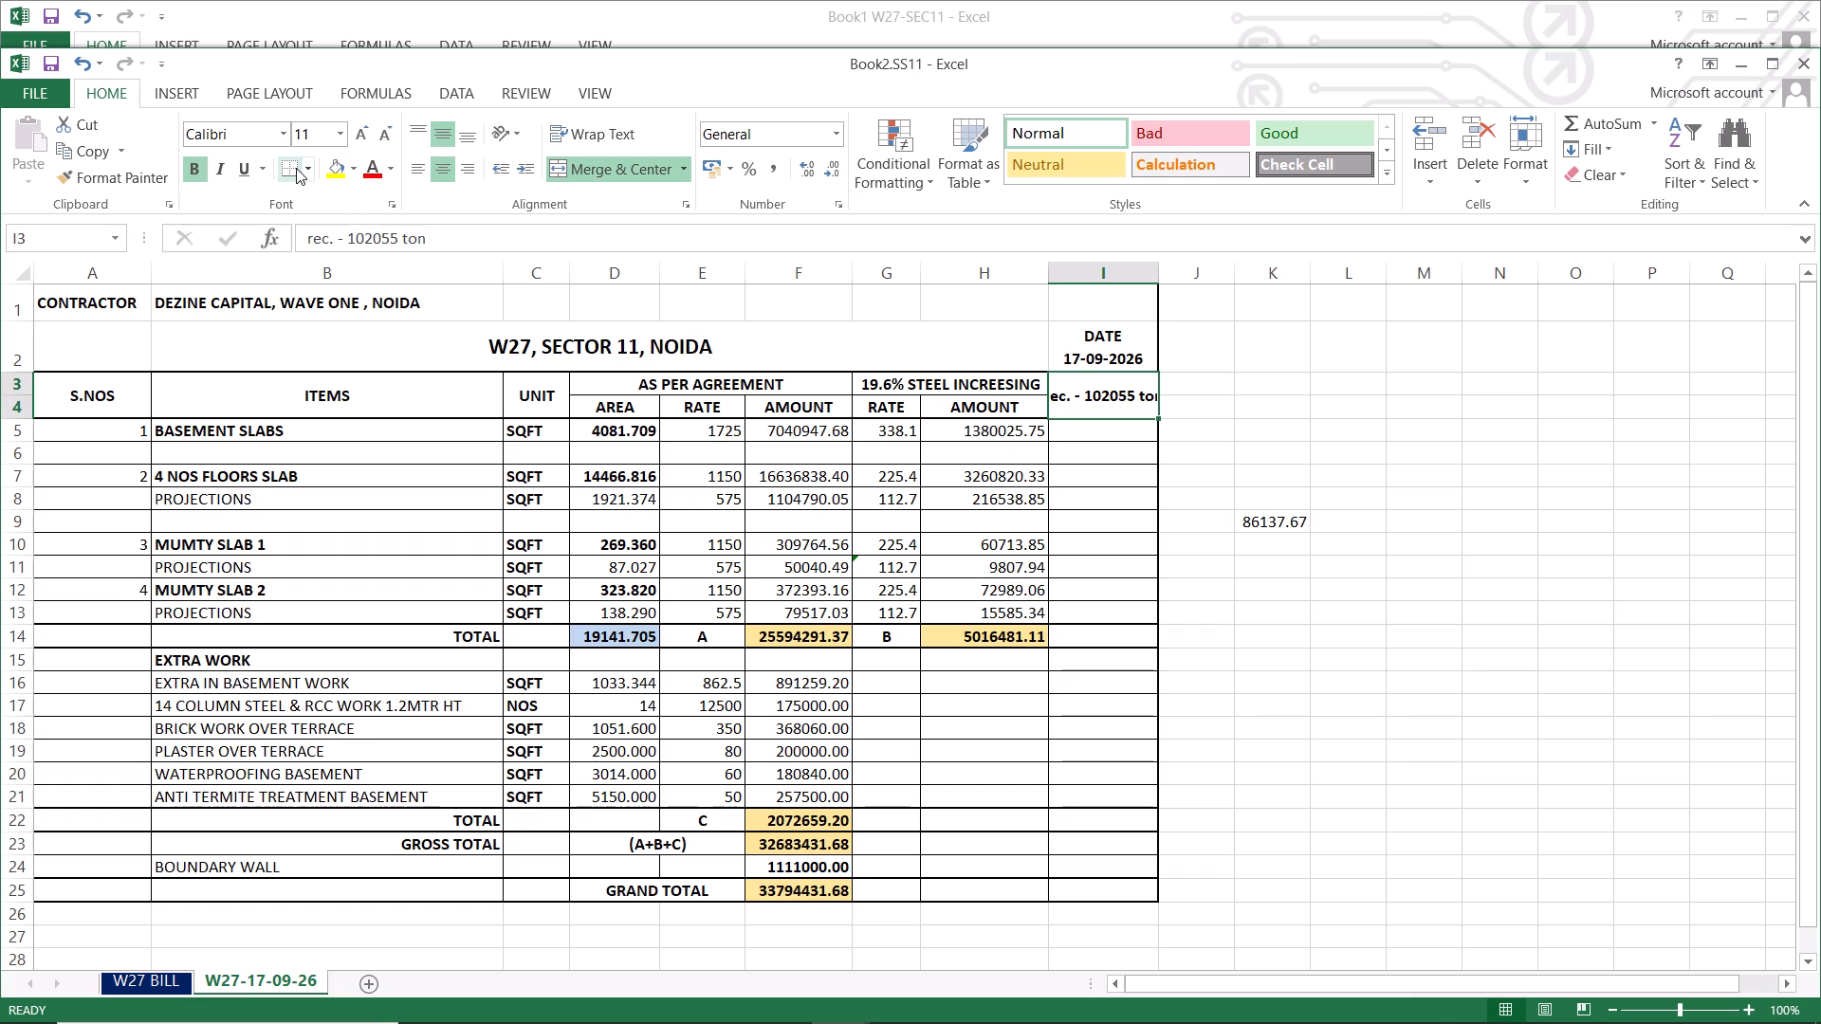
click(601, 136)
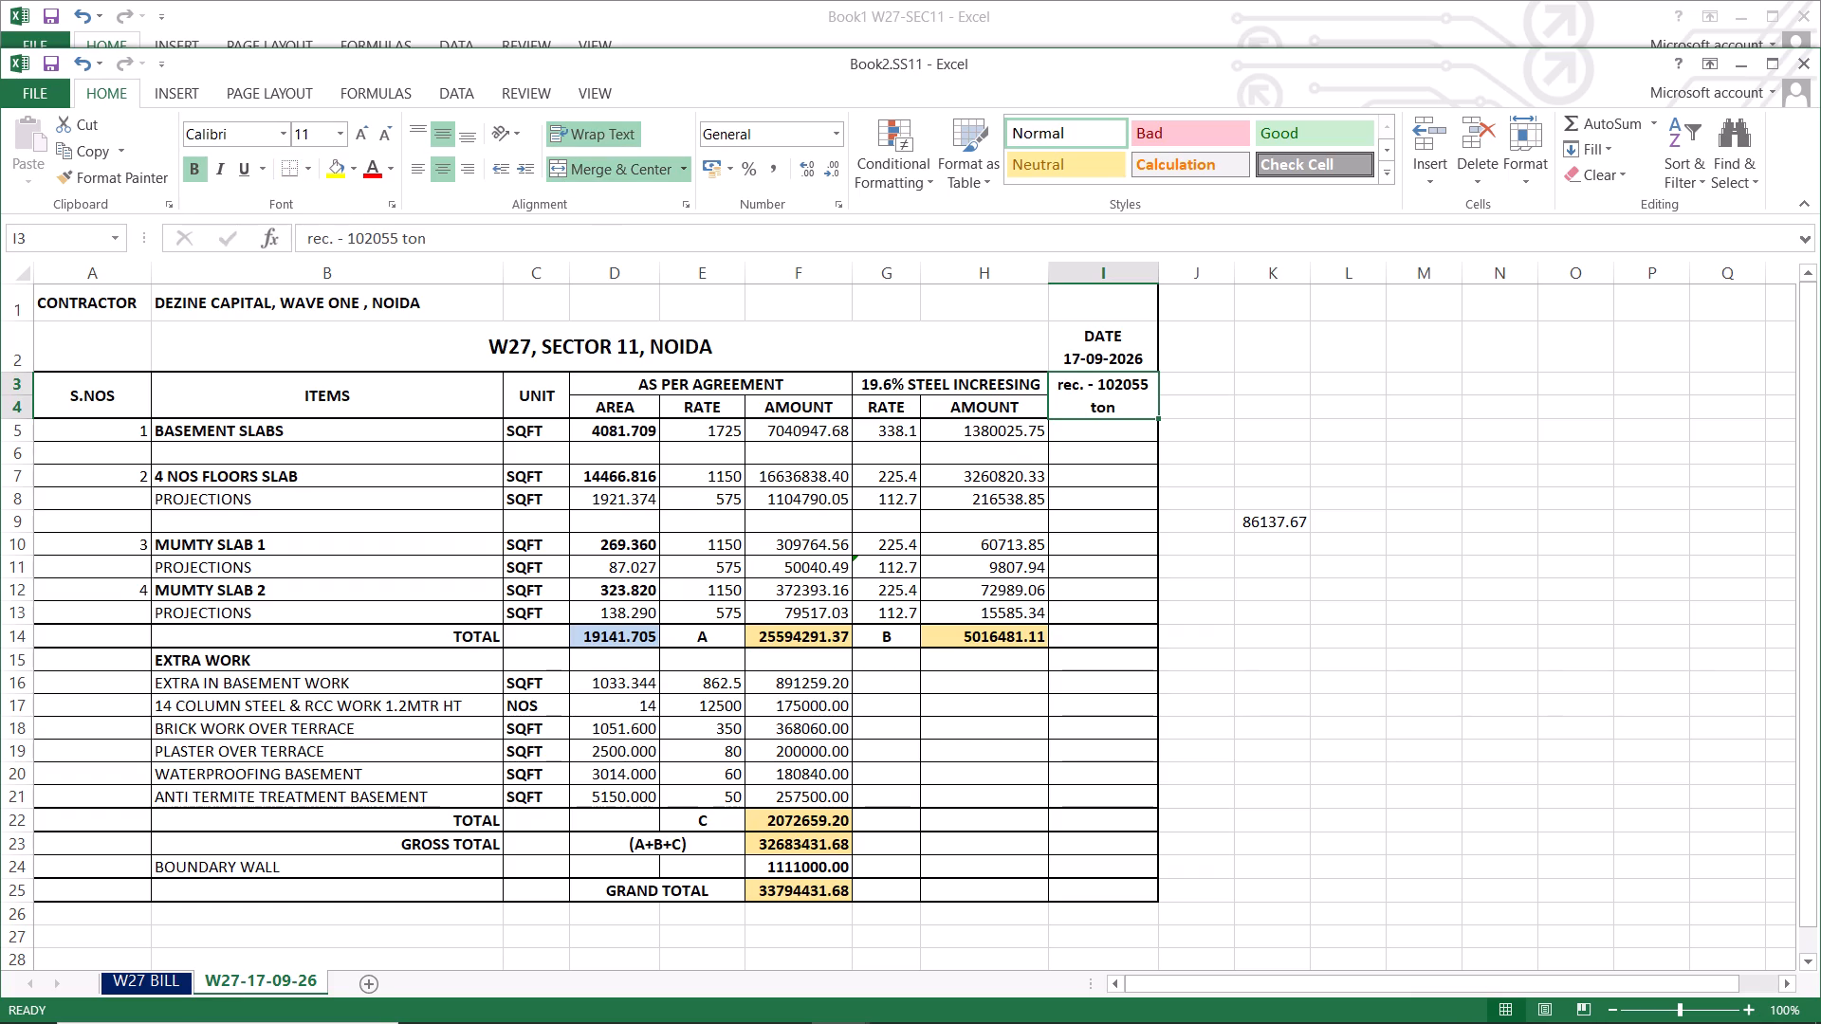
click(1128, 455)
Capitalise the first letter of the note in I3 so it reads "Rec. - 102055 ton".
click(1097, 386)
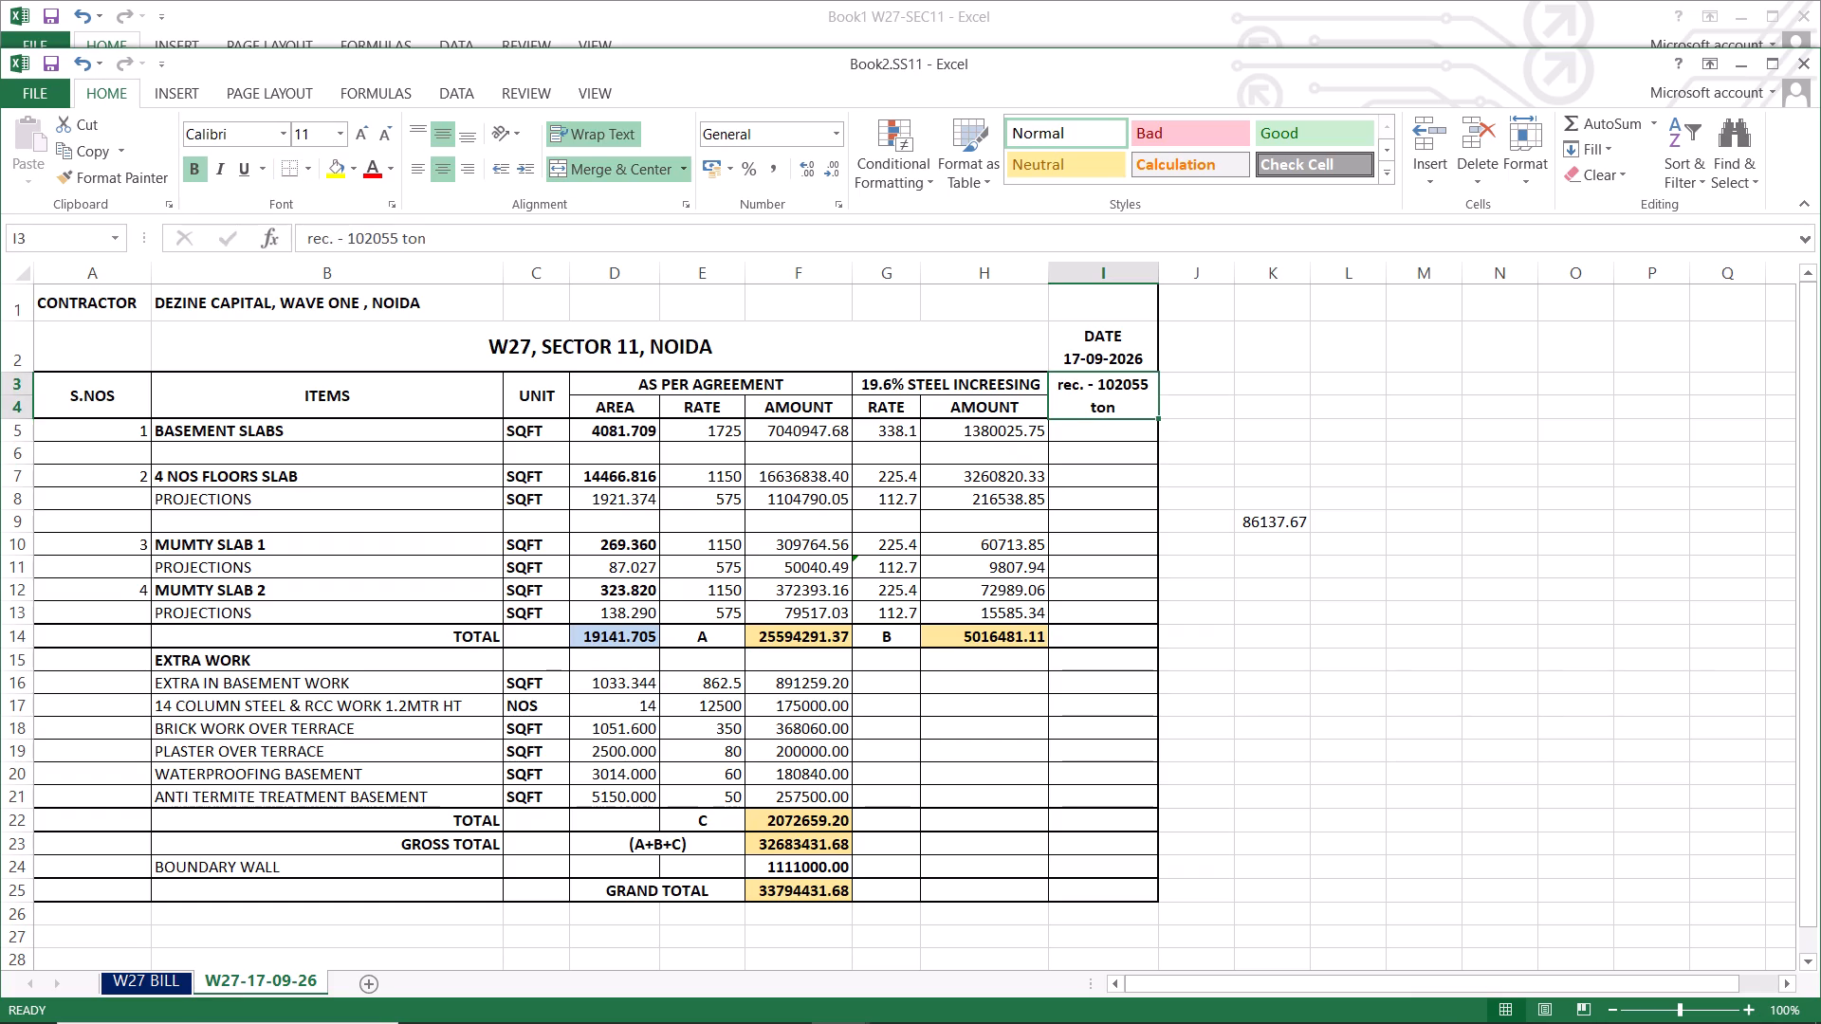
double_click(1067, 380)
key(BackSpace)
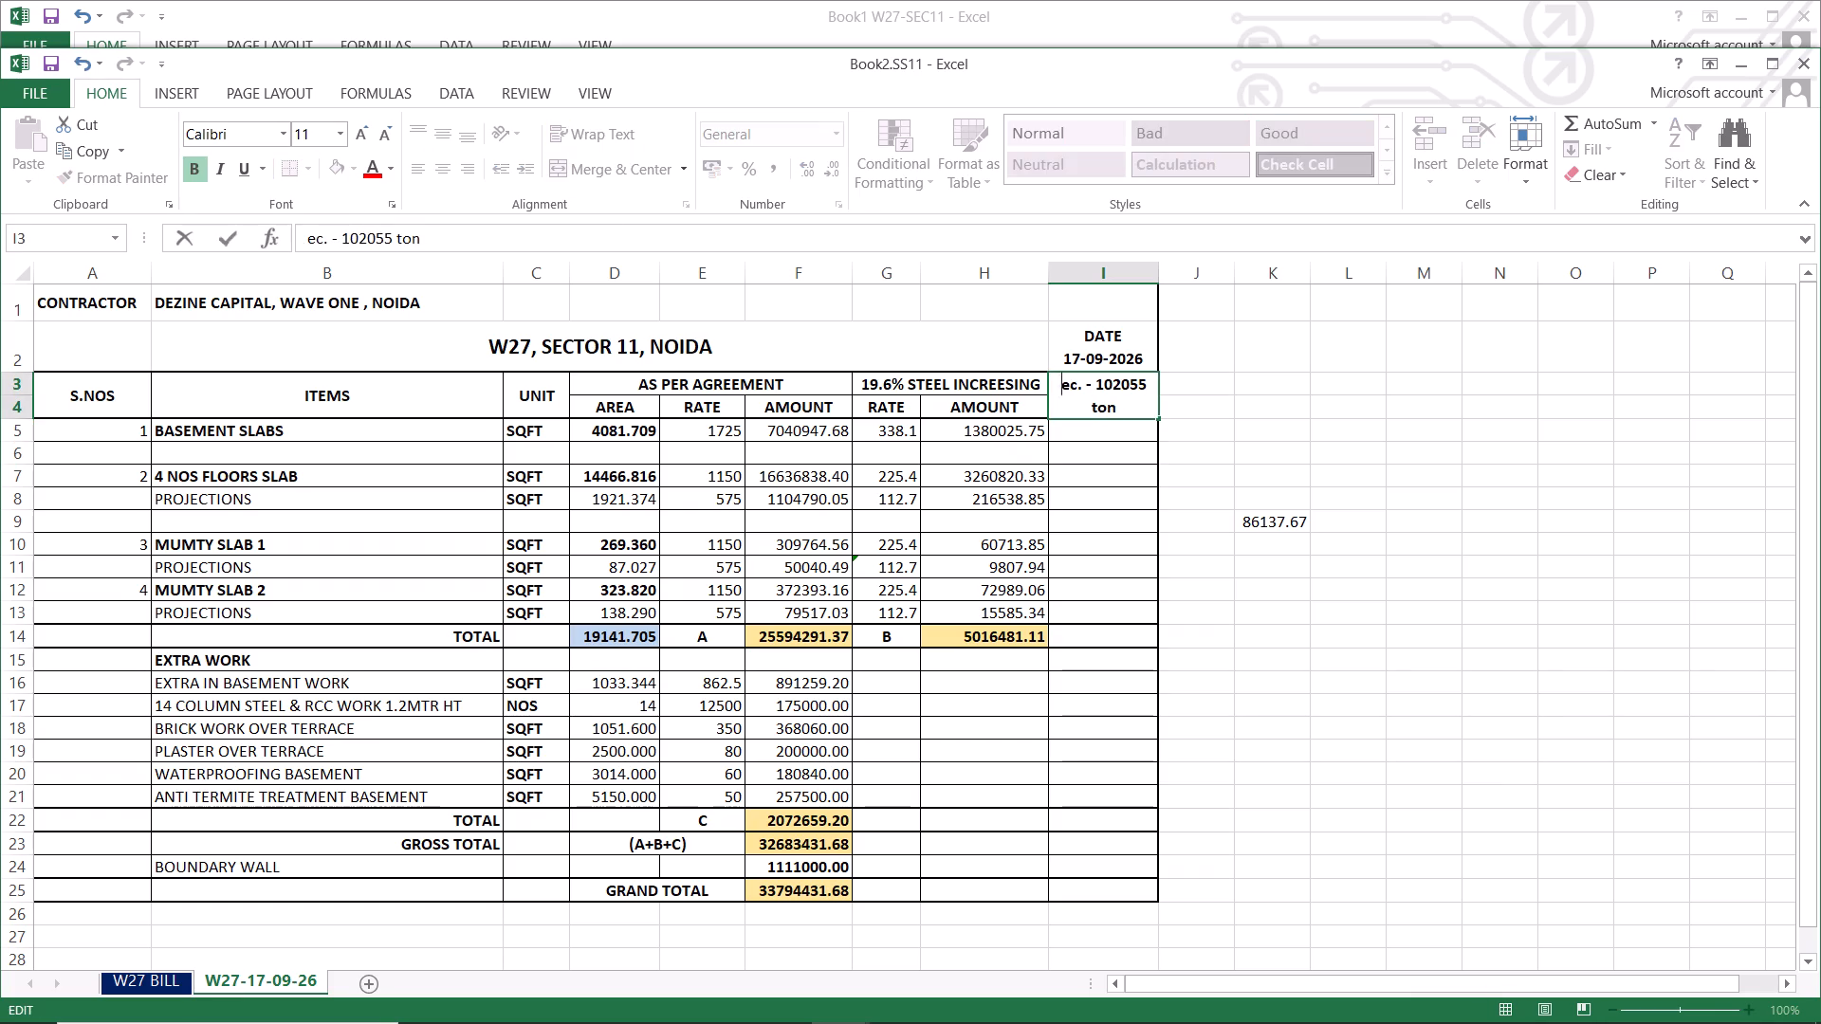
key(shift+r)
click(1111, 429)
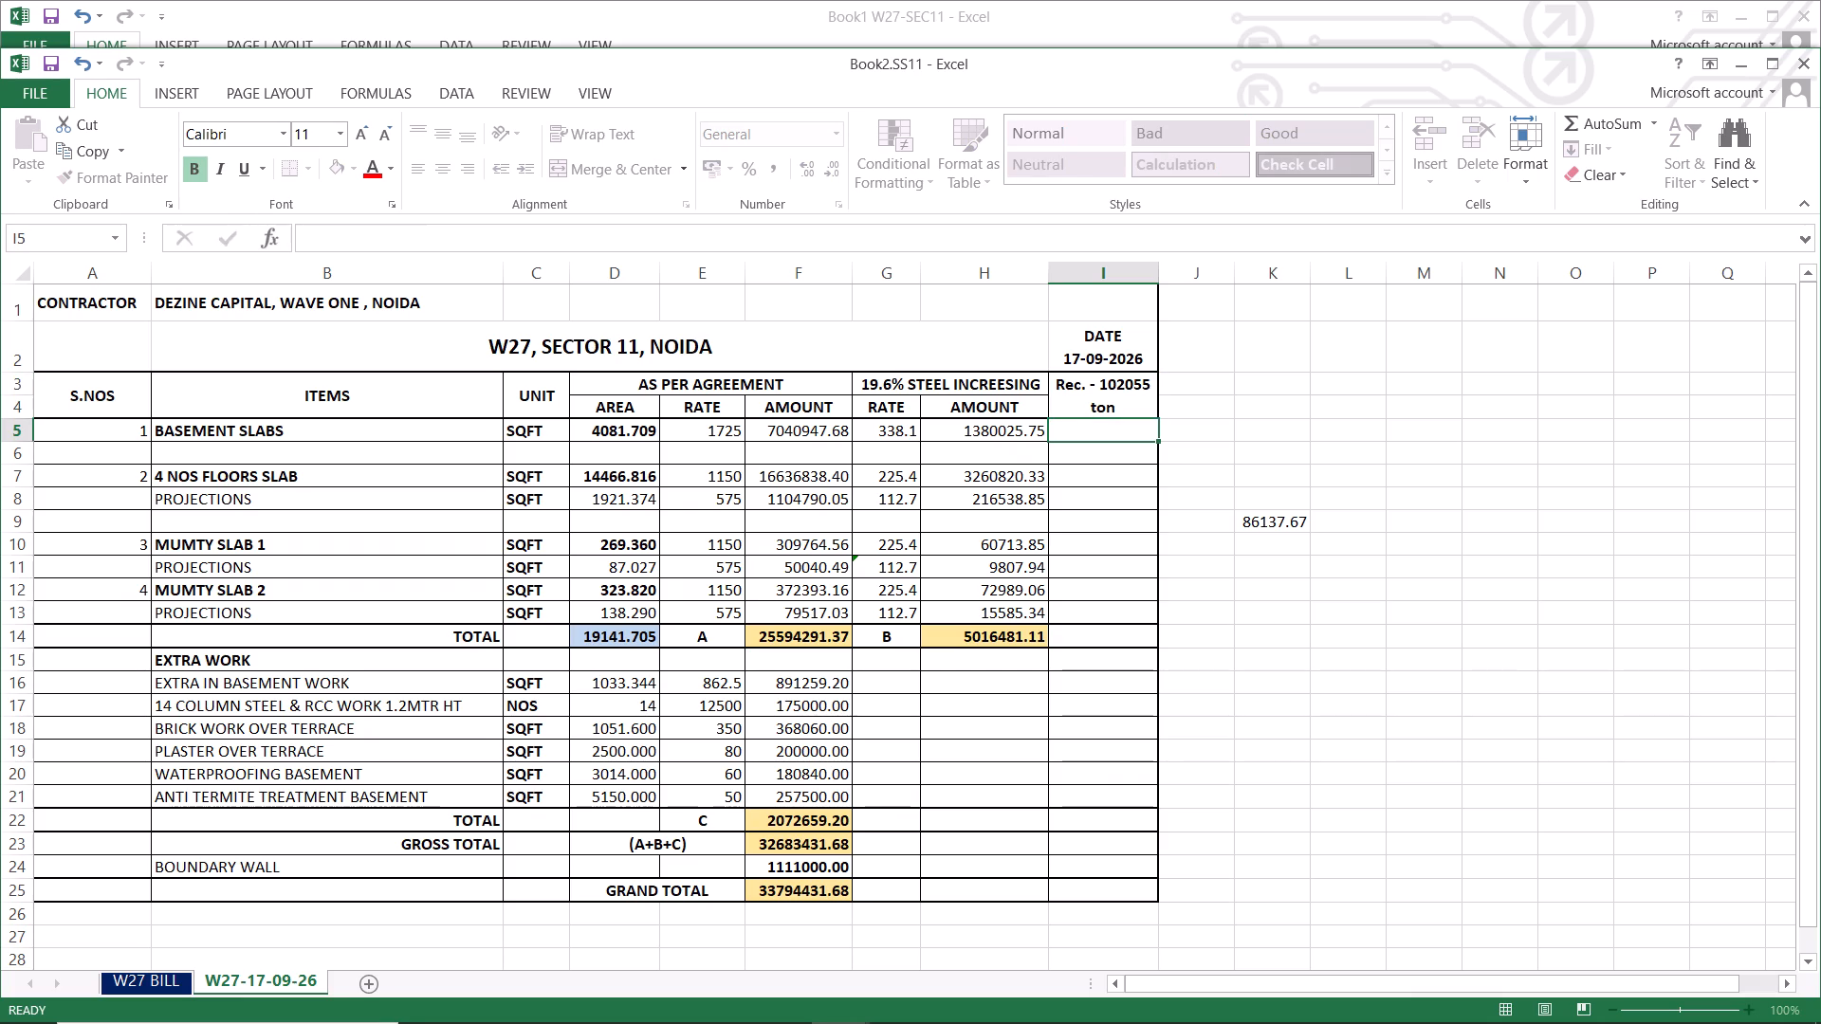
click(1109, 400)
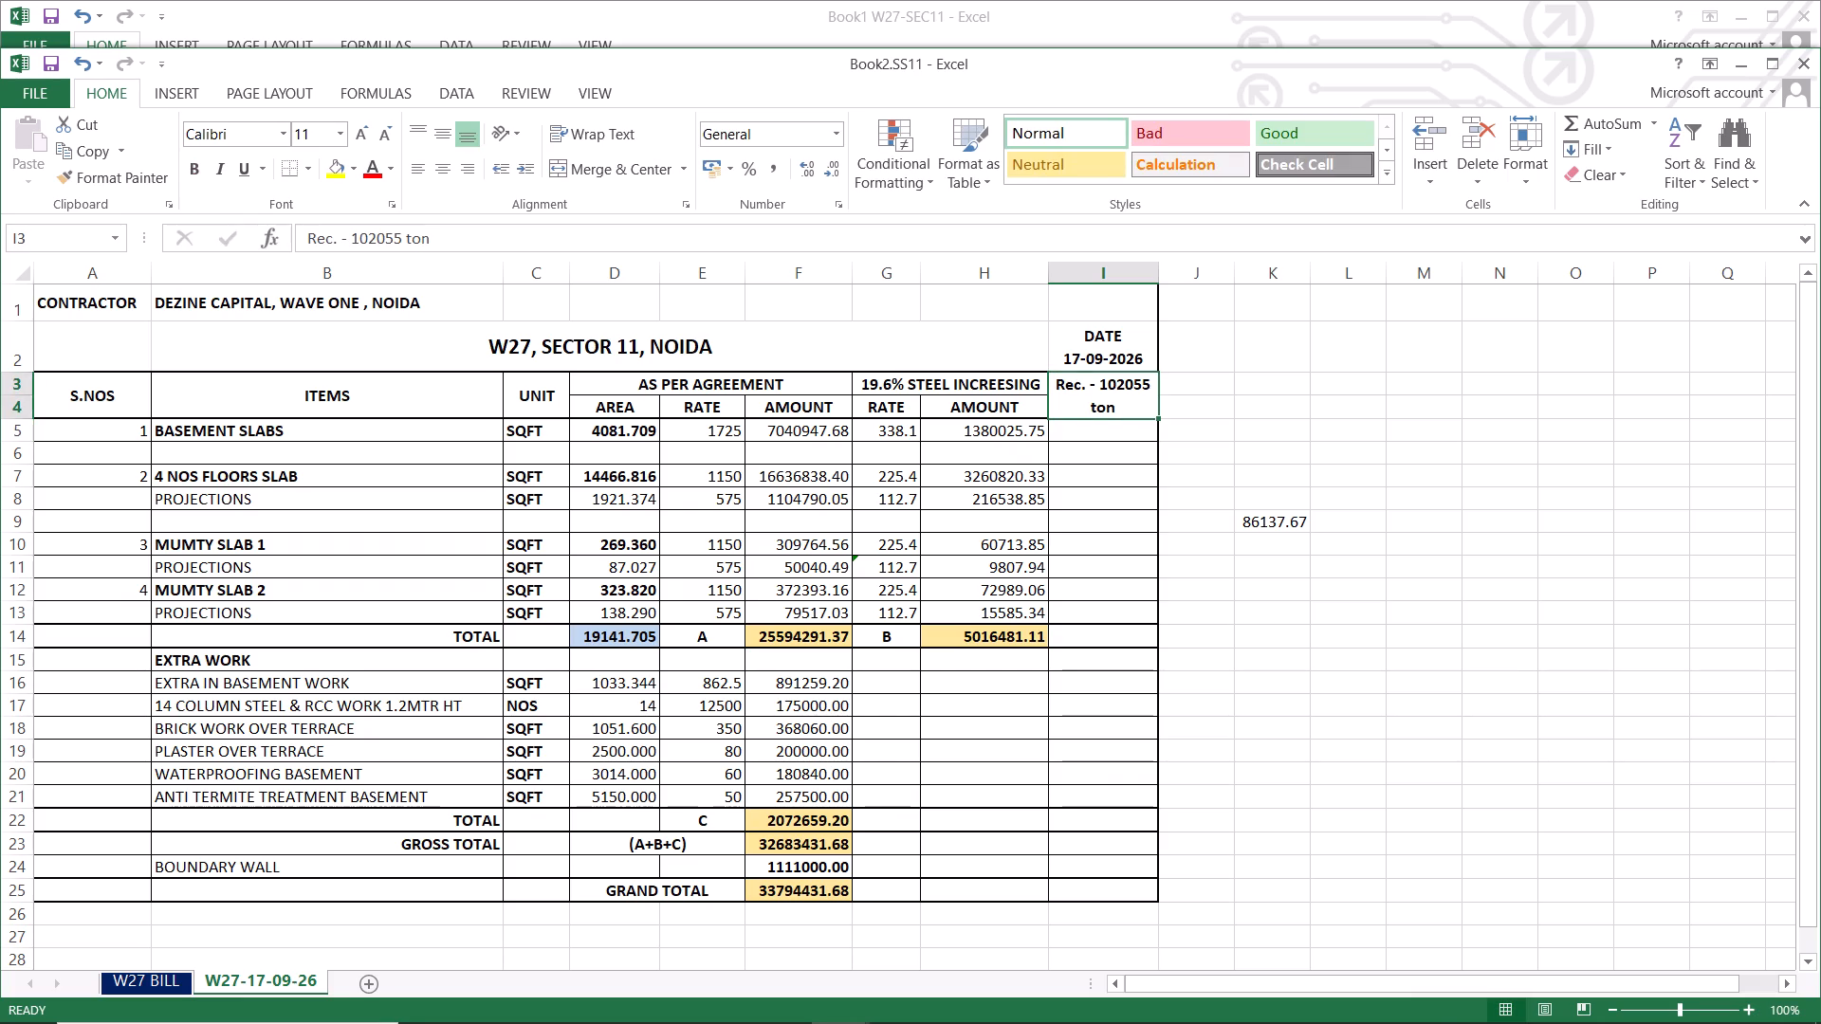
Enter the received steel quantity 102055 in K8, above the contract steel calculation.
click(1278, 530)
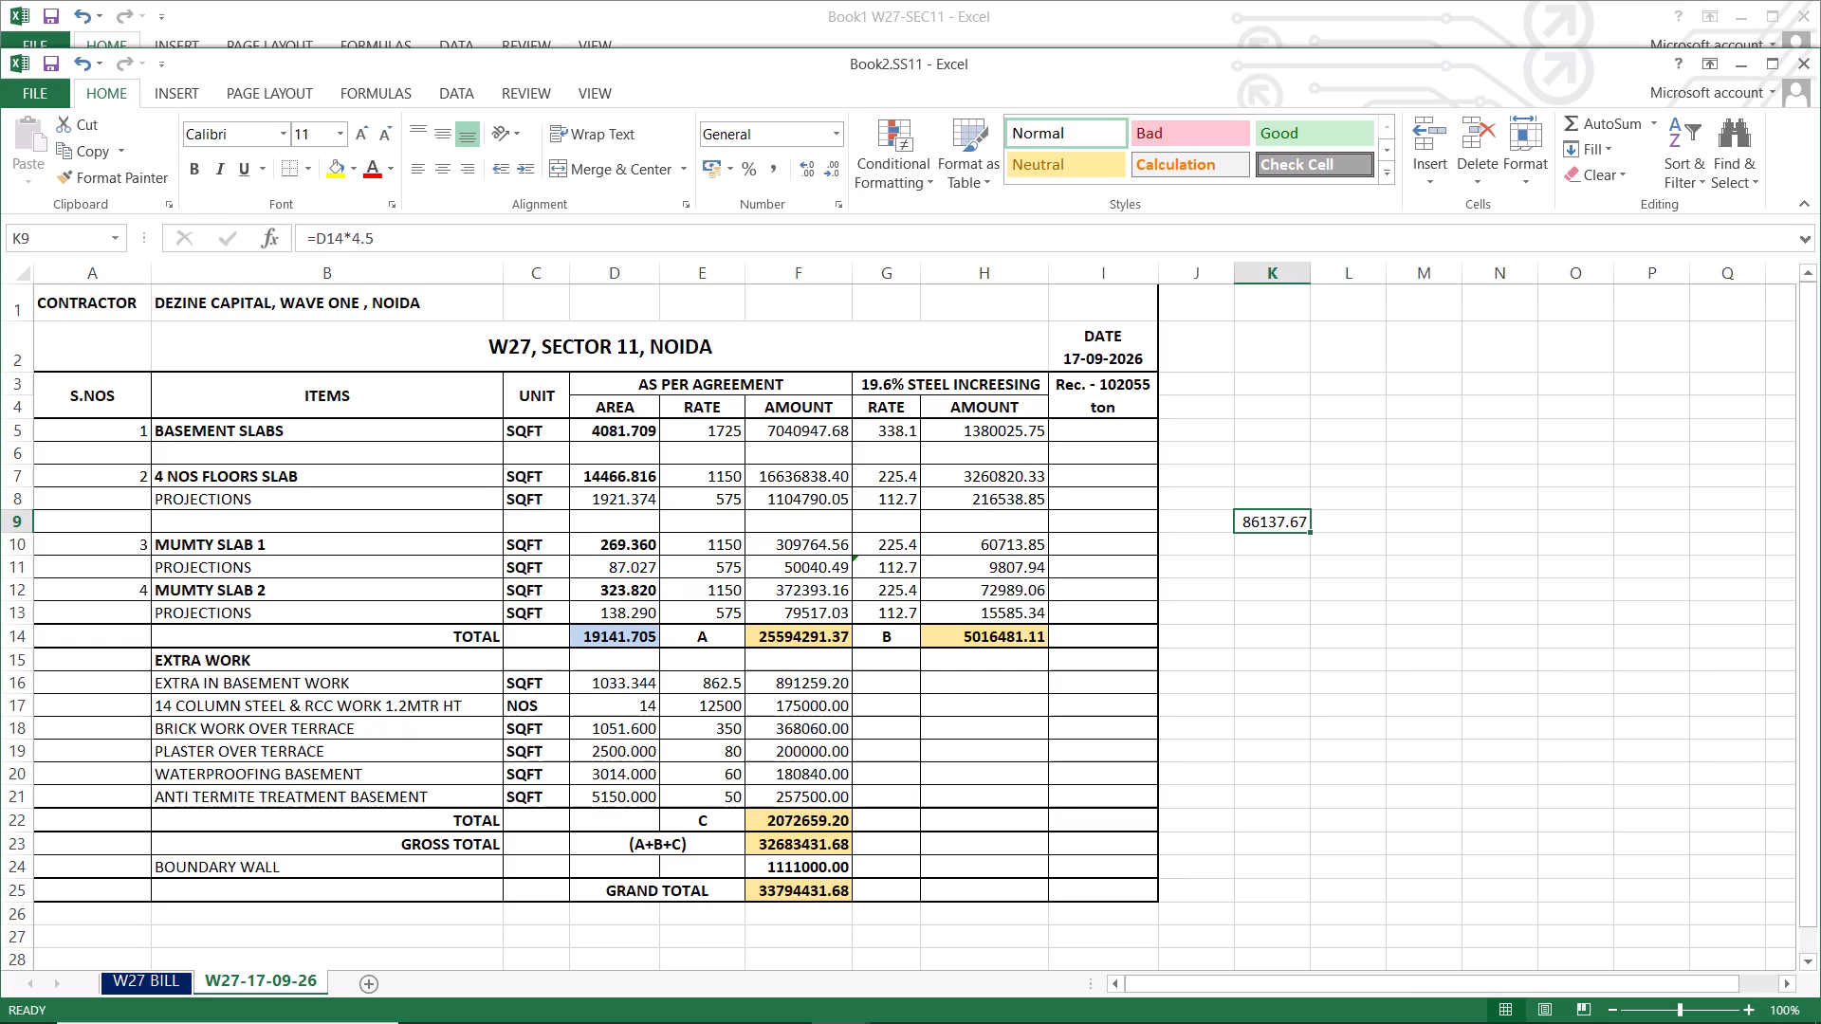
click(1288, 498)
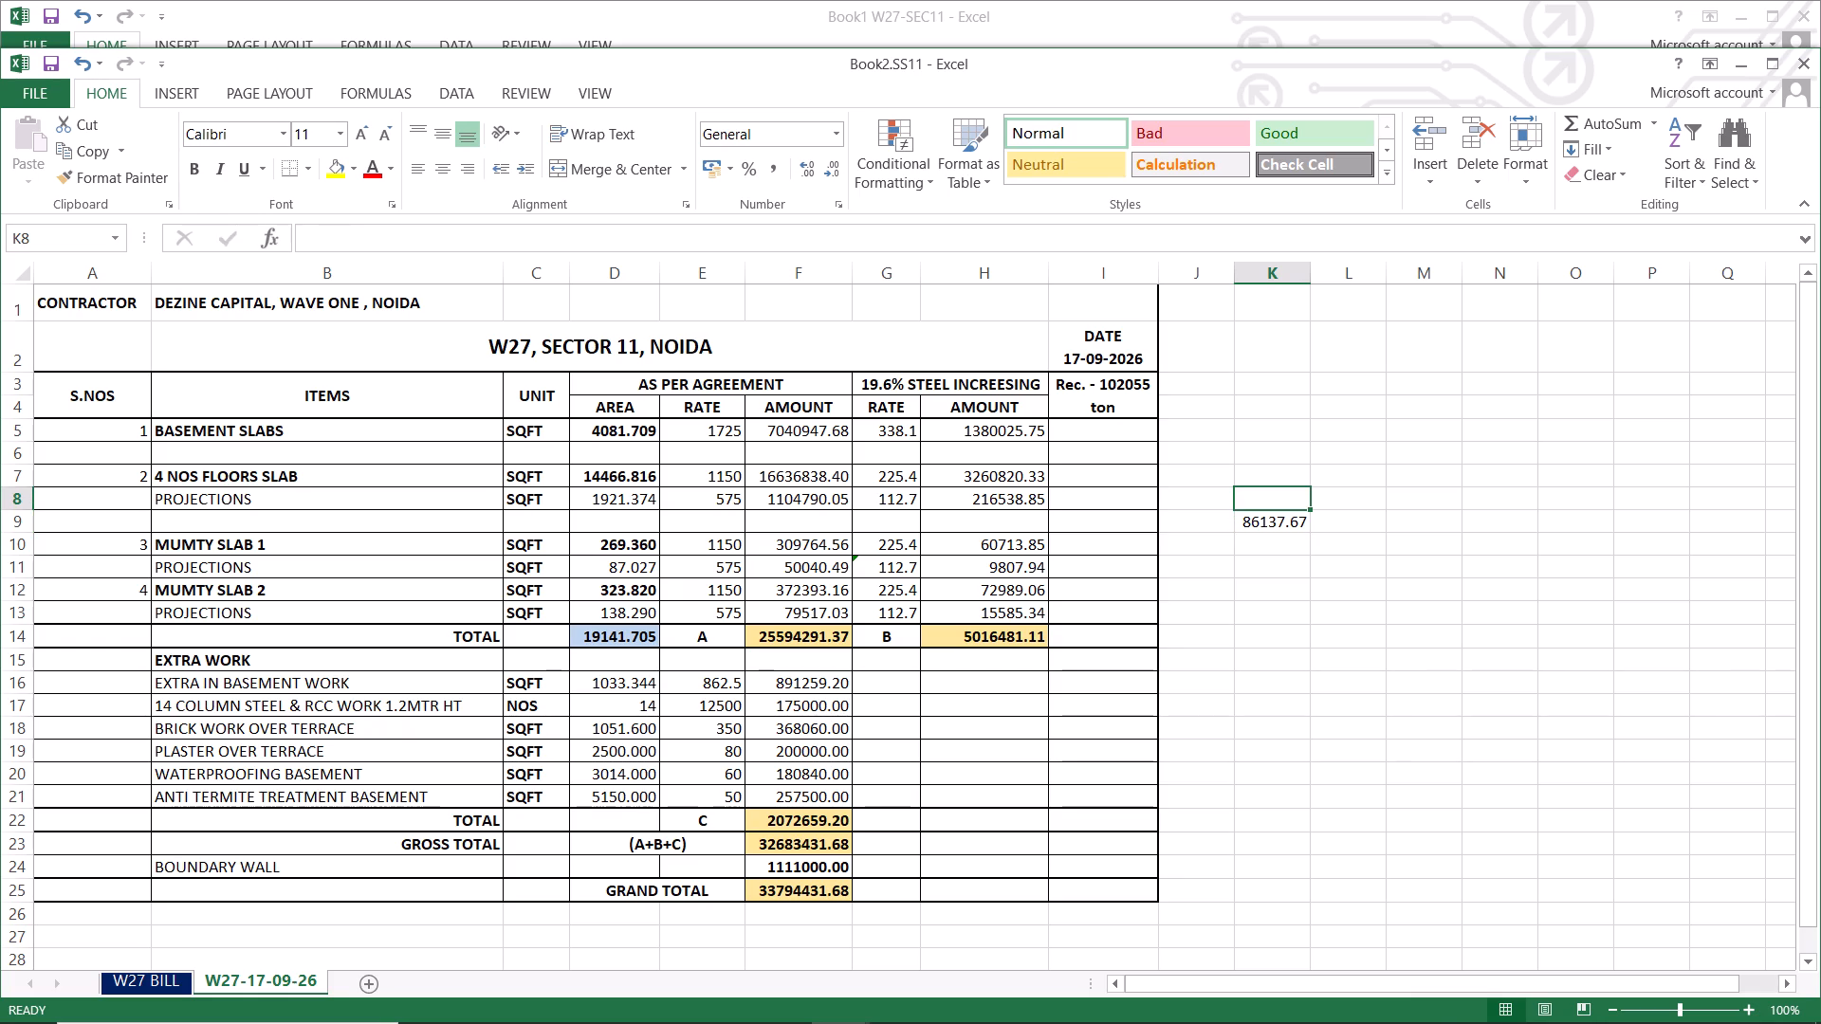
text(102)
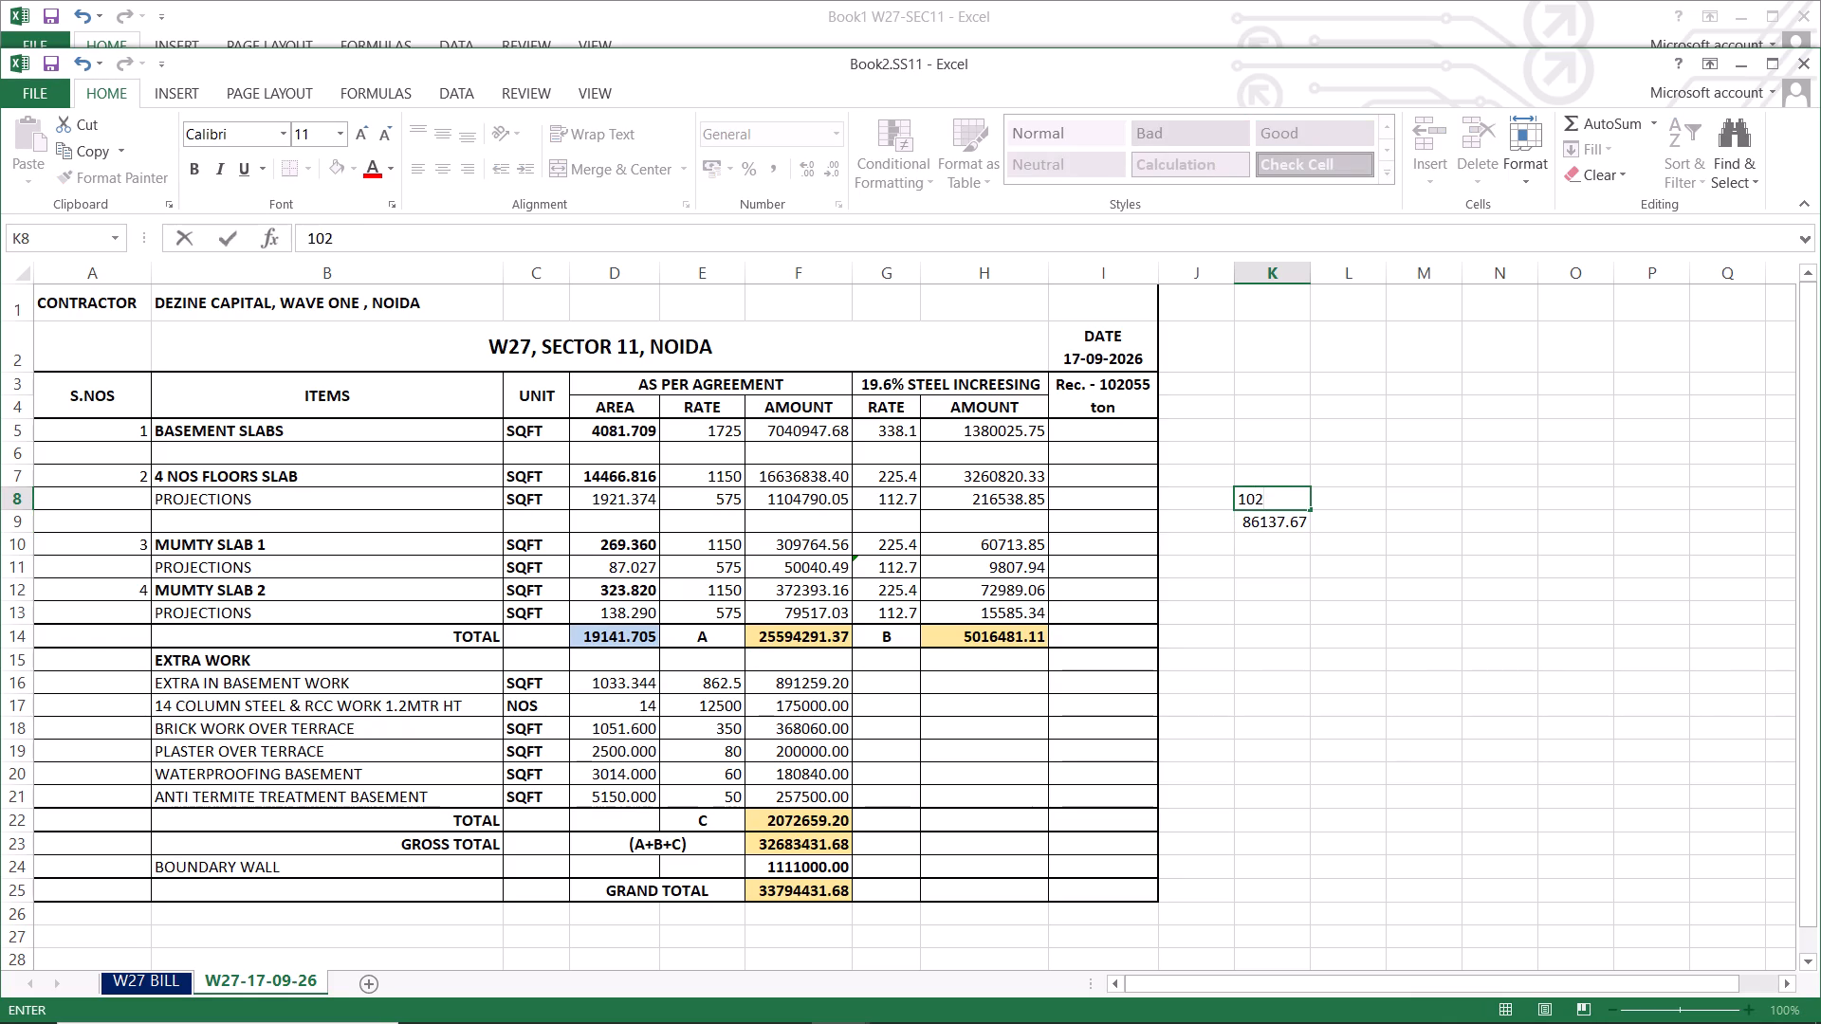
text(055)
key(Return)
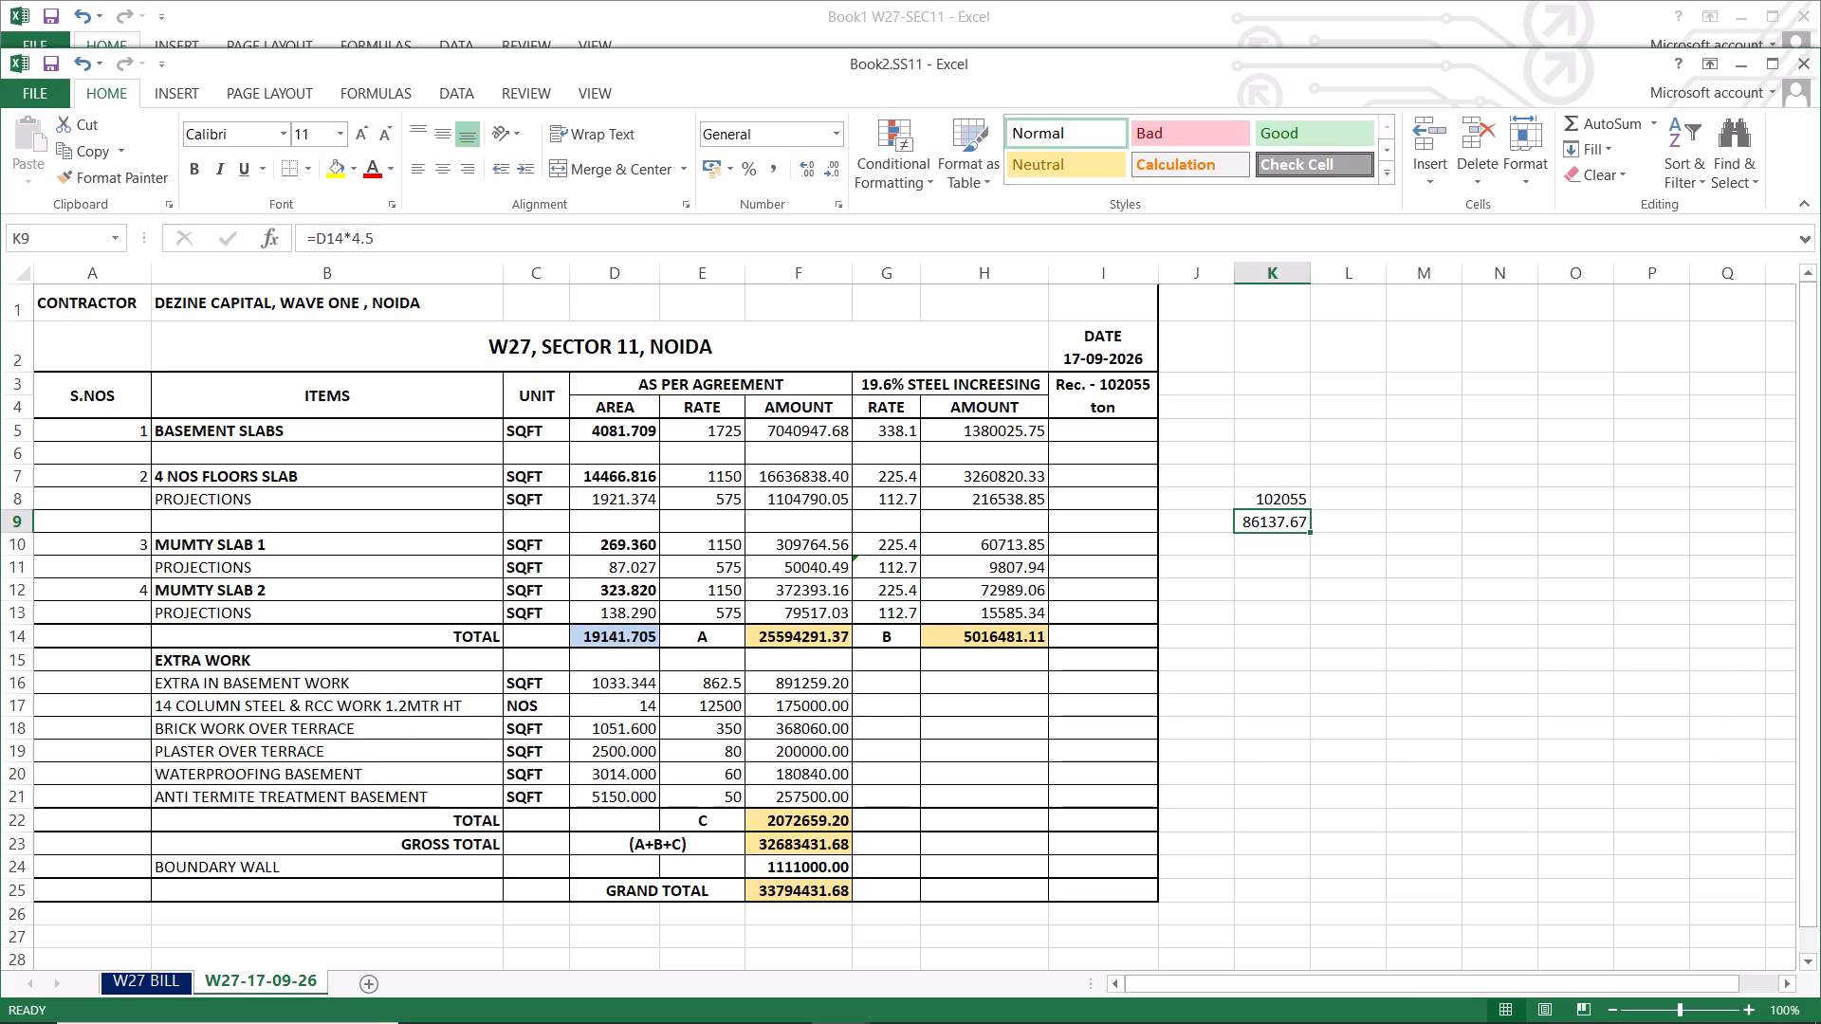
Calculate the extra steel quantity in K10 as received minus contract quantity with =K8-K9.
click(1281, 550)
key(equal)
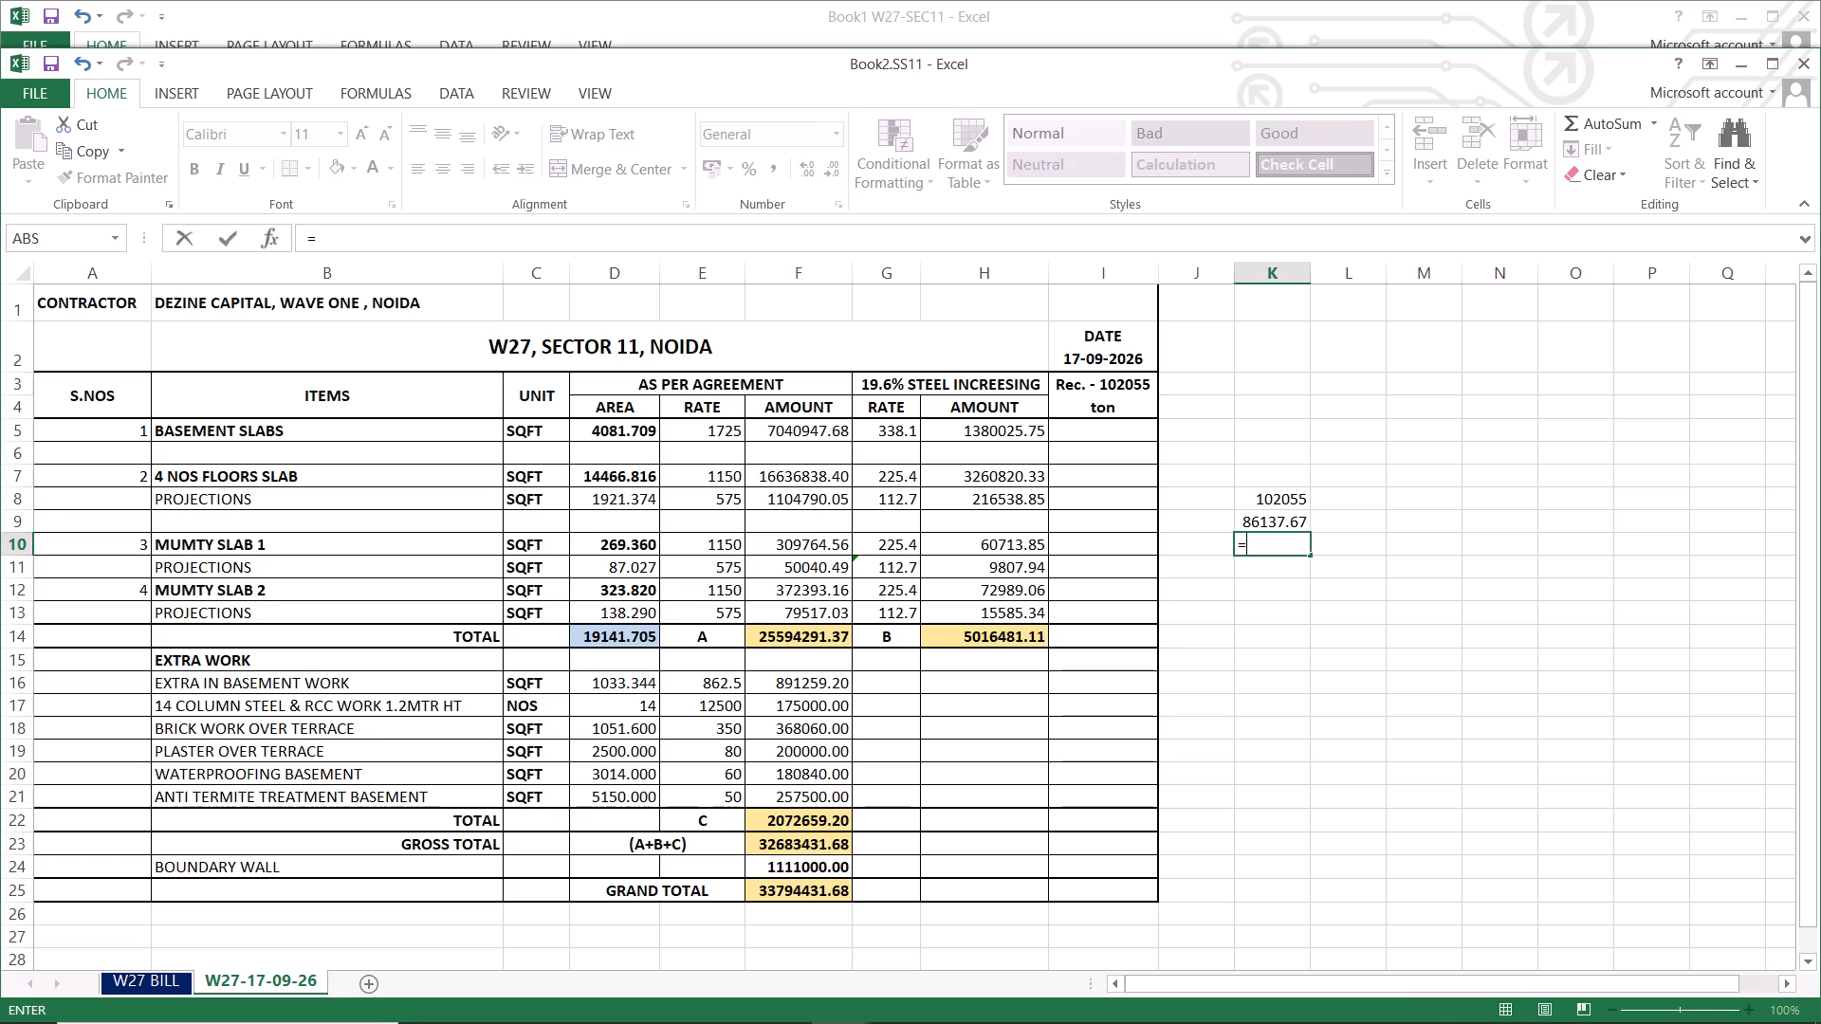
click(1297, 501)
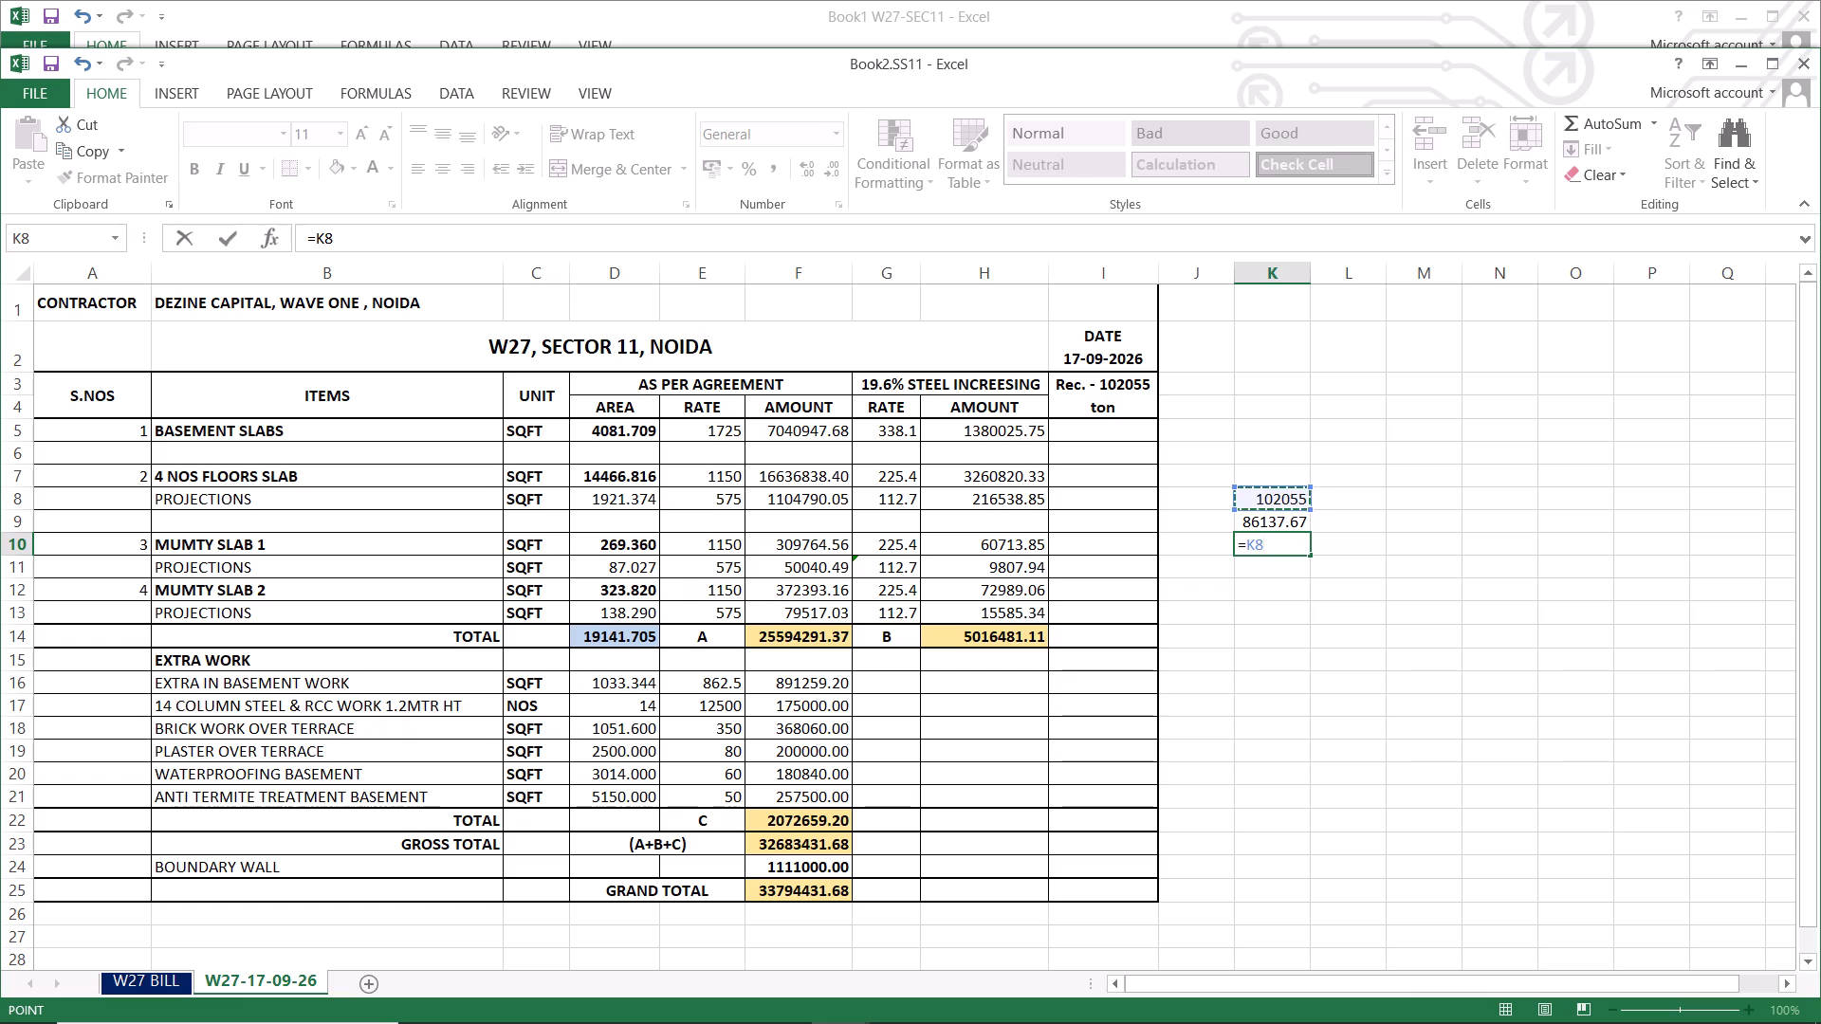
key(minus)
click(1280, 520)
key(Return)
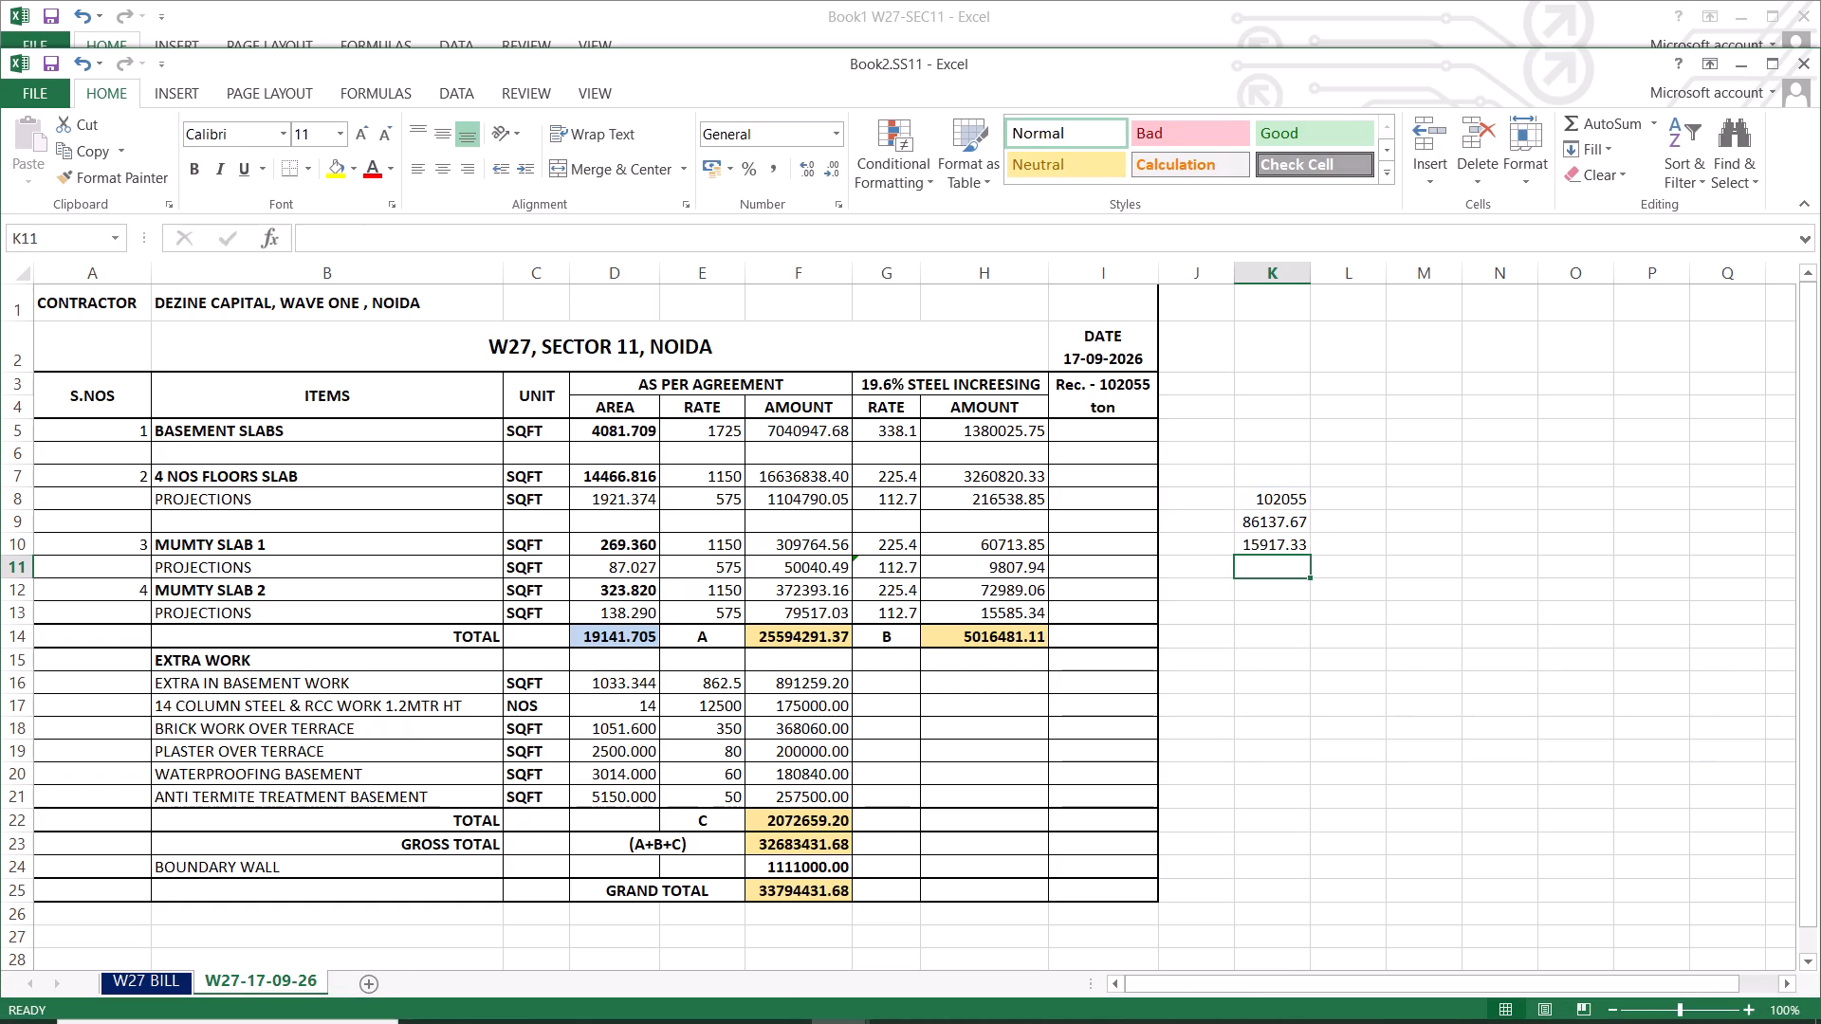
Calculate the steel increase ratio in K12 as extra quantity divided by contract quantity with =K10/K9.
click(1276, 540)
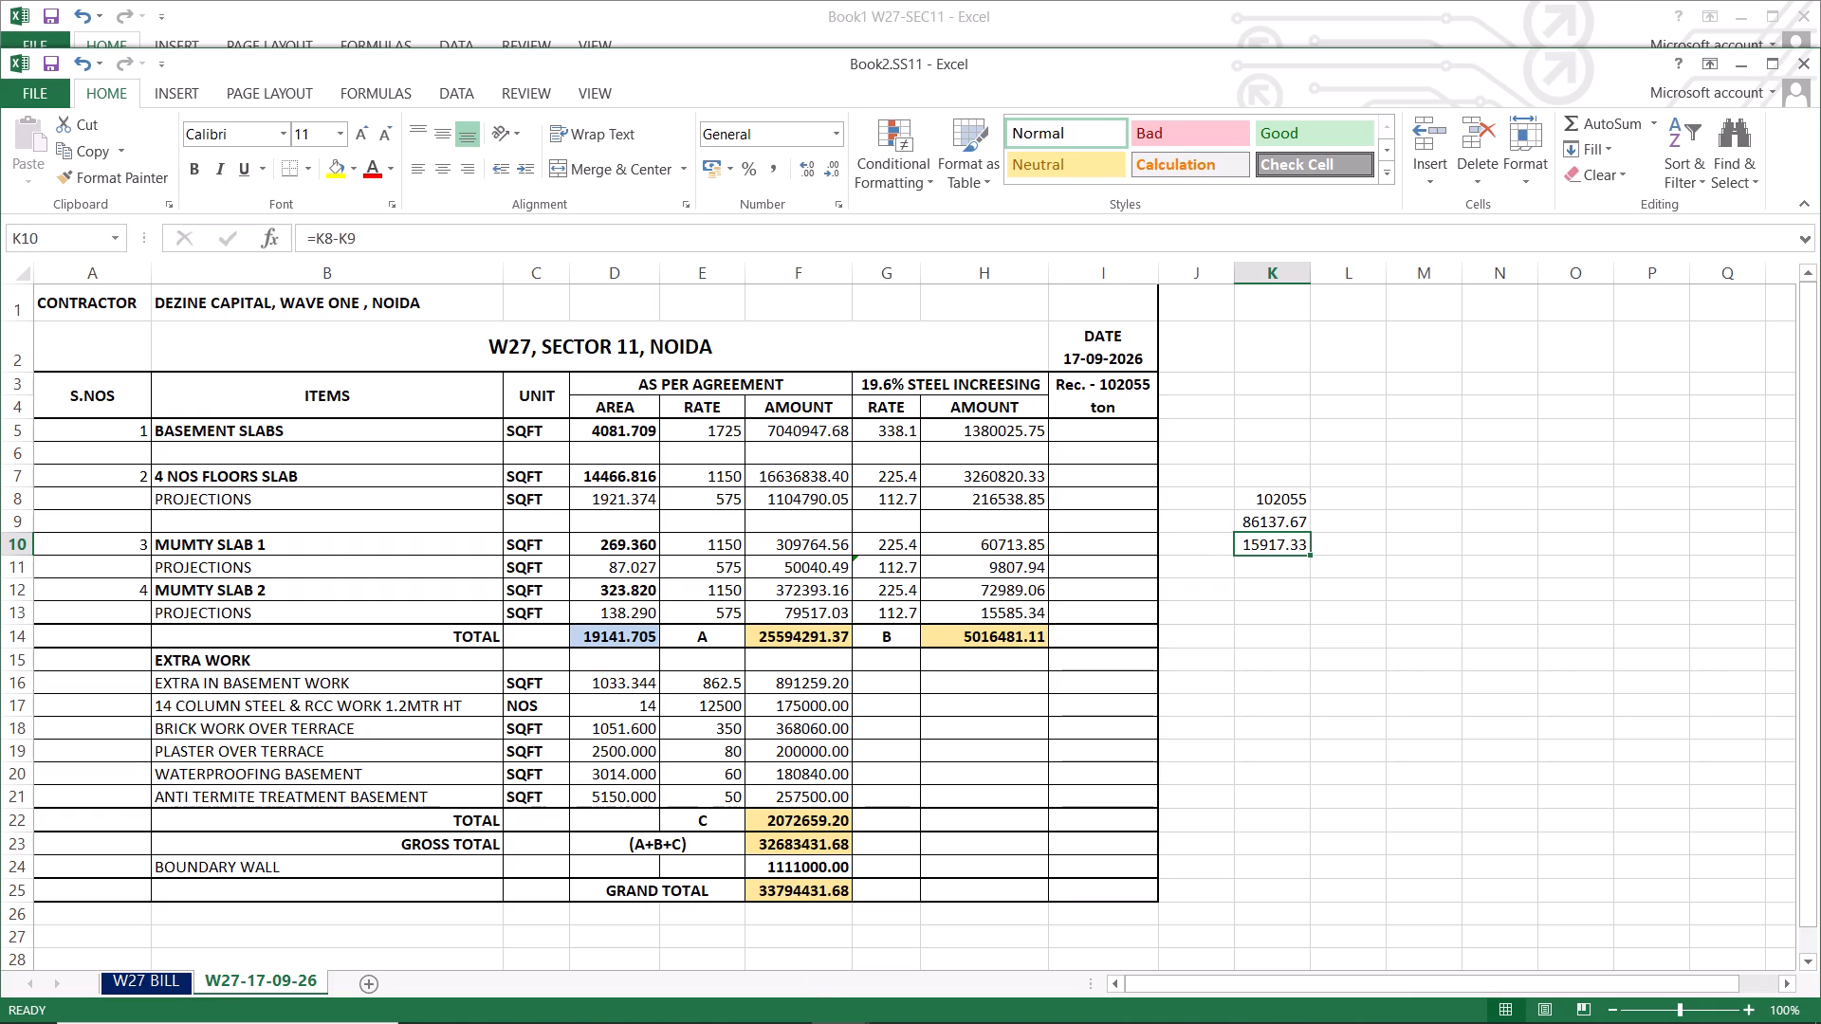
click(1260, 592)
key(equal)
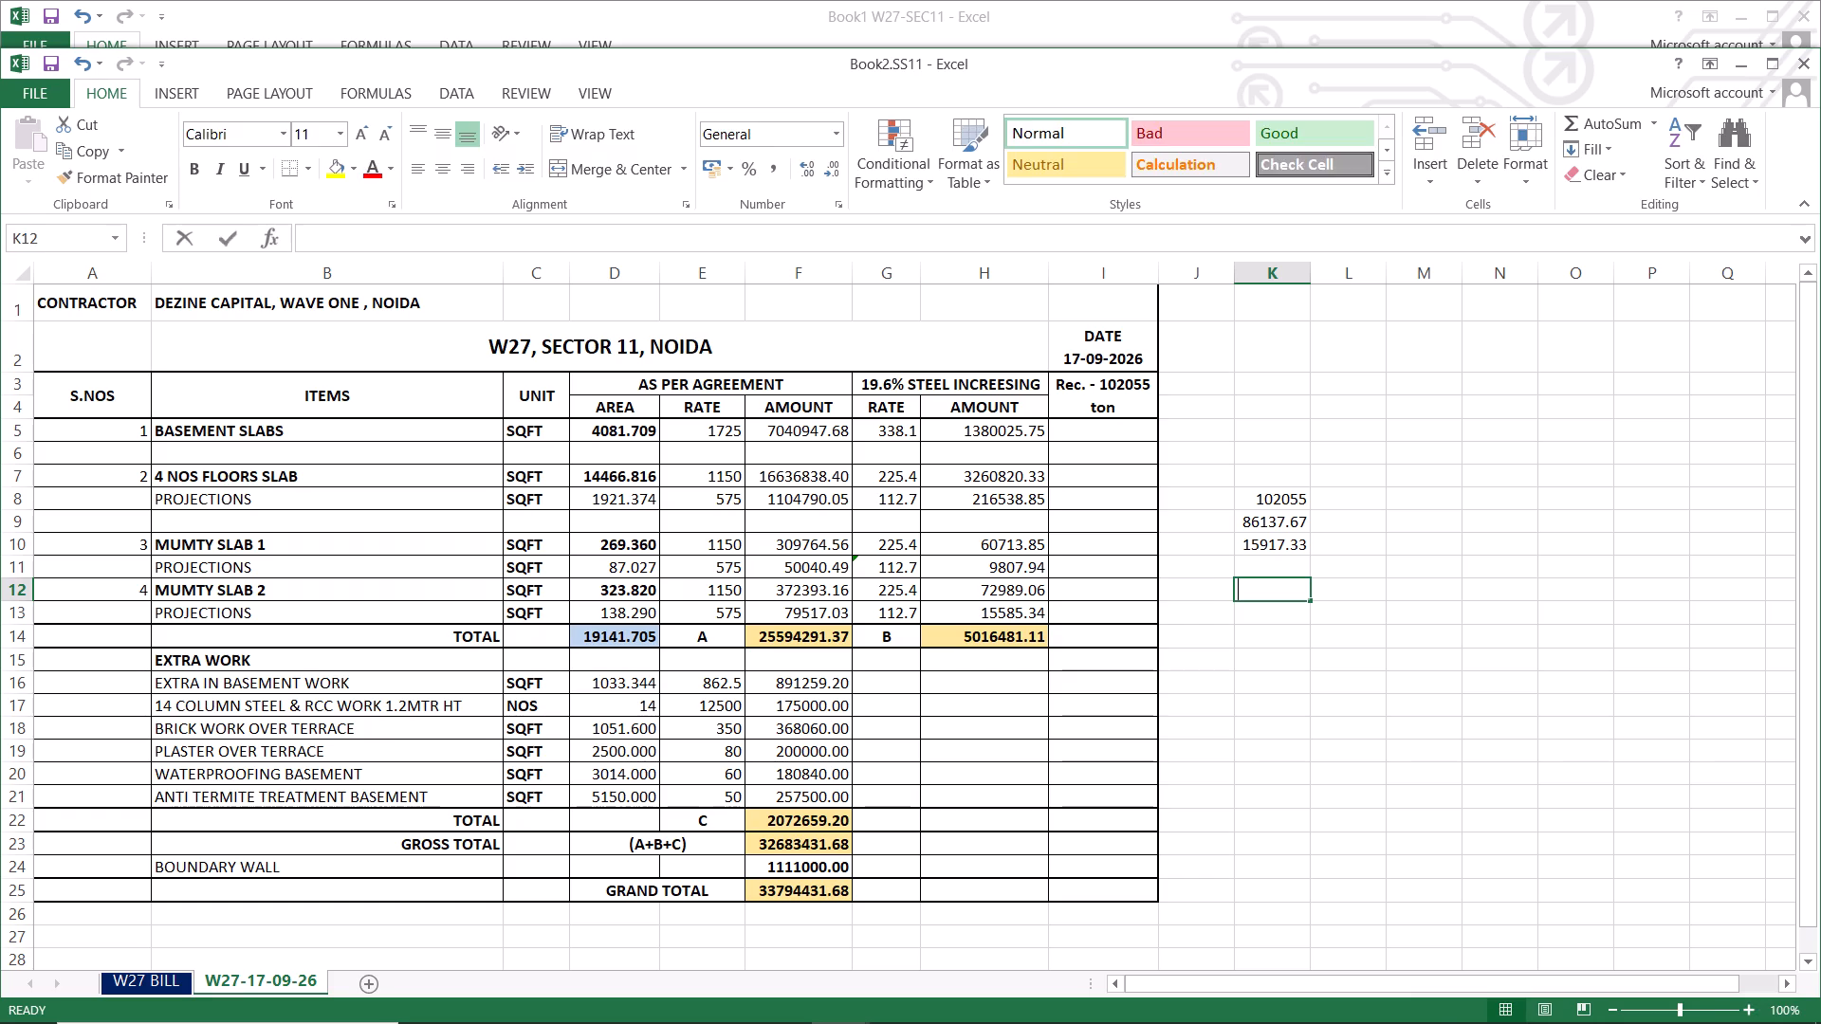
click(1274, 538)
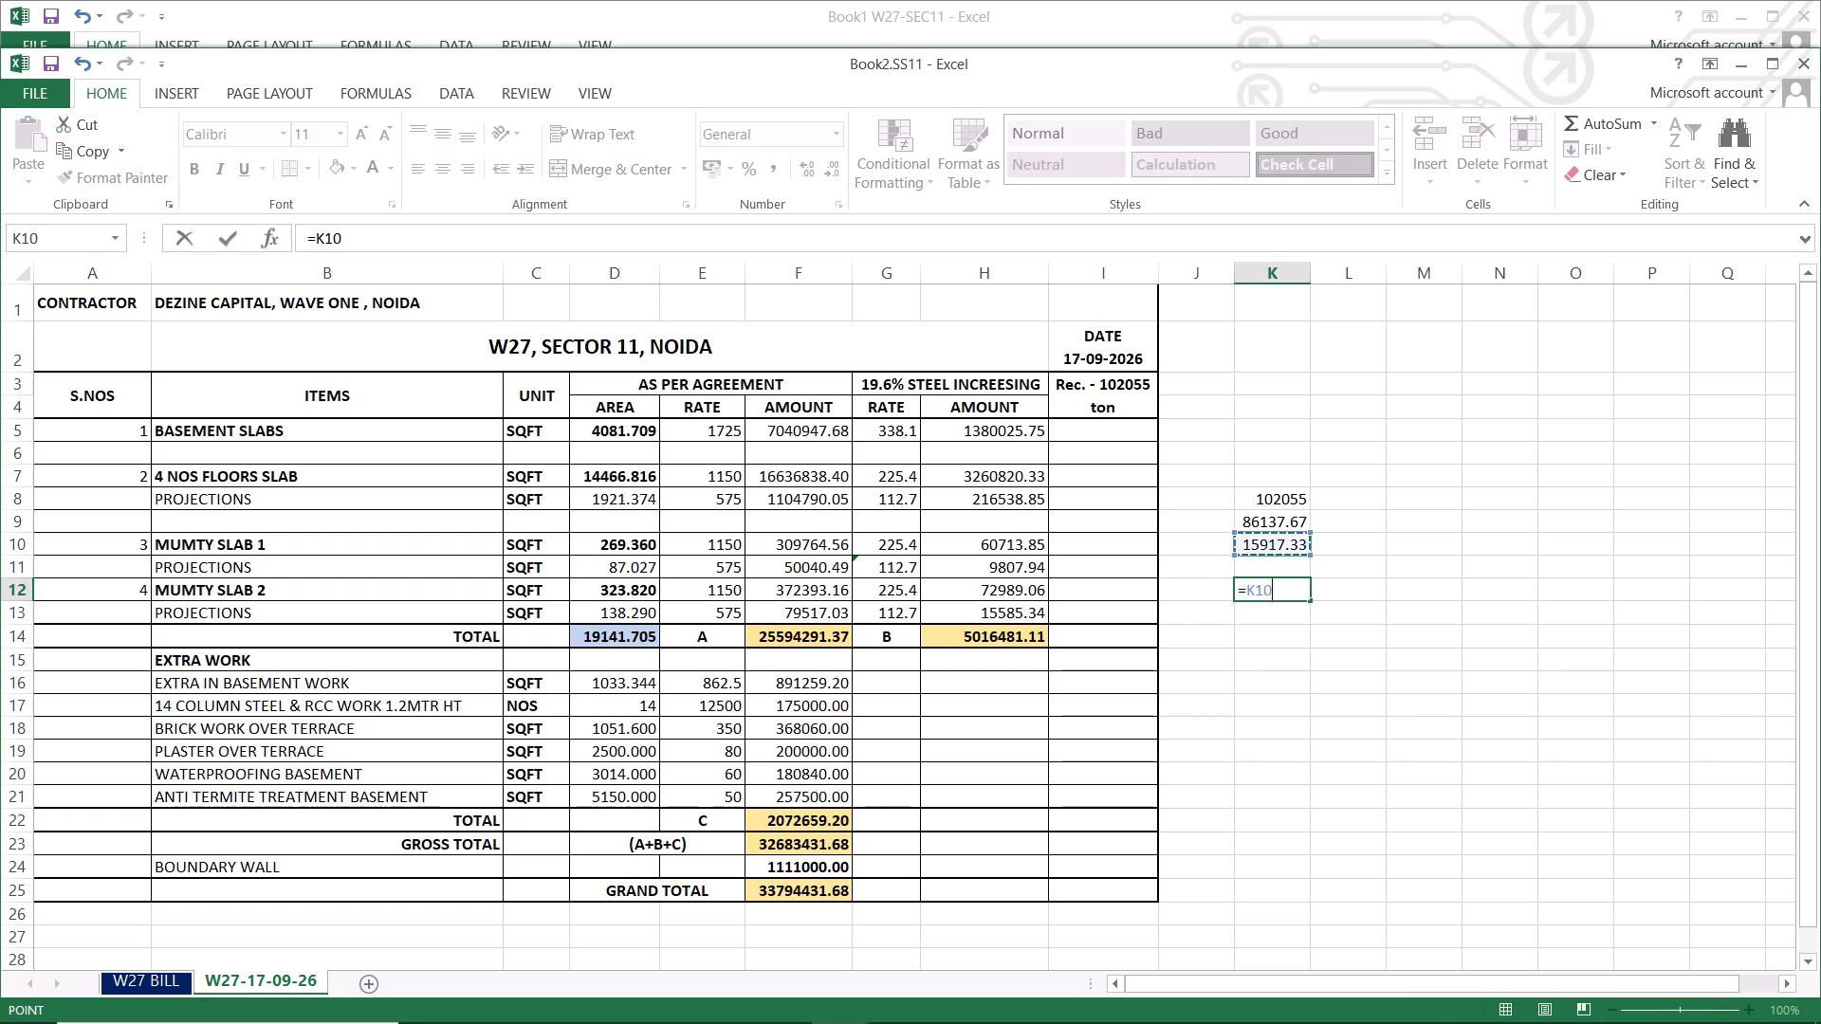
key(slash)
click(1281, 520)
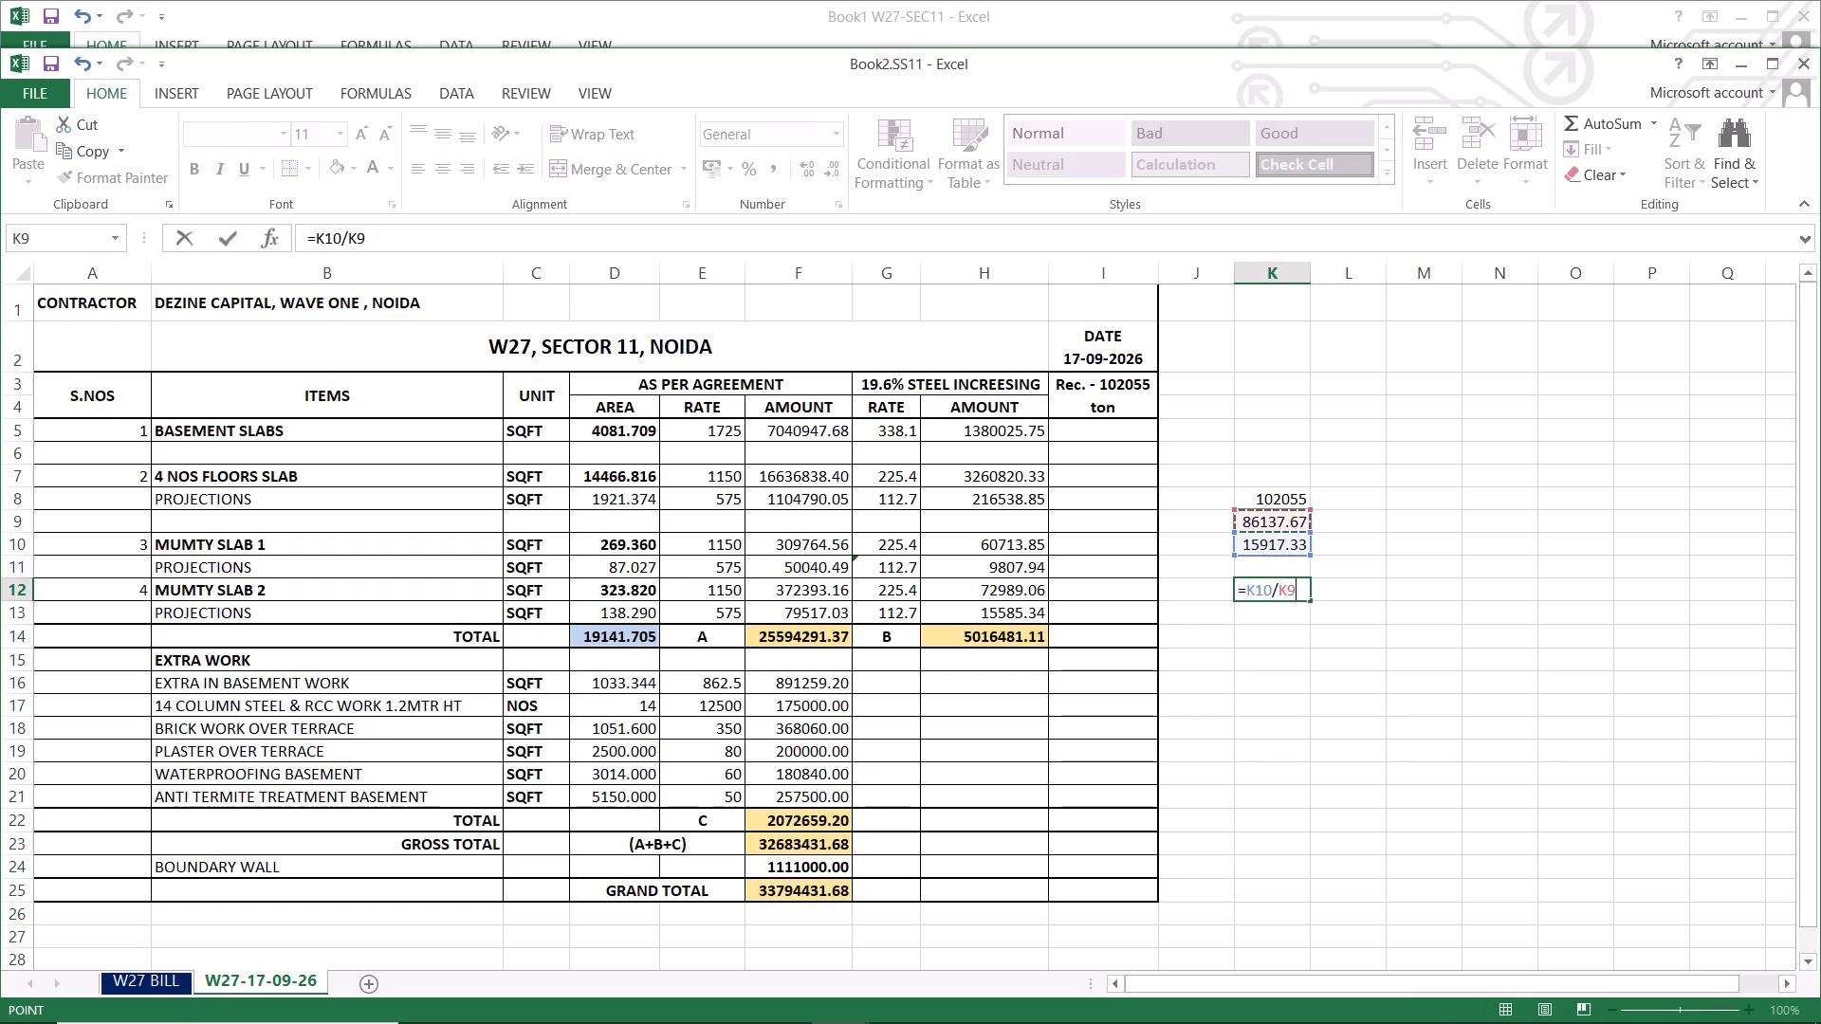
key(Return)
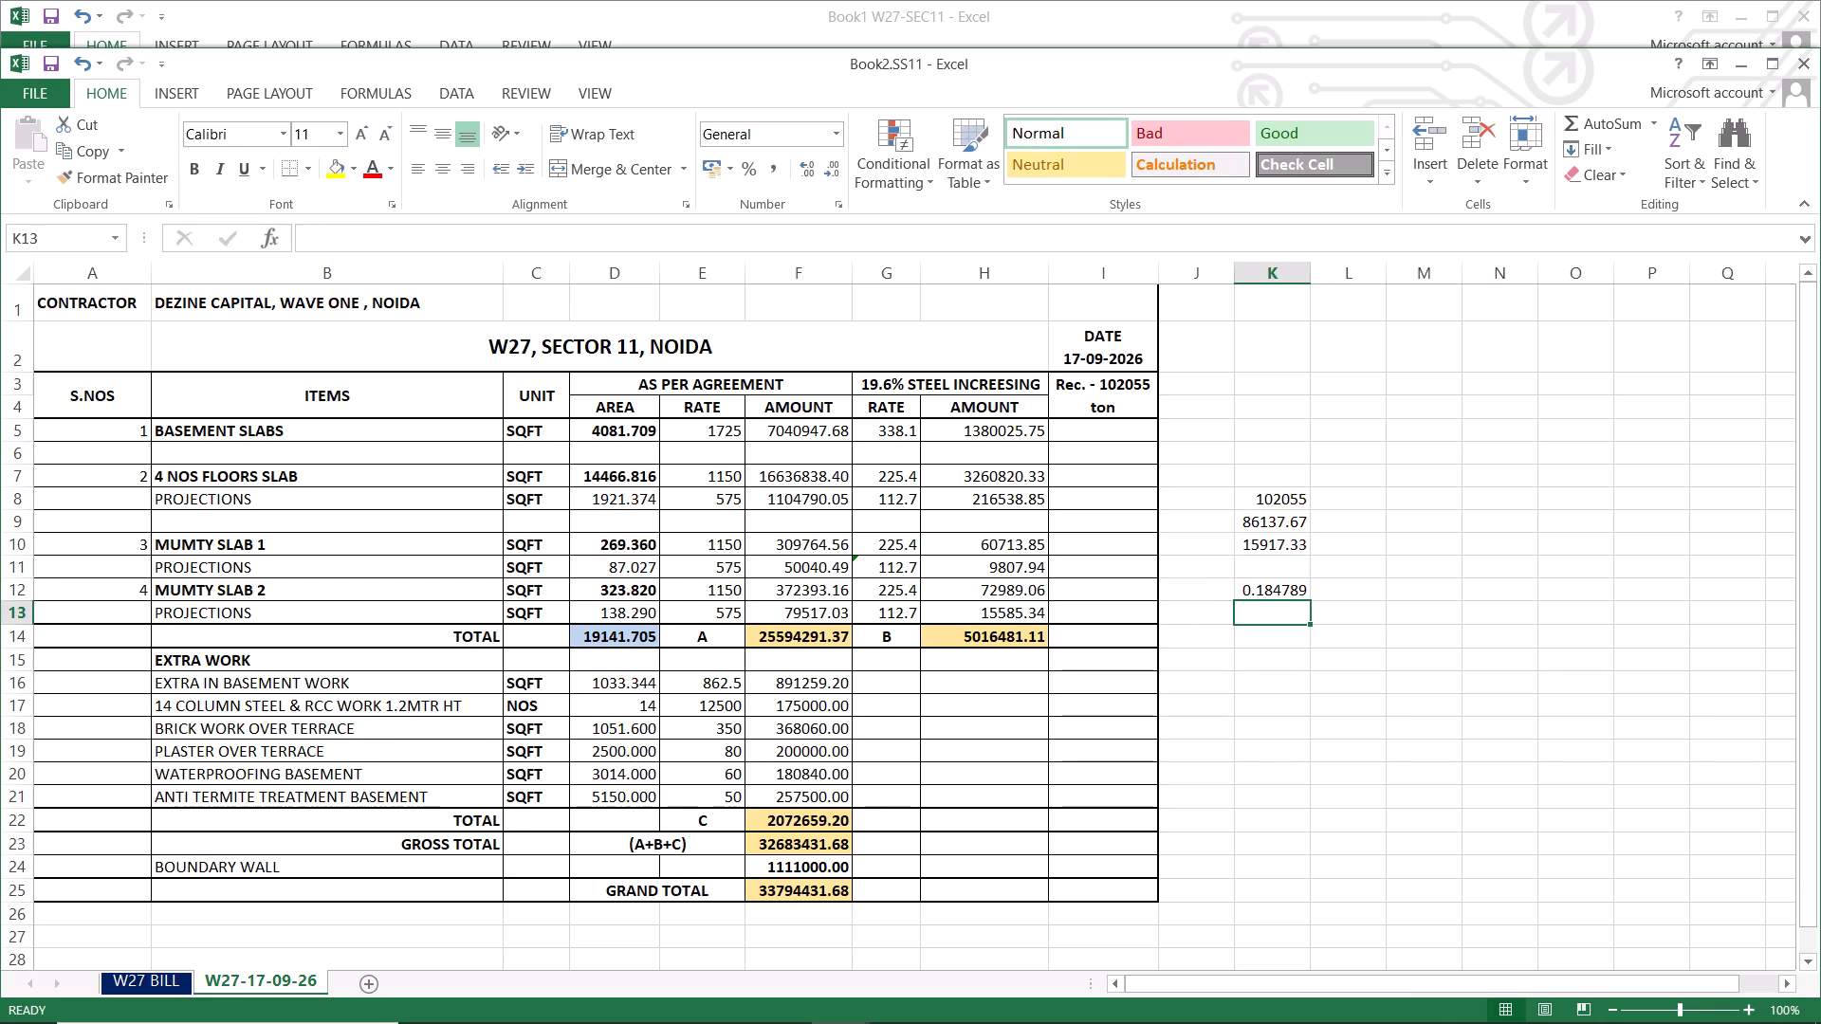
Check the steel ratio against the rate formula in G10, and compare the area total formula in D14 with the sum of D5:D13.
click(1256, 586)
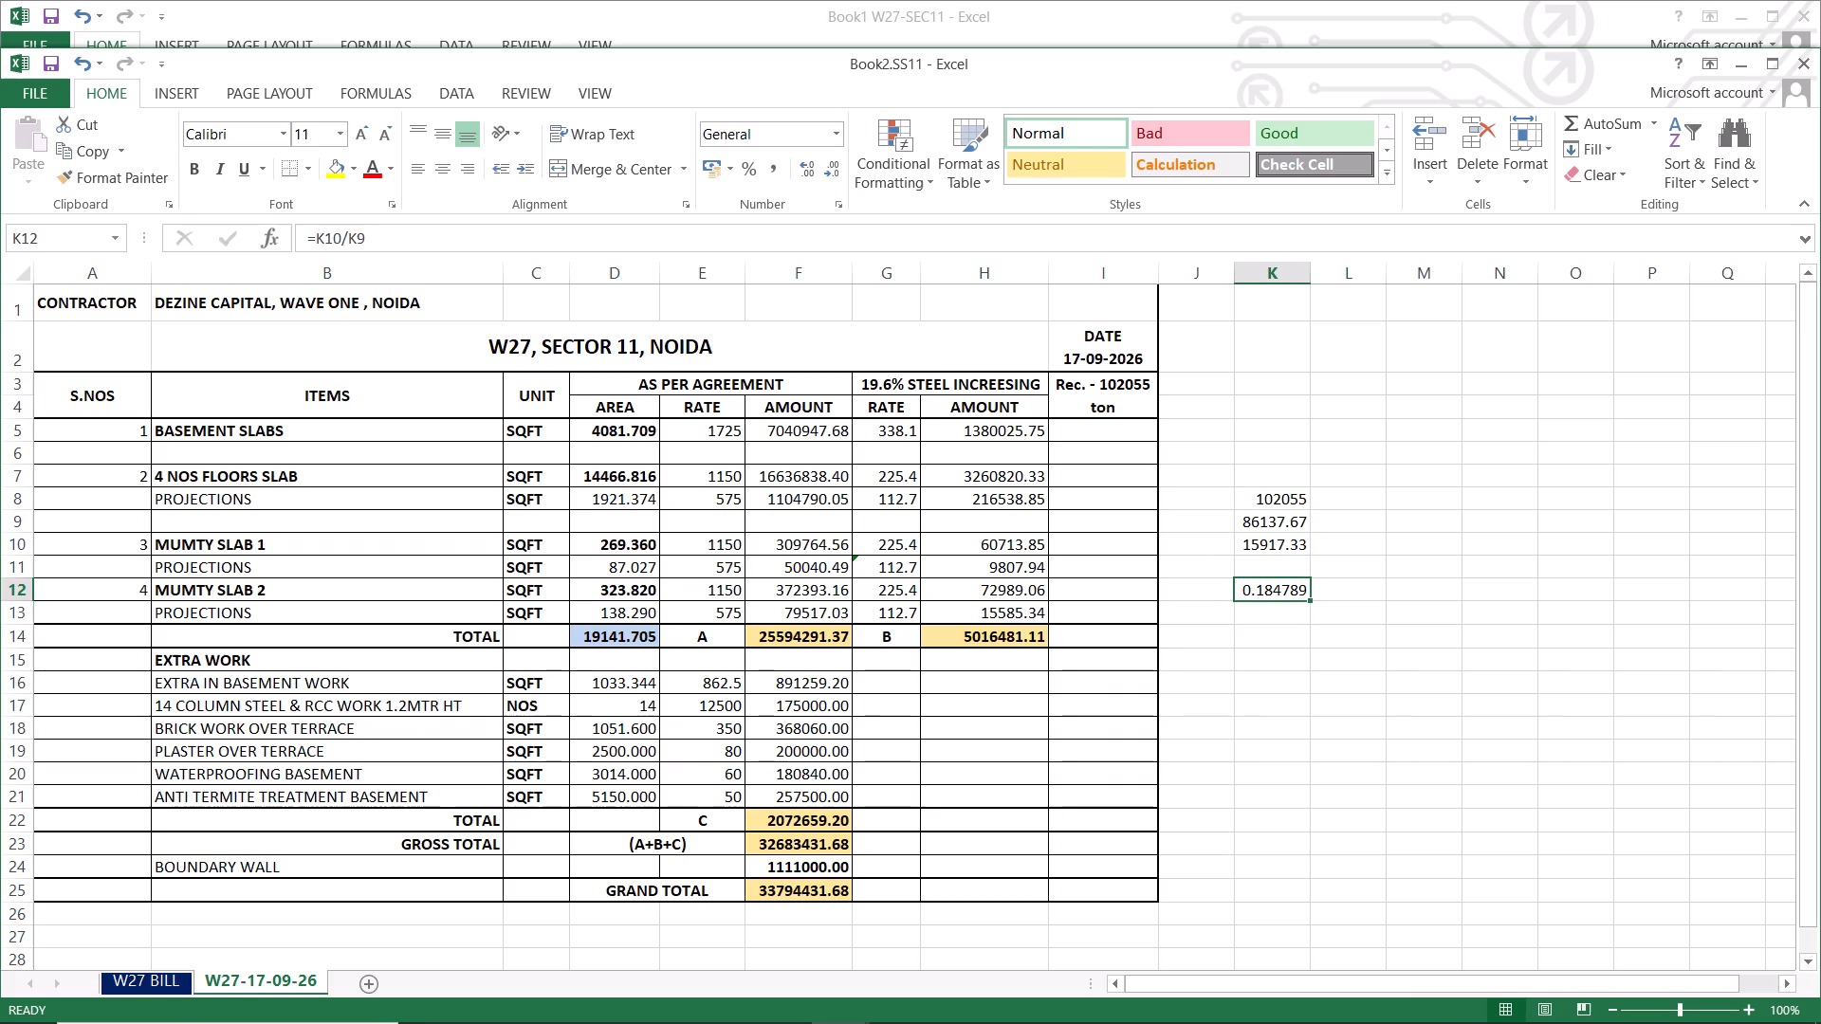
click(905, 548)
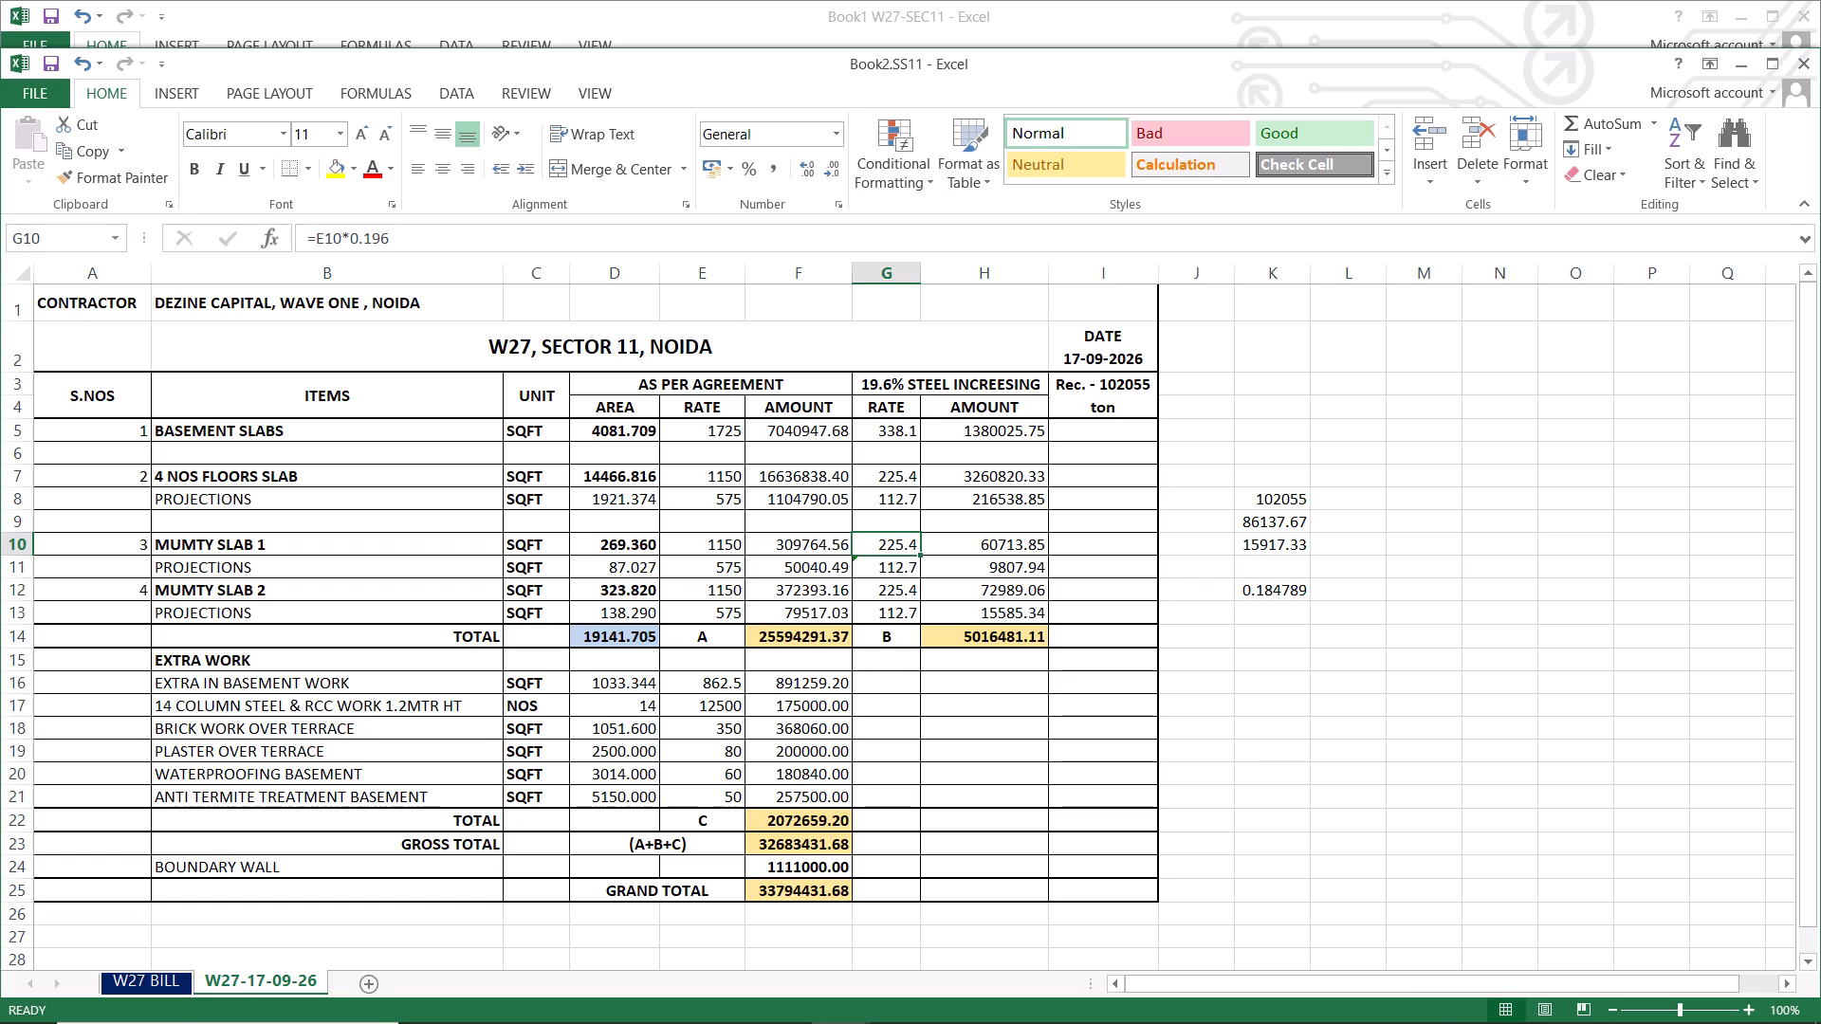
click(1297, 586)
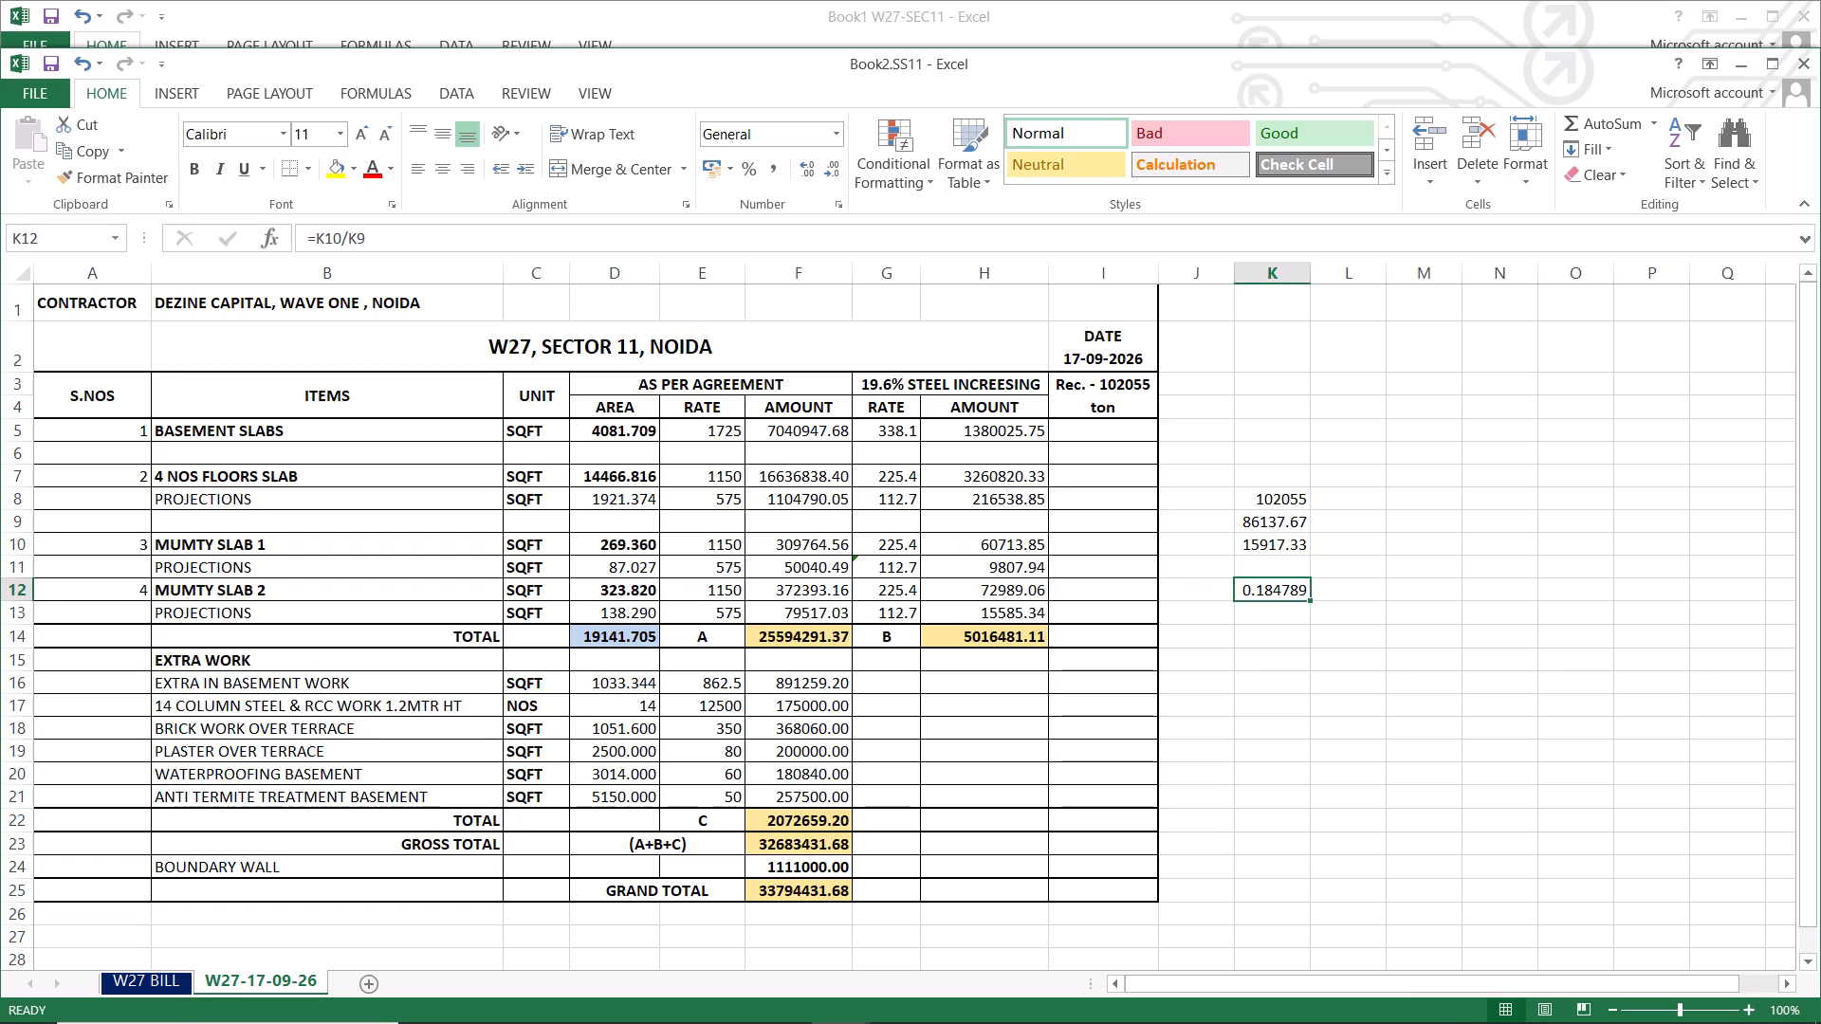
click(1282, 521)
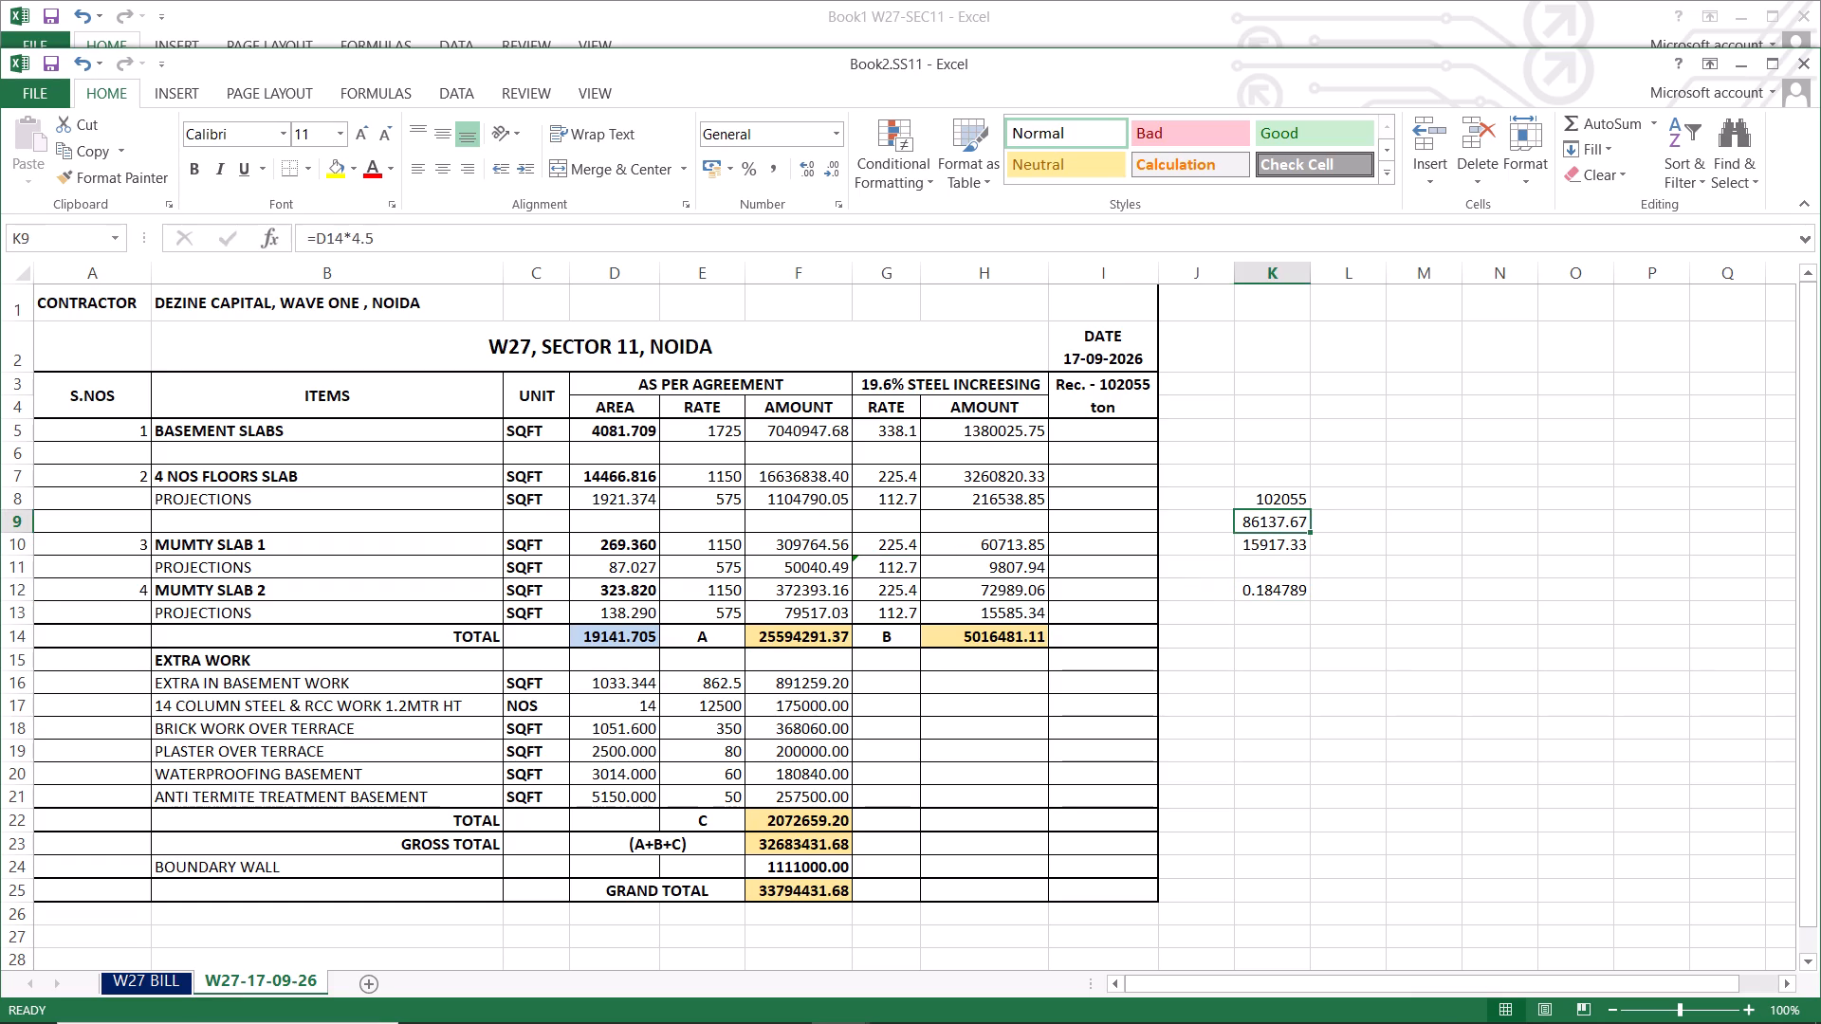
double_click(639, 639)
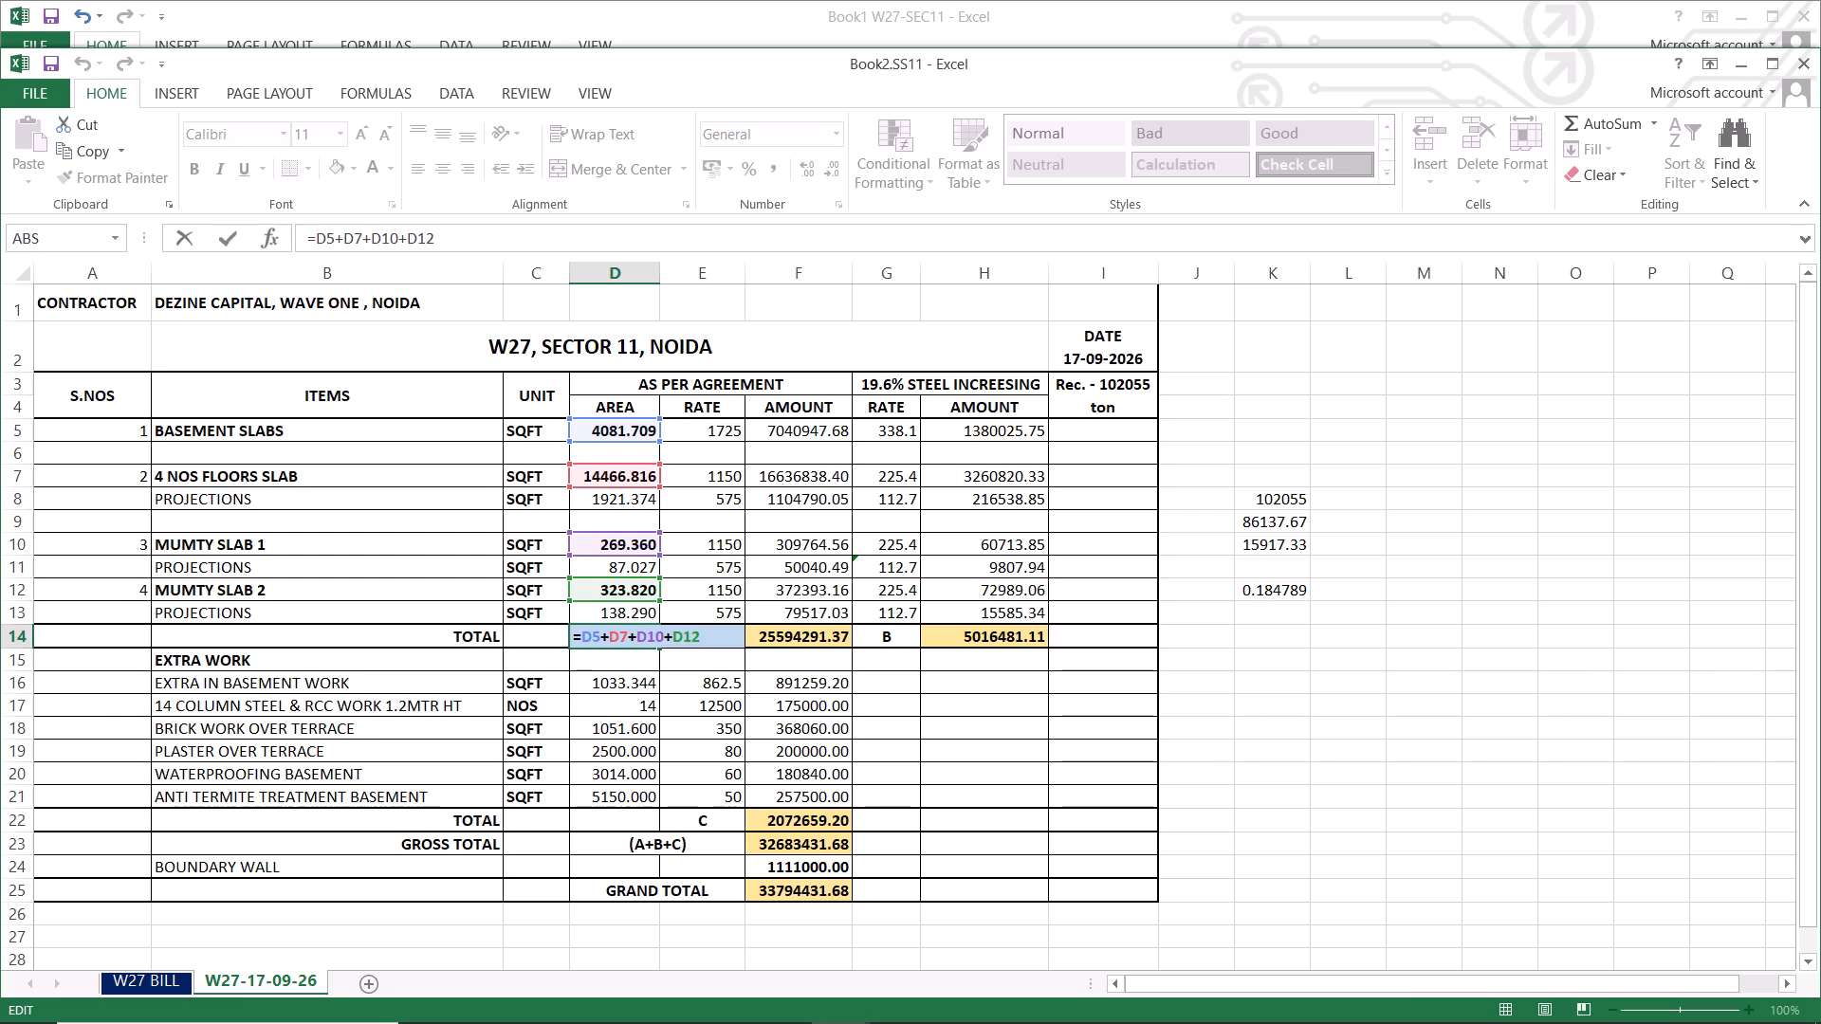
key(Escape)
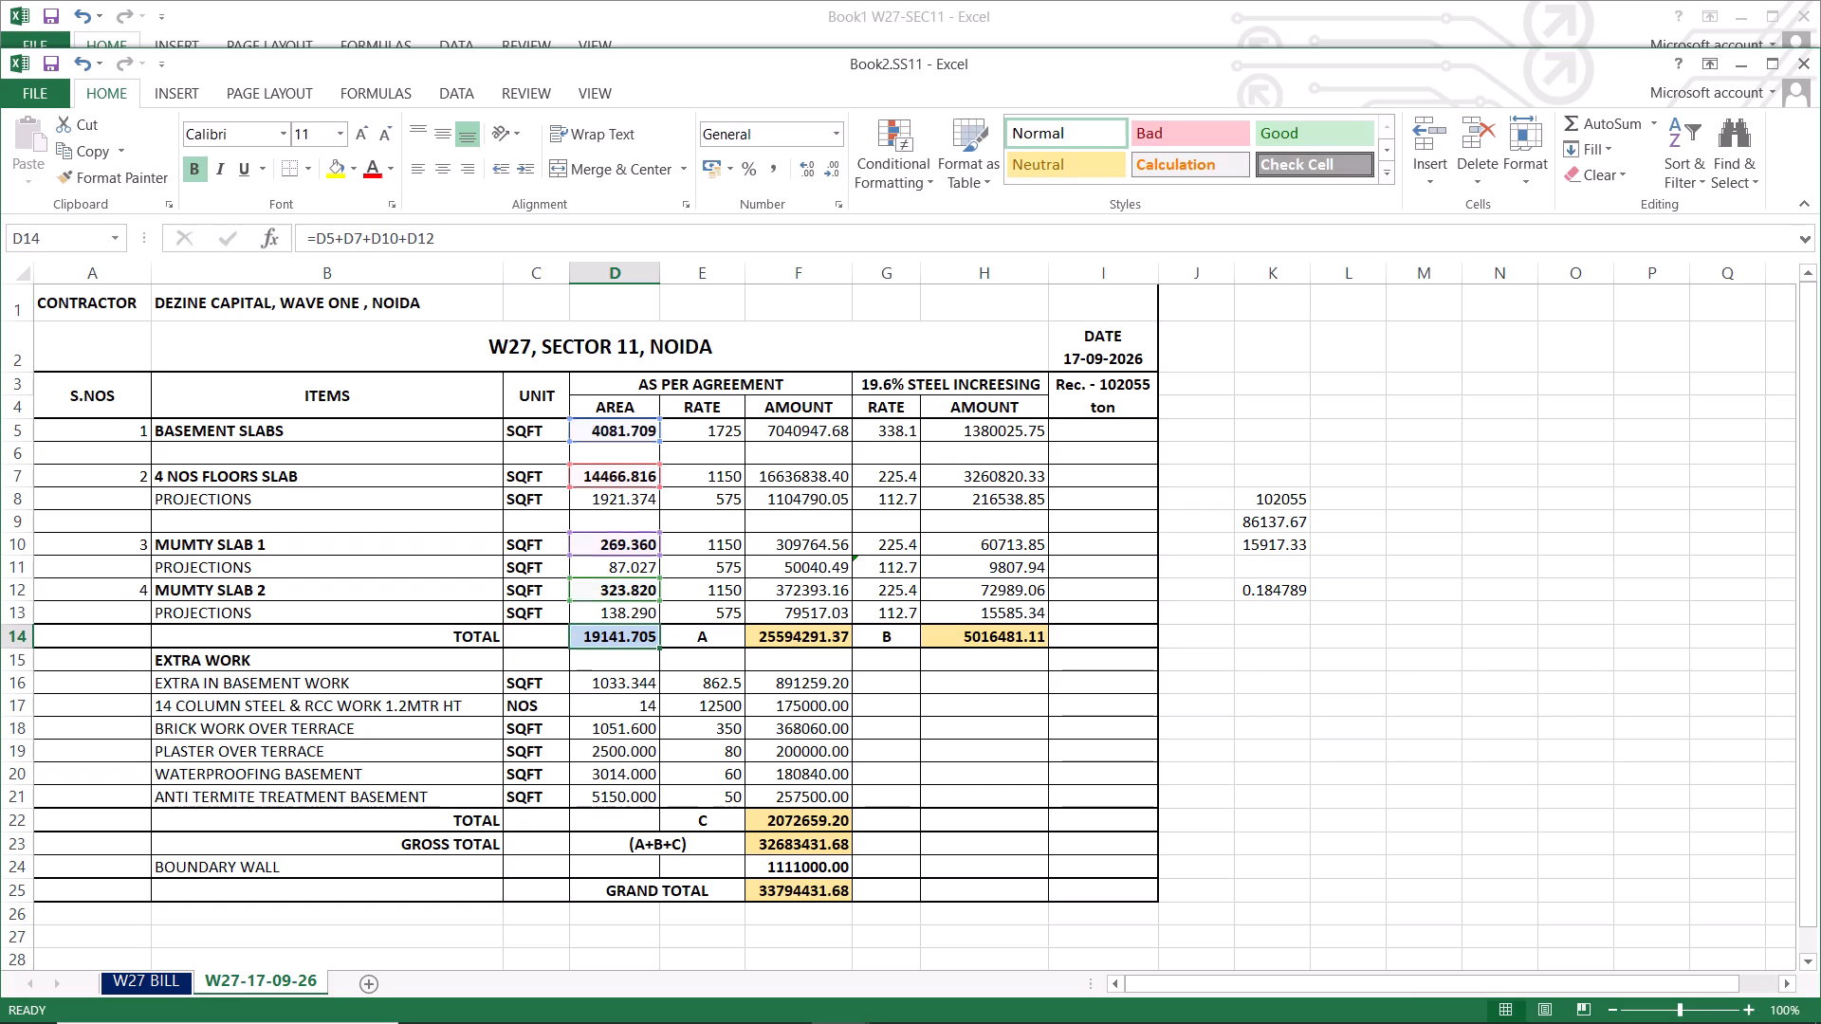
click(630, 432)
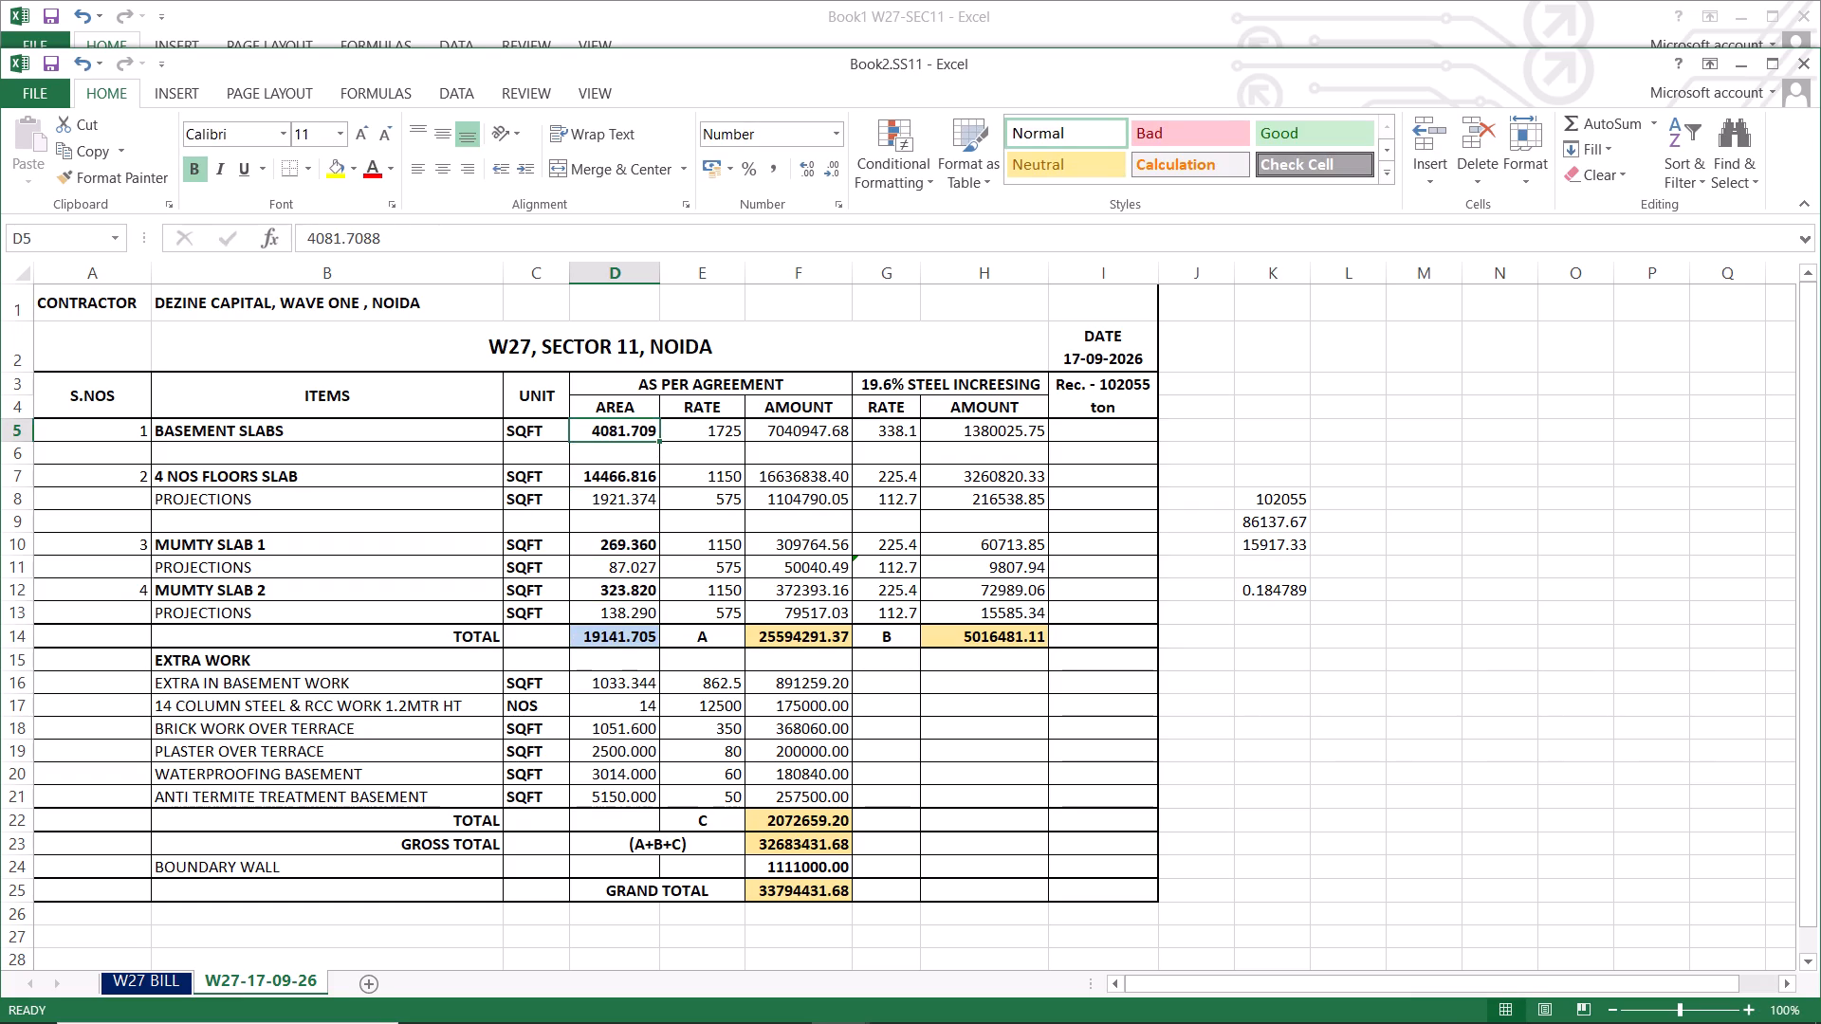
click(626, 471)
click(626, 543)
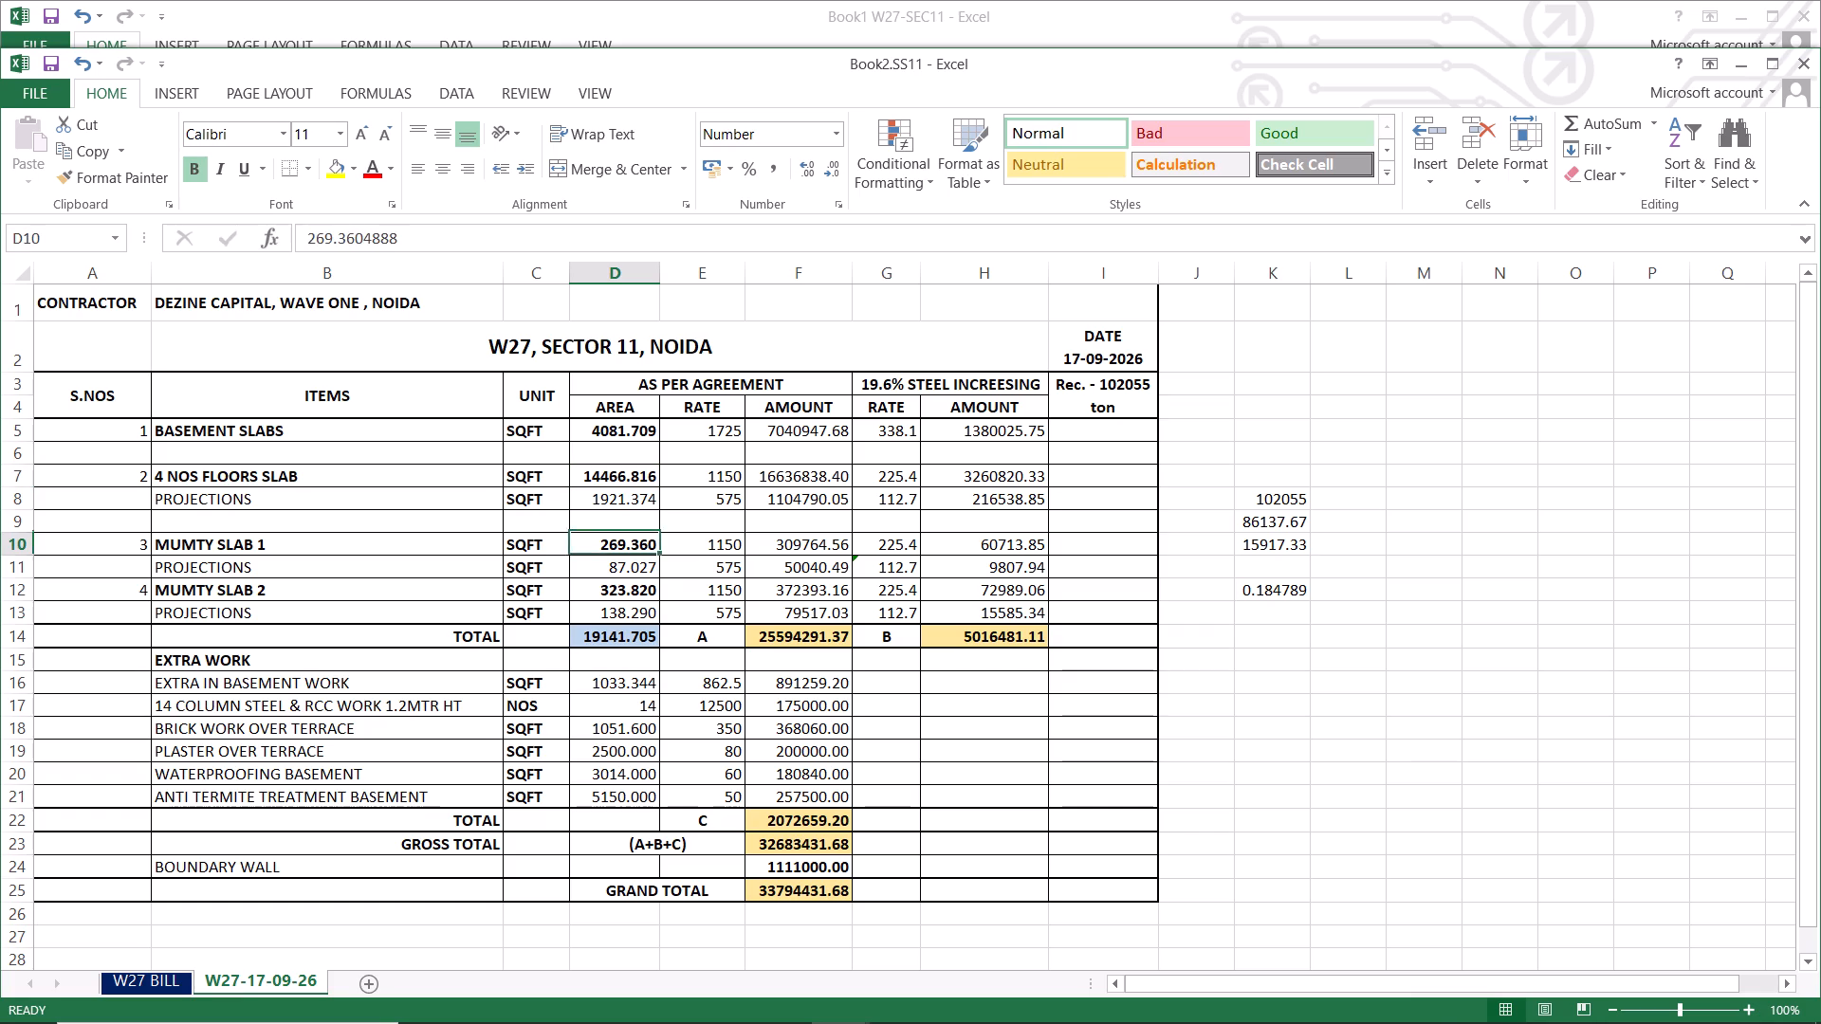
click(622, 590)
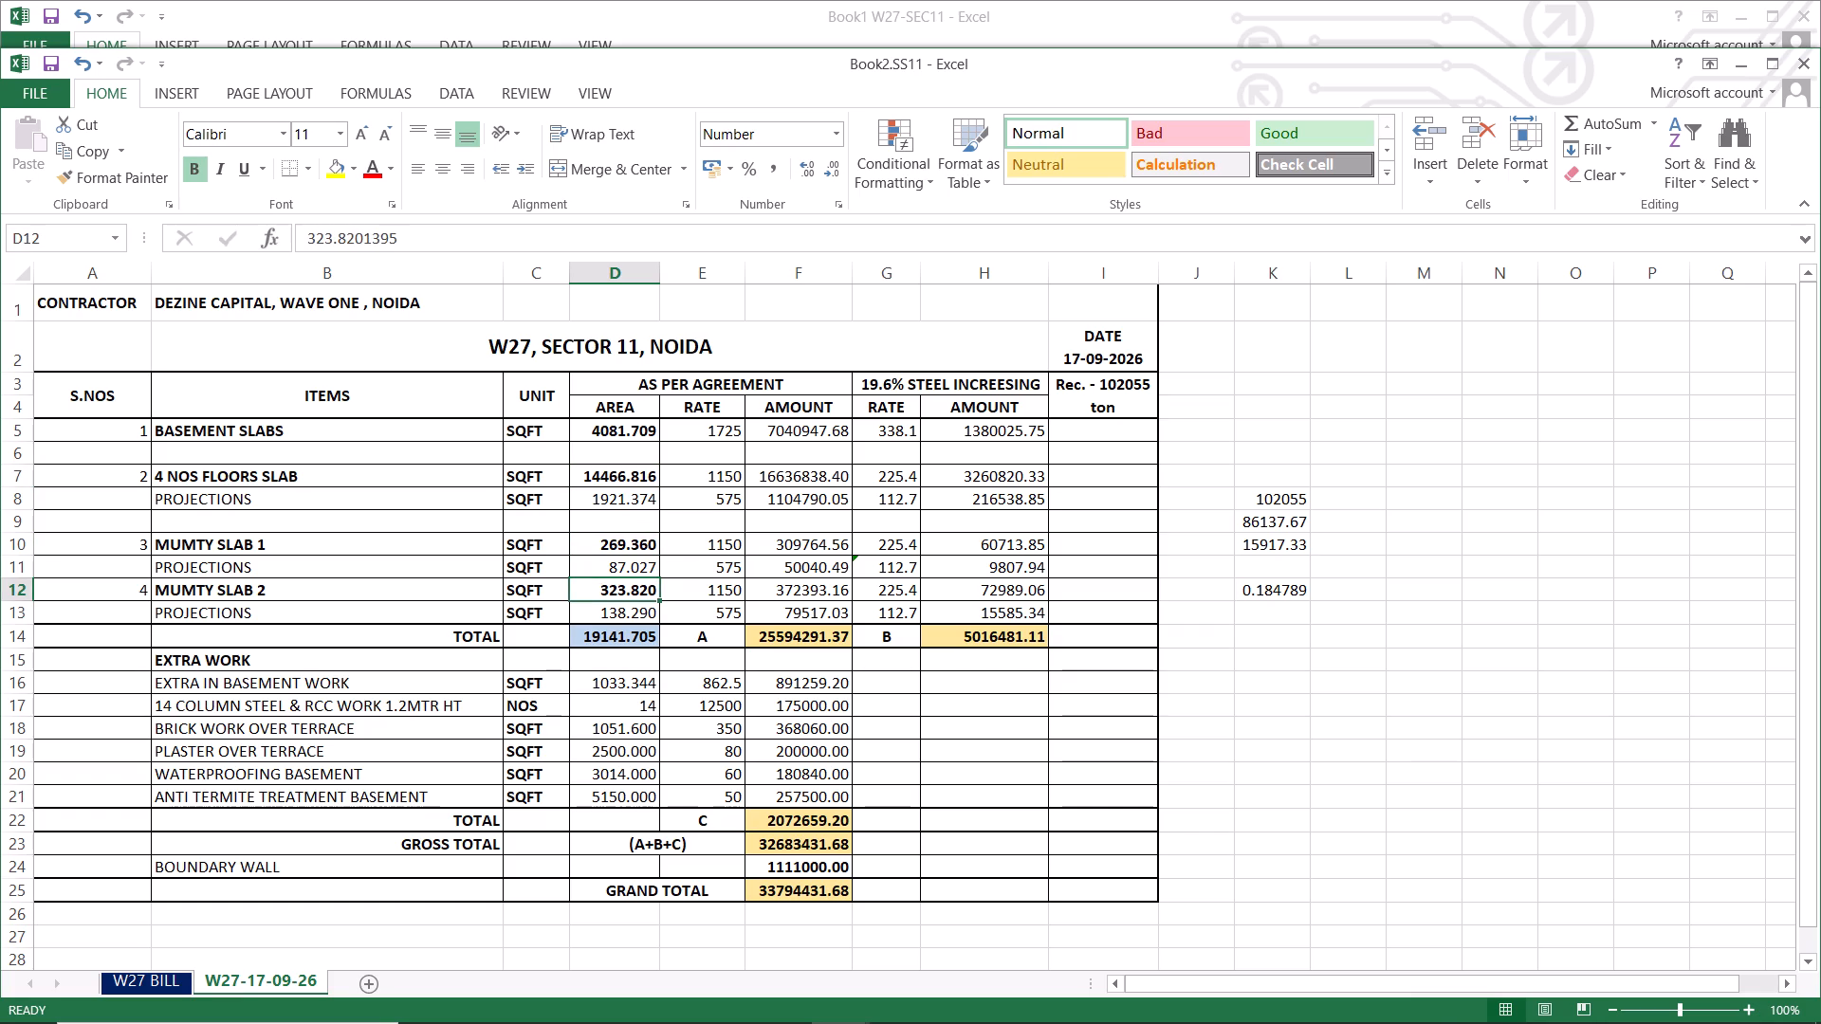
click(618, 634)
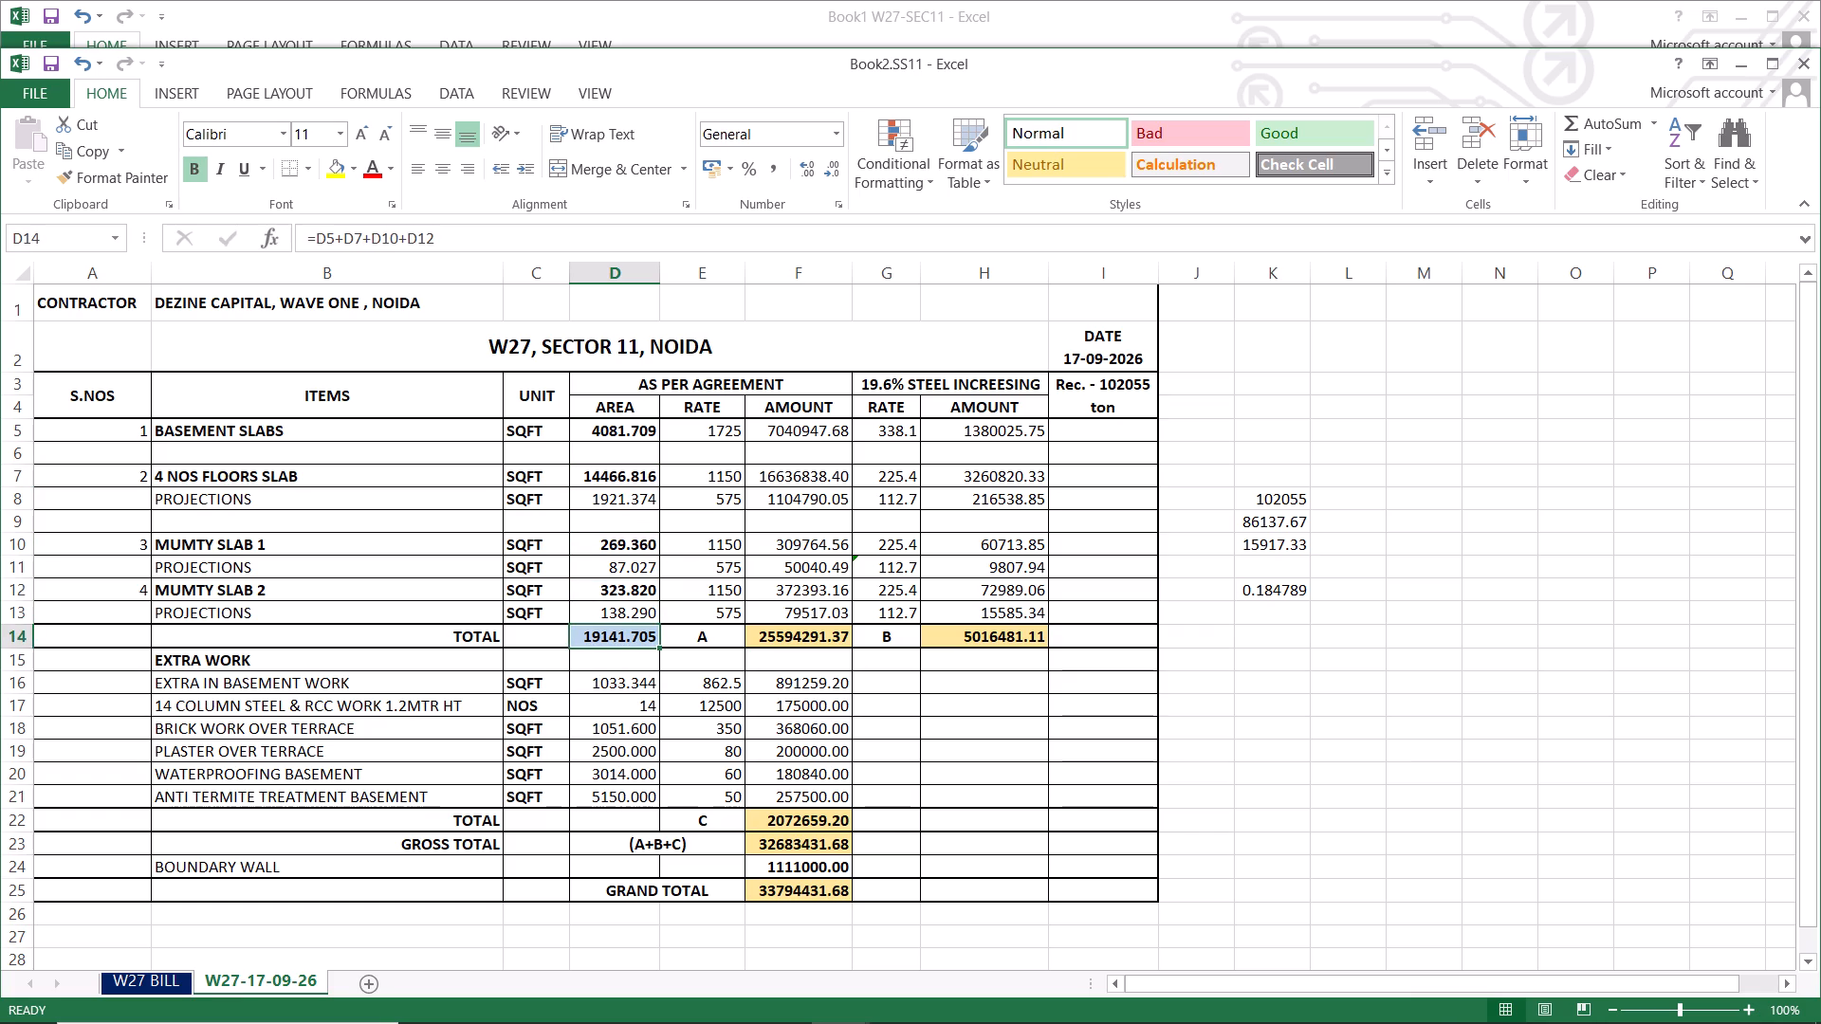
drag(627, 613, 634, 436)
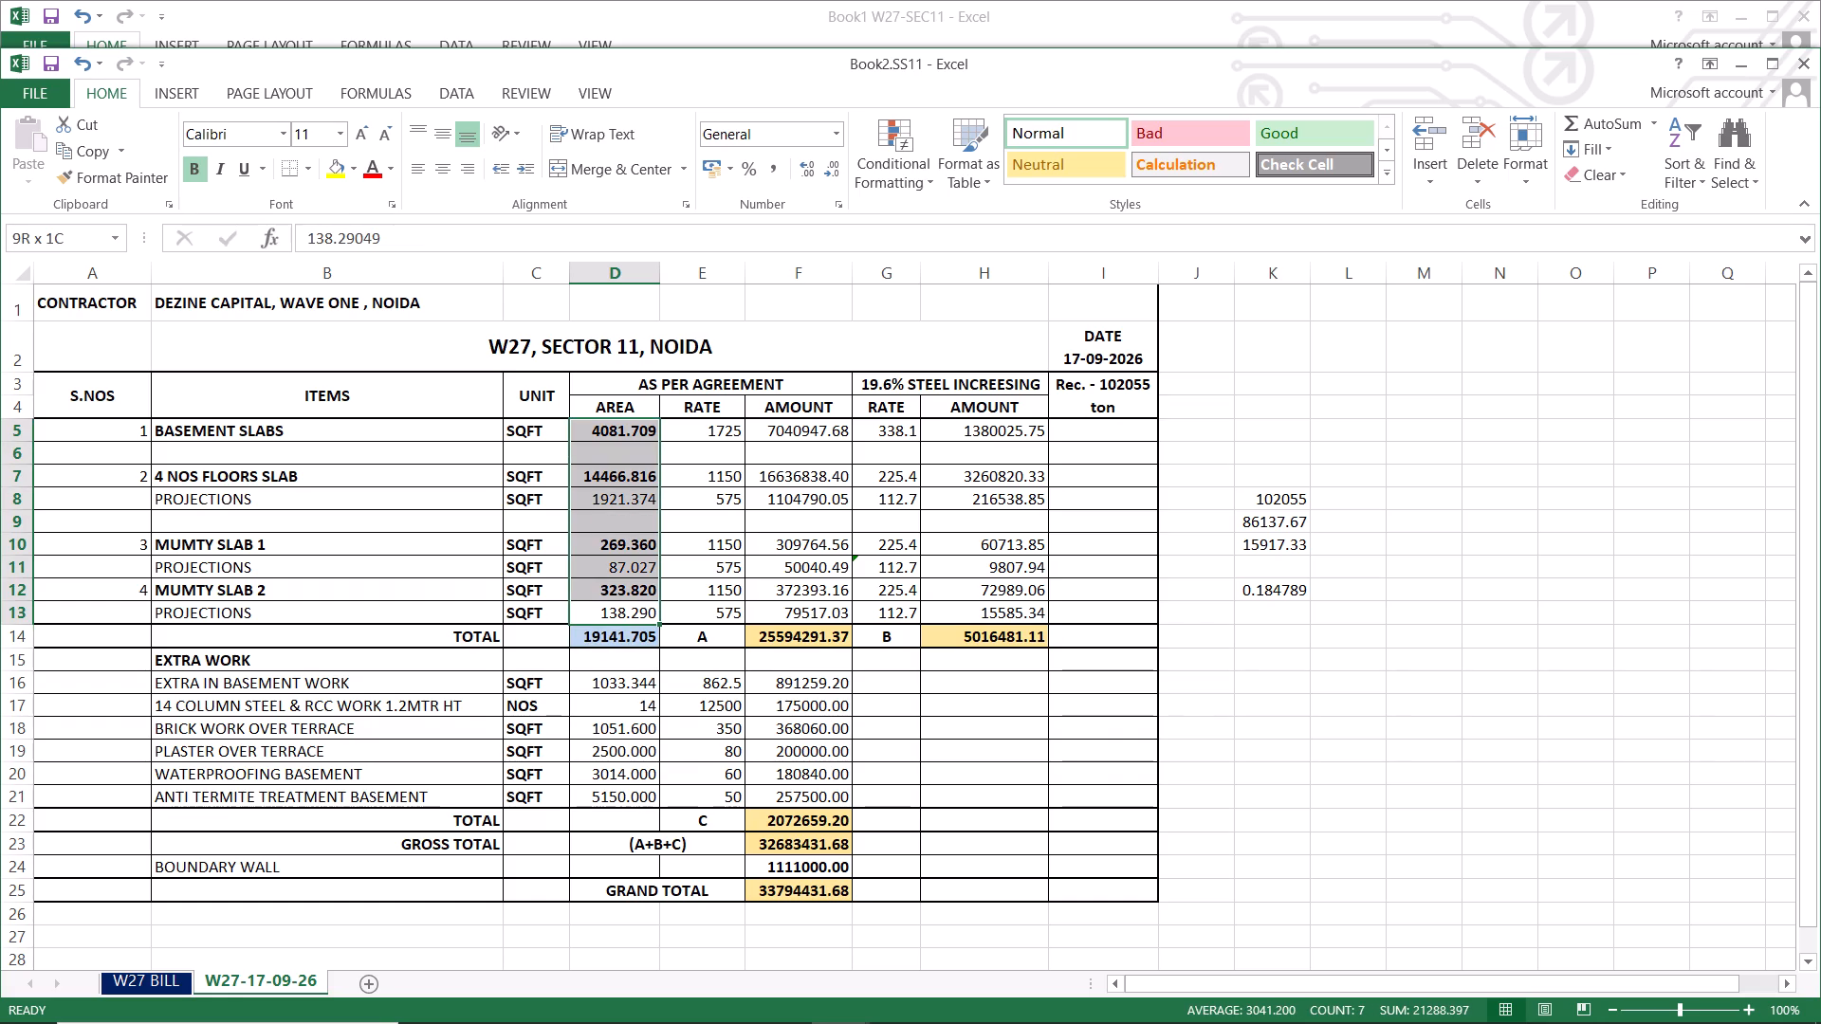
drag(634, 436, 635, 435)
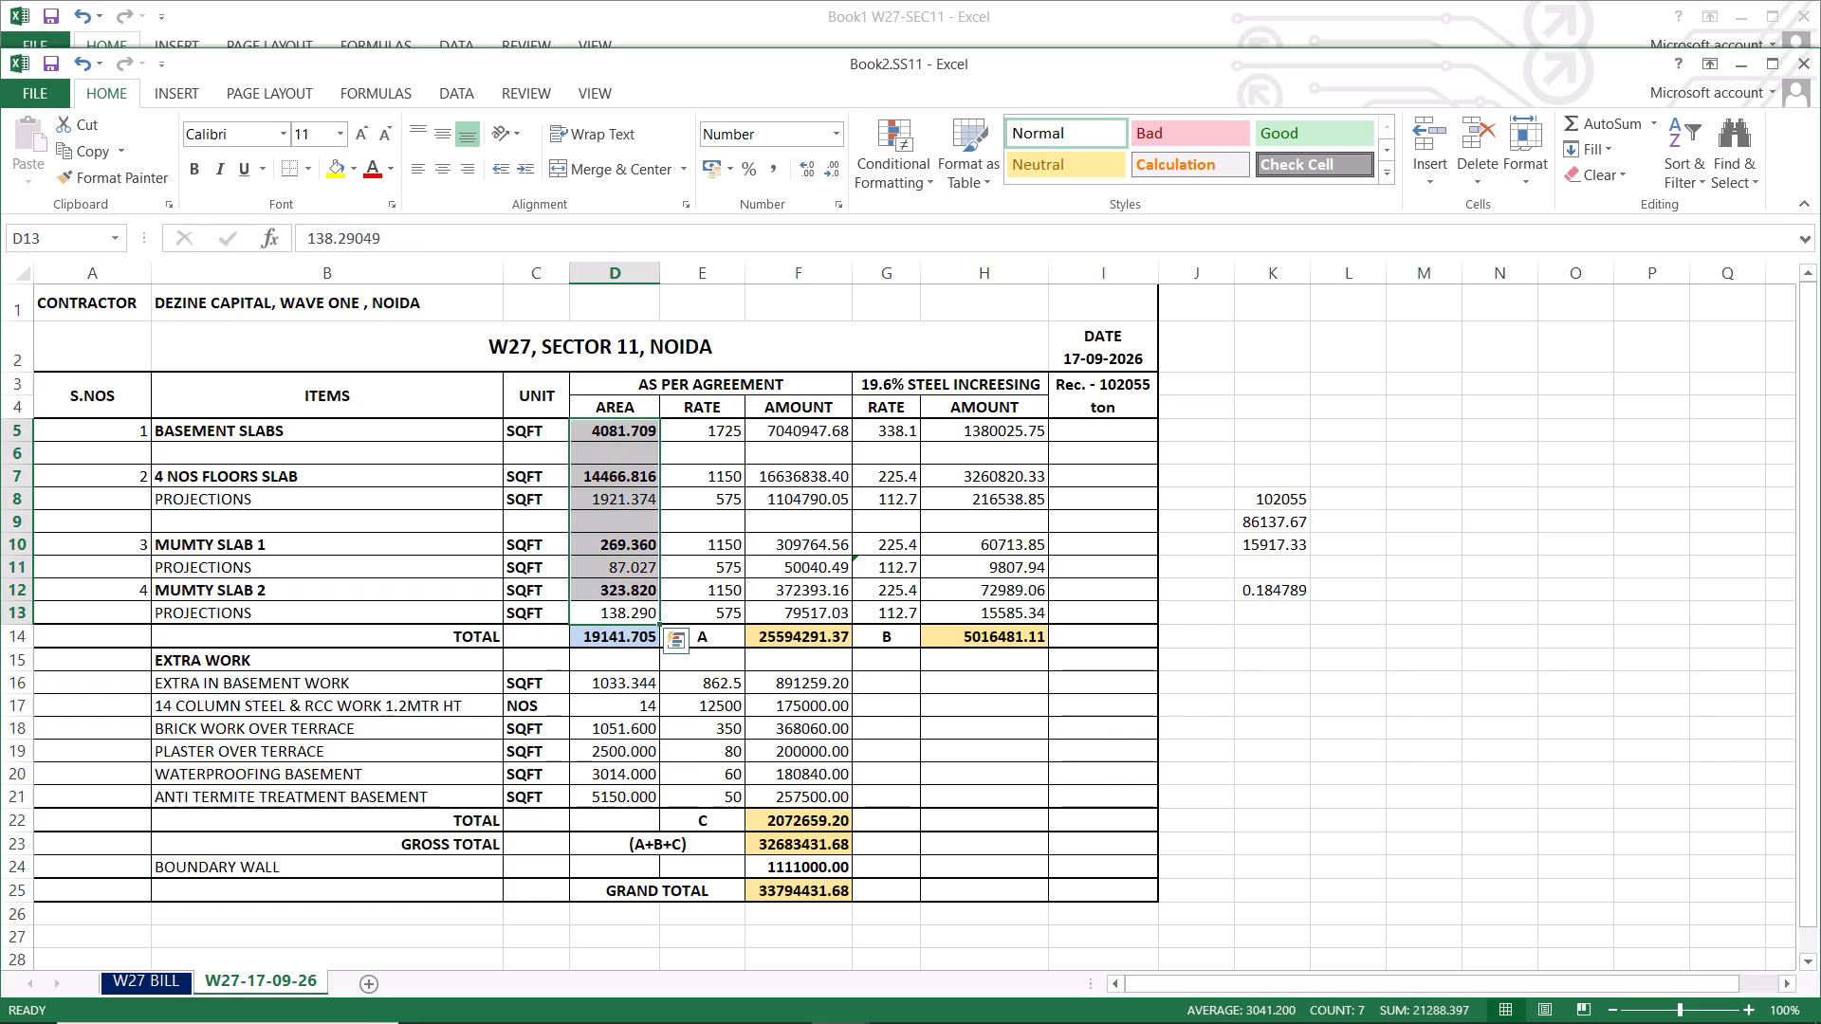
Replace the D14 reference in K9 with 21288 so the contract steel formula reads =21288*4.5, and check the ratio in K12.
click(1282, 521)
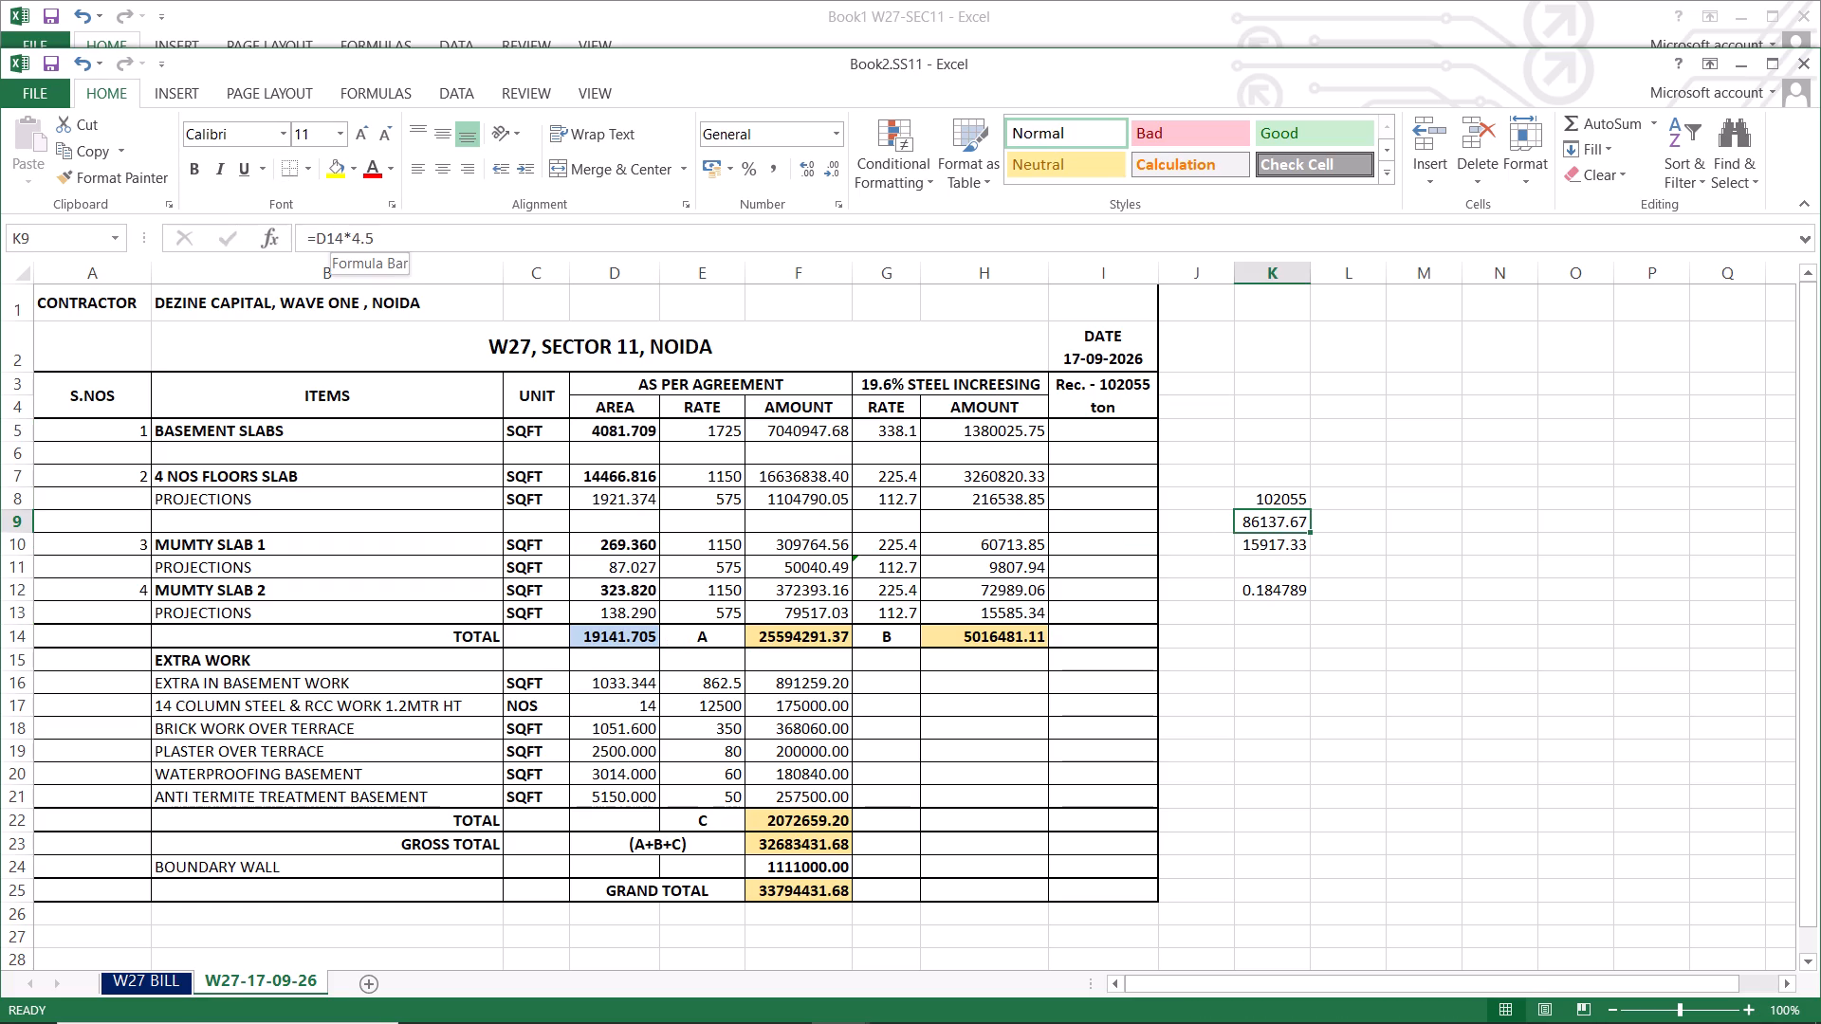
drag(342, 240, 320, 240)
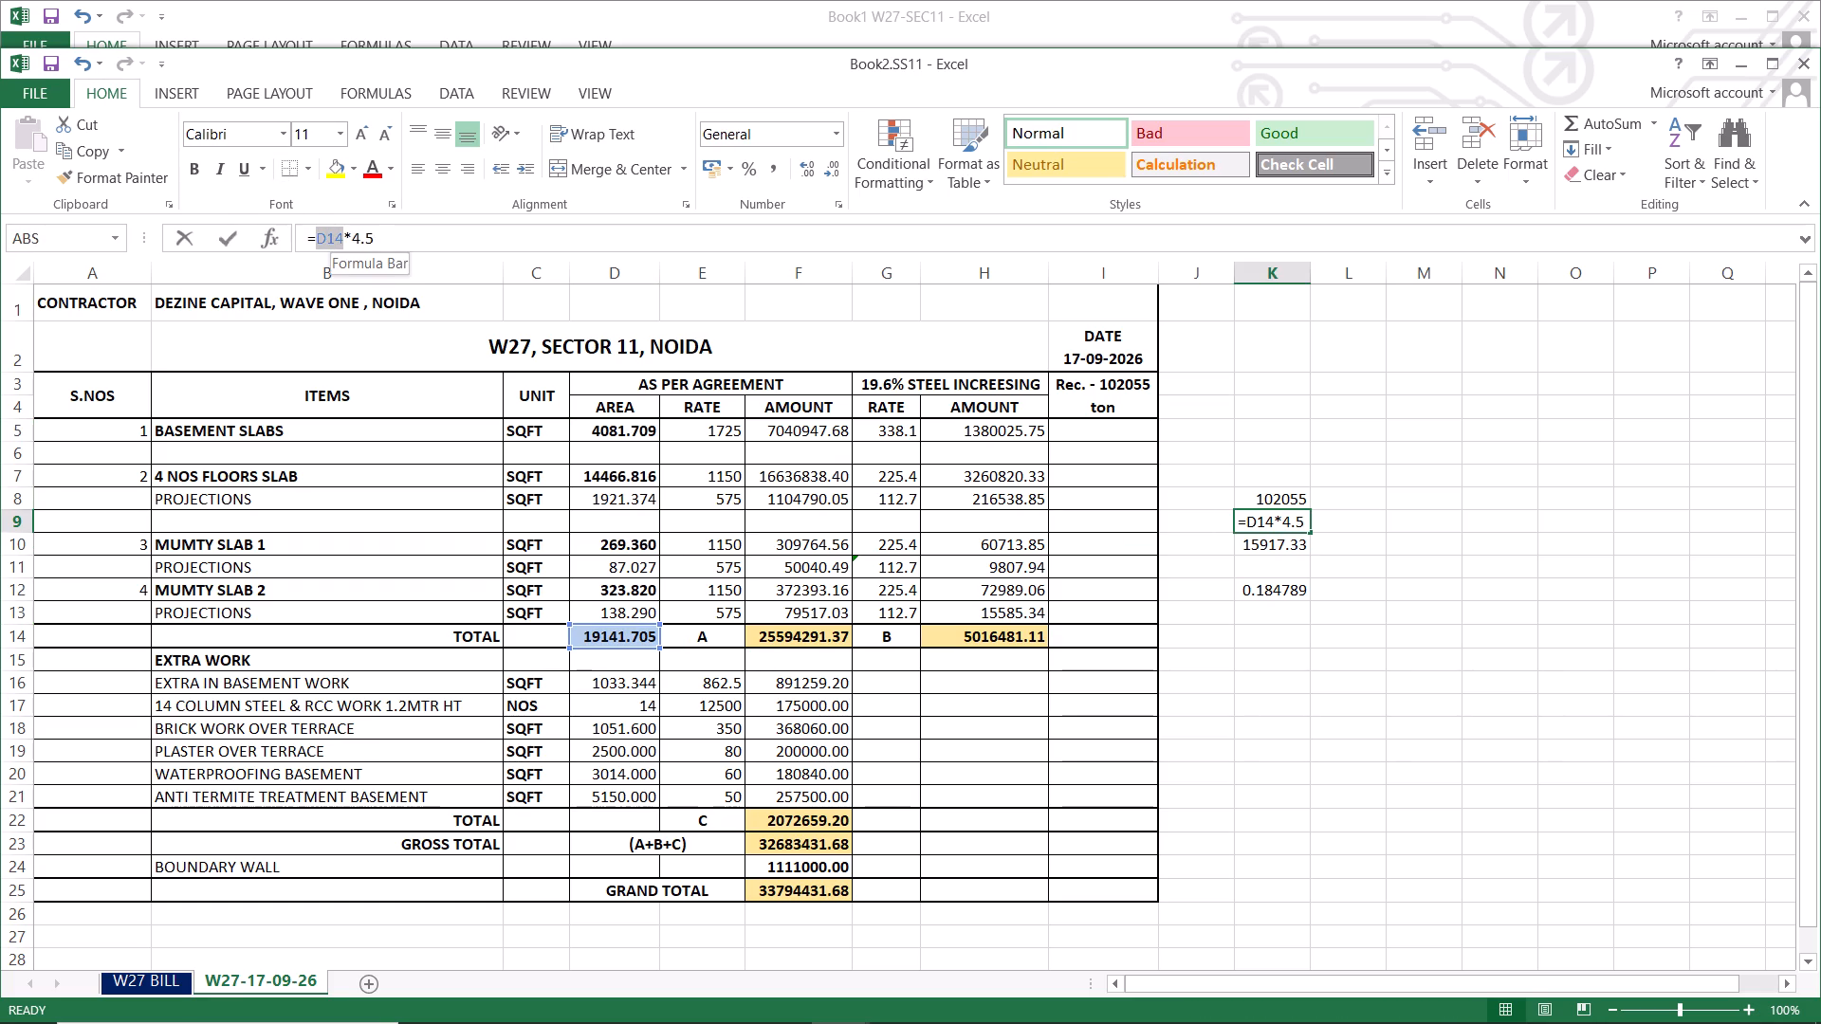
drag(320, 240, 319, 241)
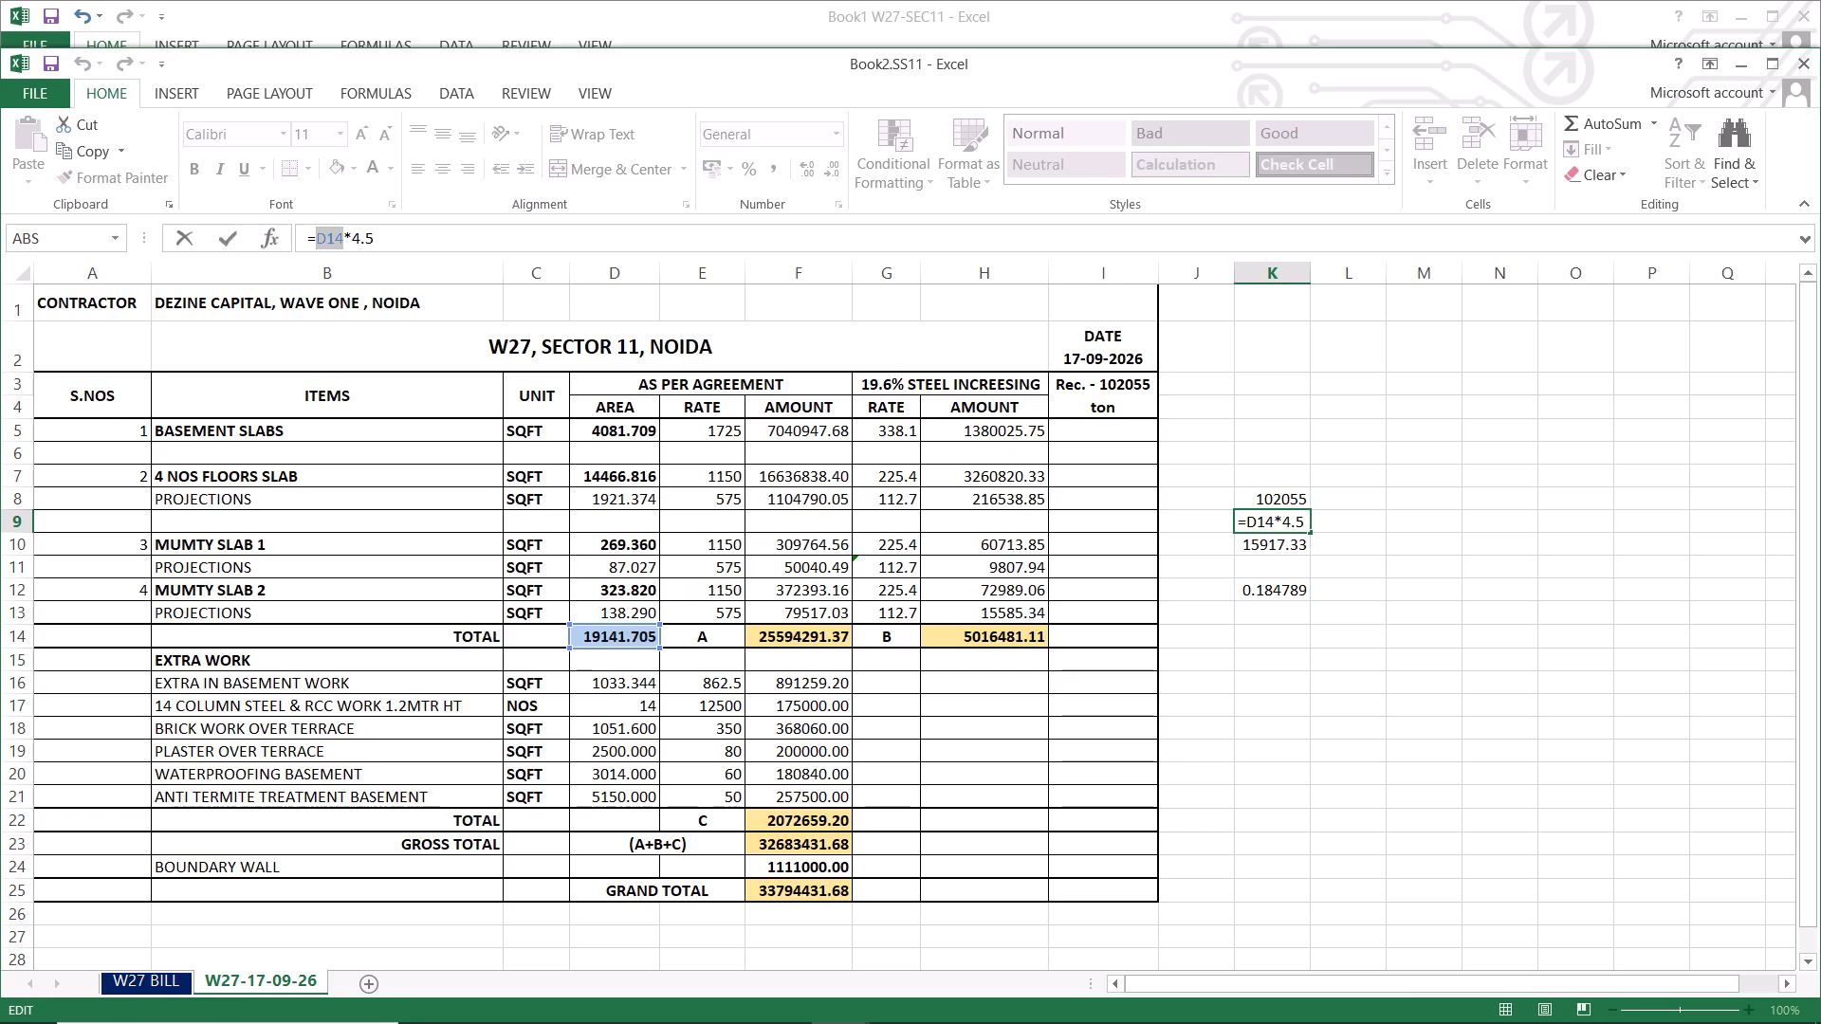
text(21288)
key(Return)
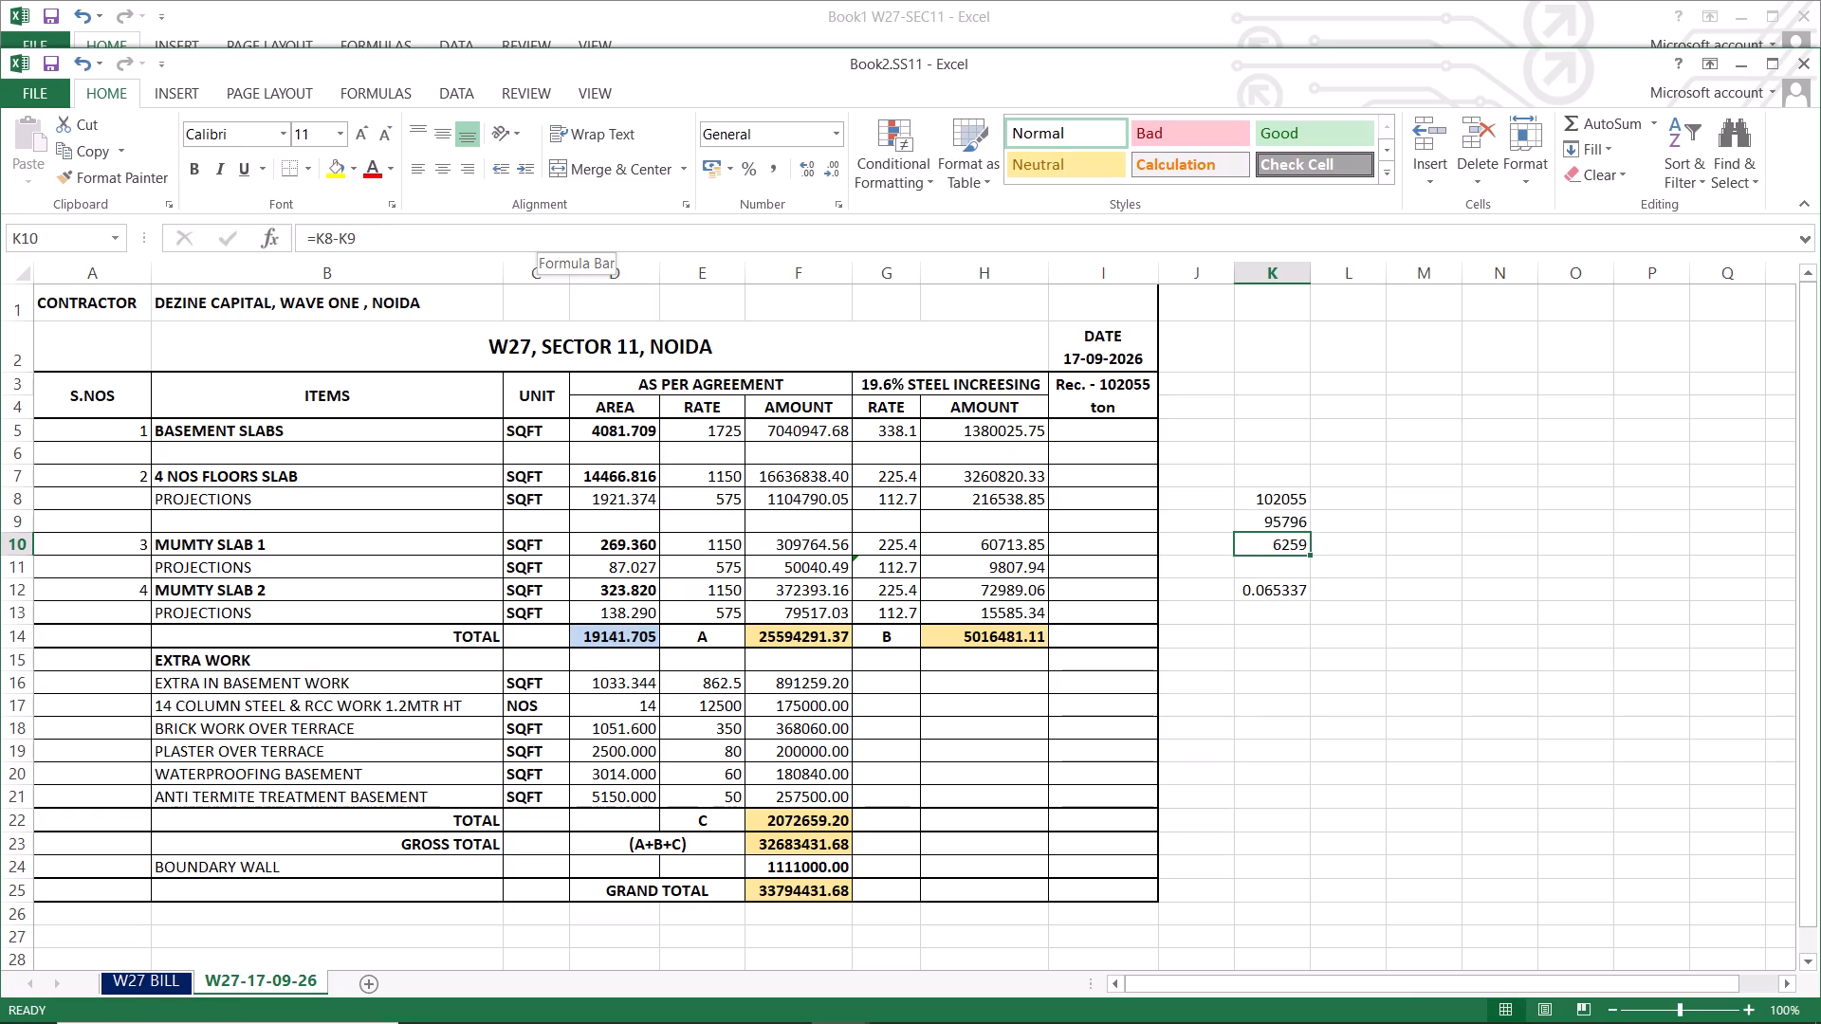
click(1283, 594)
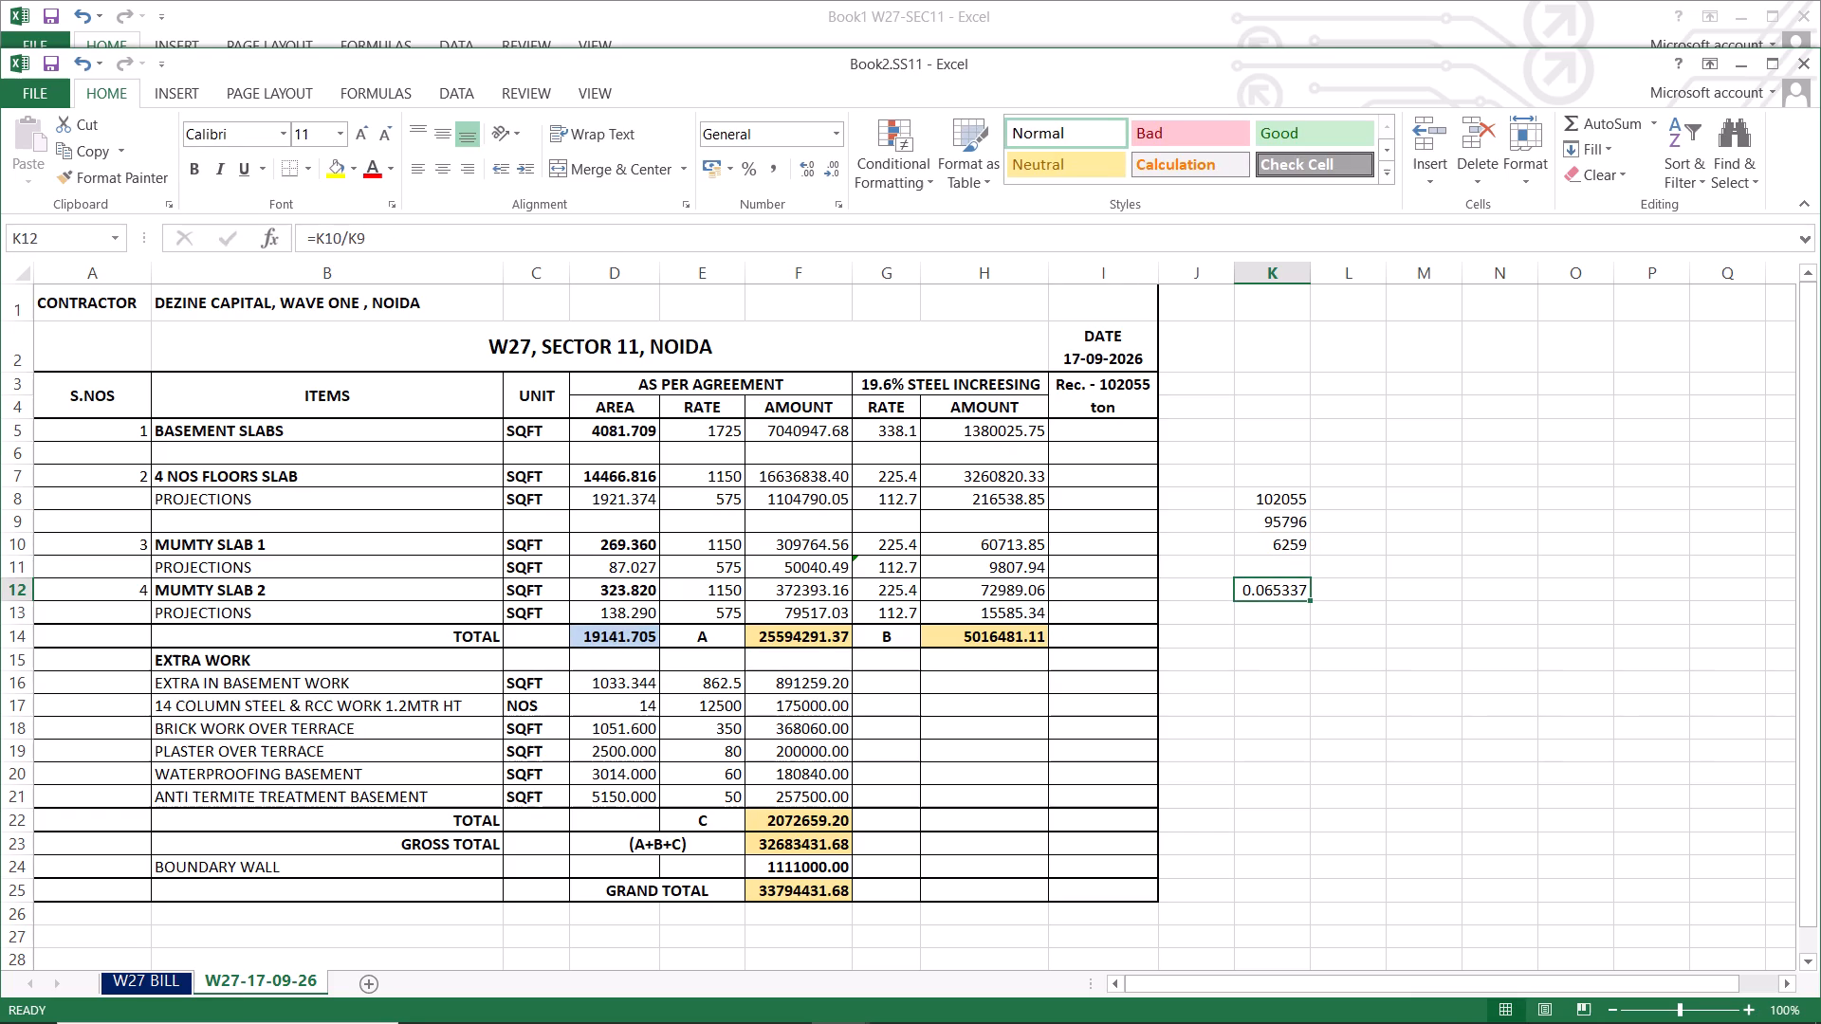
Clear the scratch steel calculations from K8:K12.
drag(1295, 495, 1290, 599)
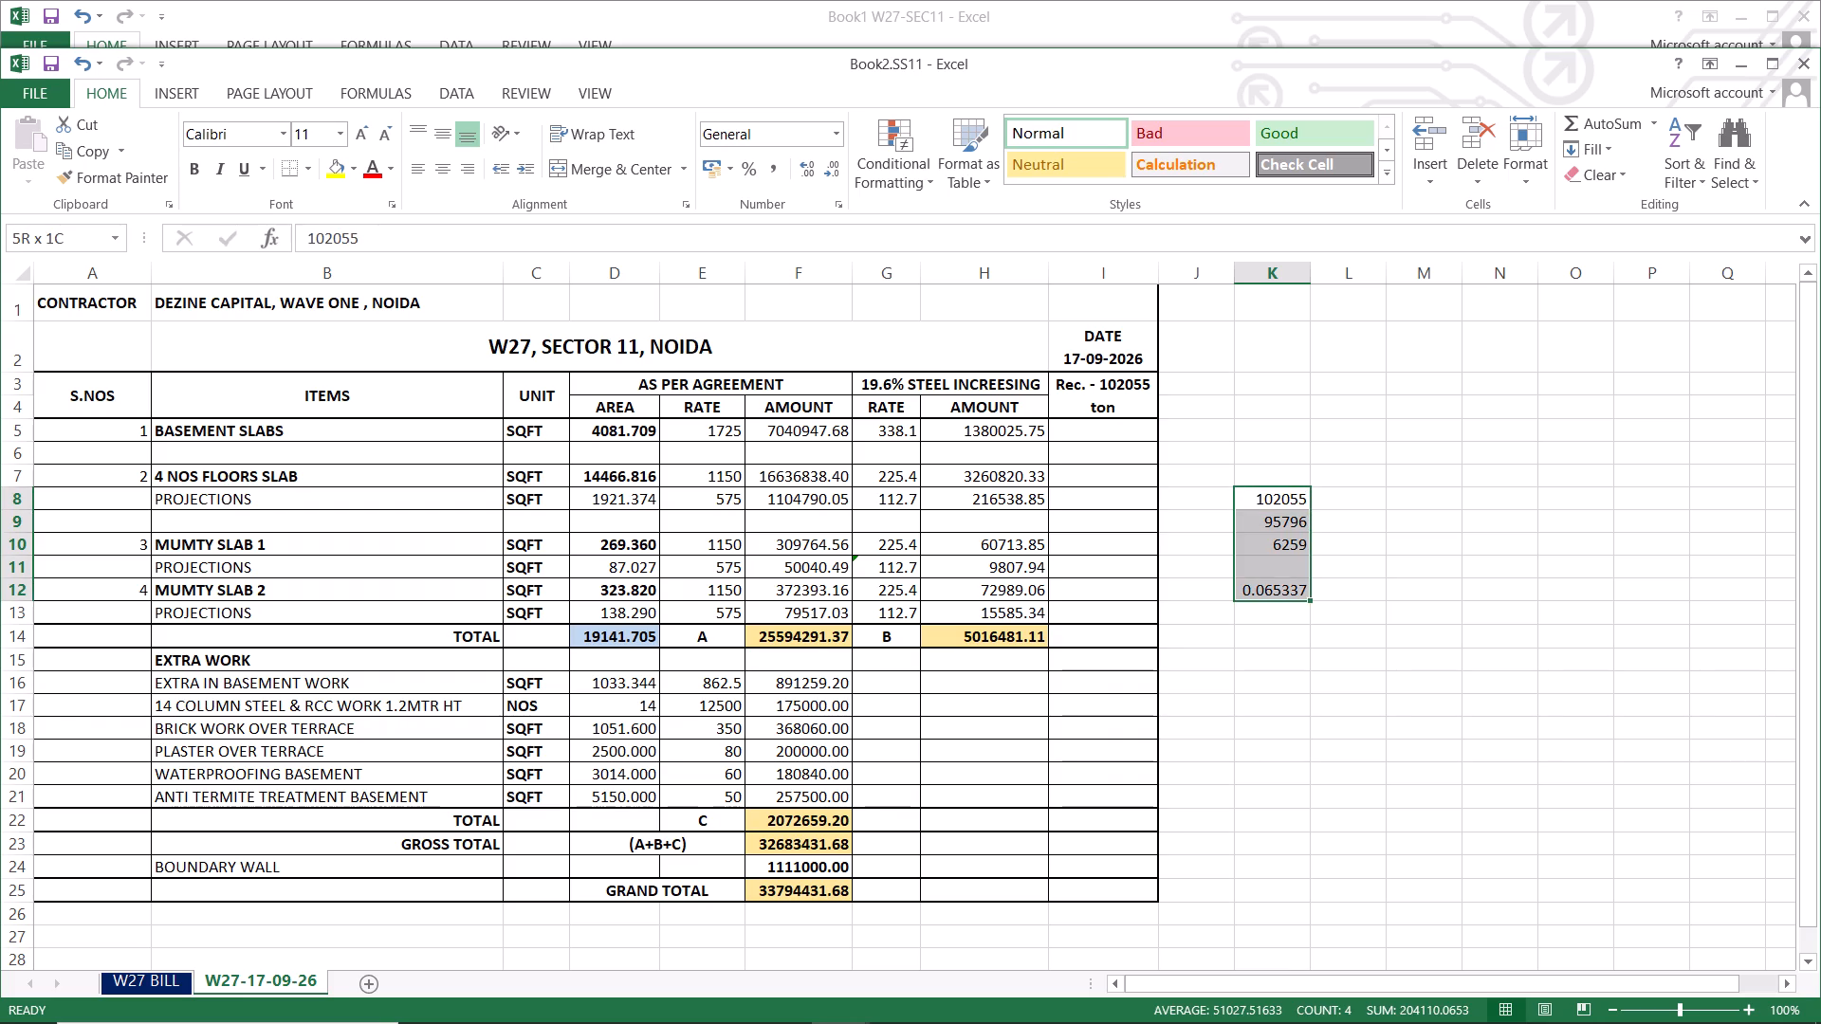
key(asterisk)
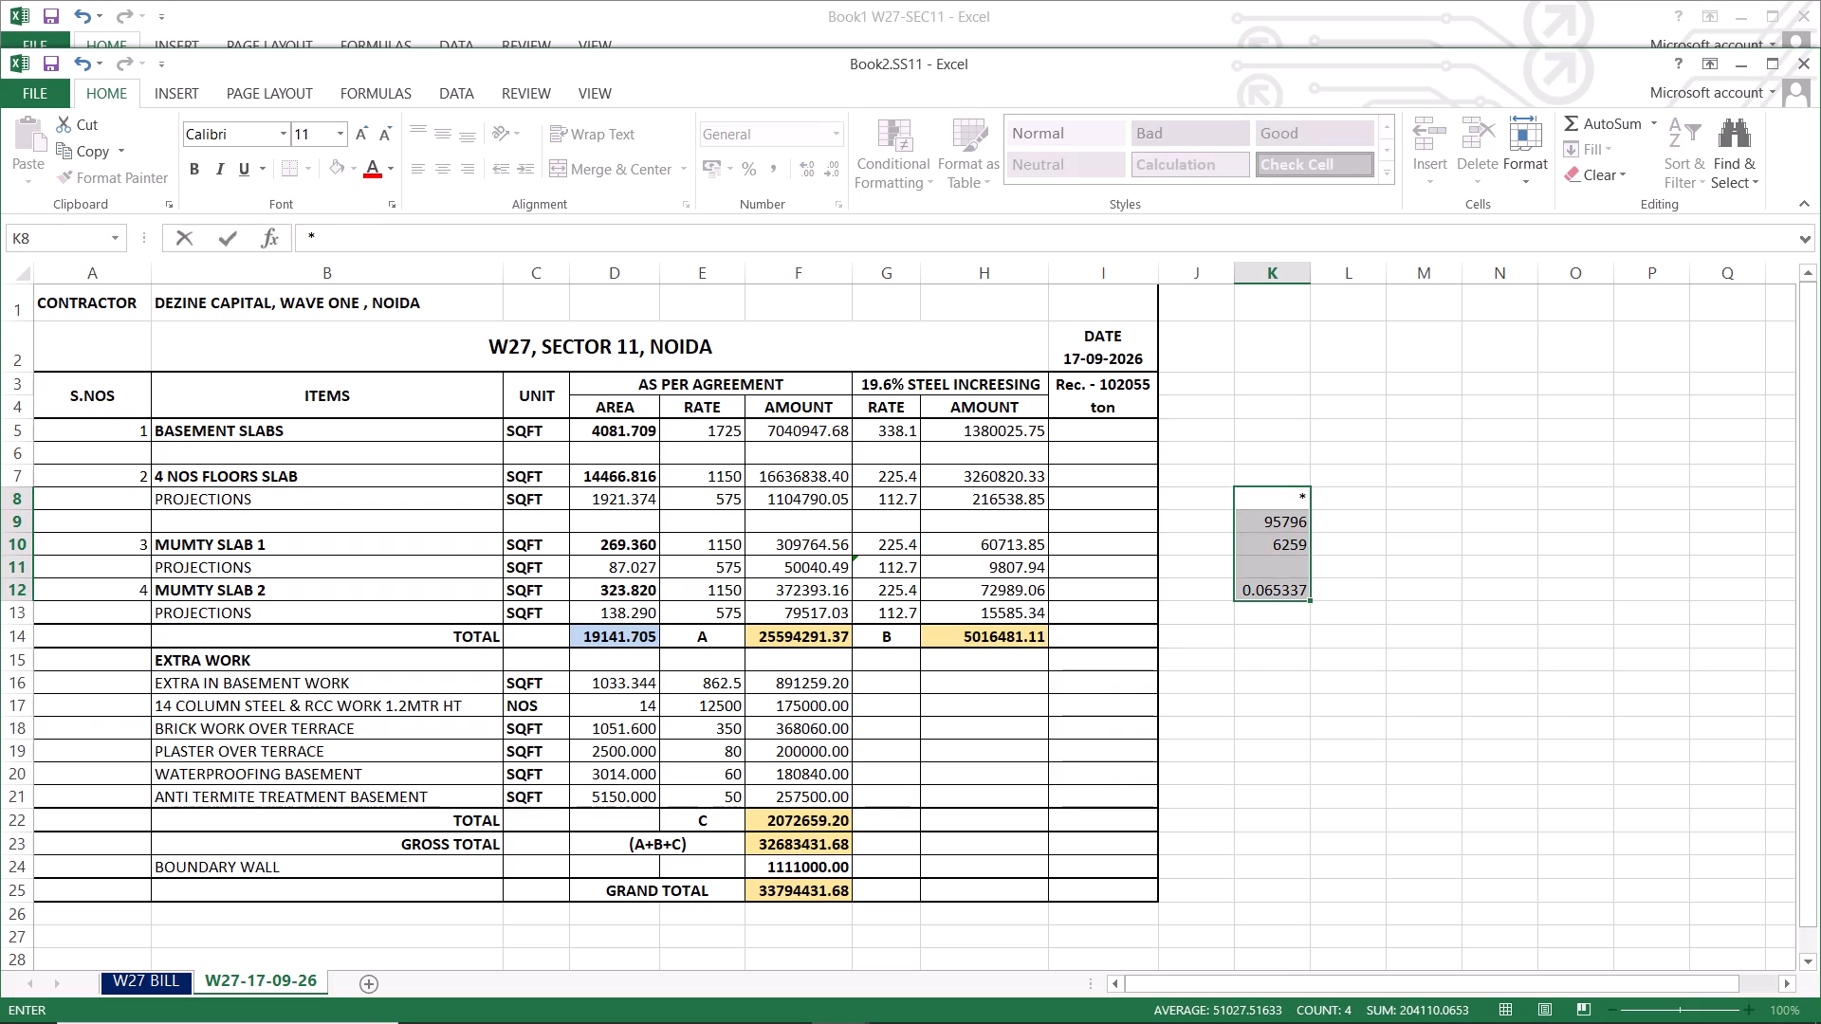
key(Delete)
key(Return)
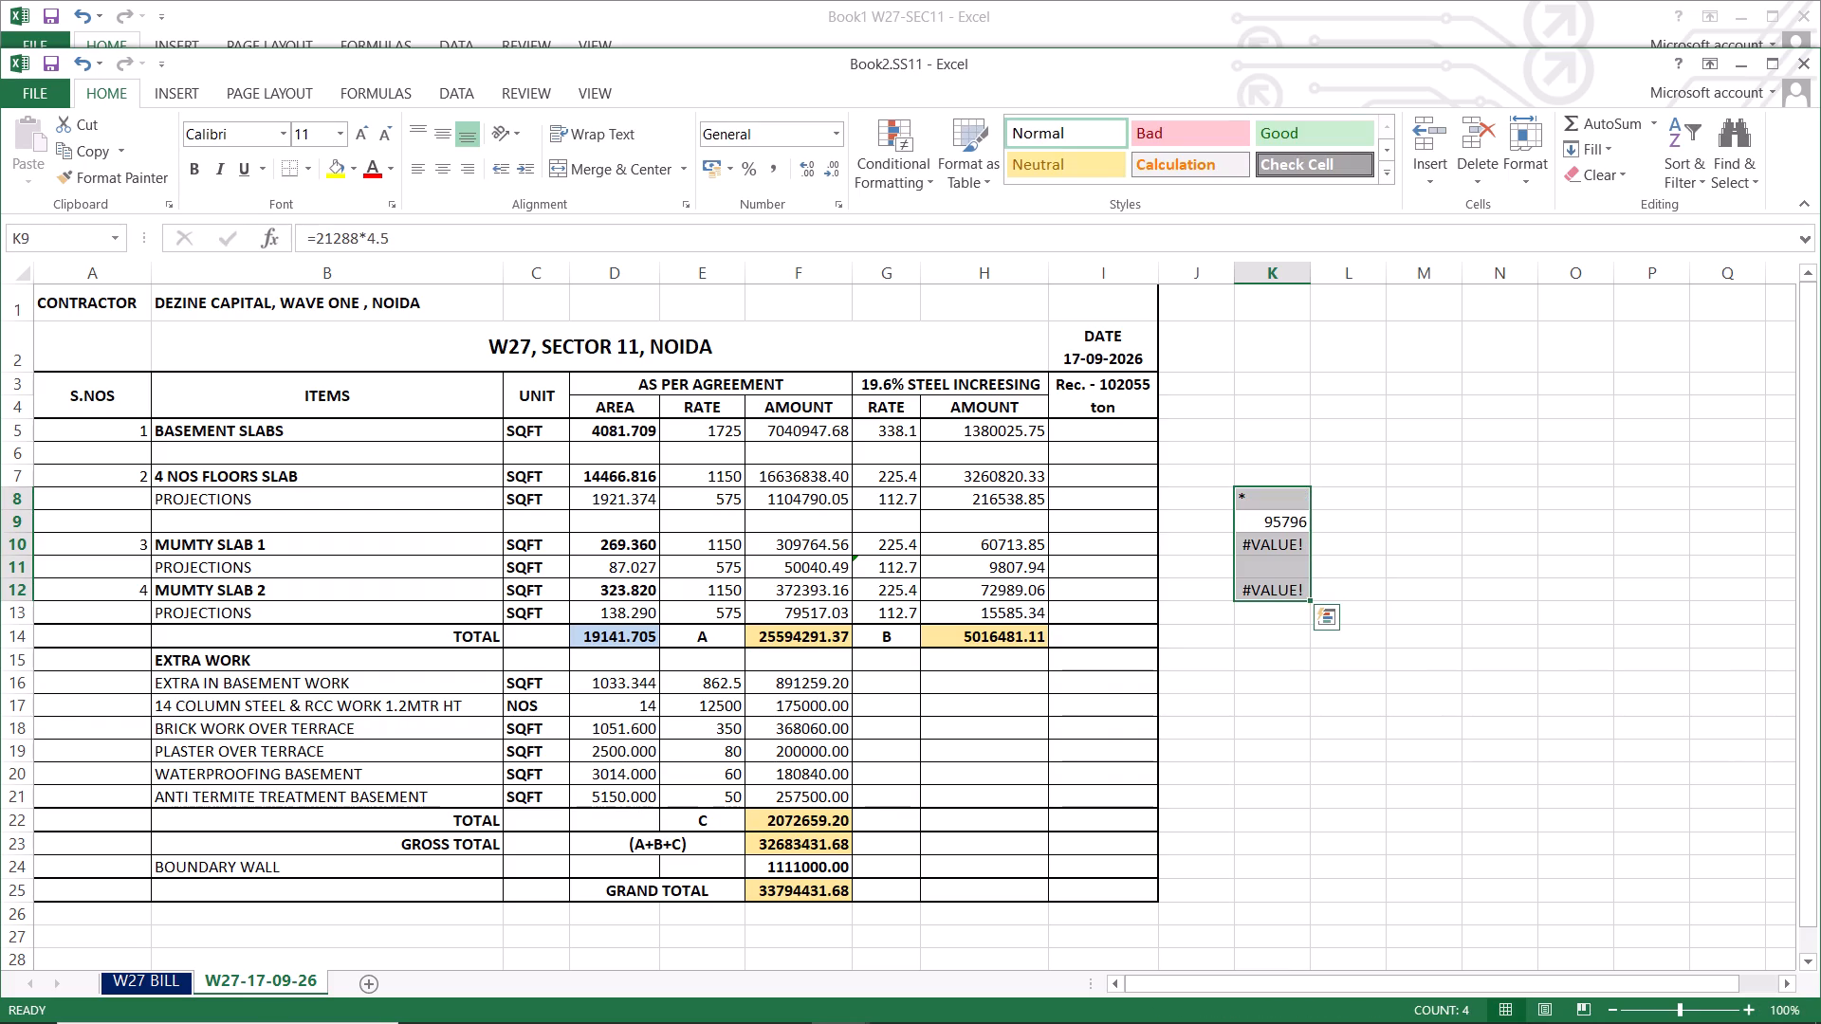
click(1406, 582)
drag(1275, 490, 1288, 594)
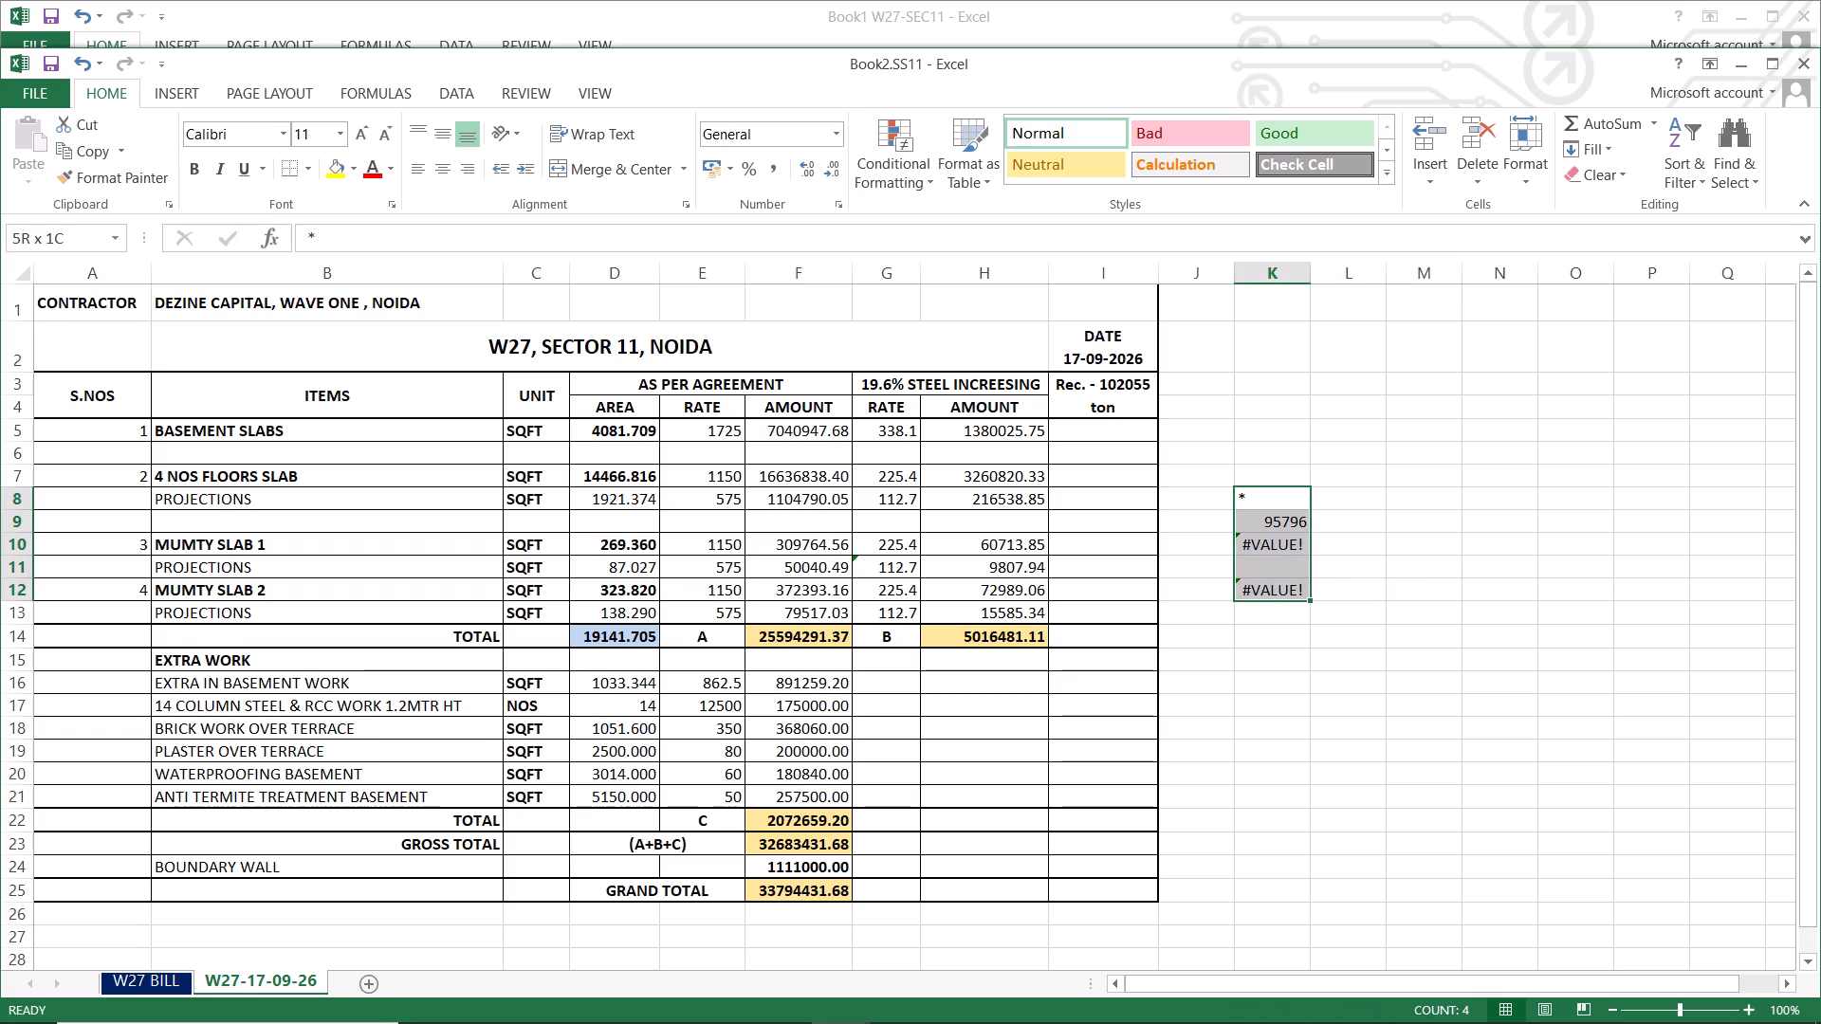
drag(1288, 594, 1289, 594)
key(Delete)
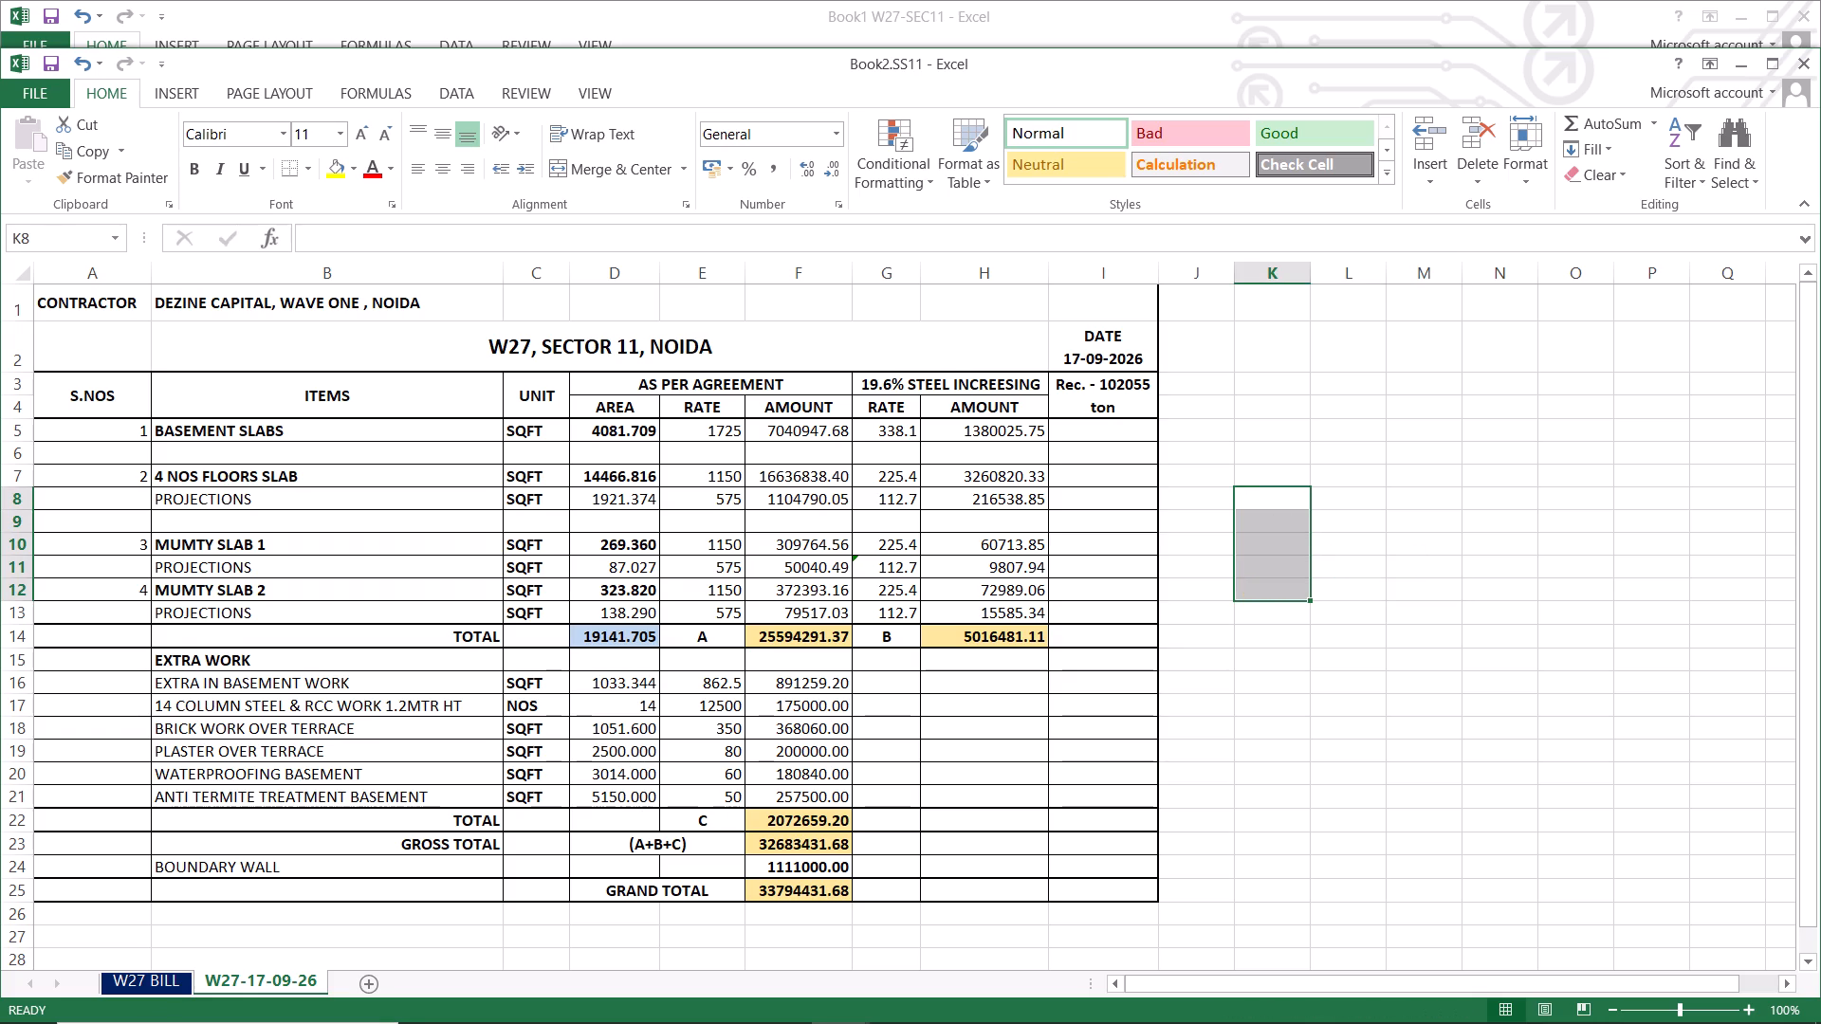
click(1225, 805)
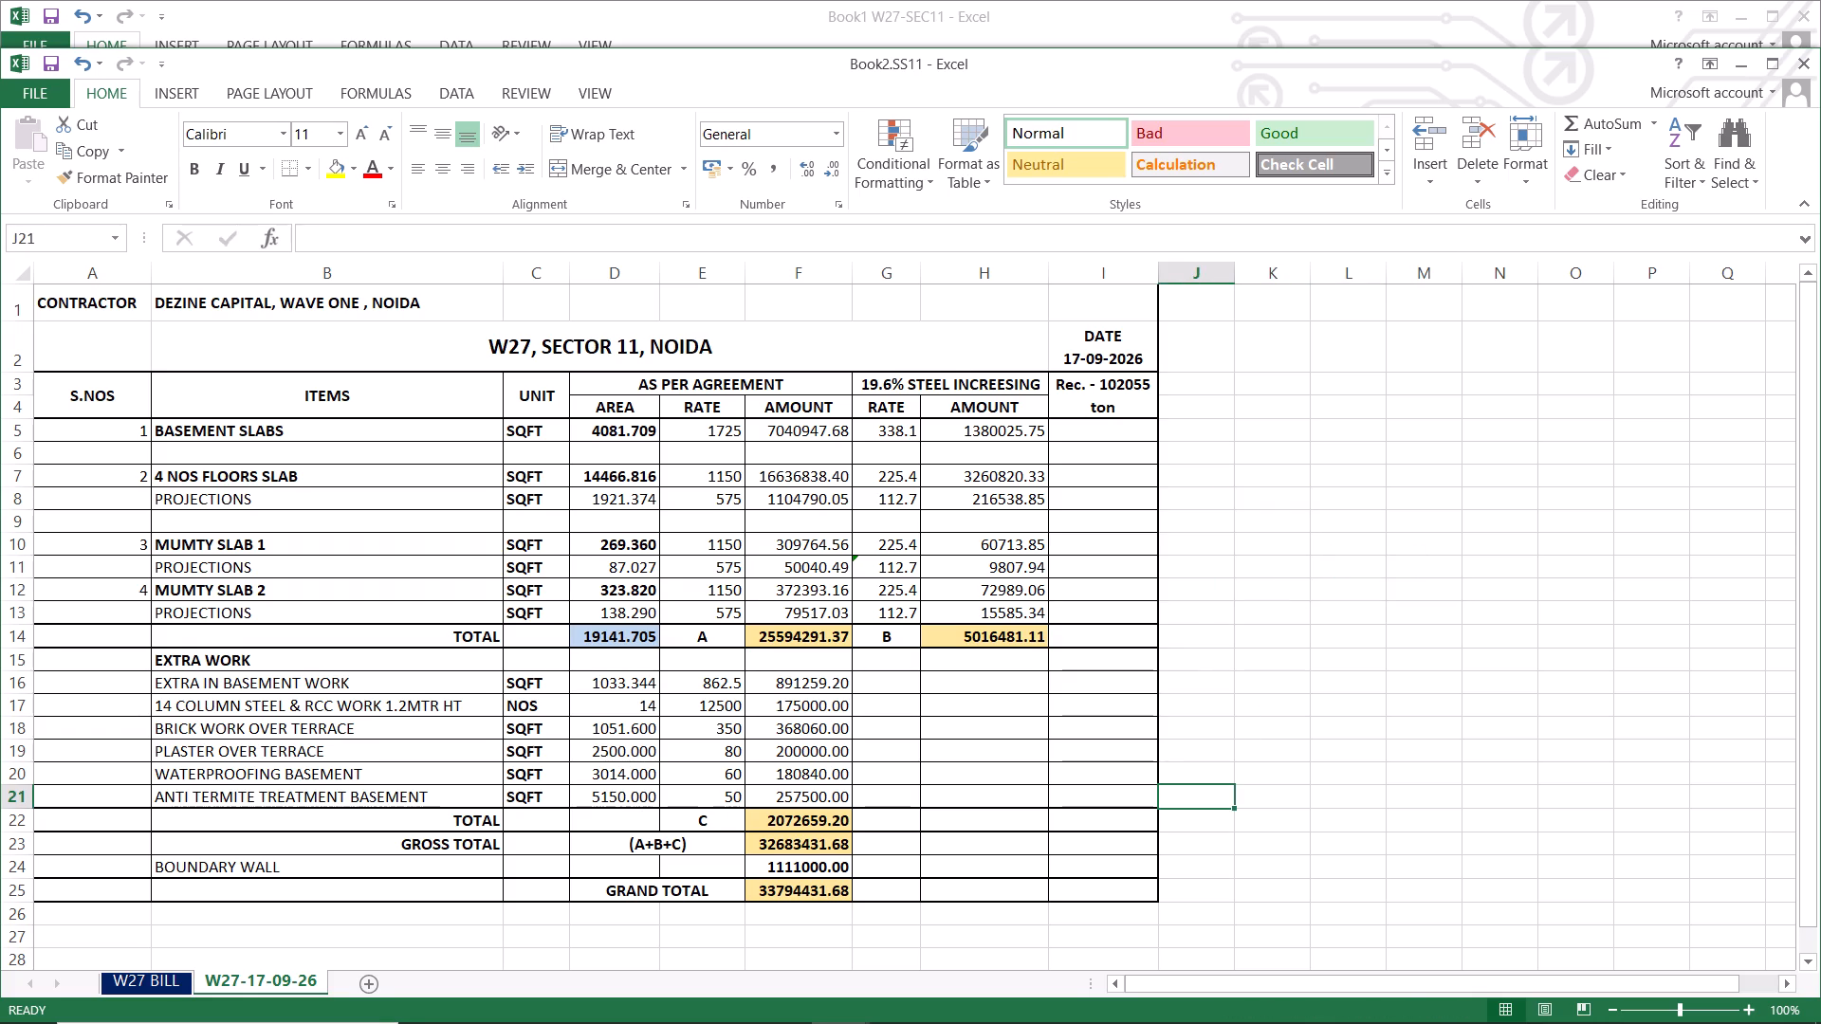
Examine the area total formula in D14 and the slab and projection areas above it.
click(641, 635)
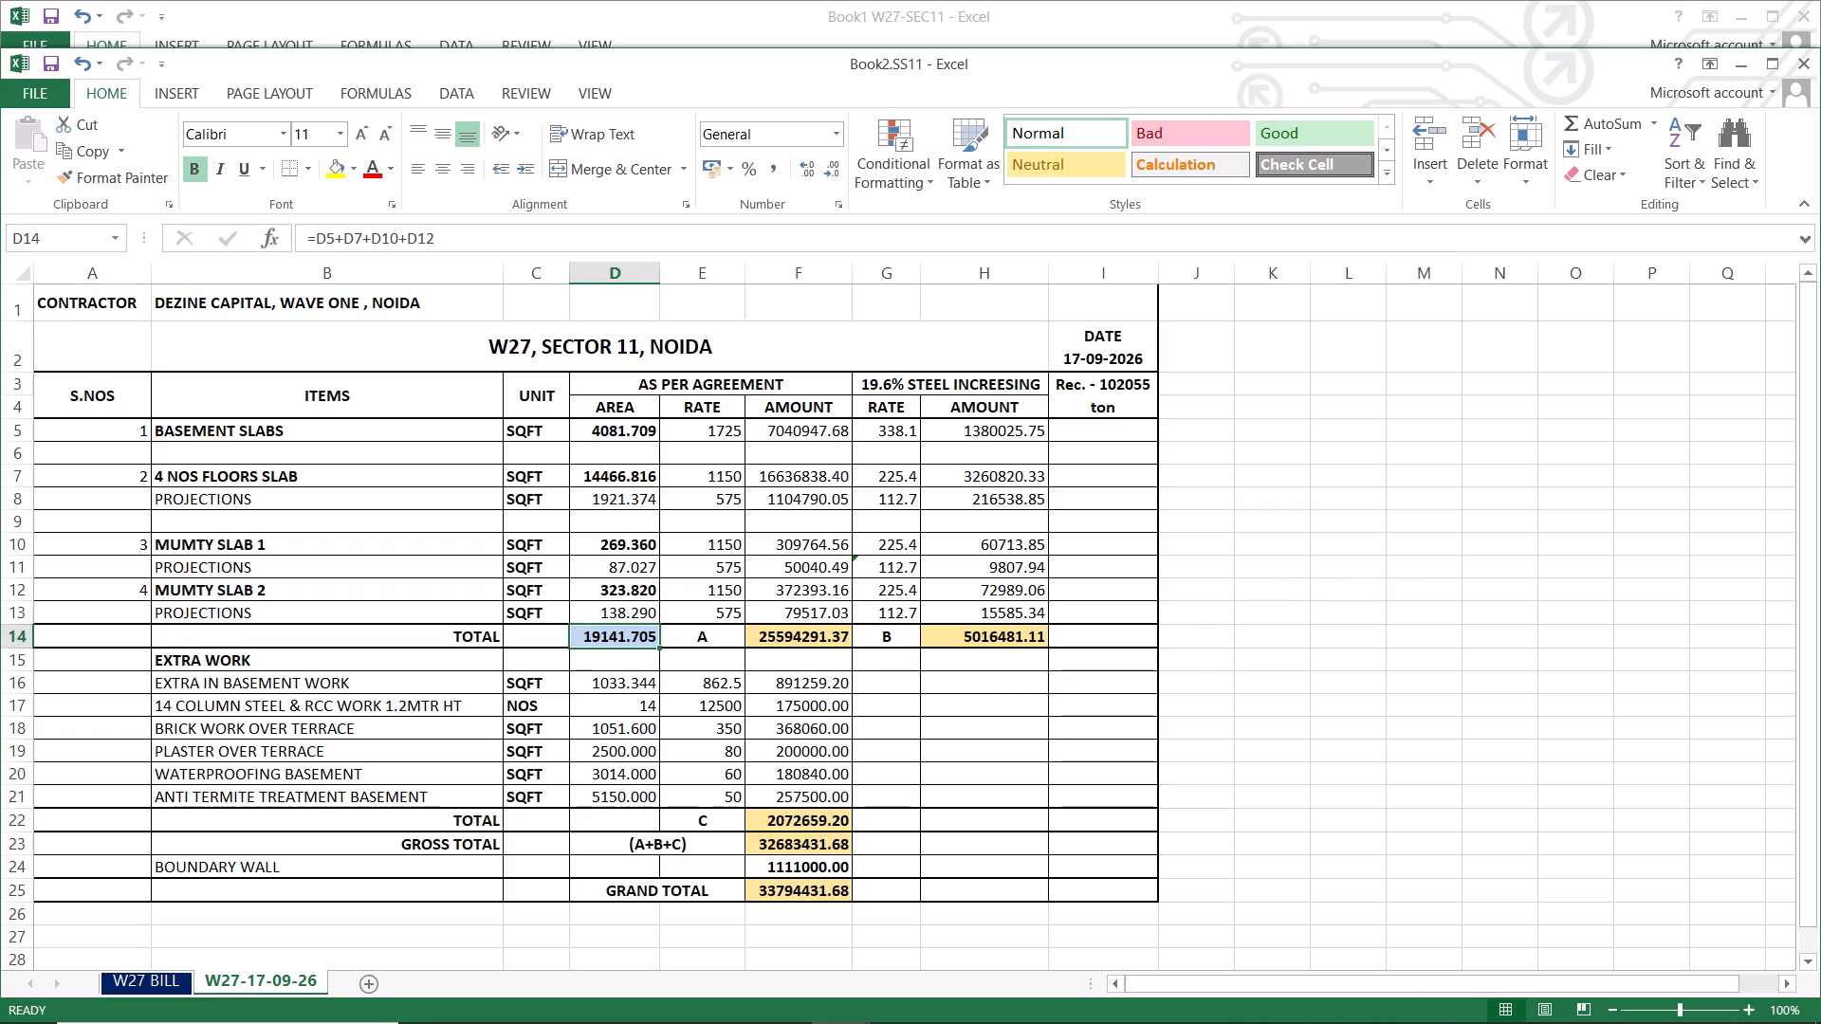
click(627, 568)
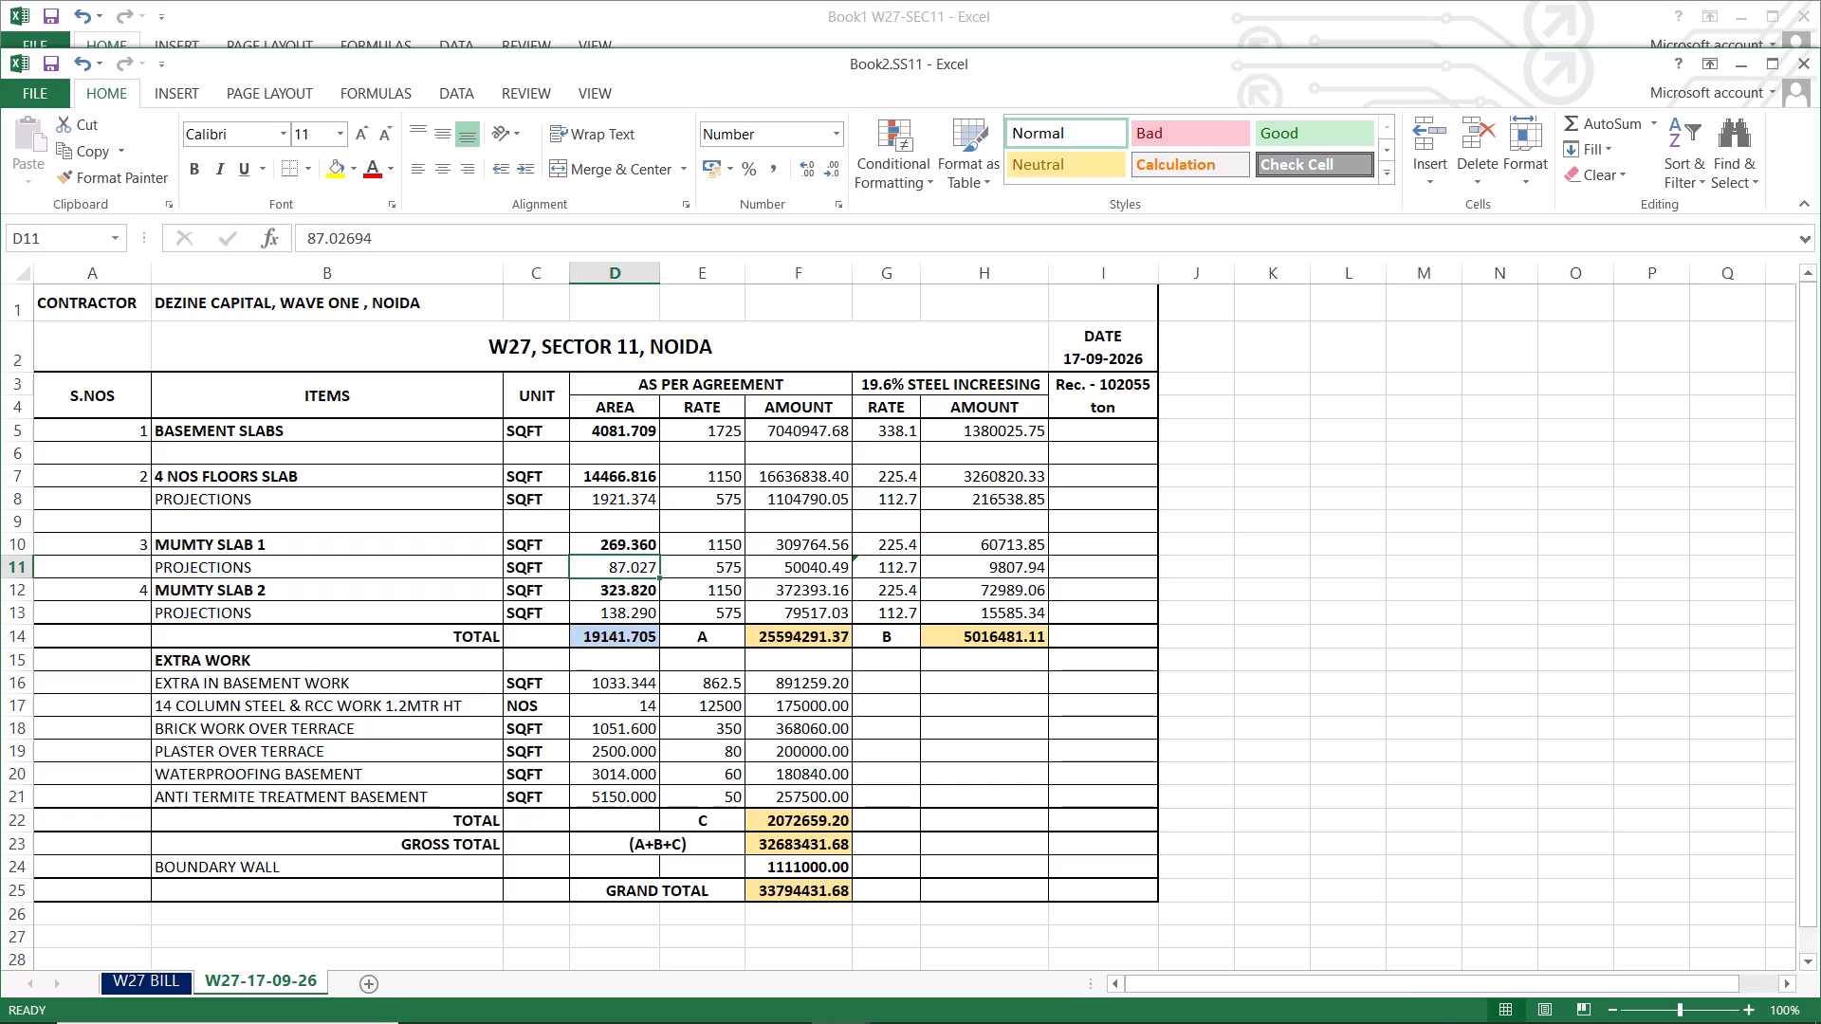
click(625, 500)
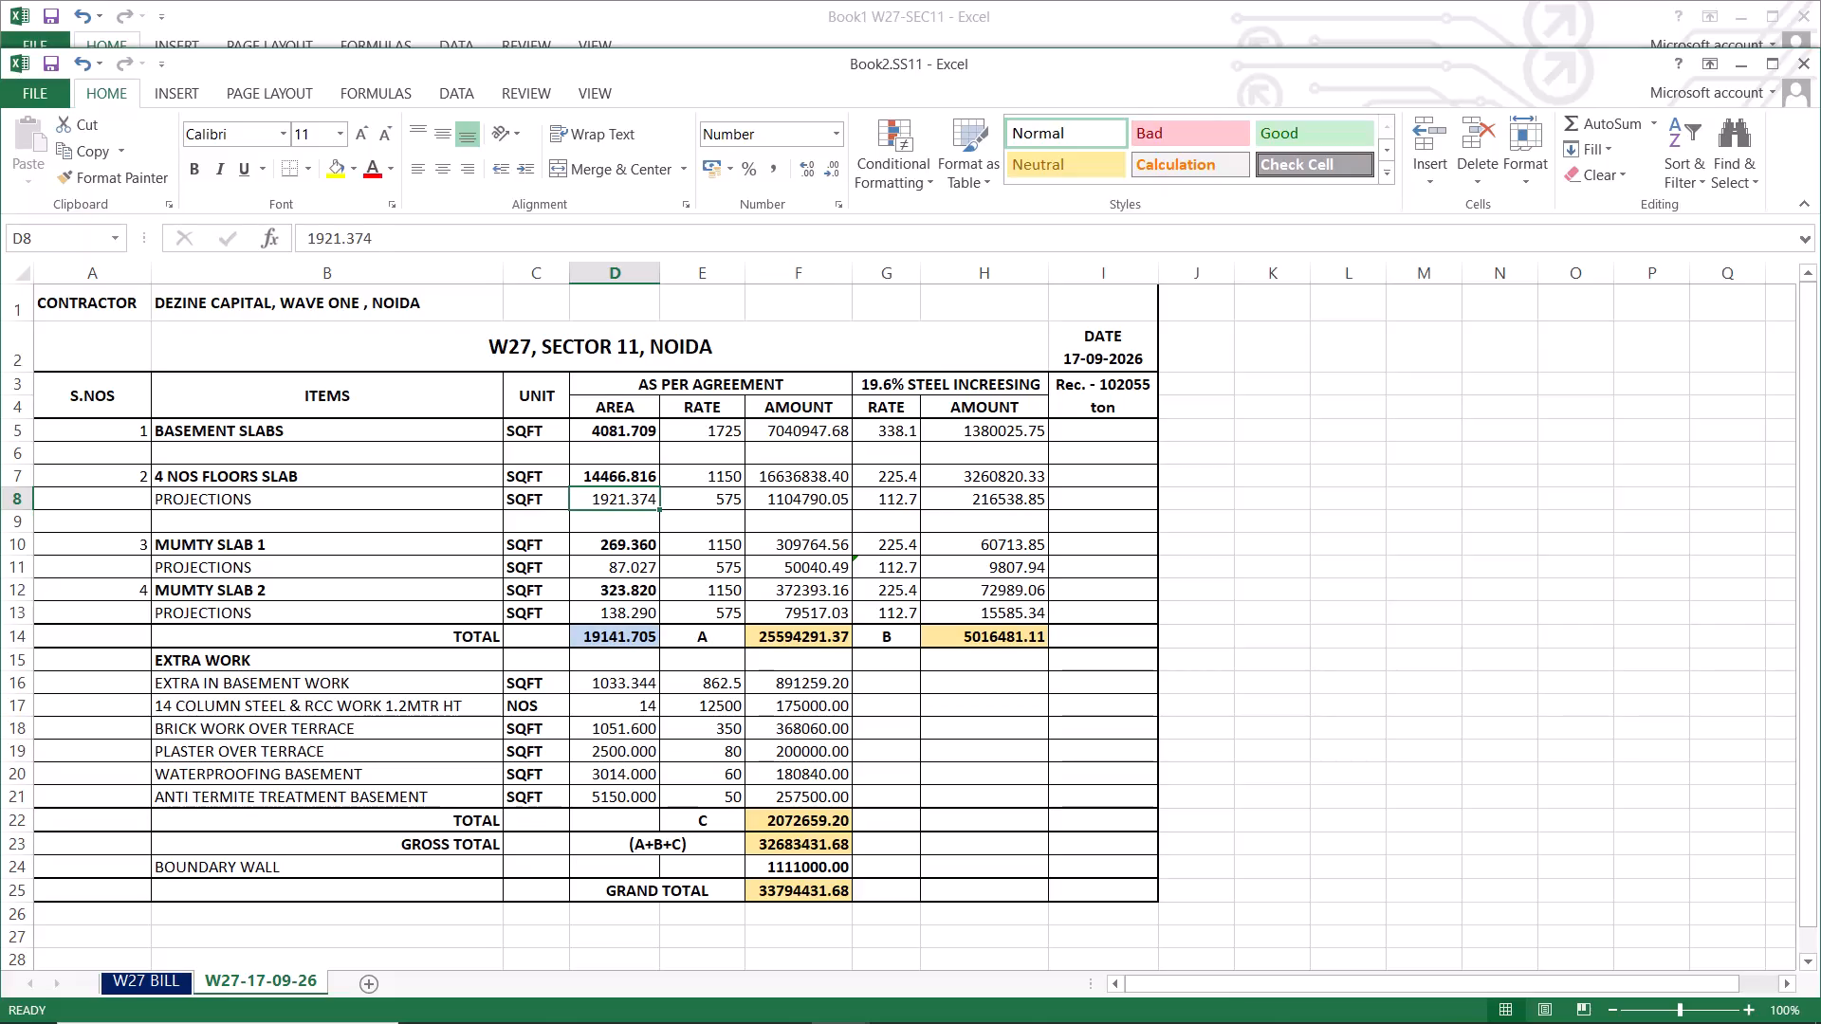
click(623, 422)
click(618, 475)
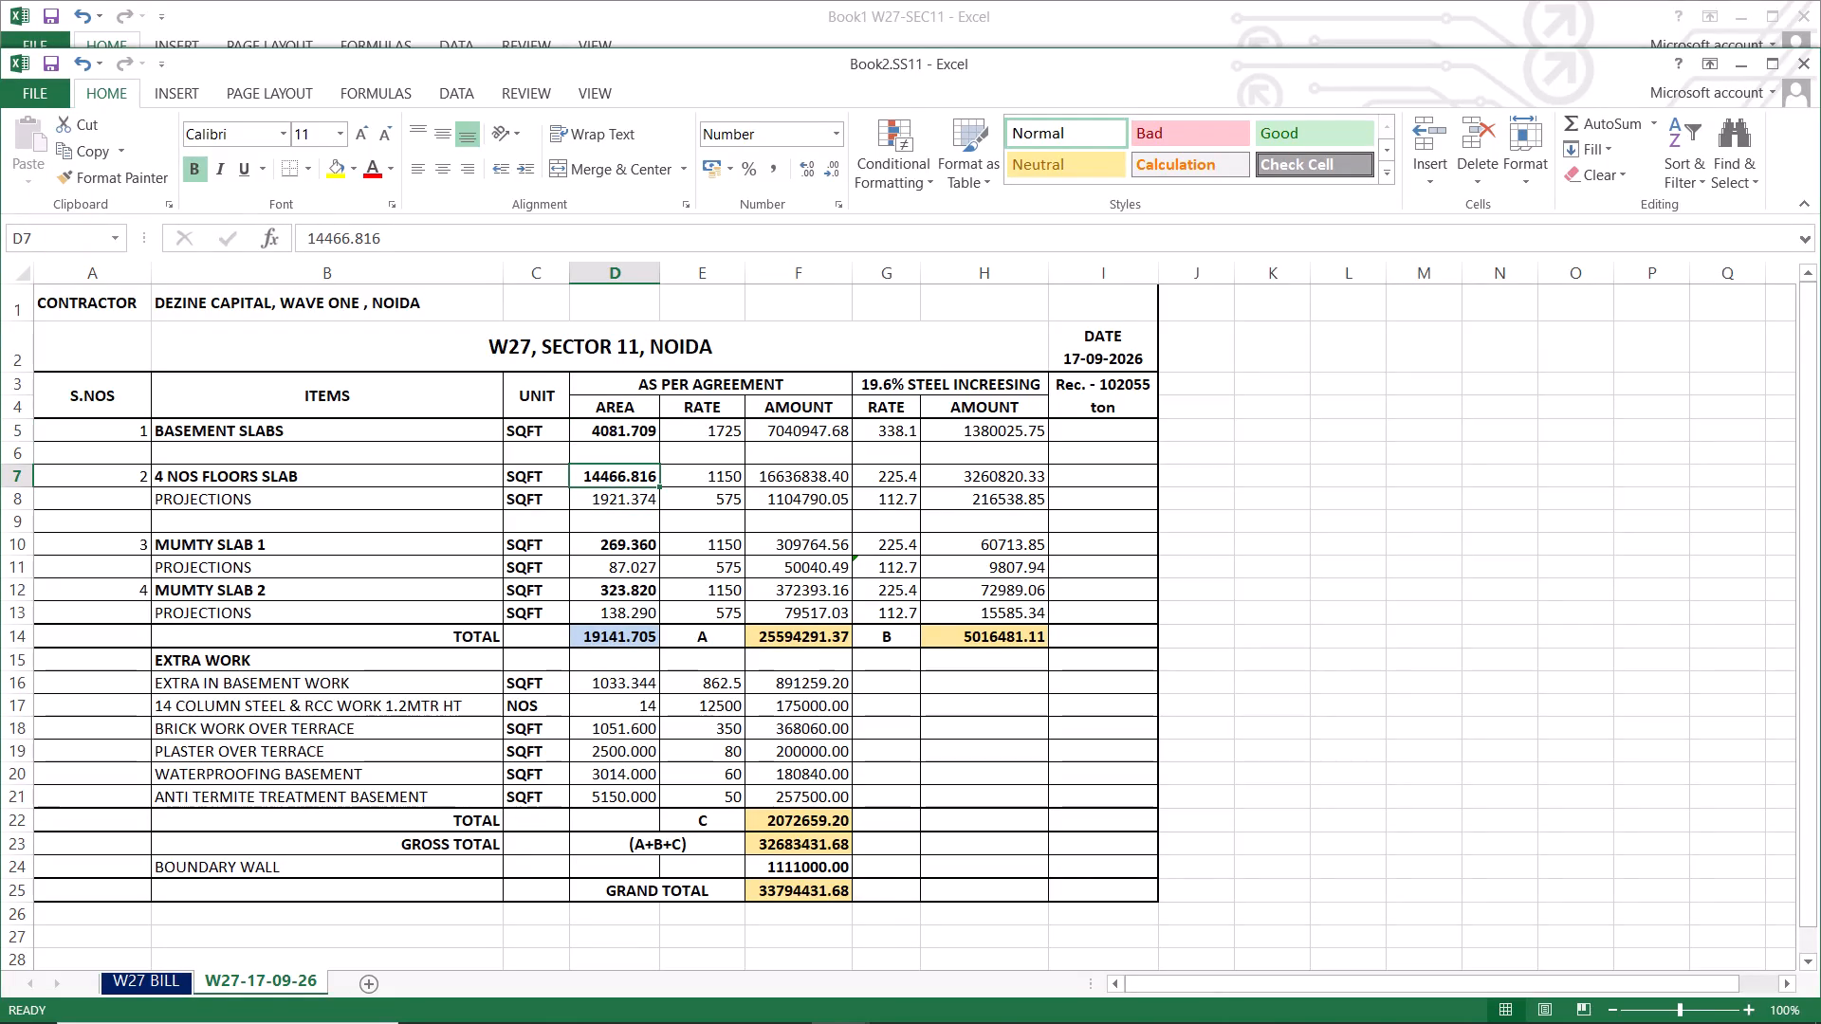
click(615, 545)
click(620, 593)
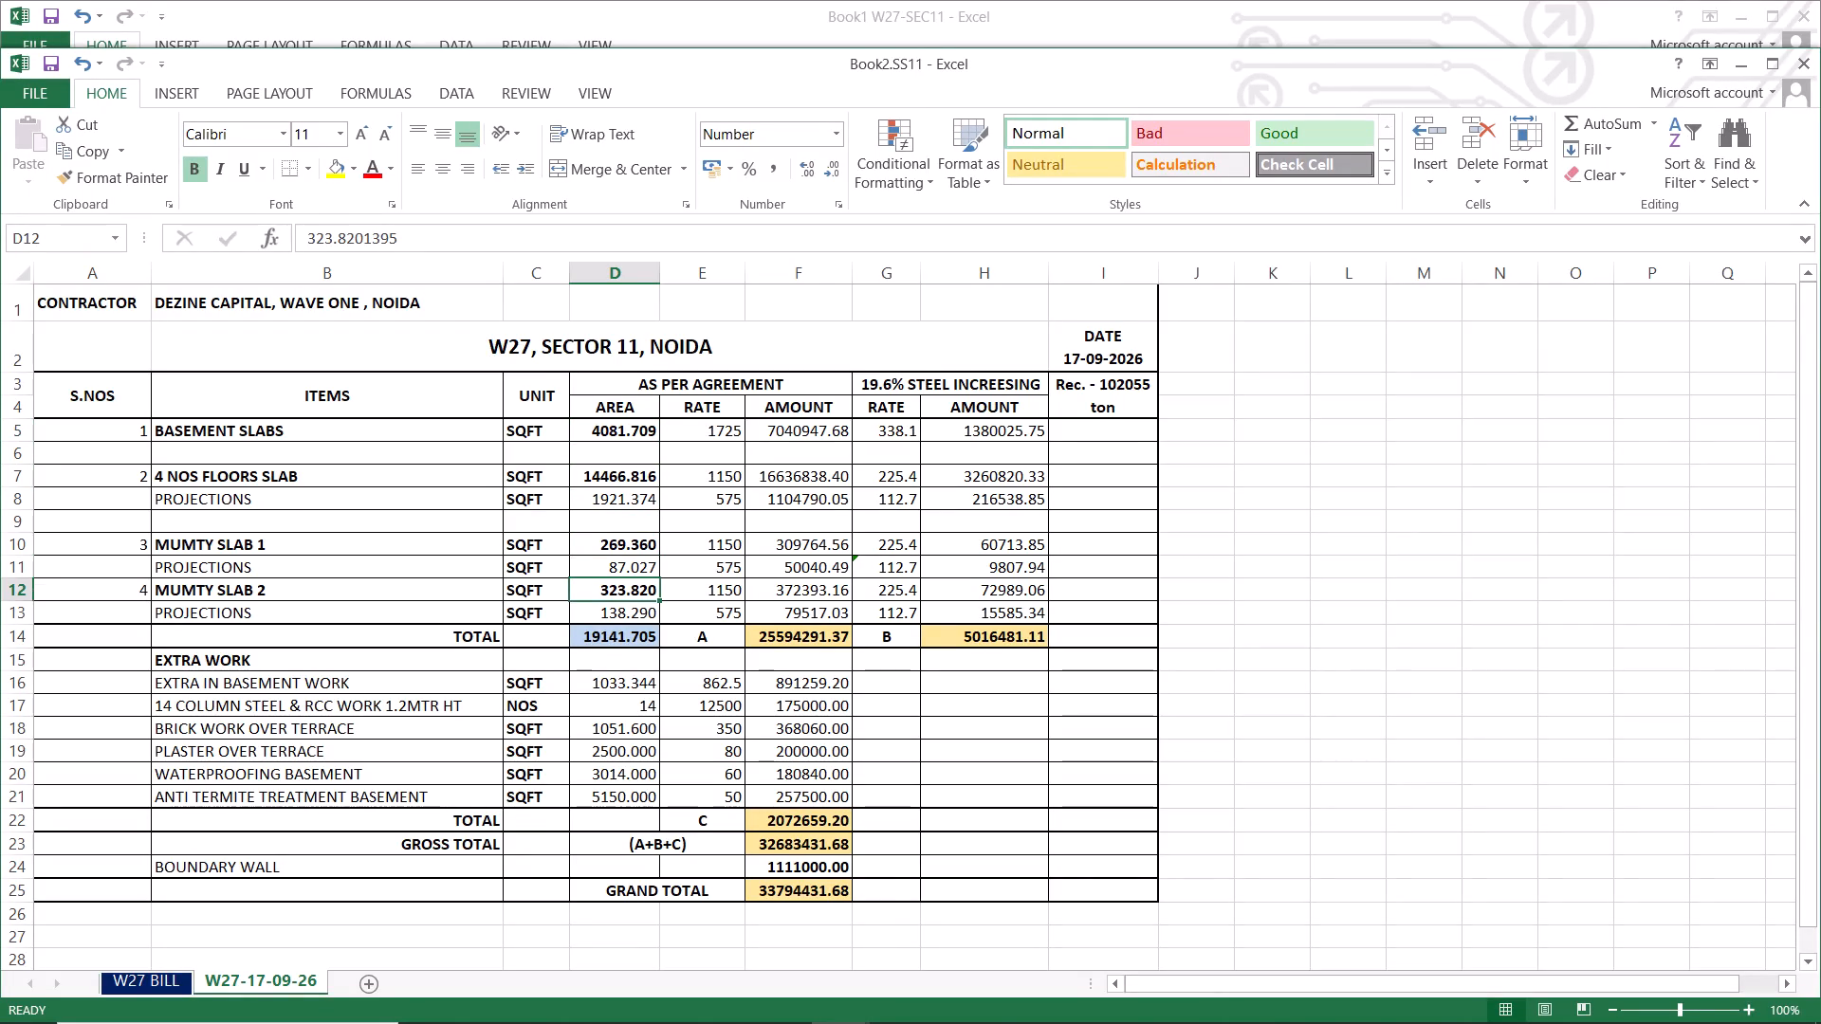
Examine the mumty slab figures, the area and amount totals in row 14, and the steel increase and received steel headings.
click(633, 548)
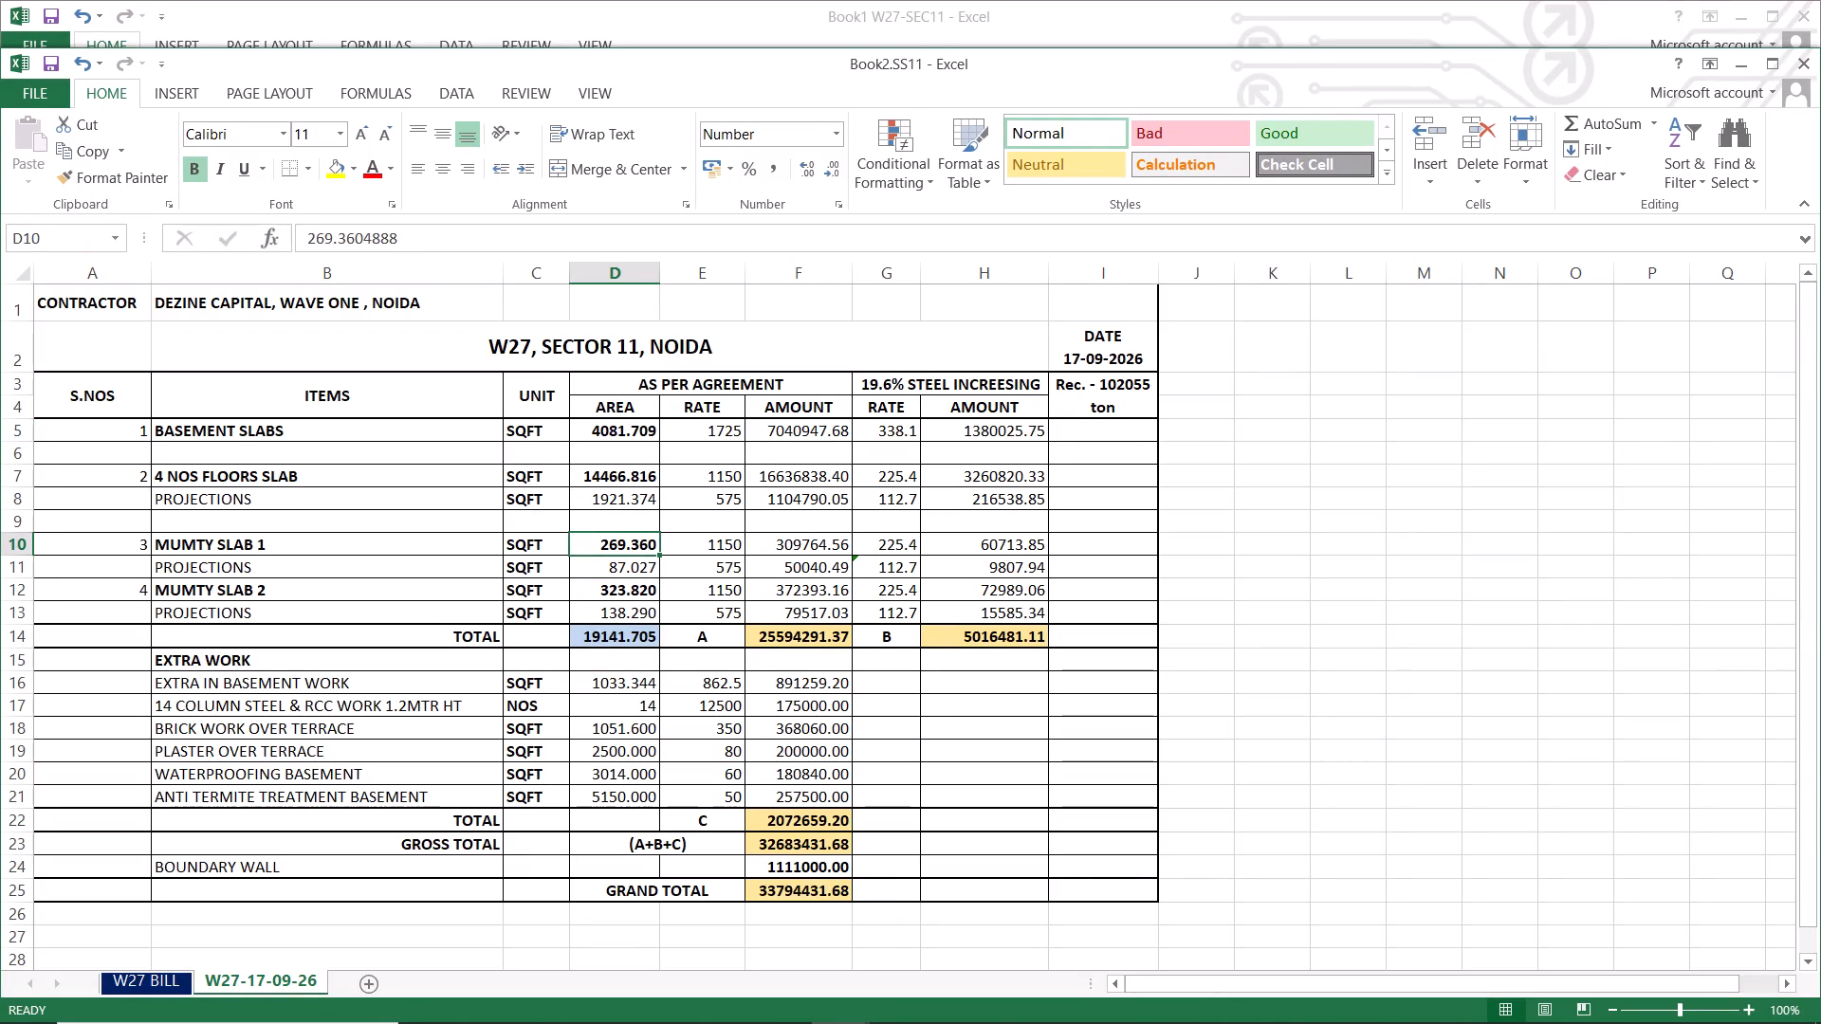
click(725, 594)
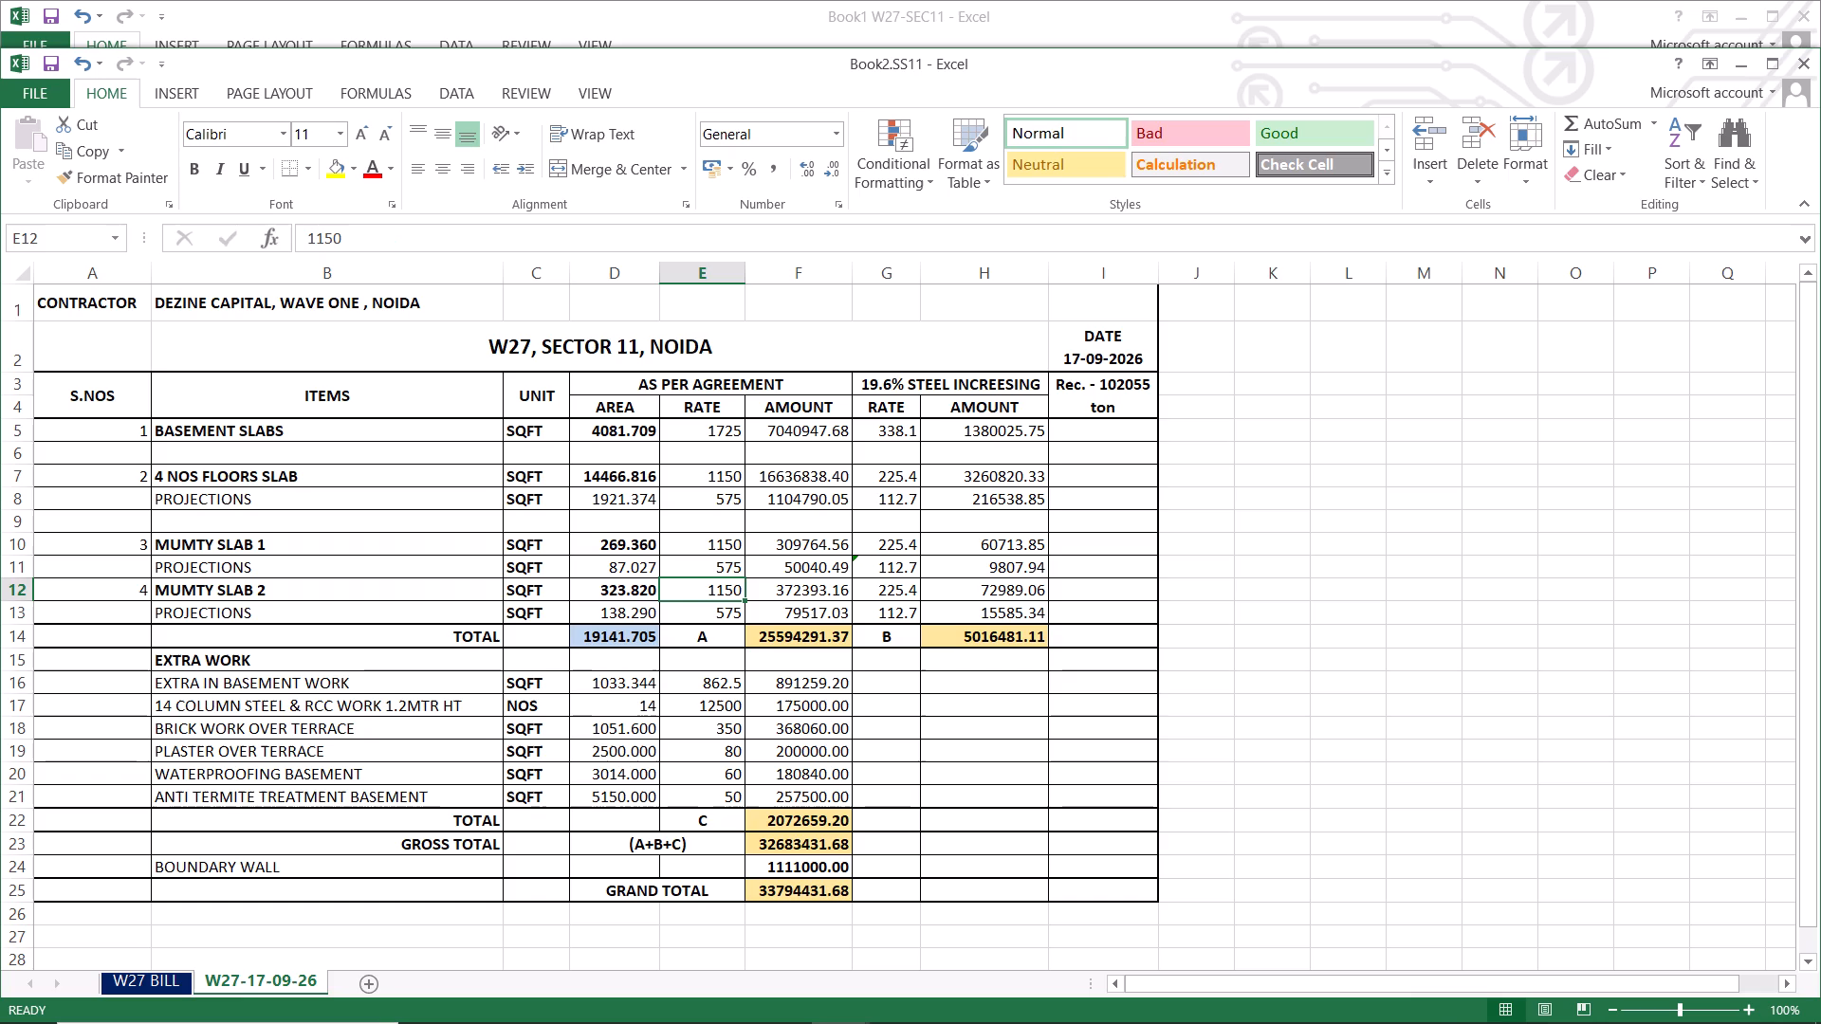
click(598, 644)
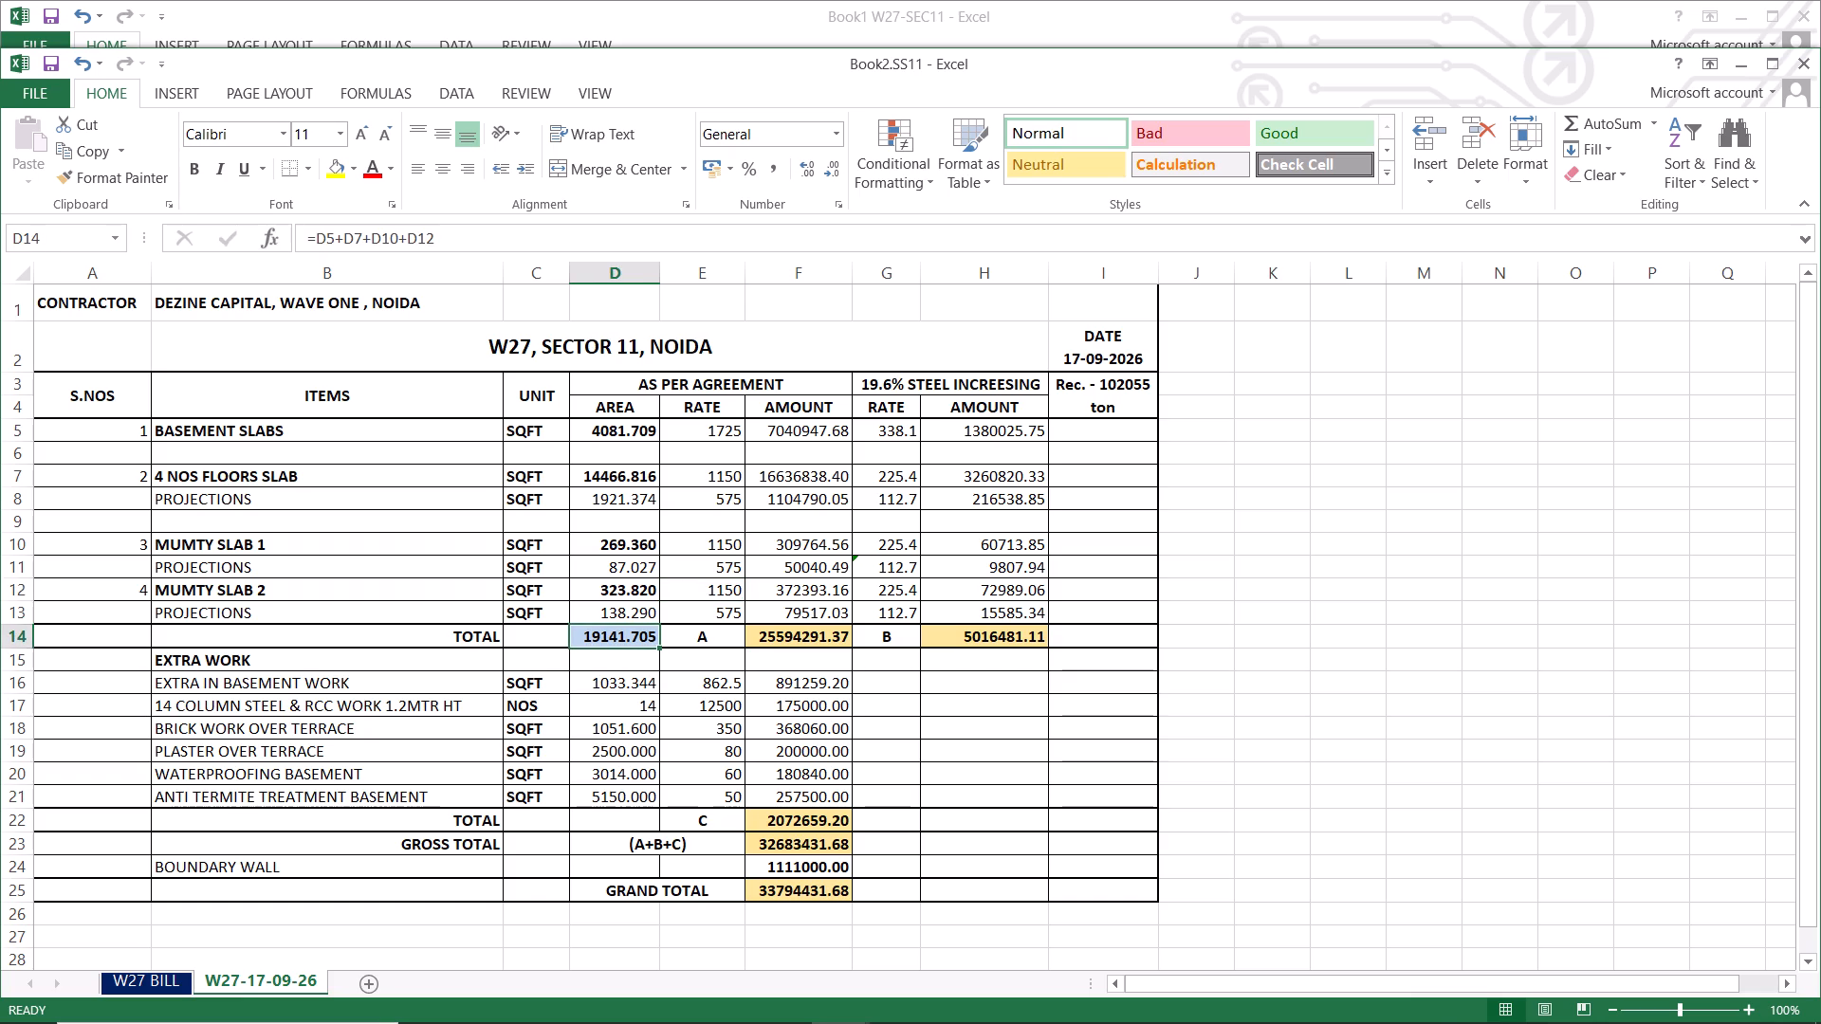
click(818, 634)
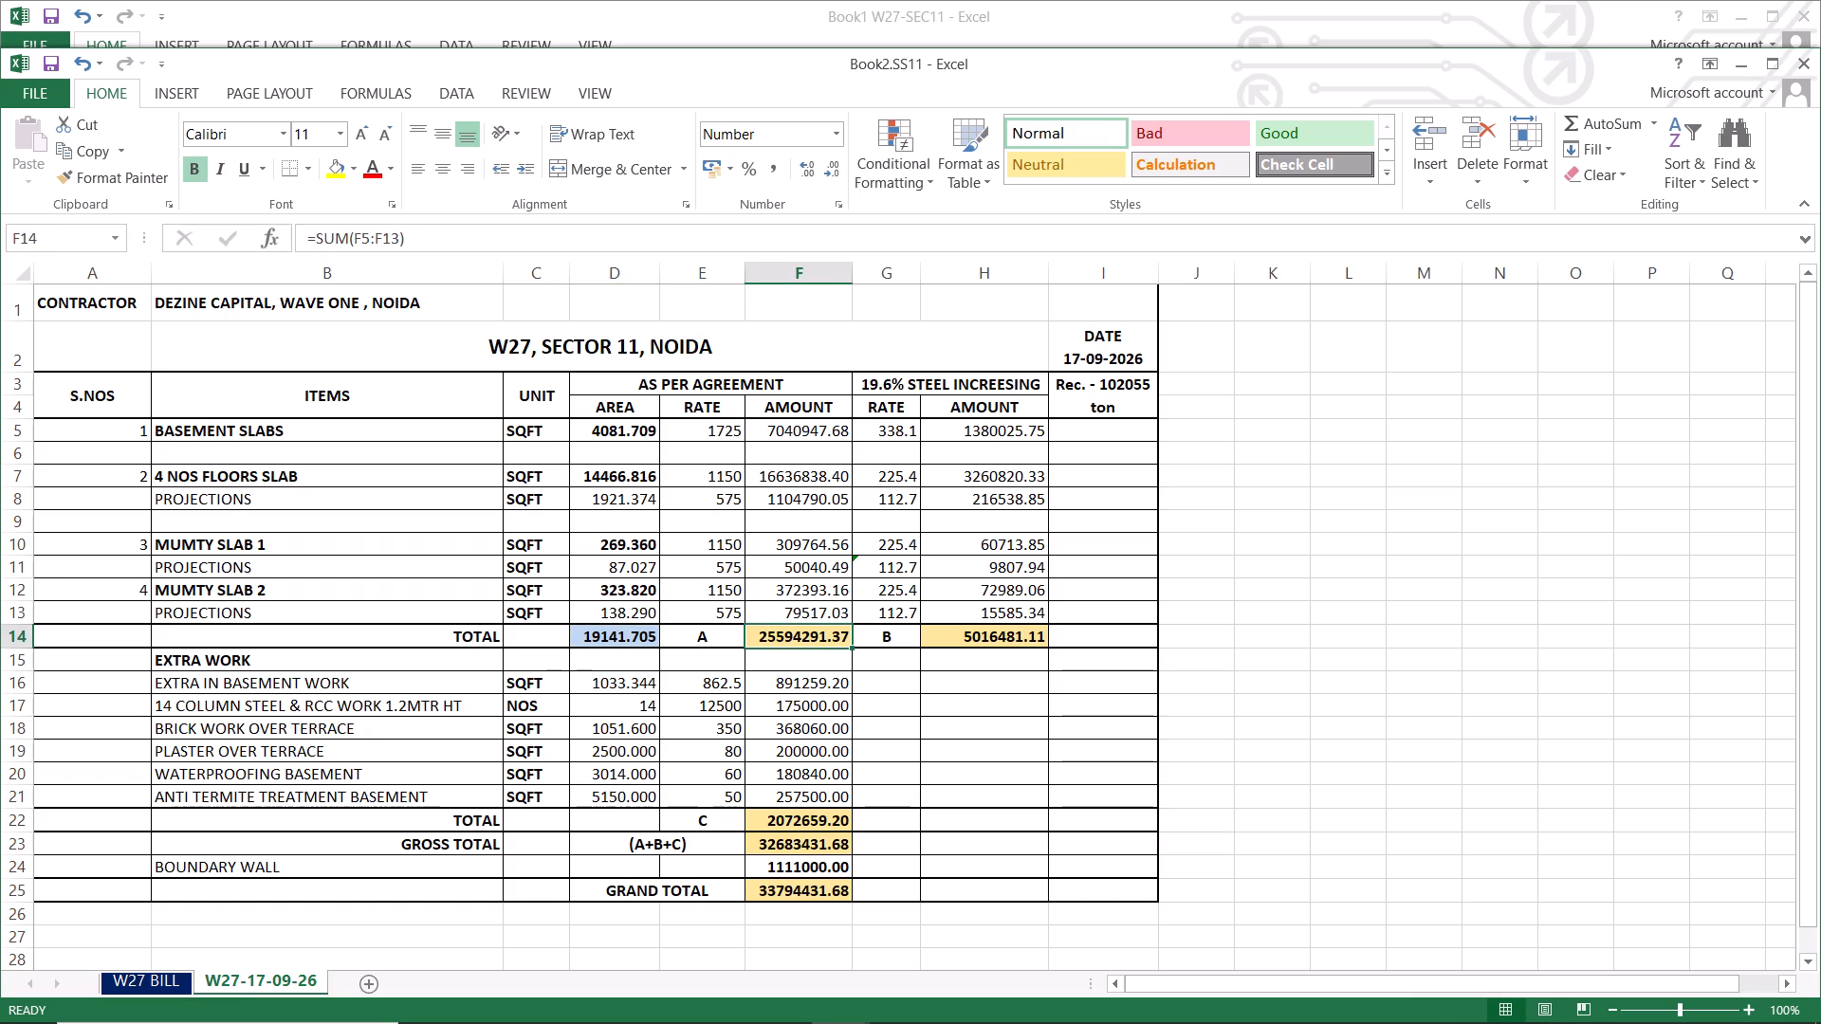
click(609, 637)
click(801, 639)
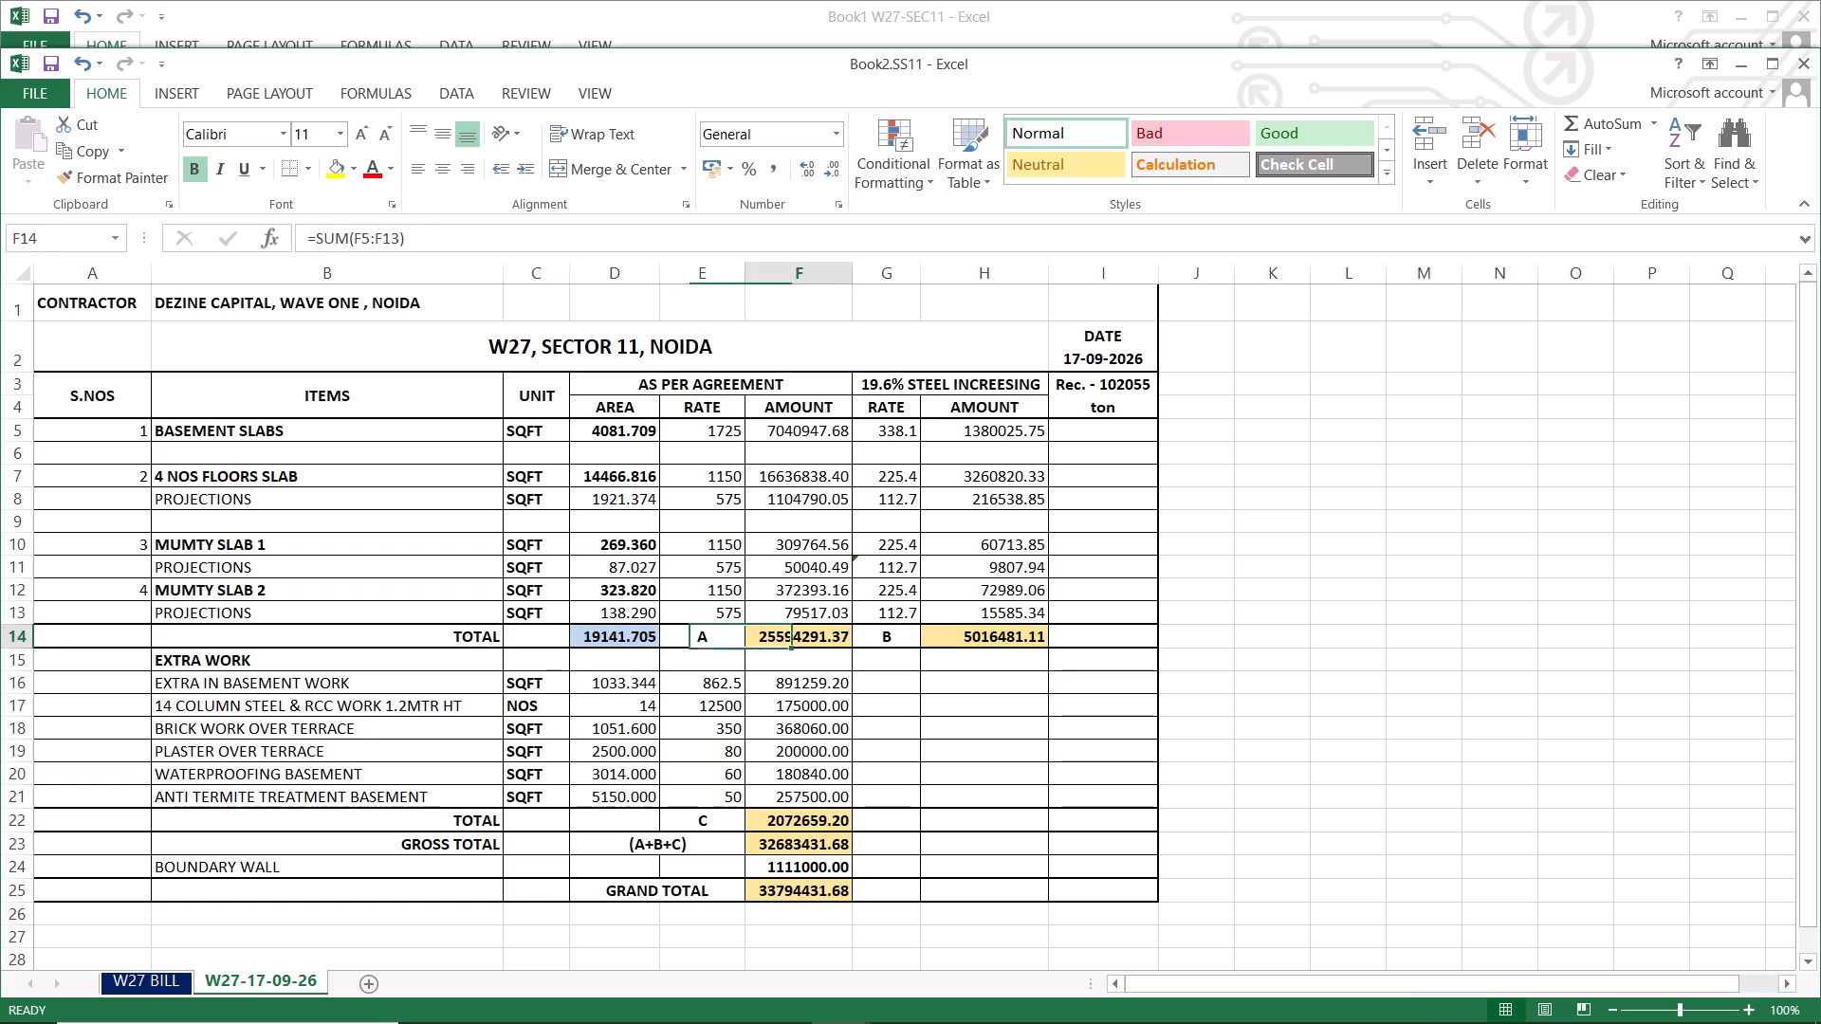
click(888, 383)
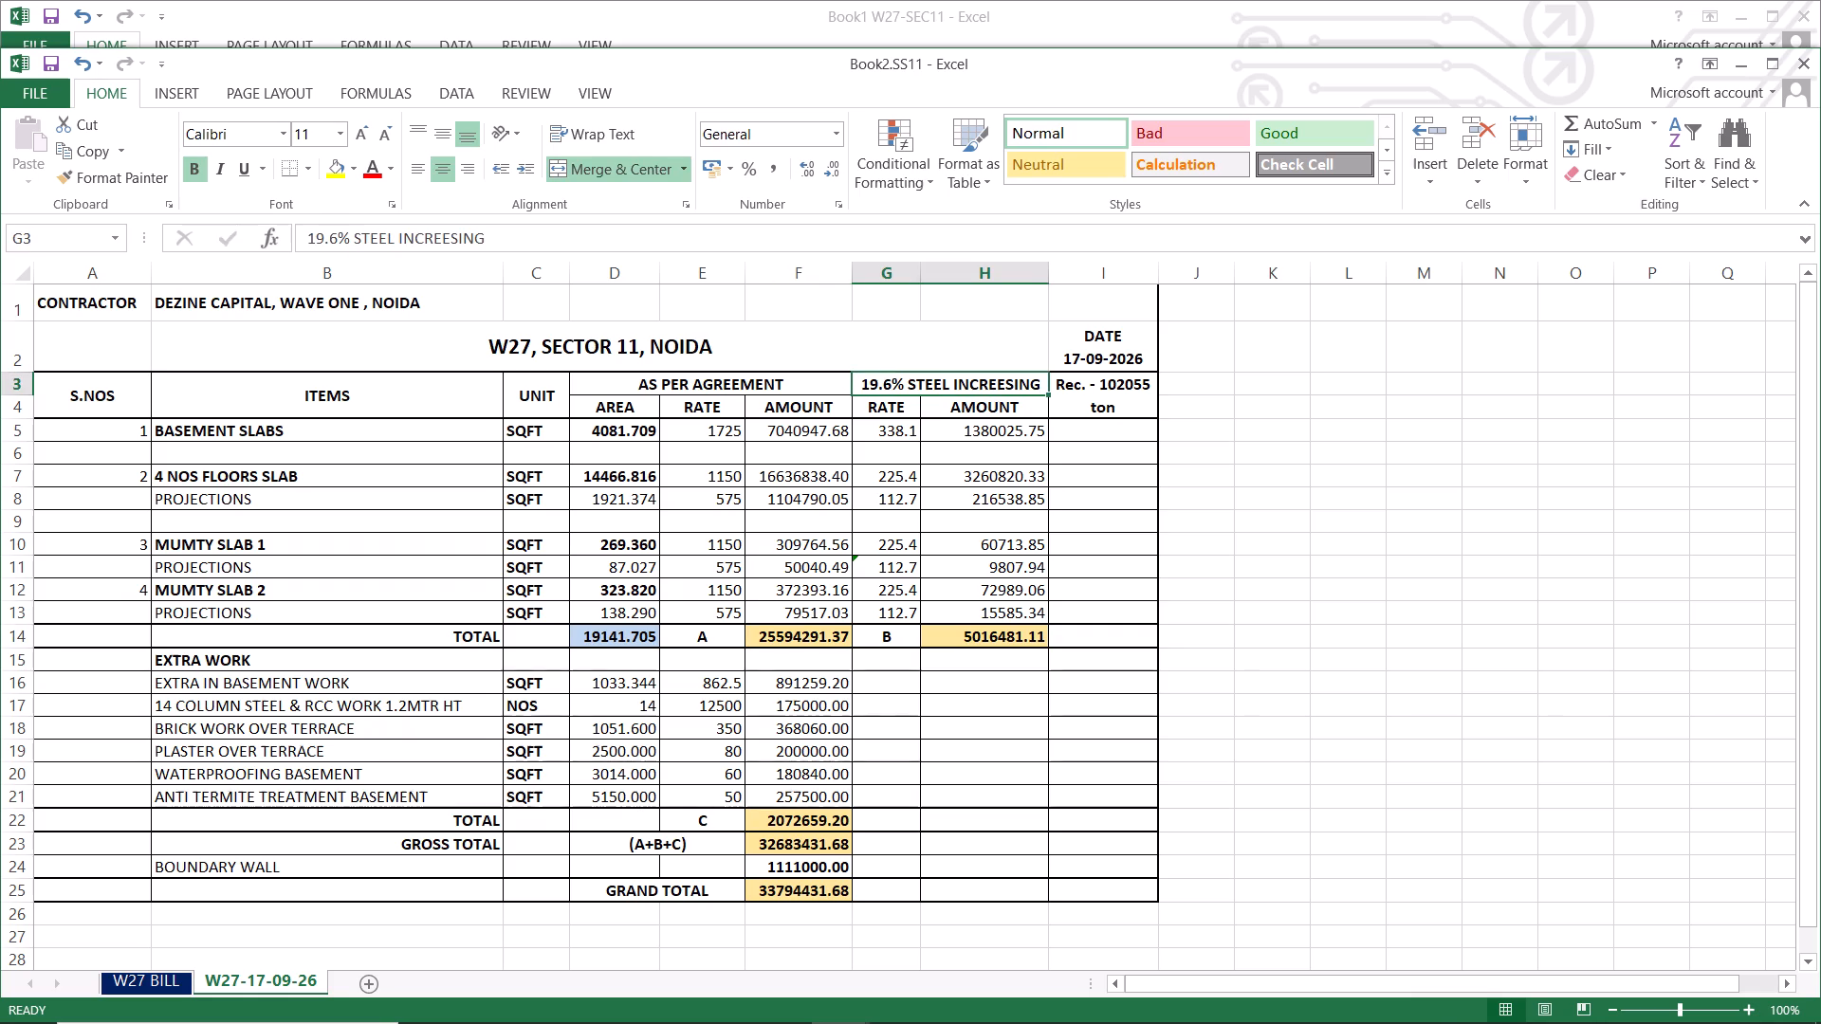
click(1105, 382)
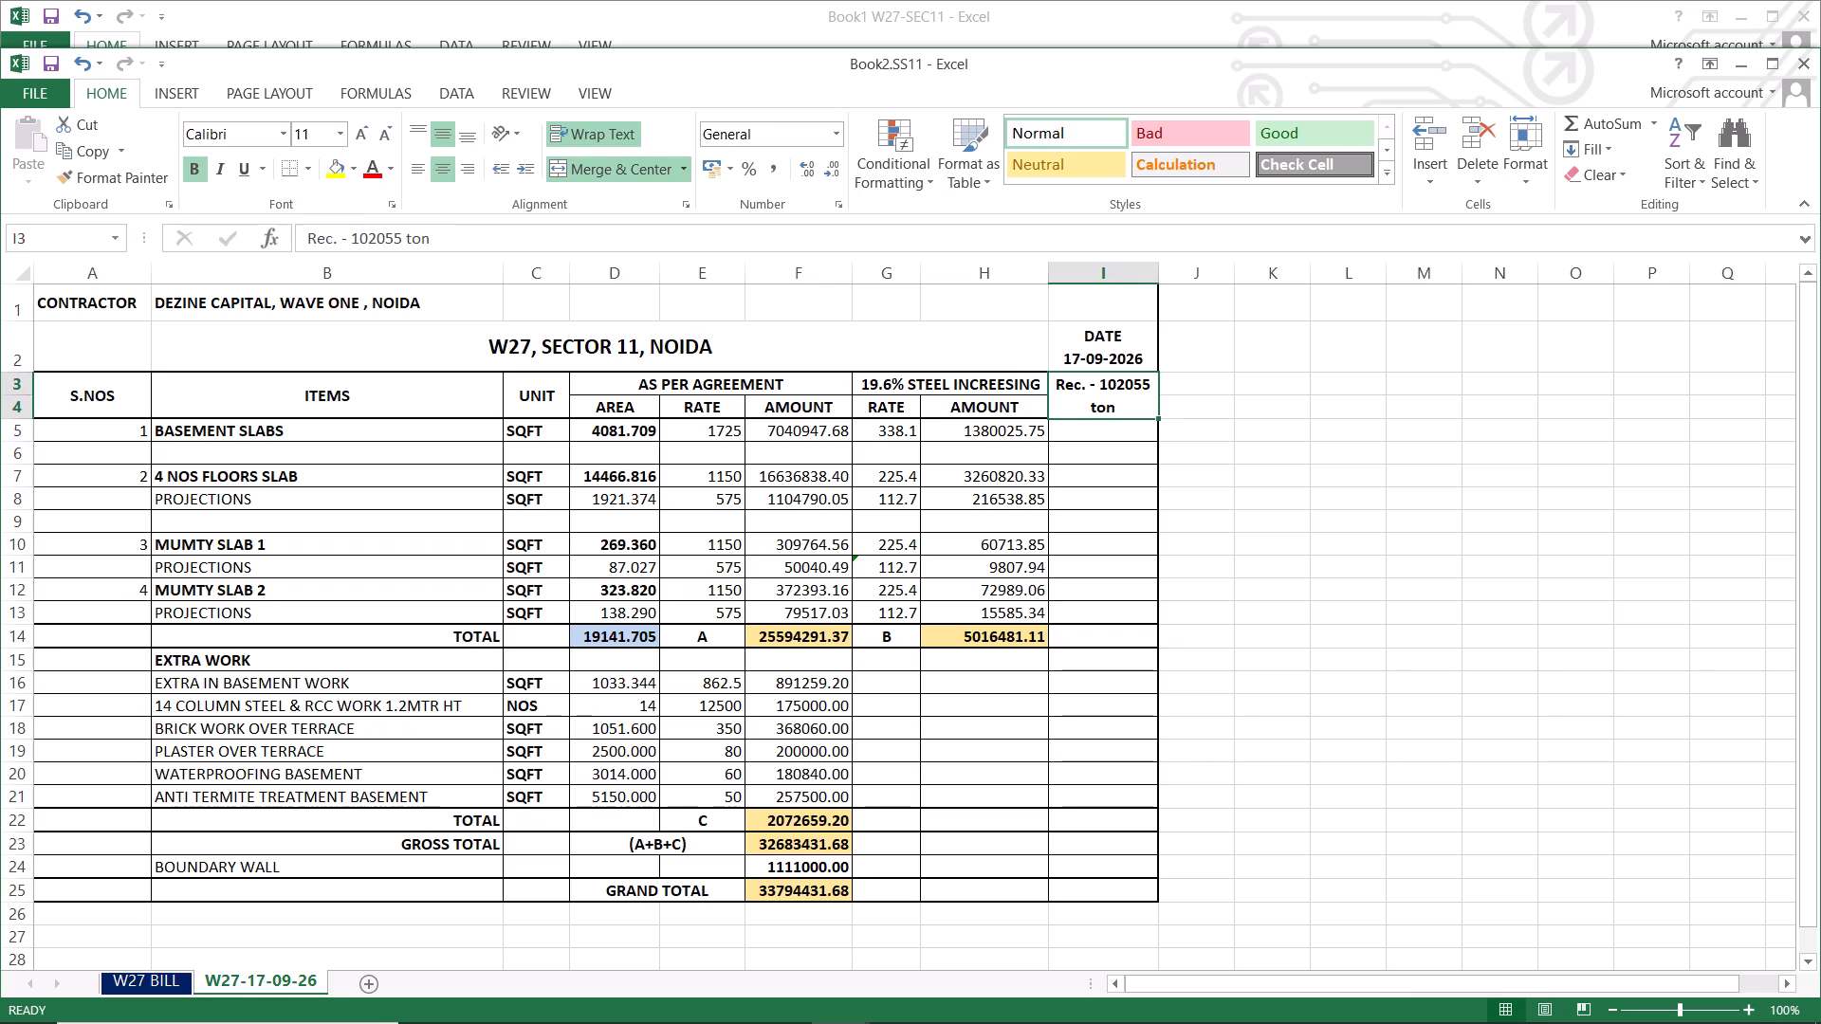
click(1126, 383)
click(885, 405)
click(900, 381)
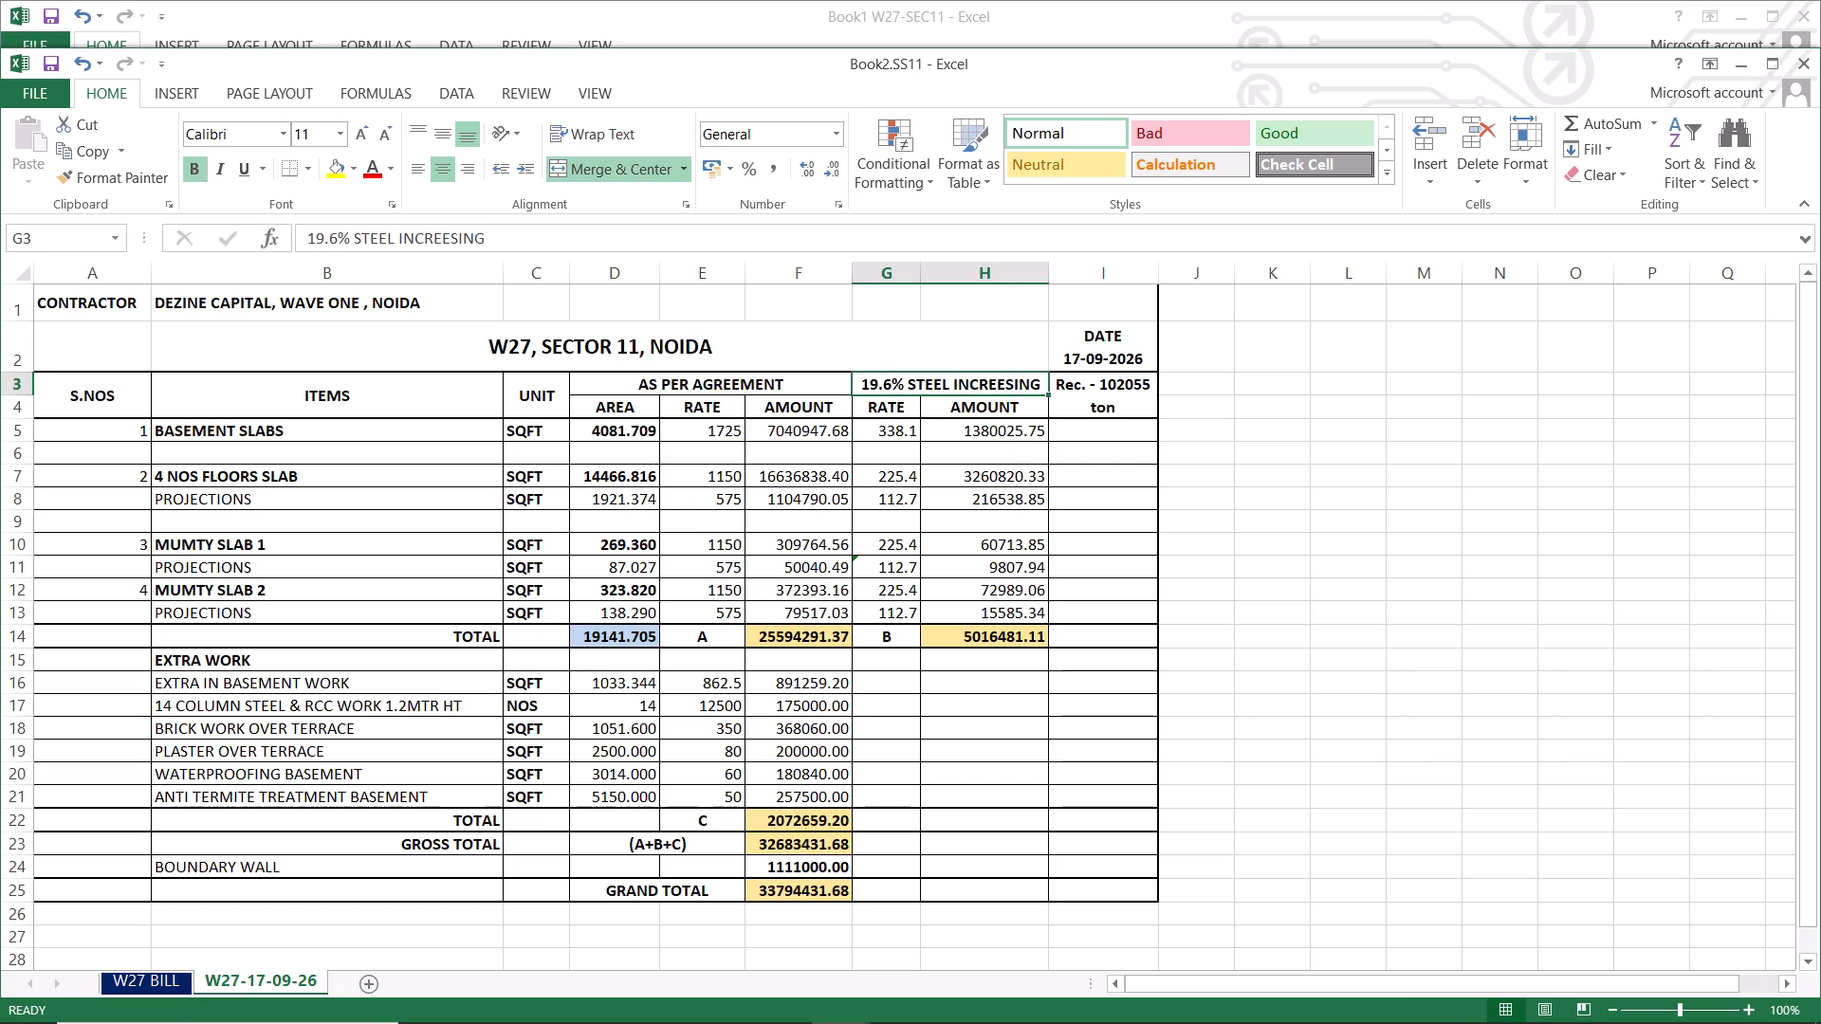
Correct the received steel heading in I3 to read "Rec. - 103055 ton".
double_click(1125, 385)
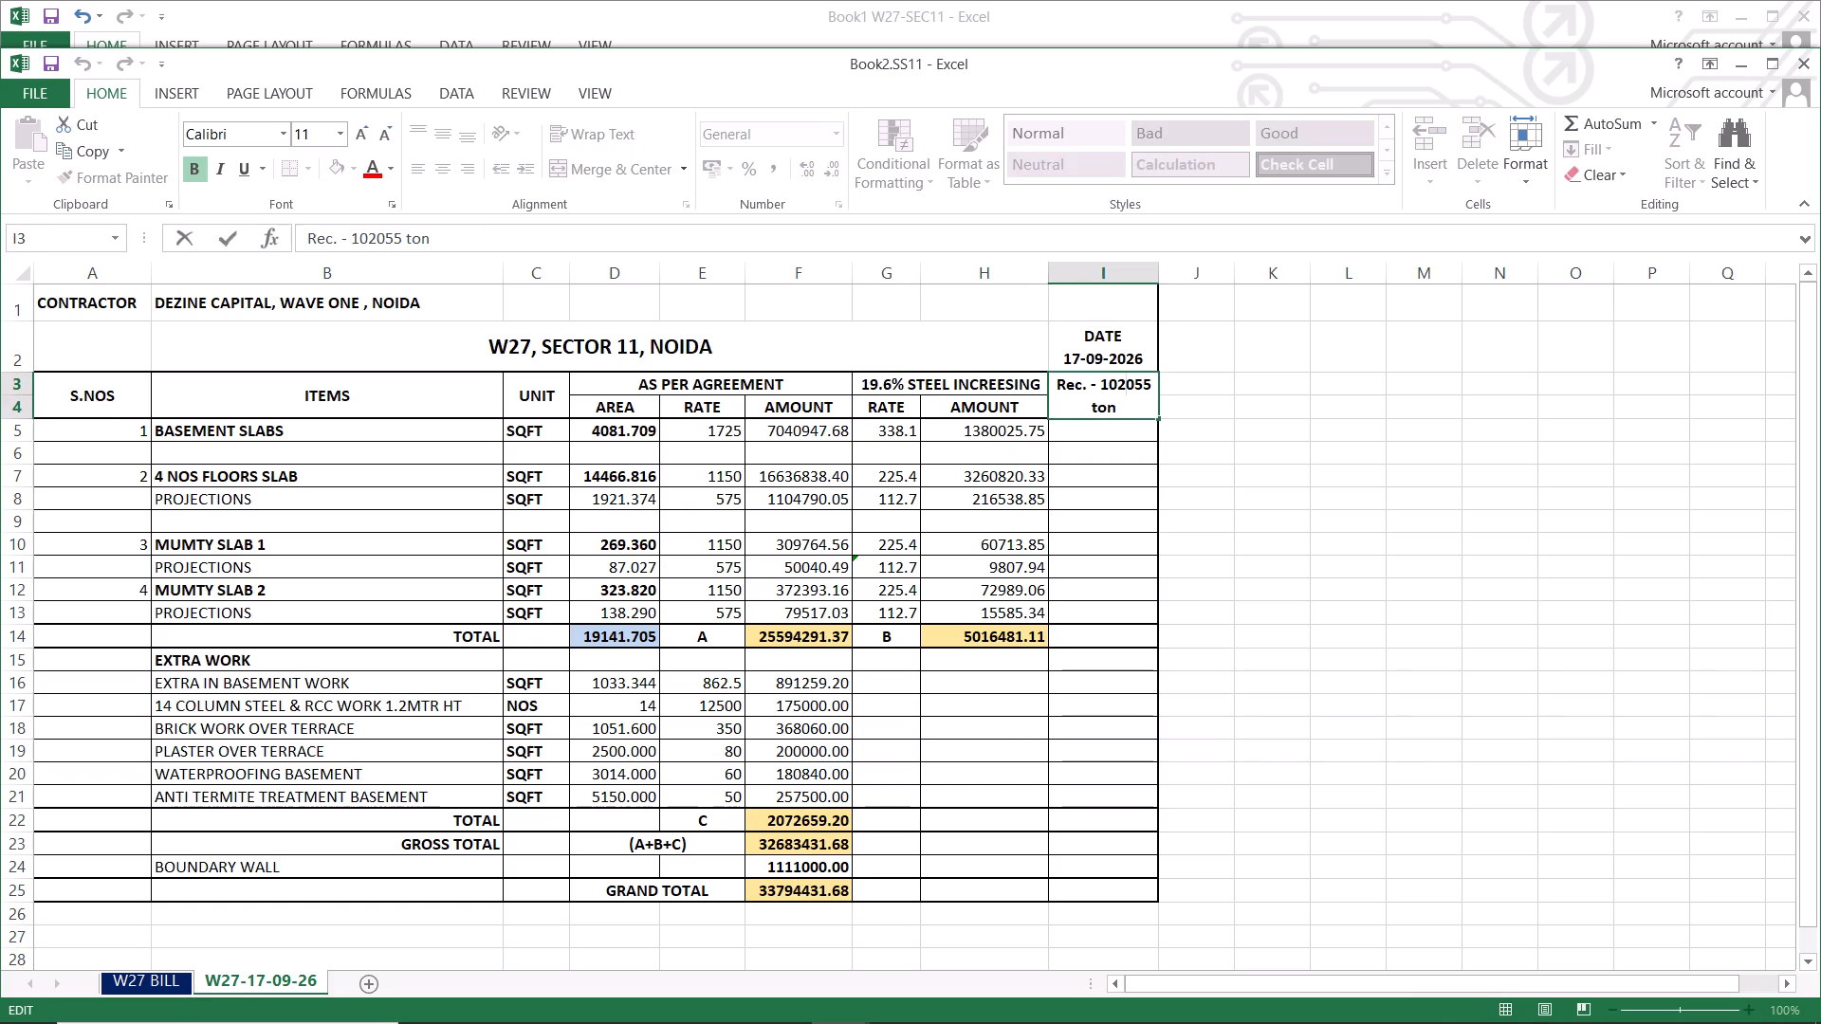
key(BackSpace)
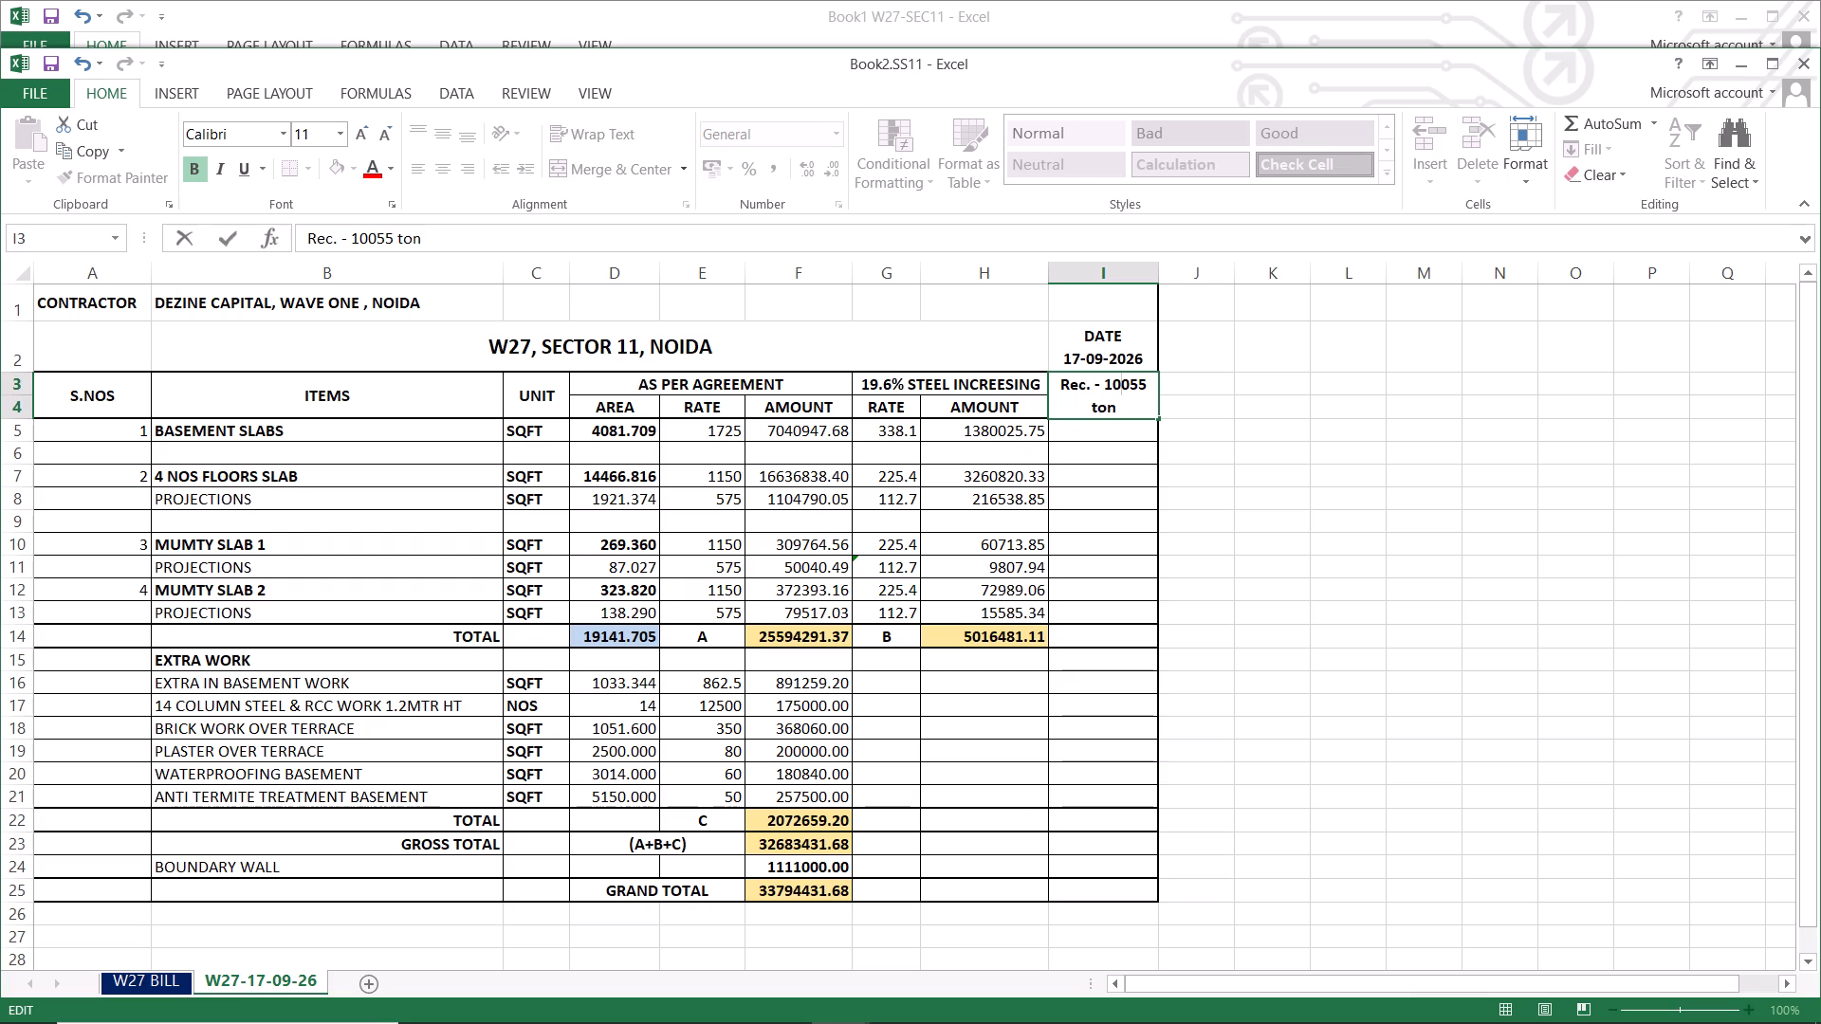
key(3)
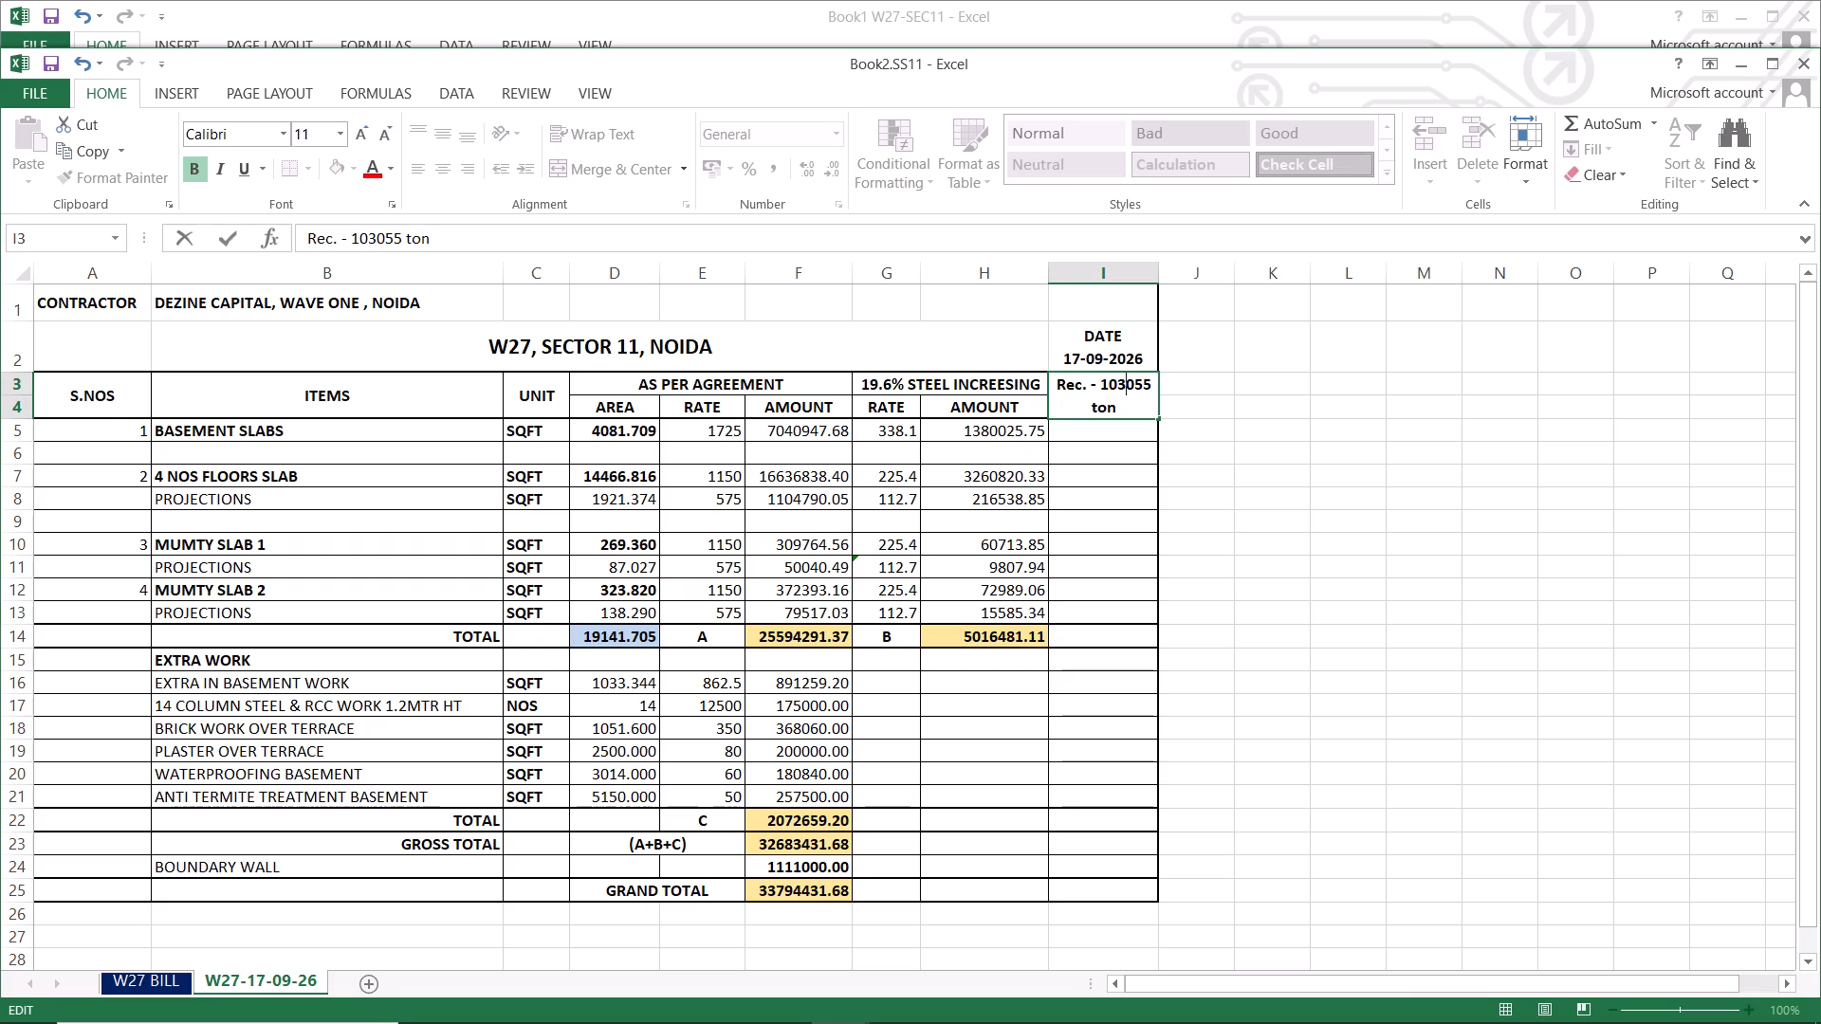
click(1217, 454)
click(1118, 383)
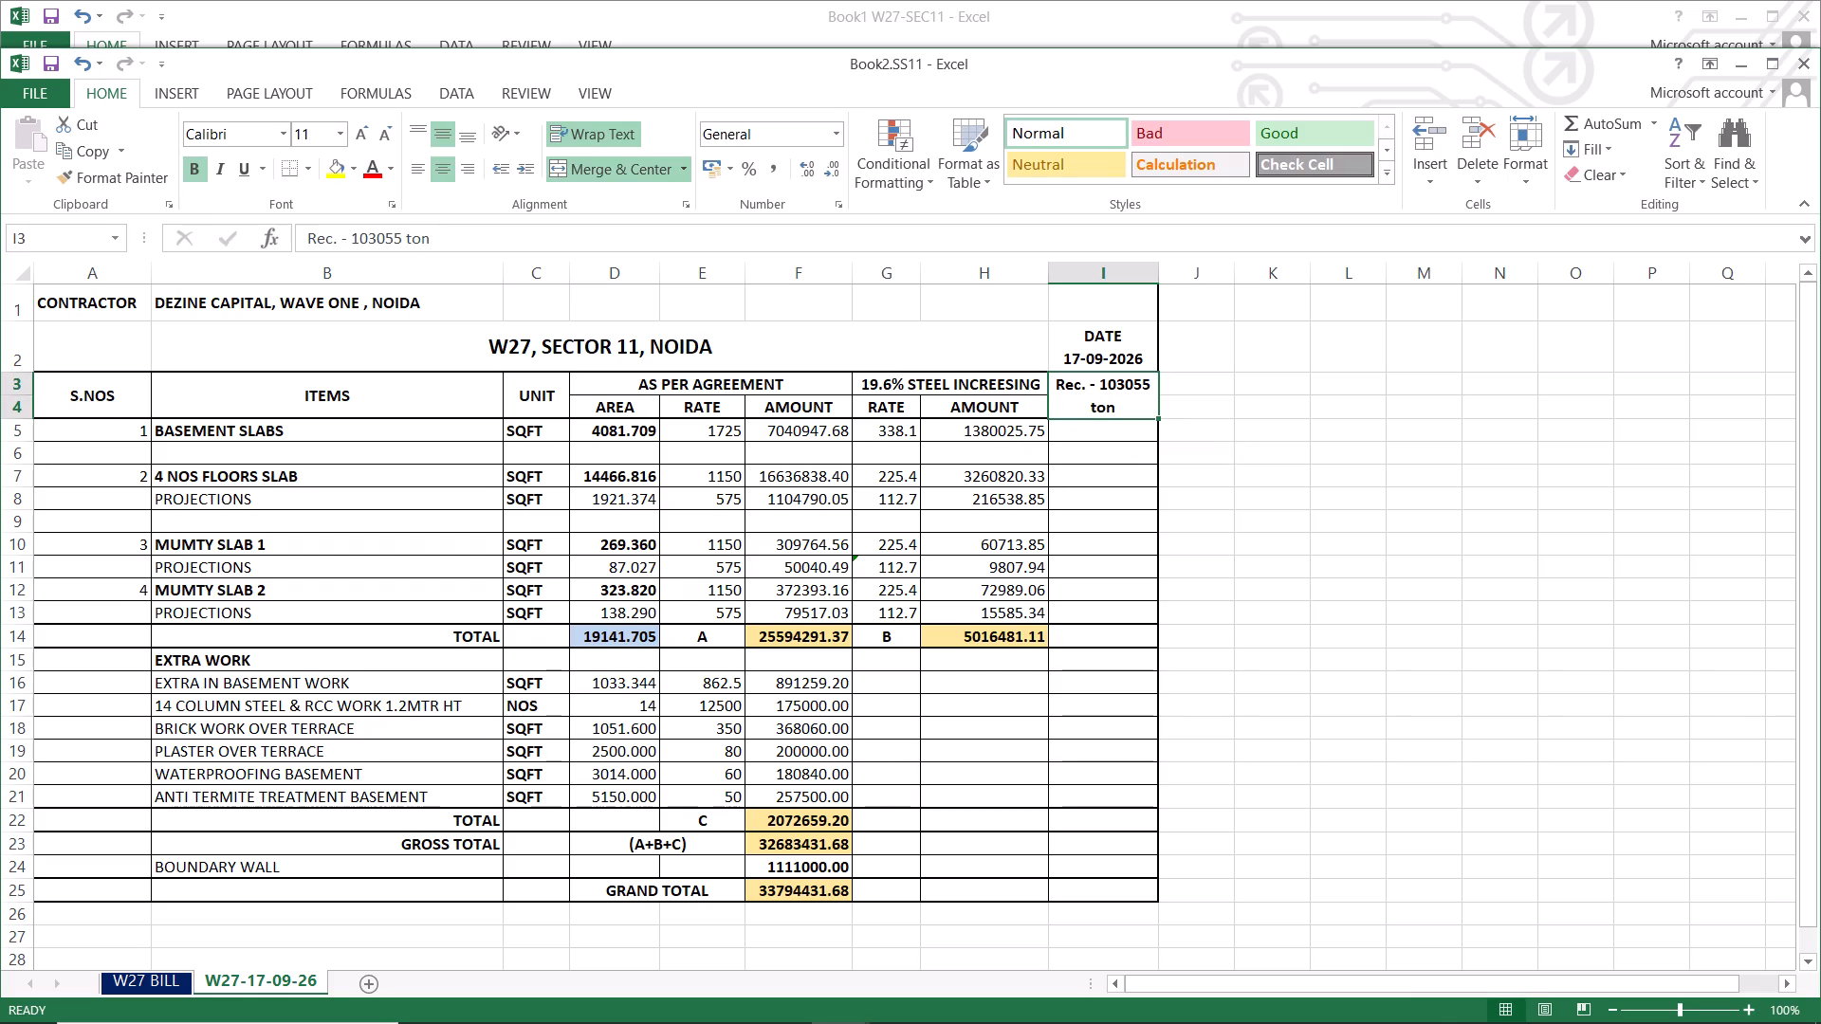
click(1343, 595)
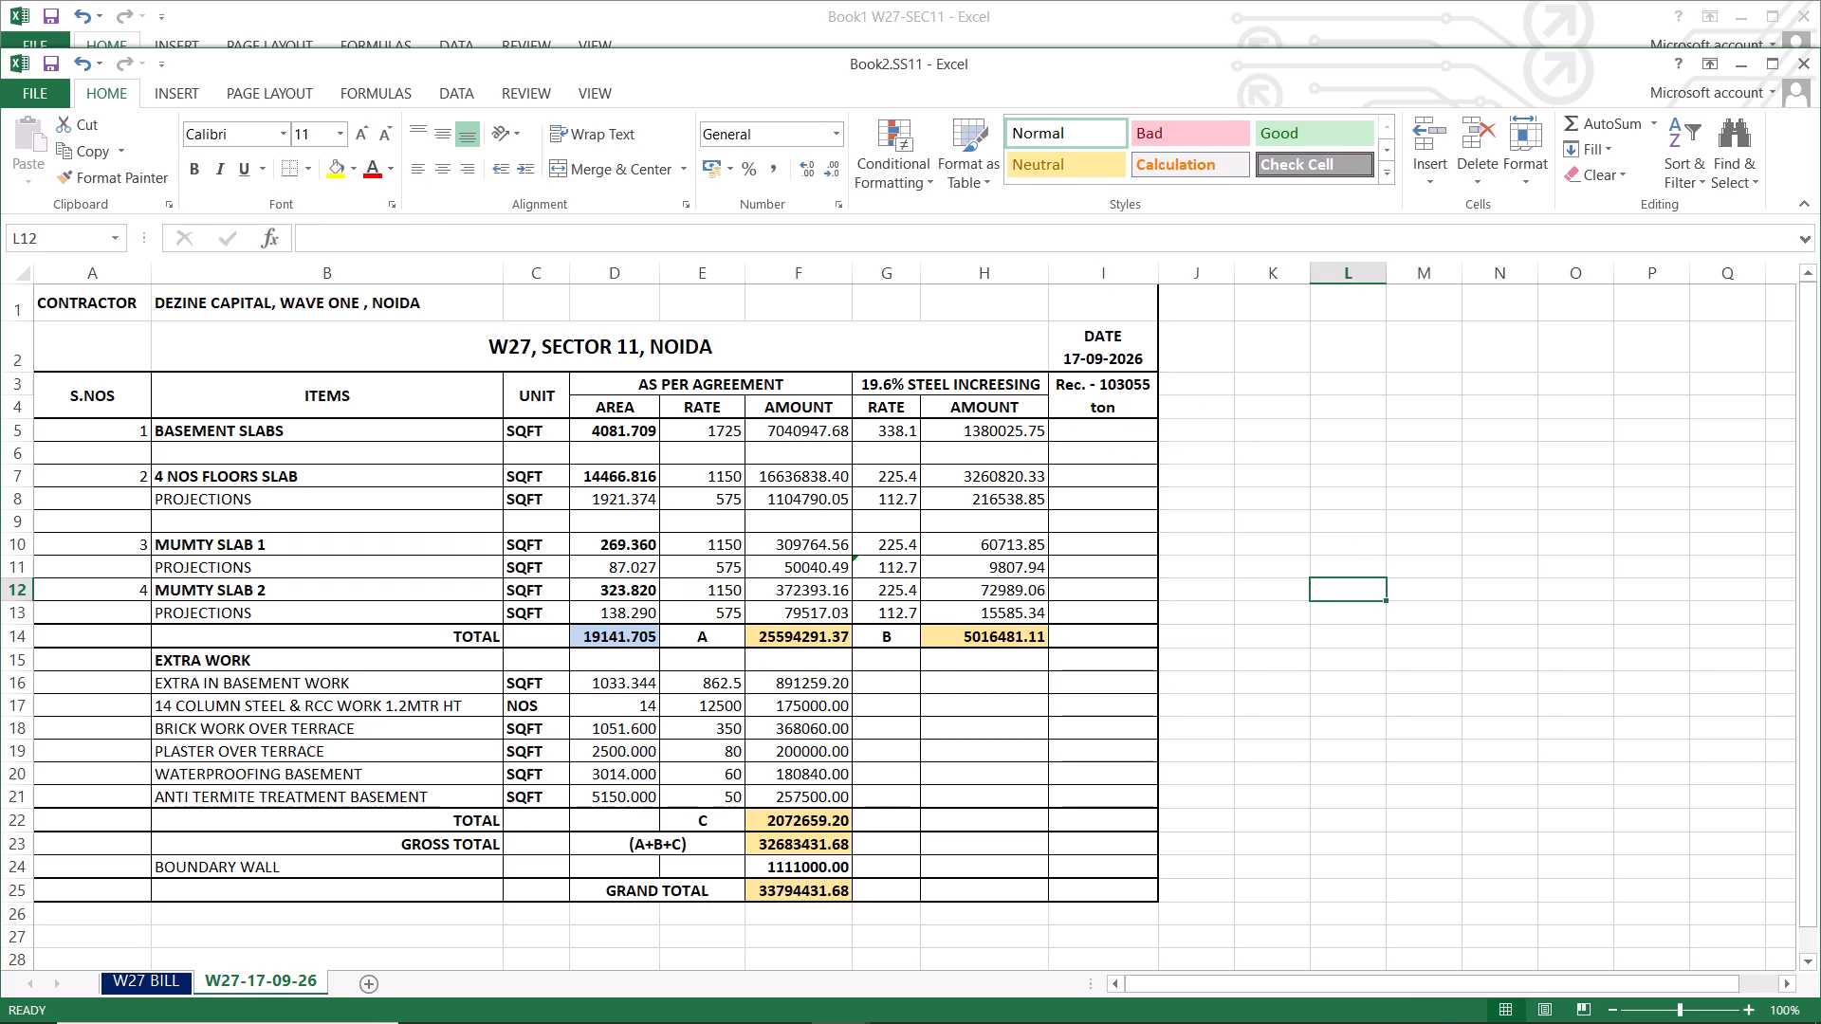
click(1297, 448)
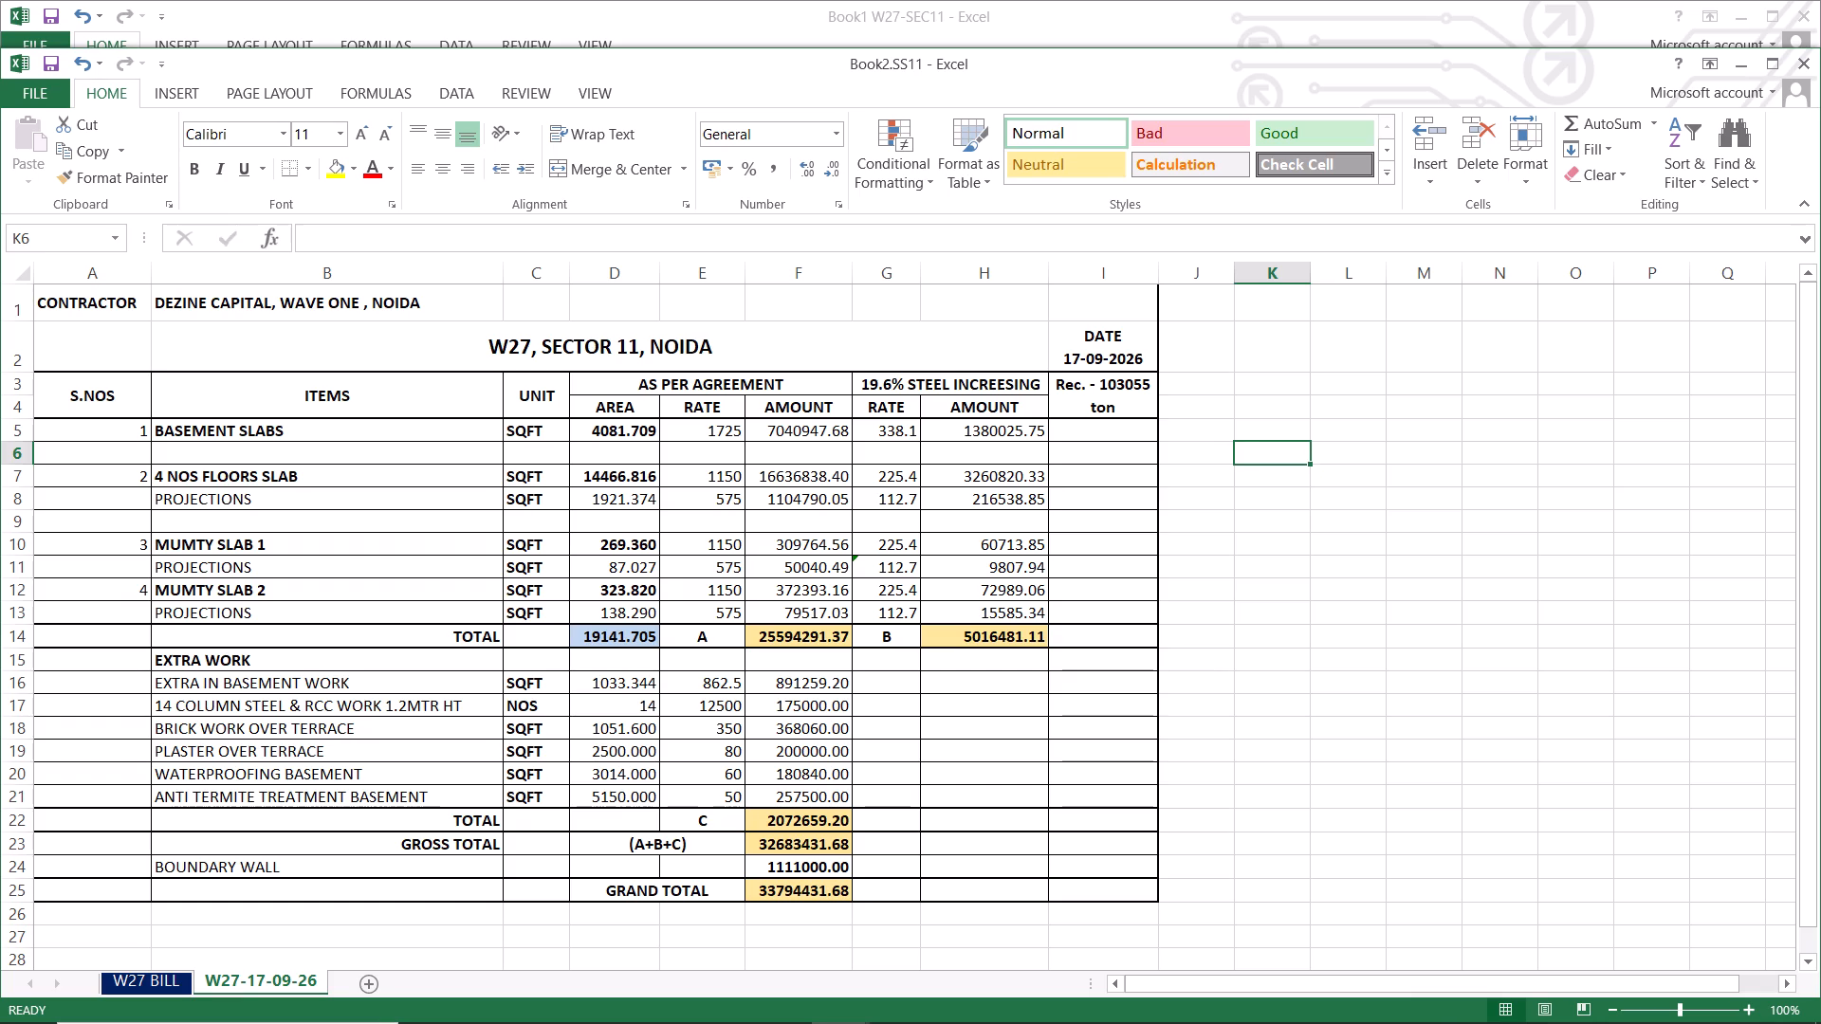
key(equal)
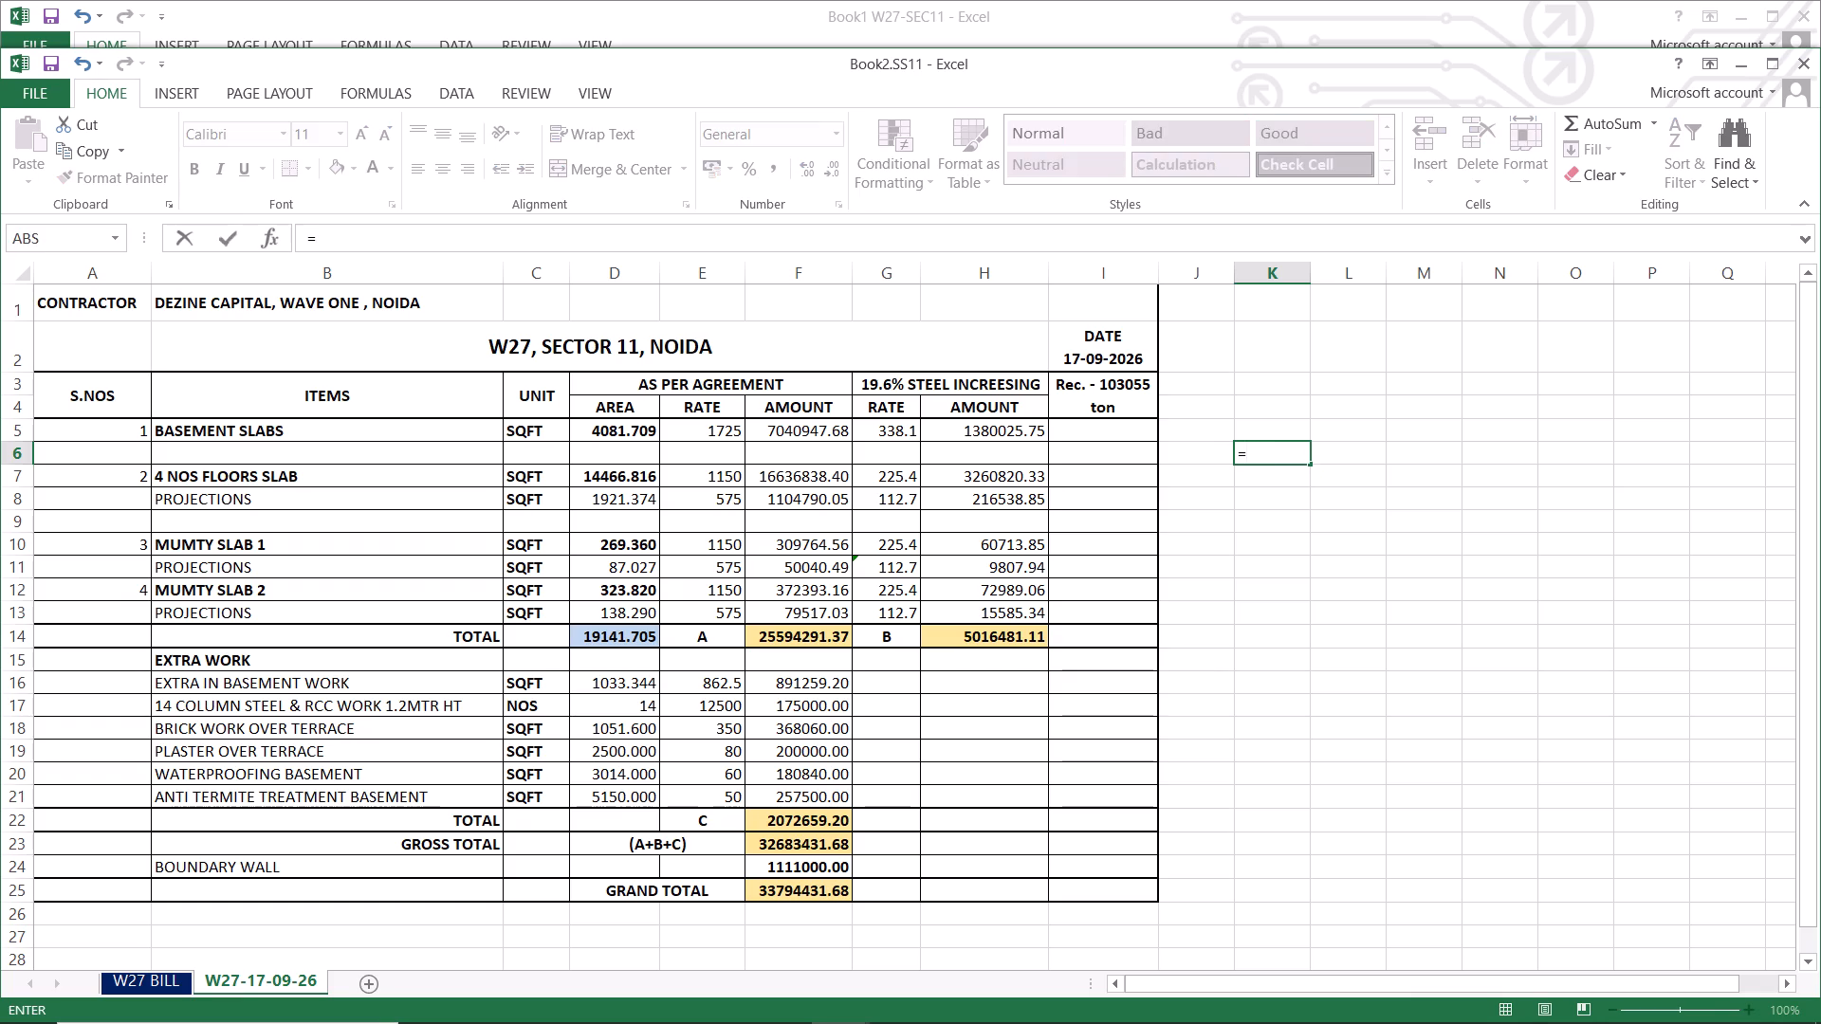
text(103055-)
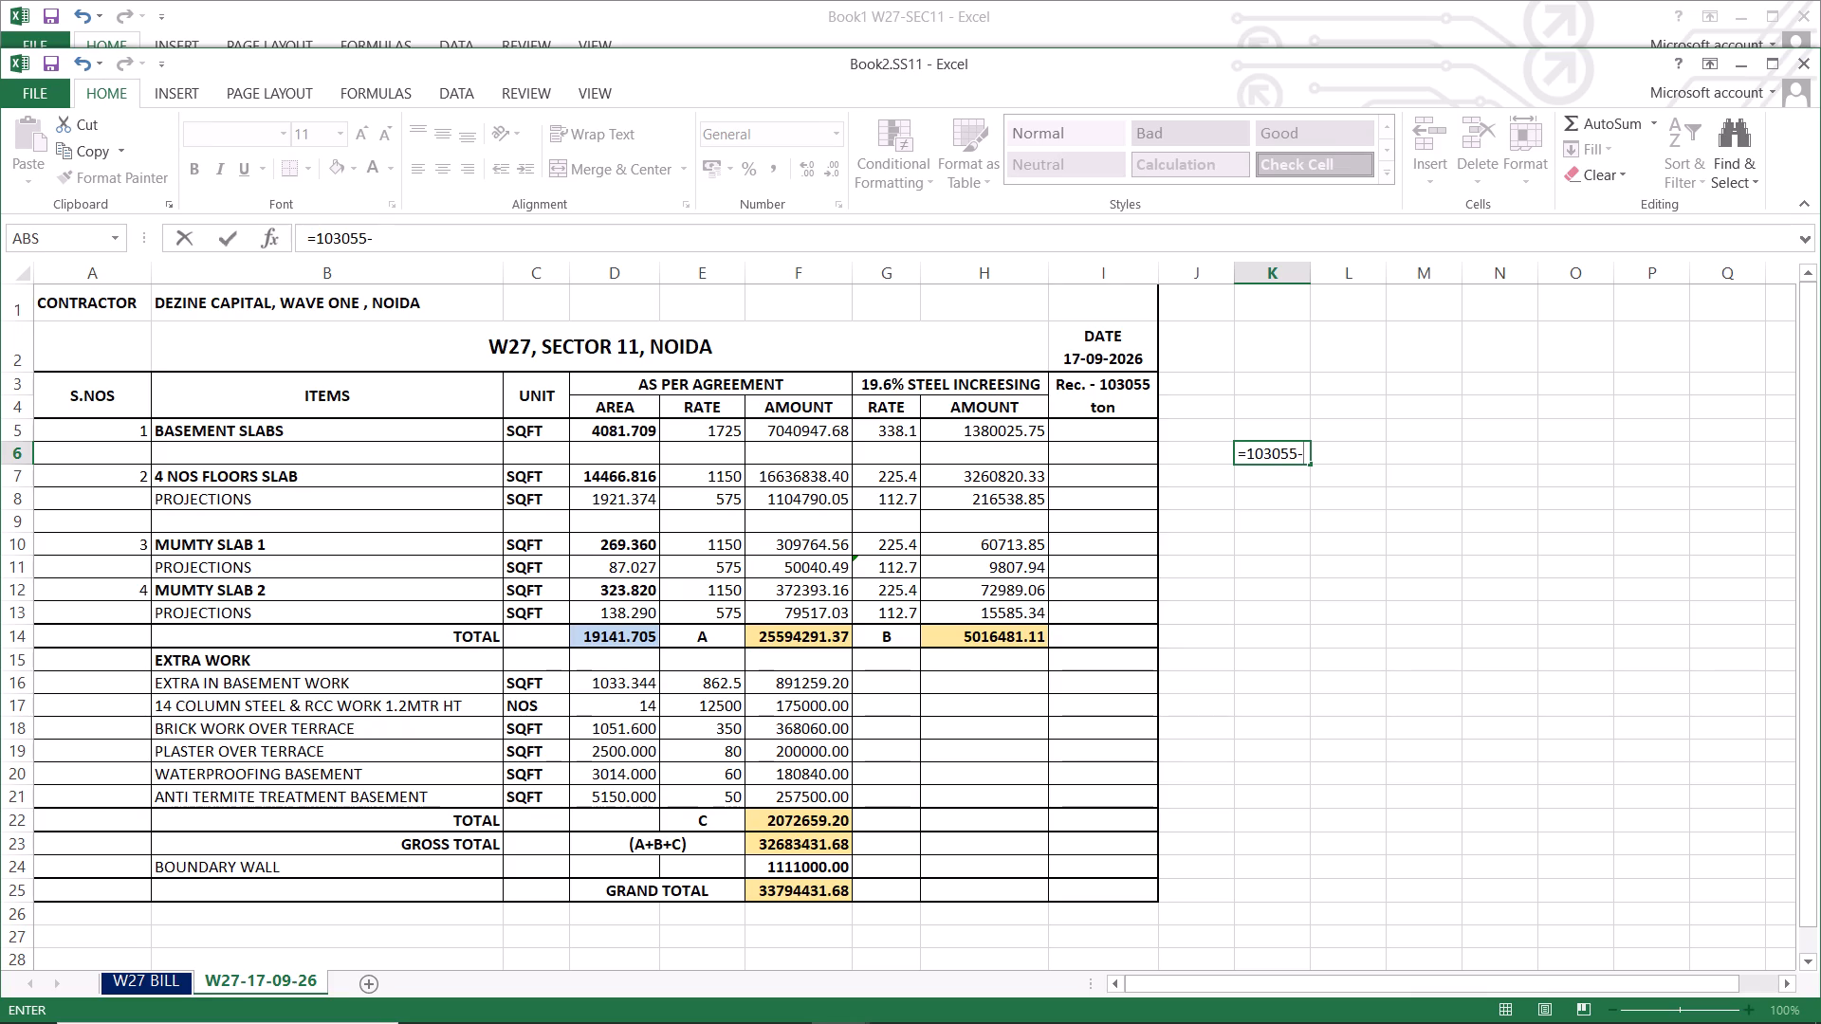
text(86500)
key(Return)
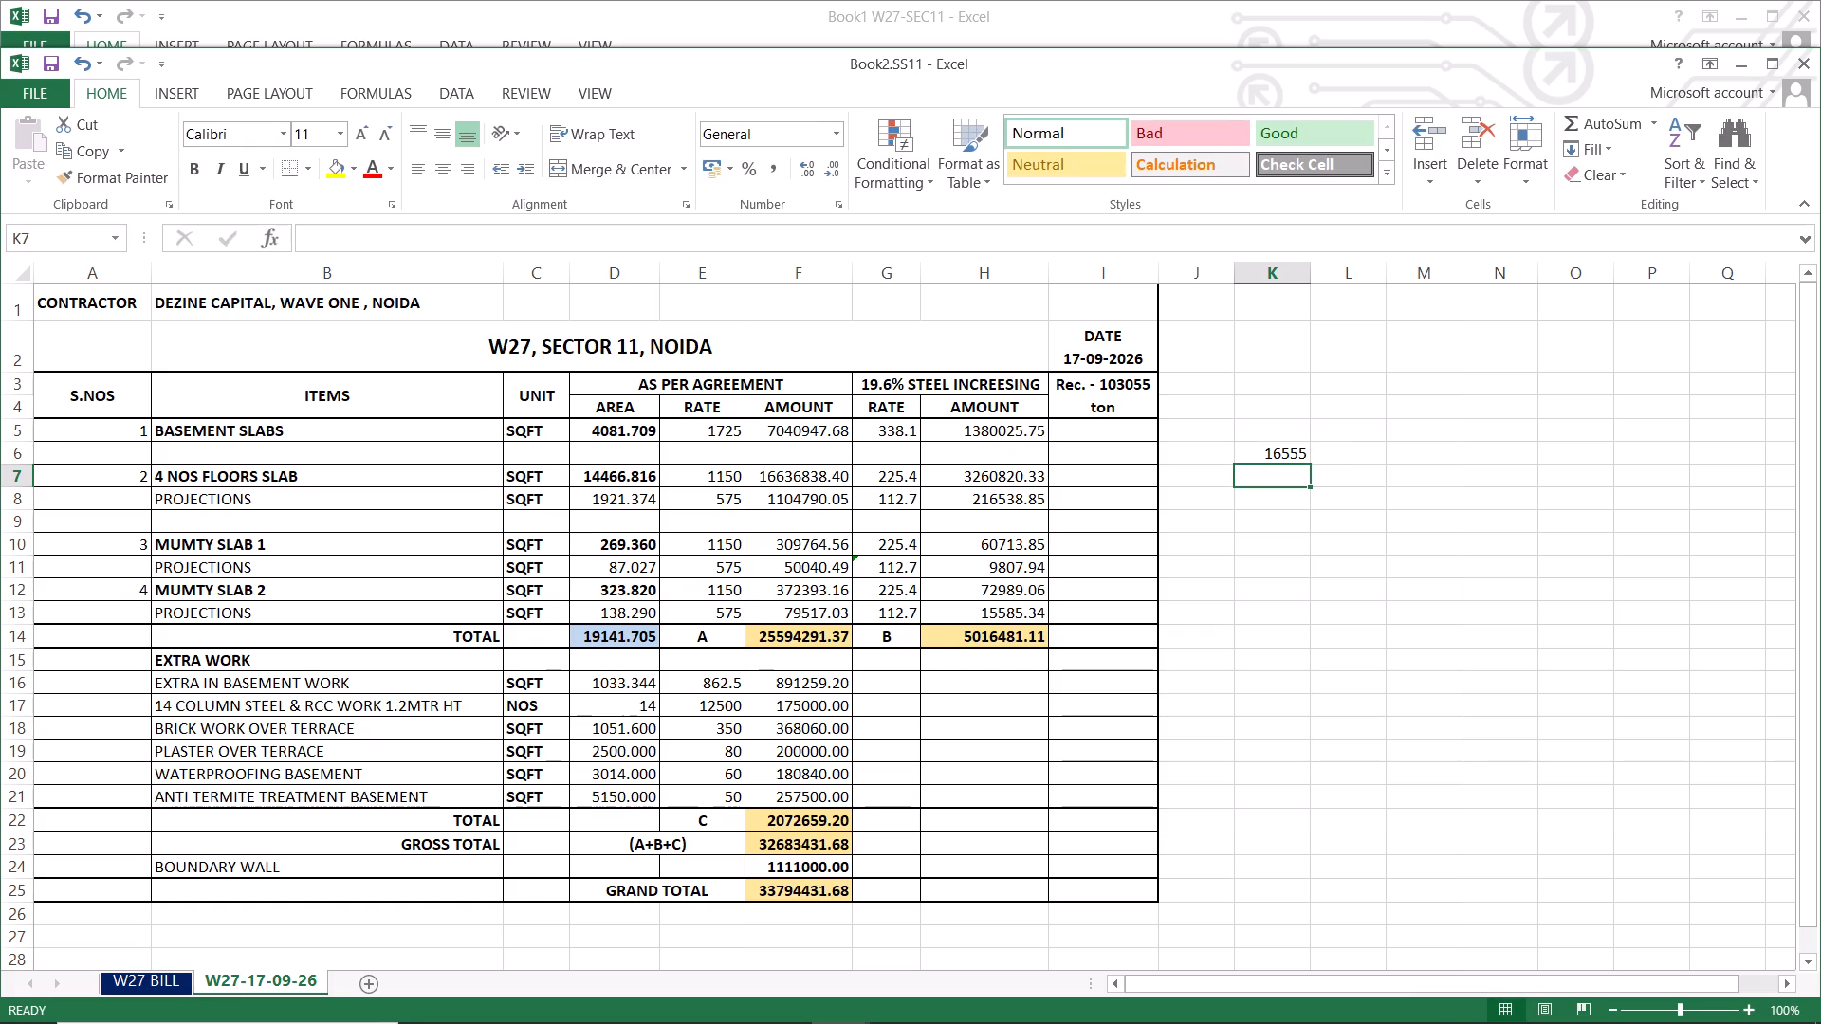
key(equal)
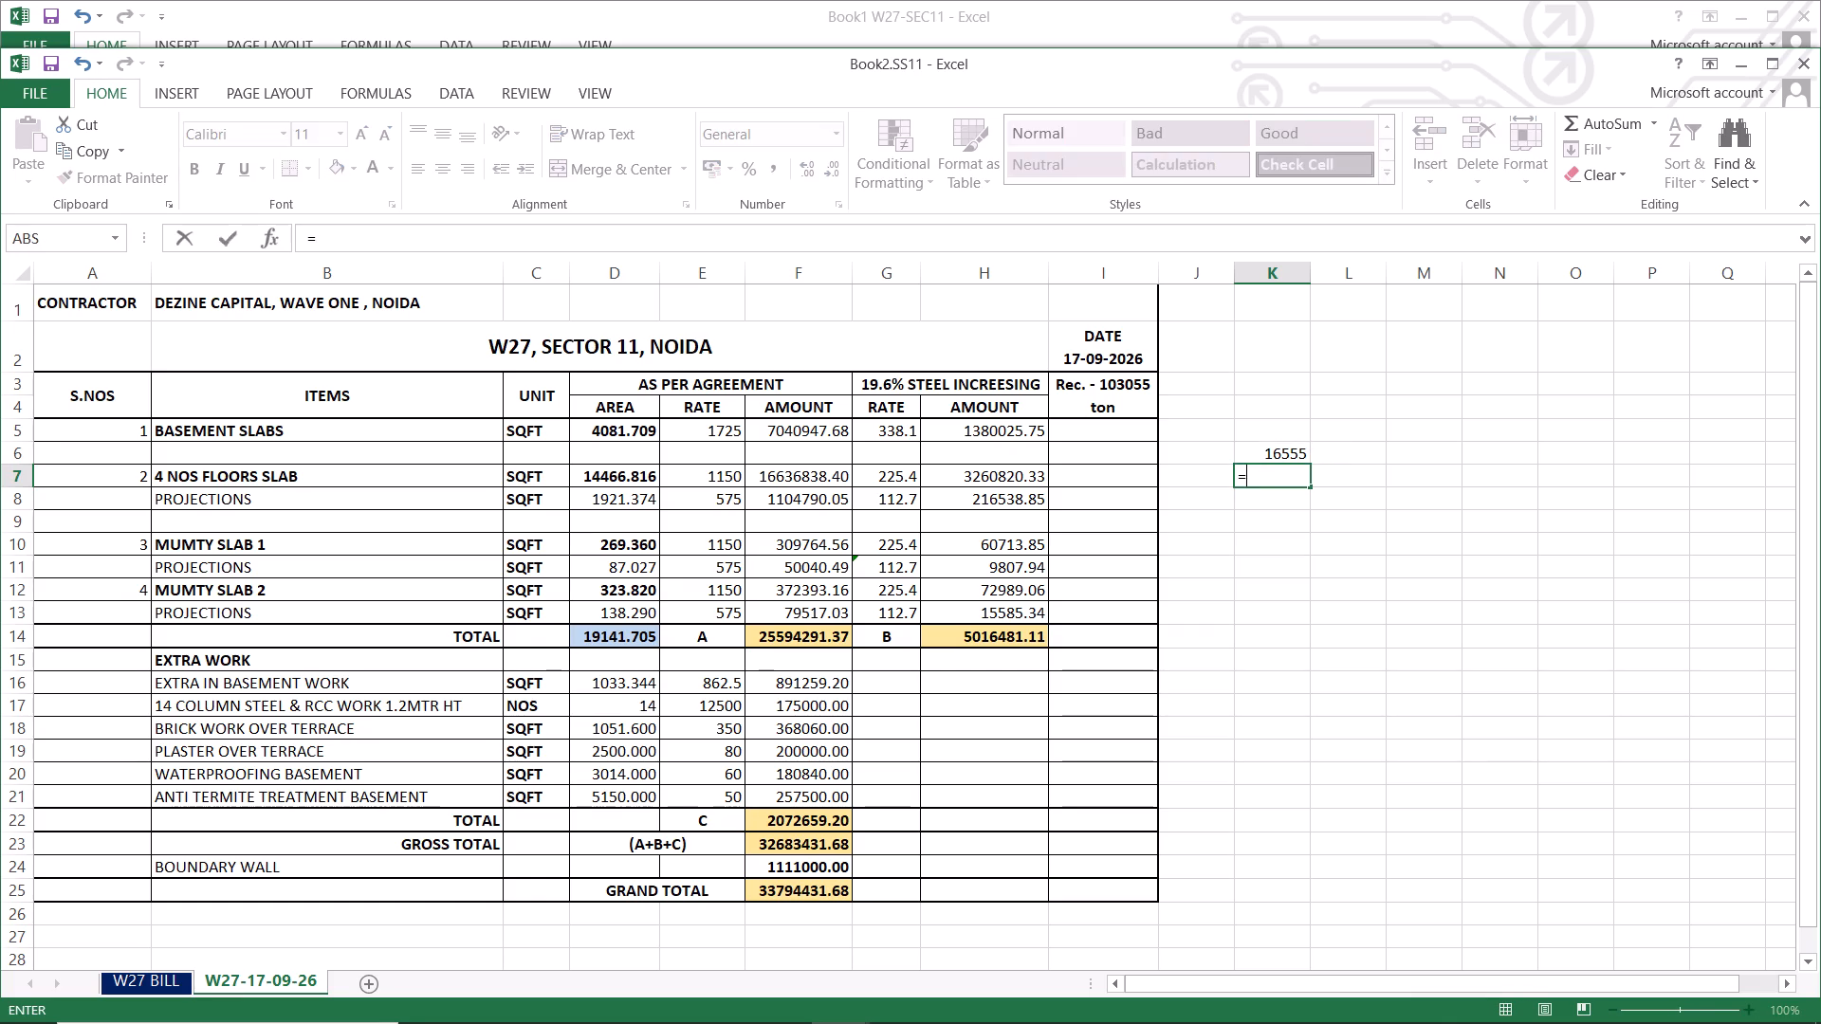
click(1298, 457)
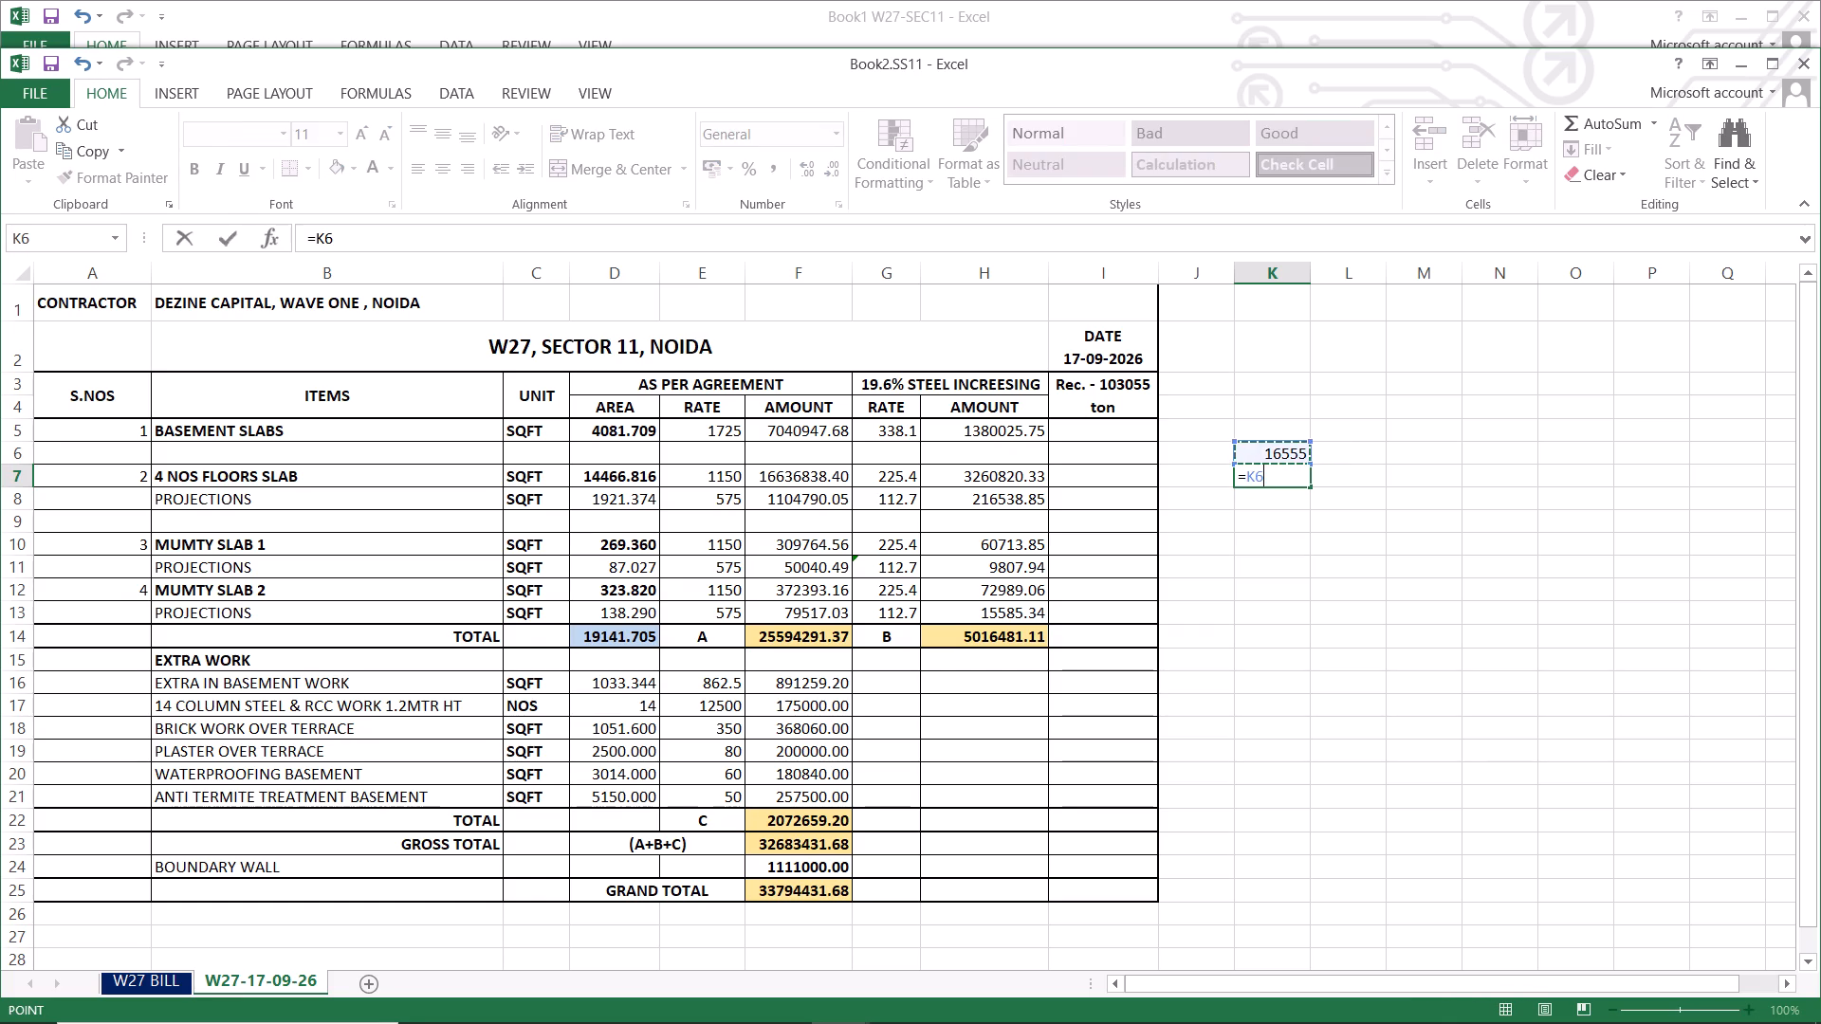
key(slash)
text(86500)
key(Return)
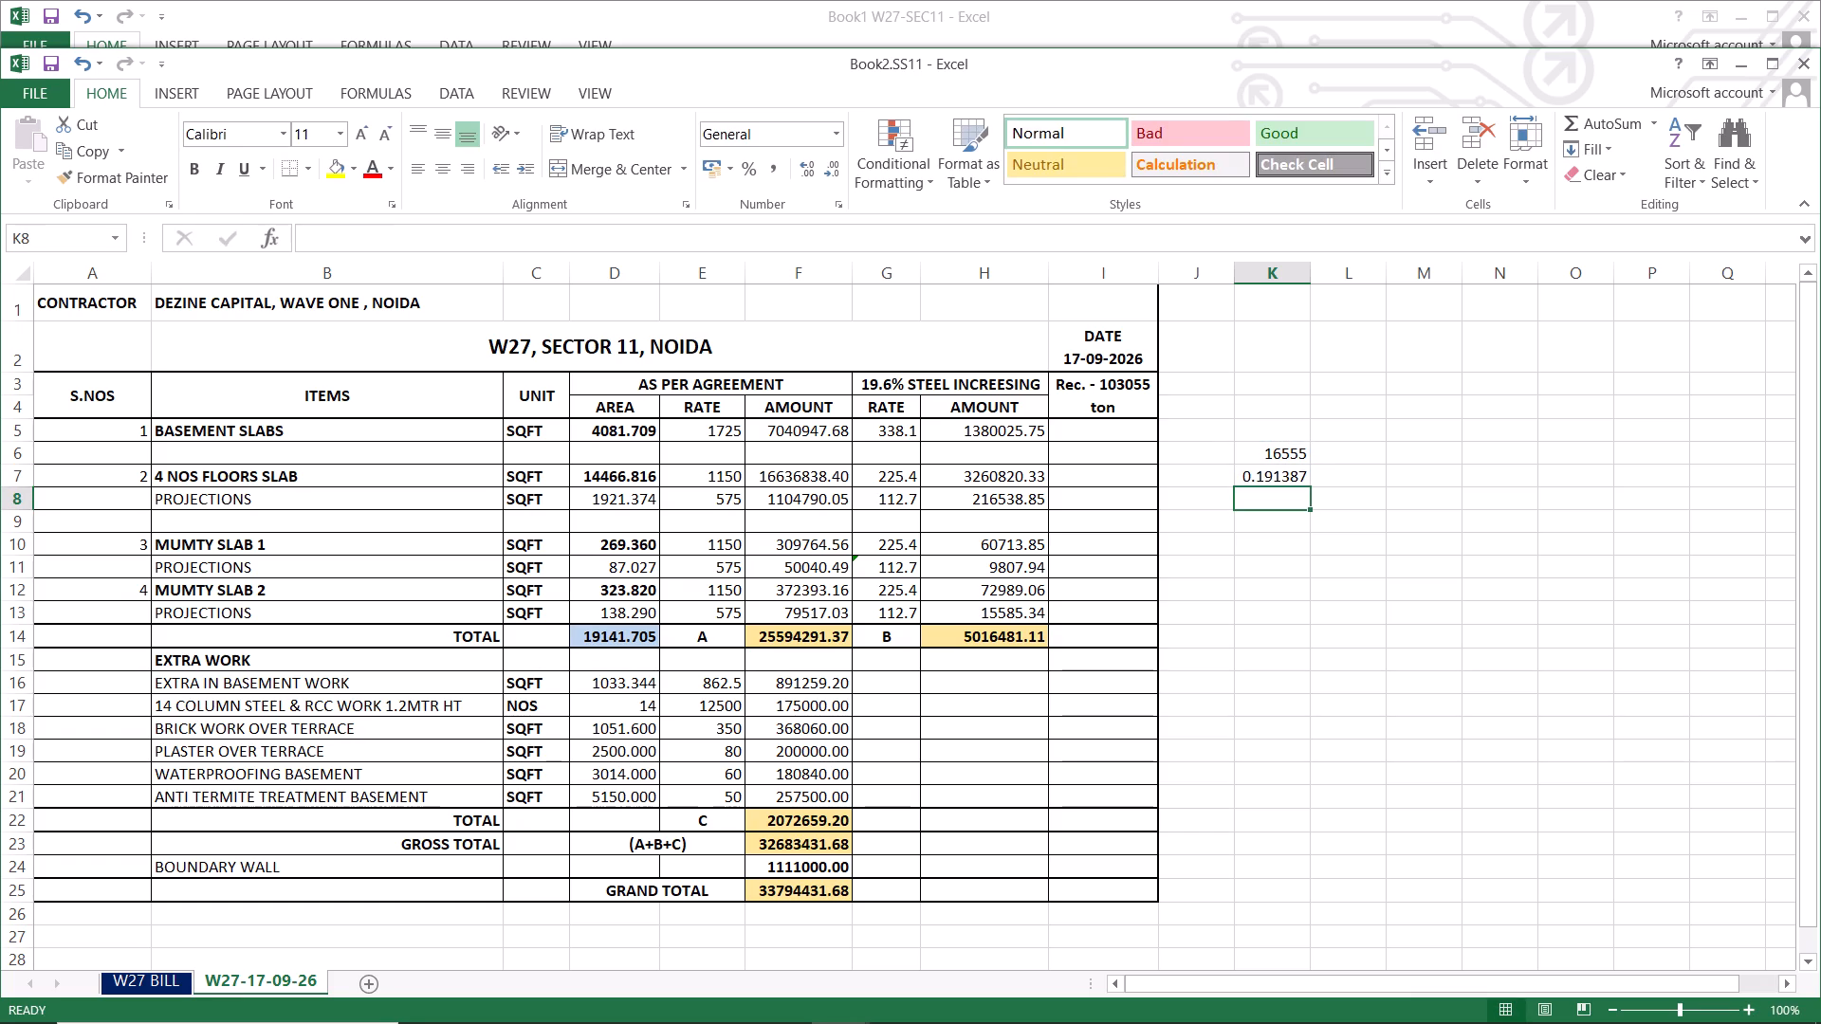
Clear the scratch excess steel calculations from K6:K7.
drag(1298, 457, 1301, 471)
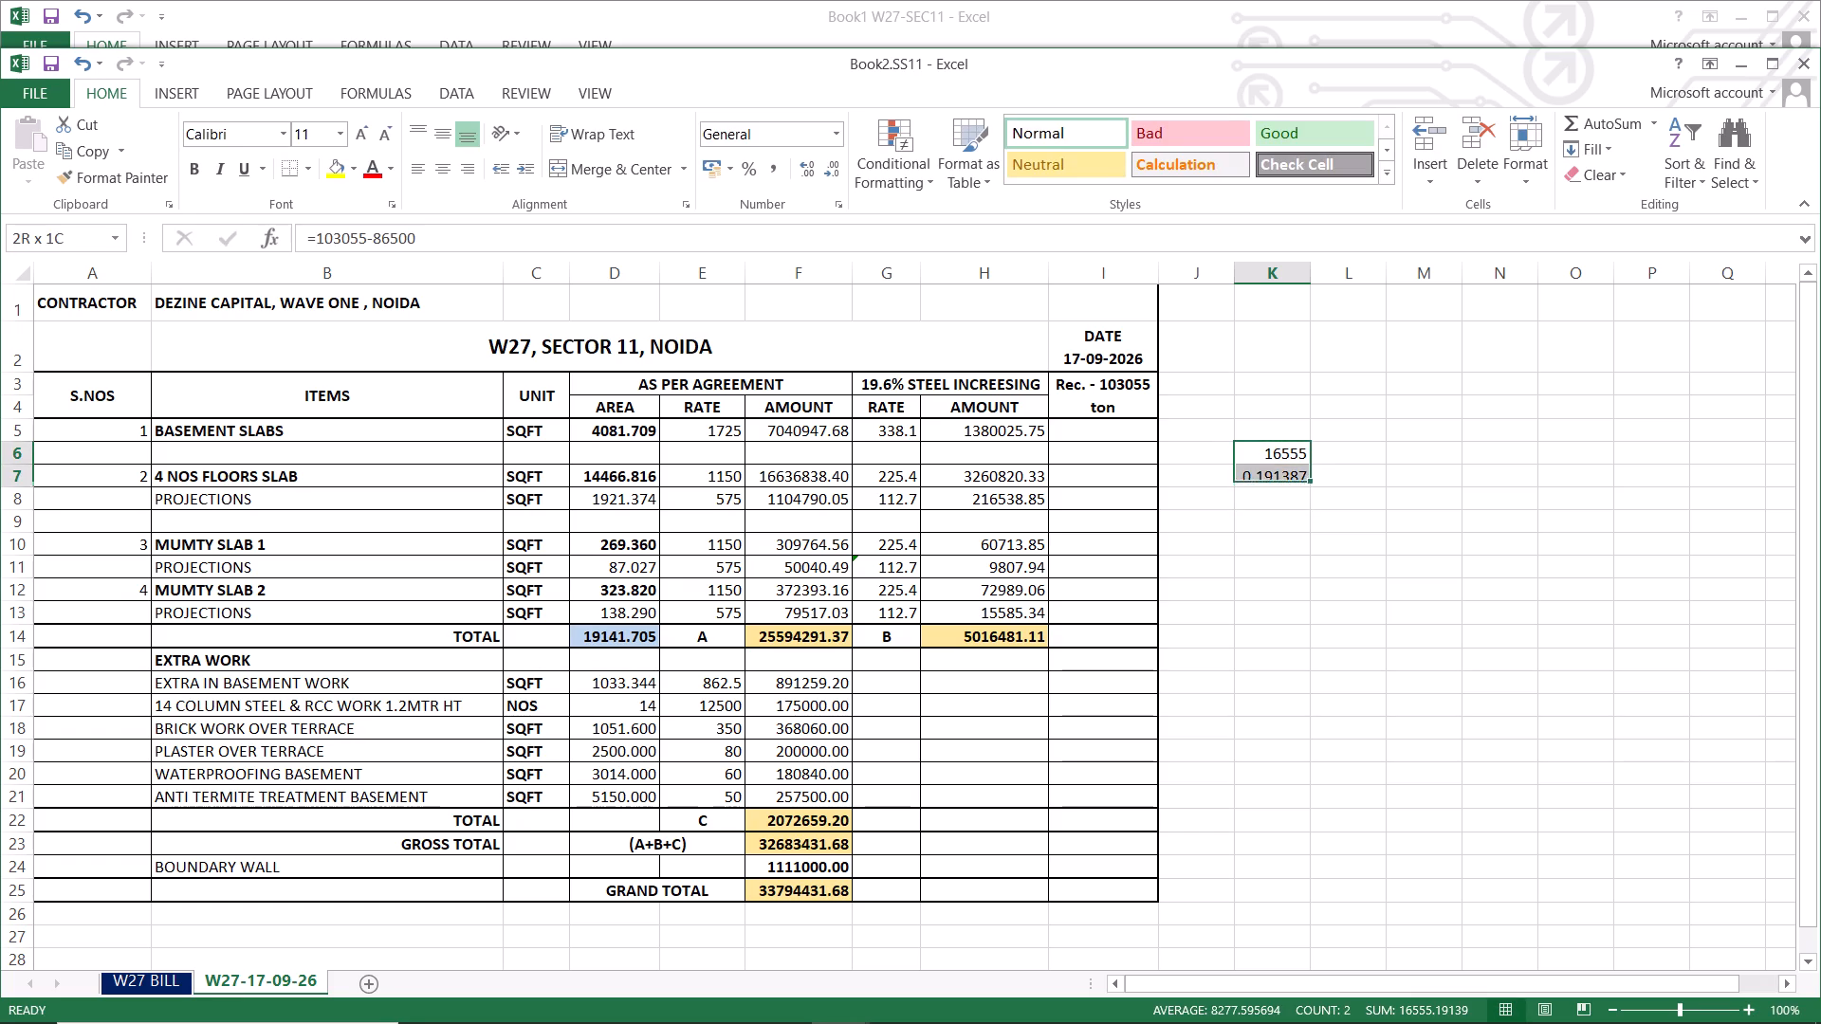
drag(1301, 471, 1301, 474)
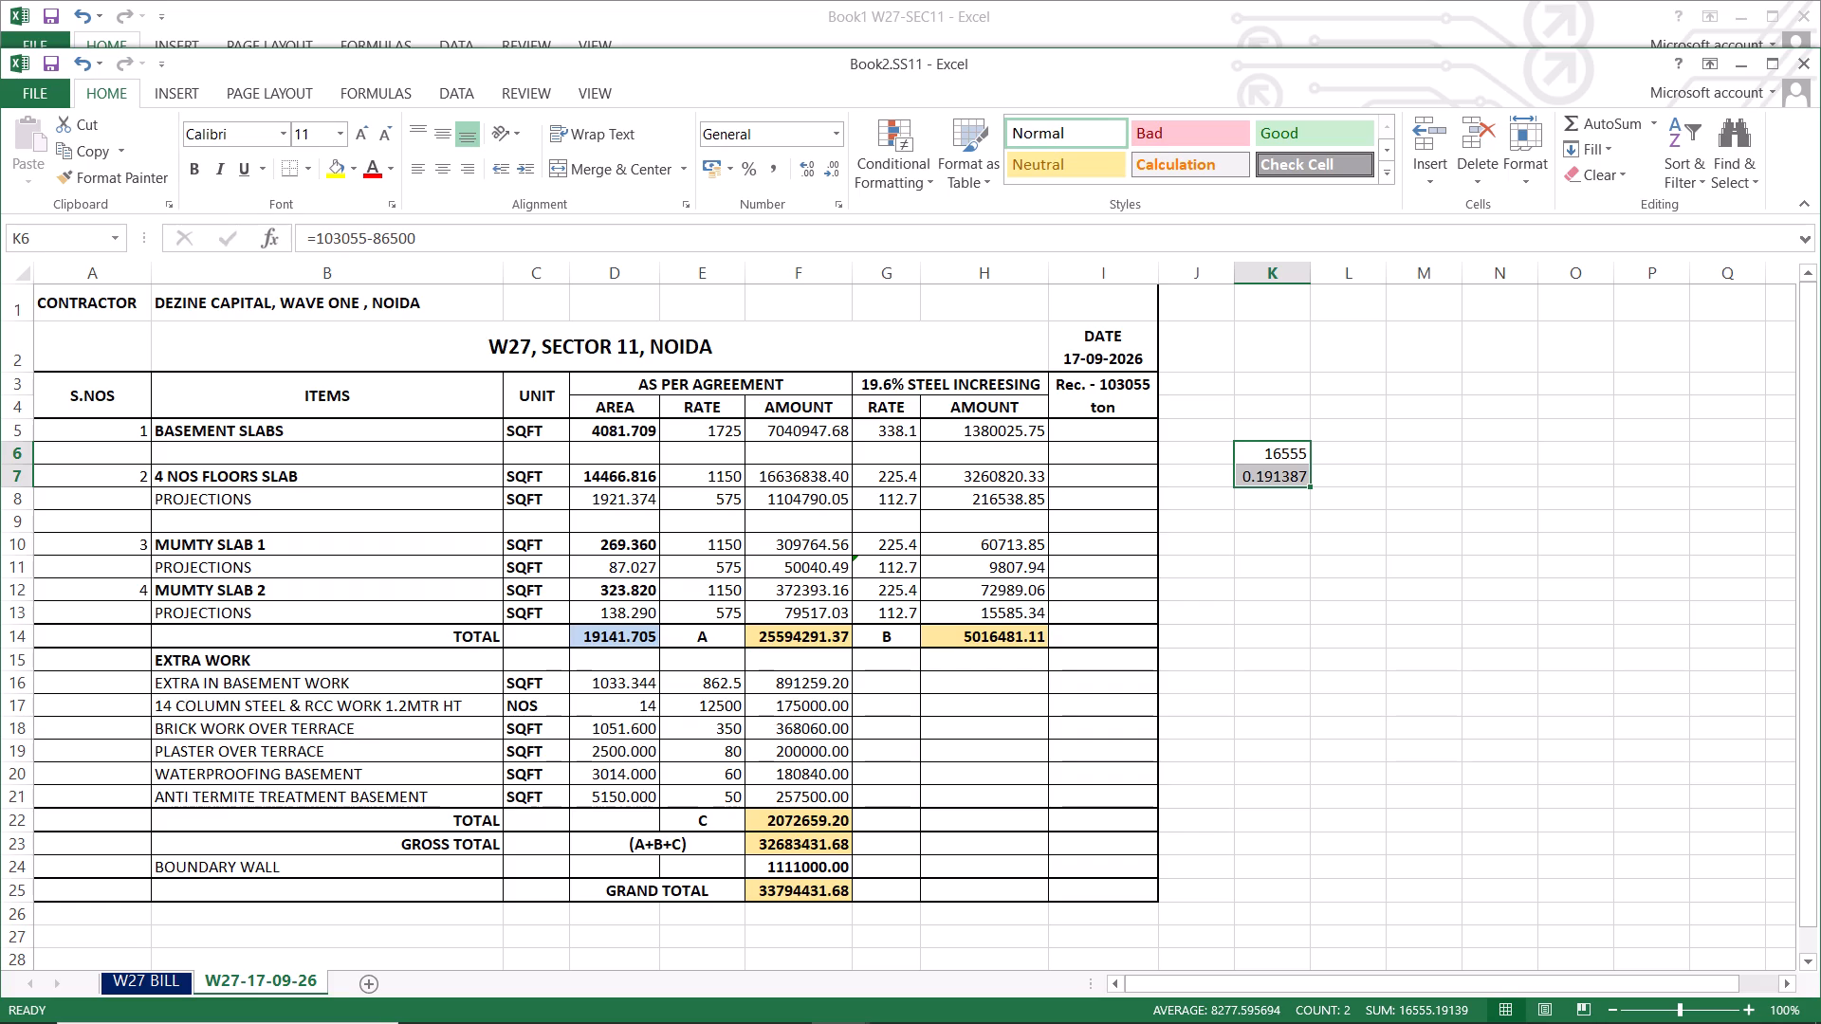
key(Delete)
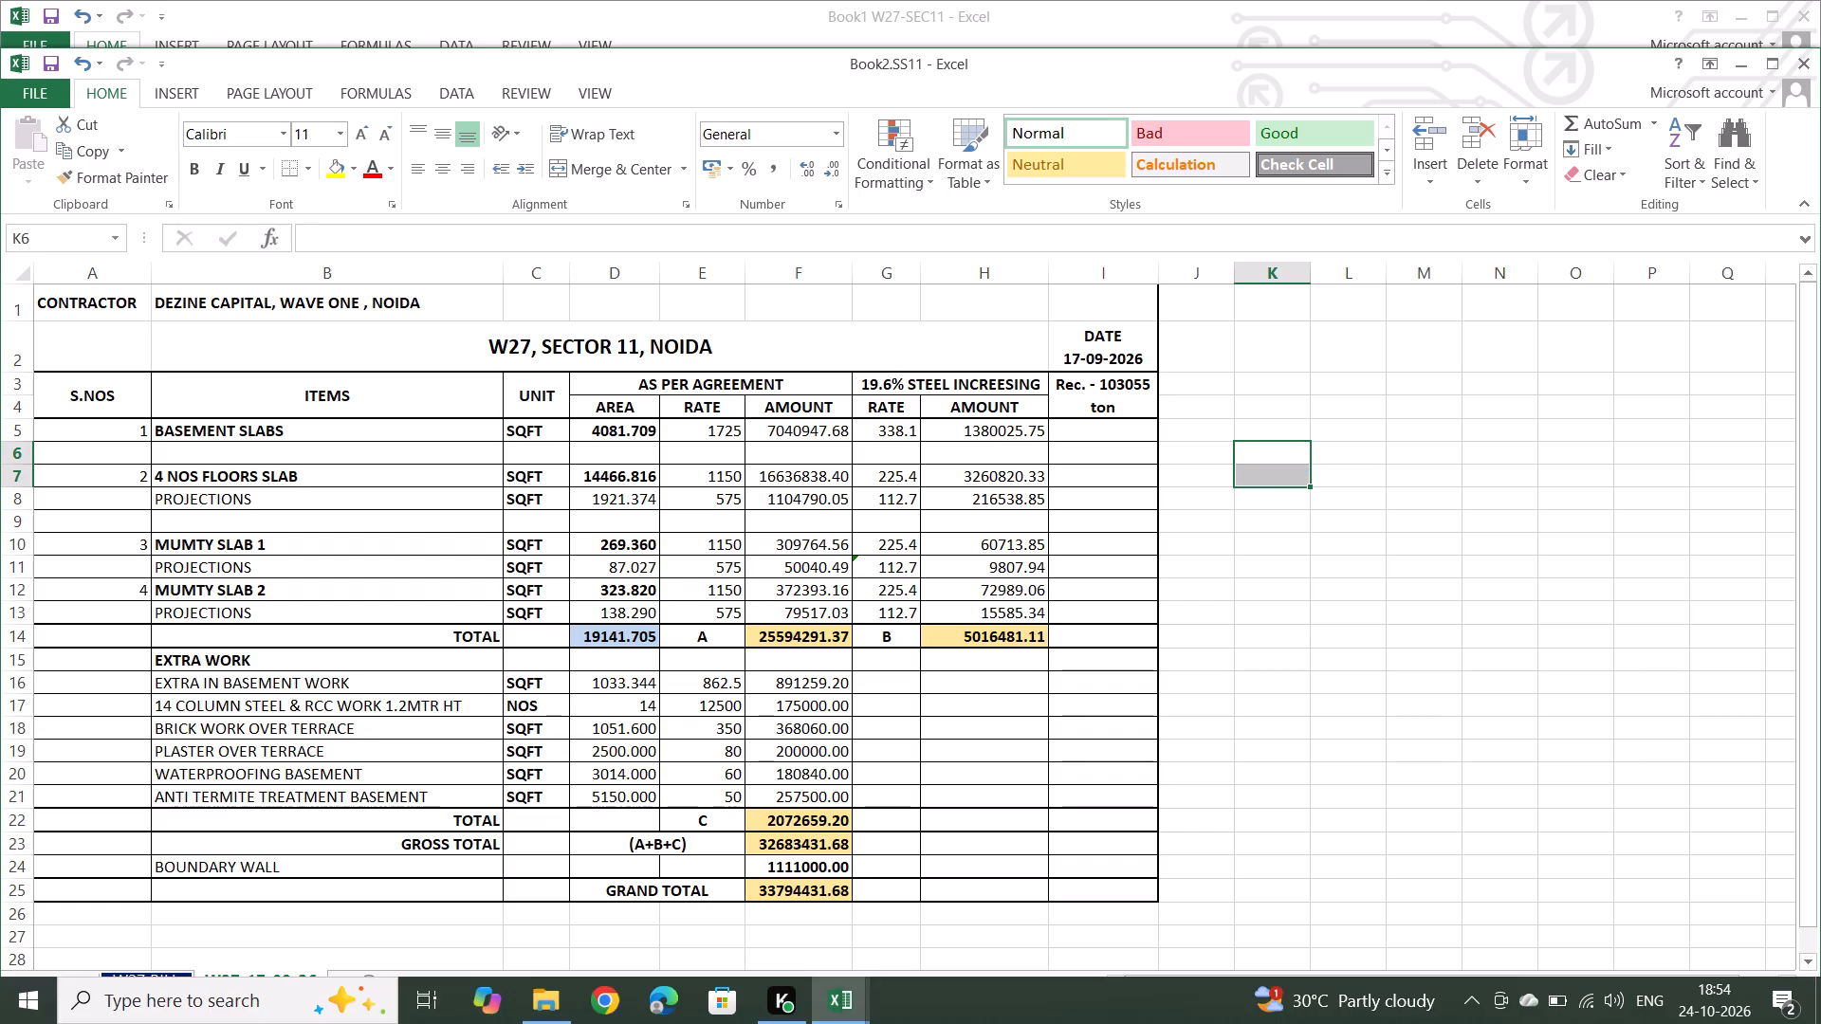
Calculate the contract steel quantity in K7 from the total area with the formula =D14*4.5.
click(637, 631)
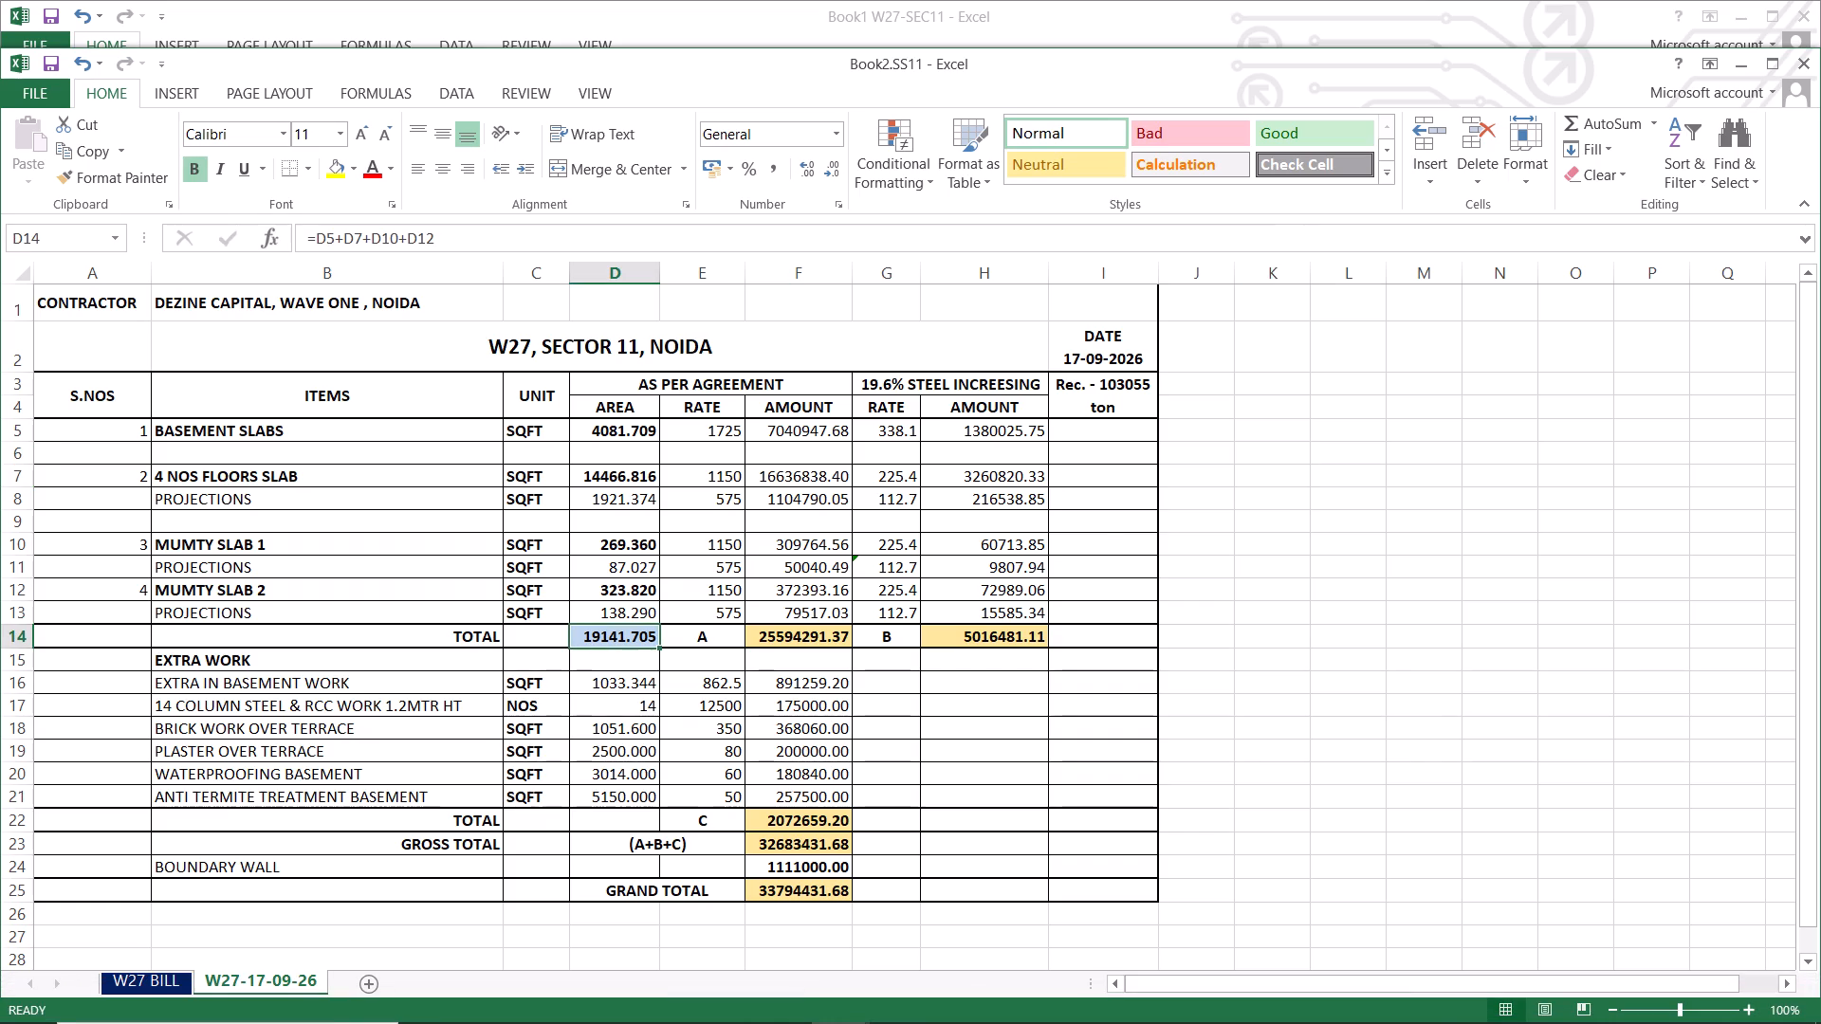
click(1289, 482)
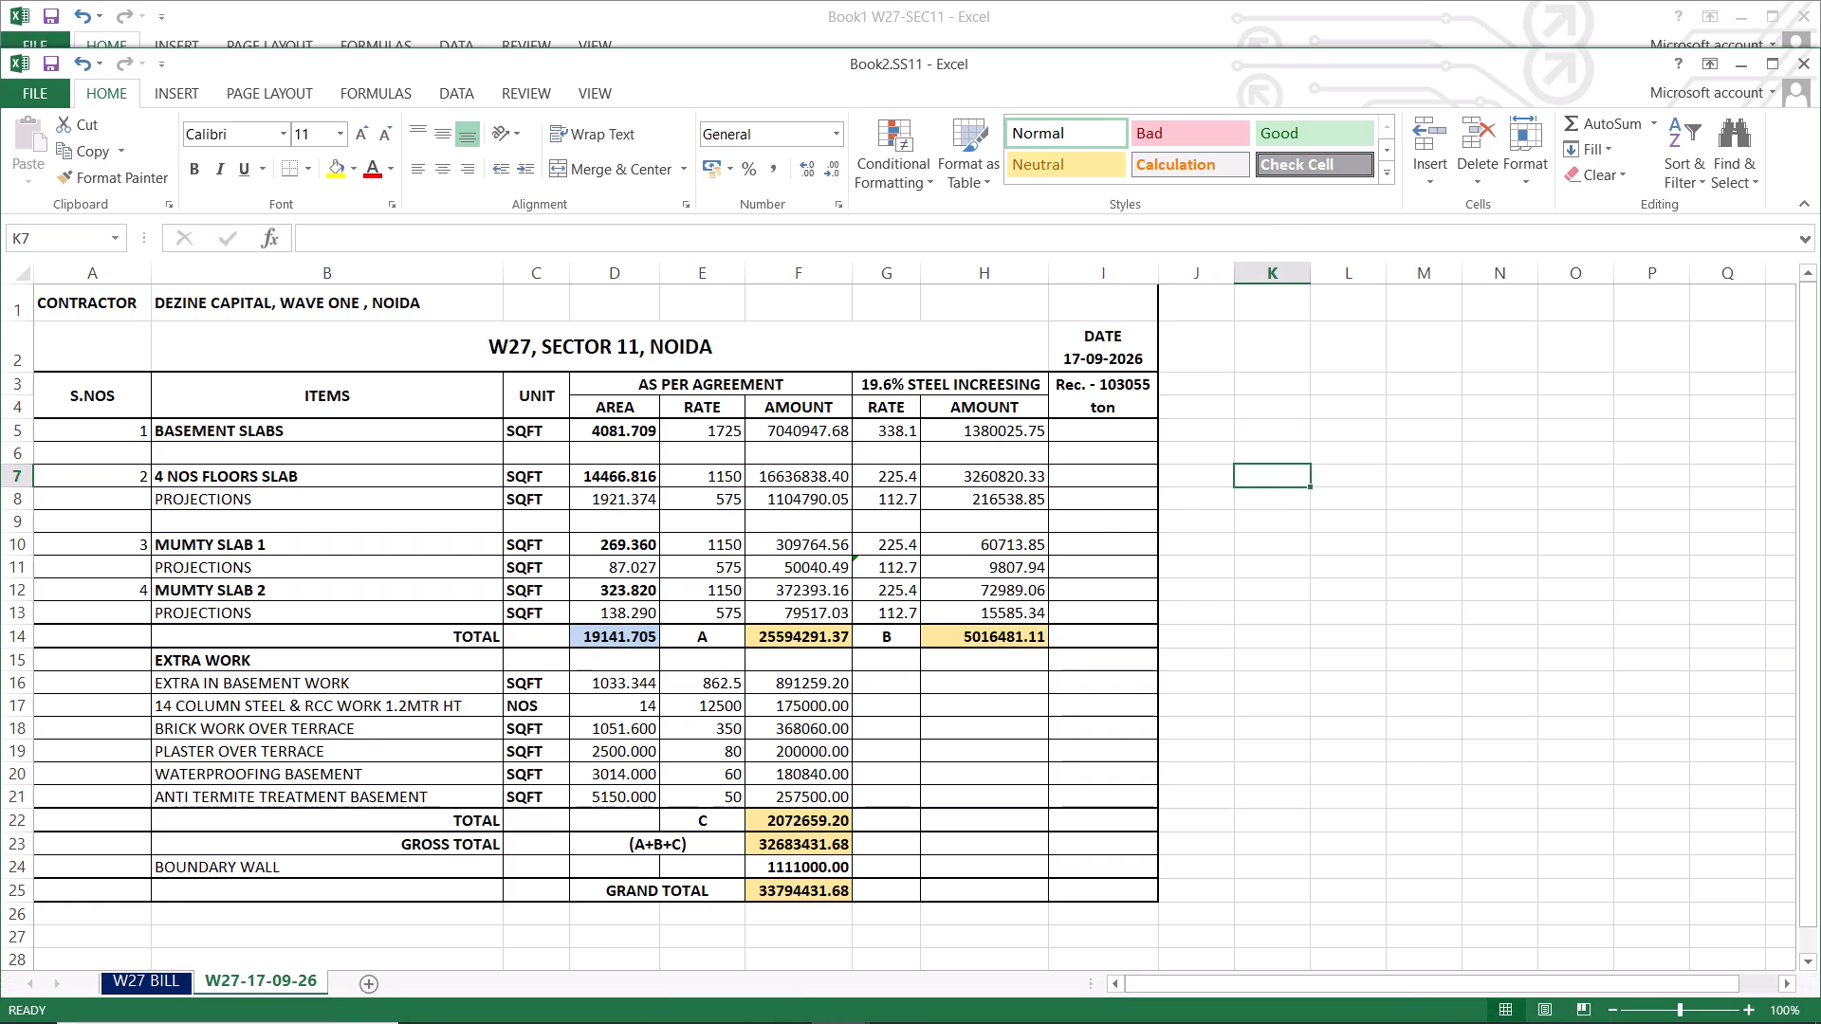
key(equal)
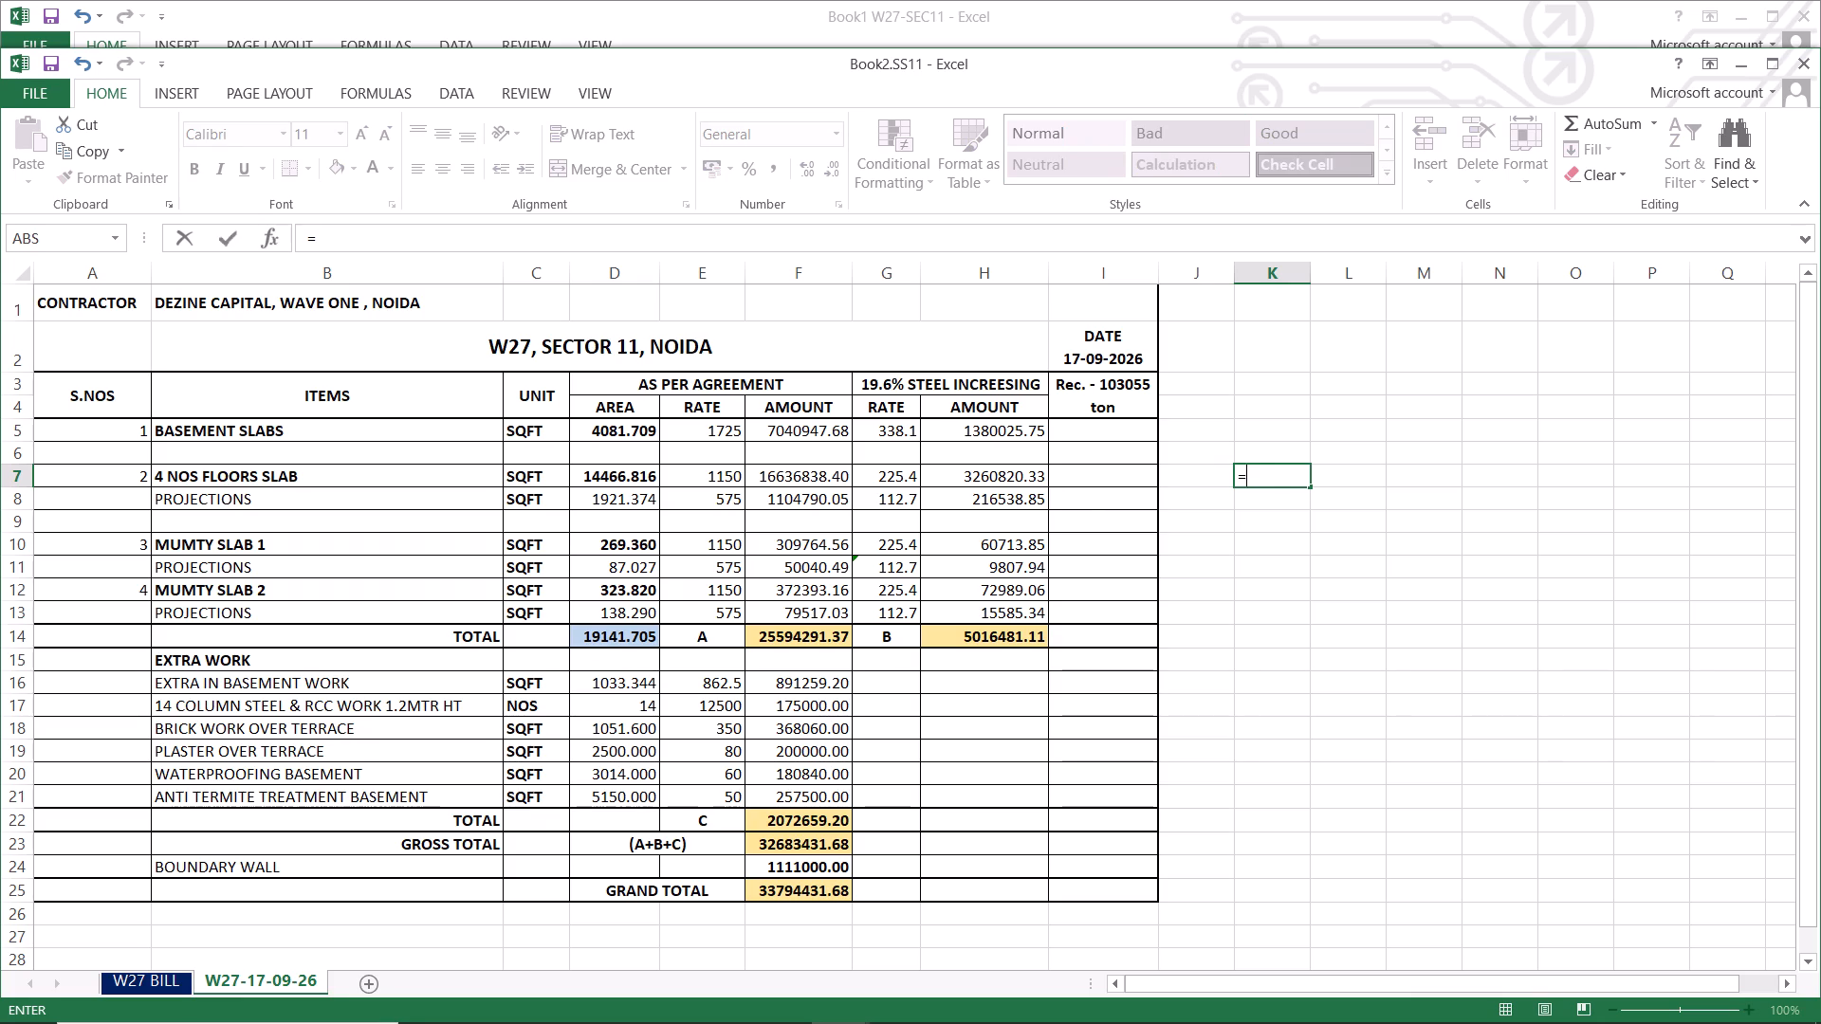
click(632, 633)
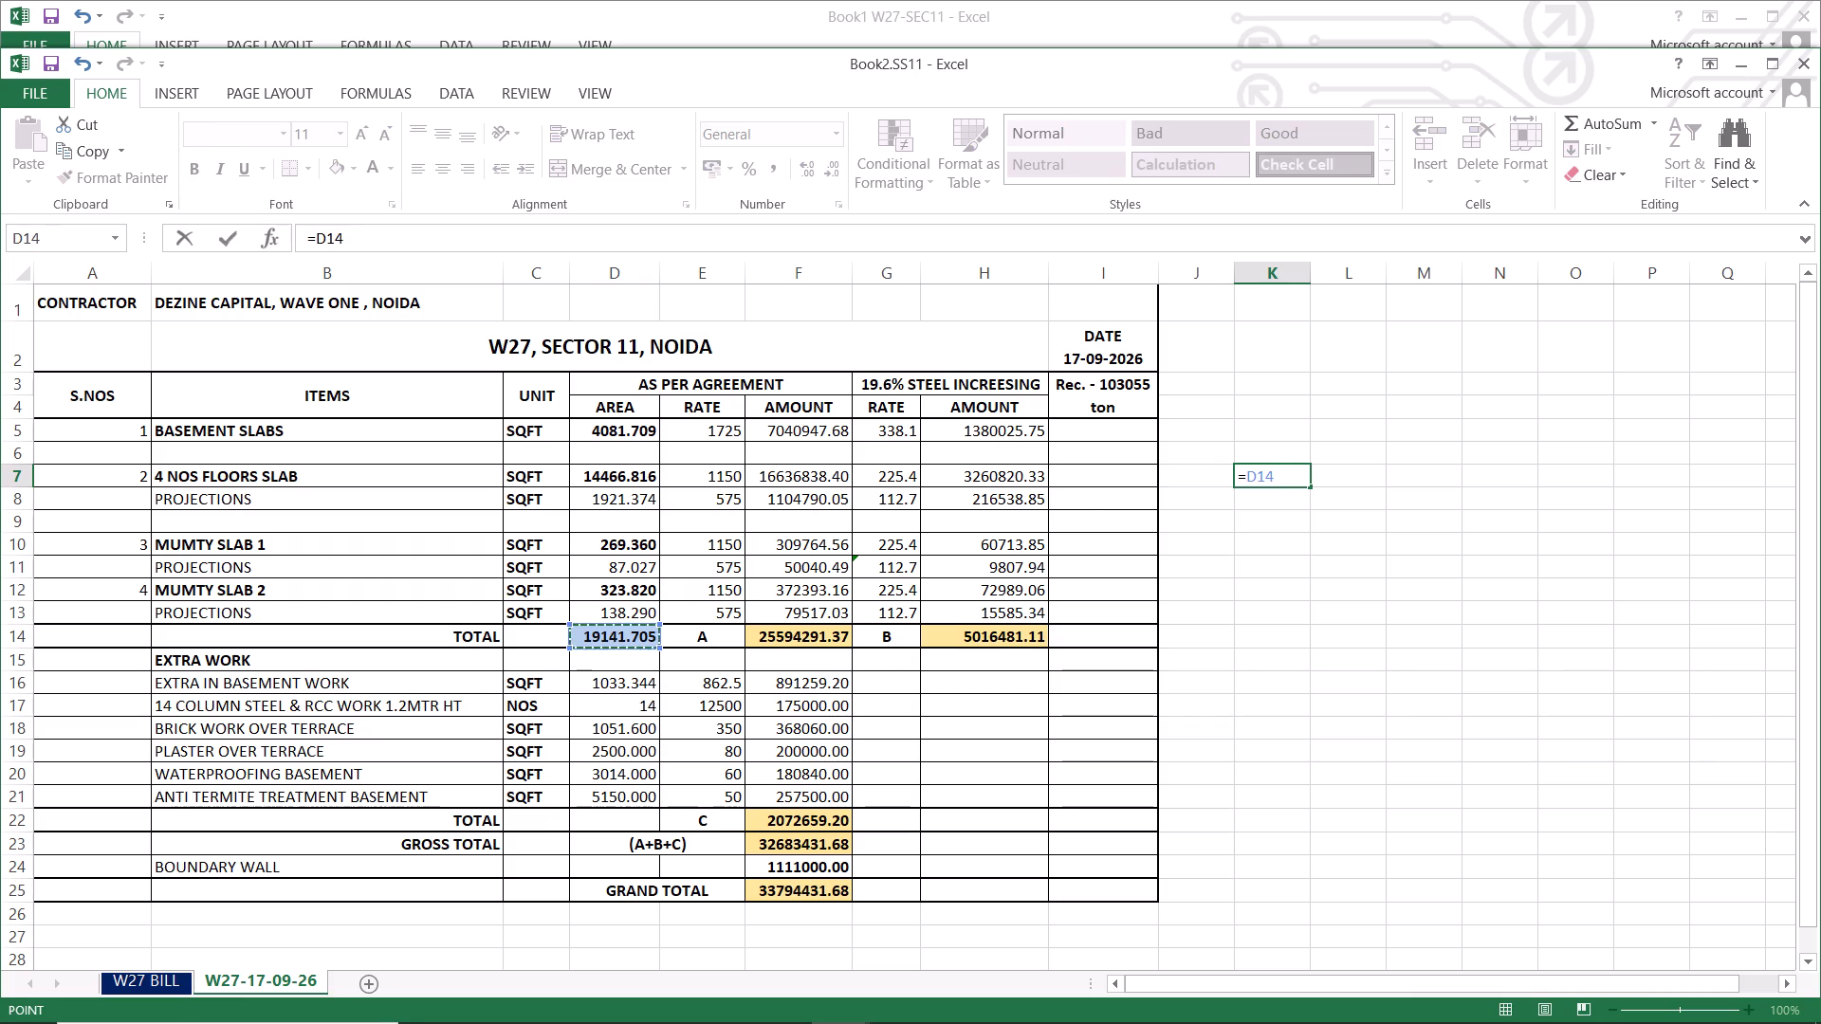
key(asterisk)
text(4.5)
key(Return)
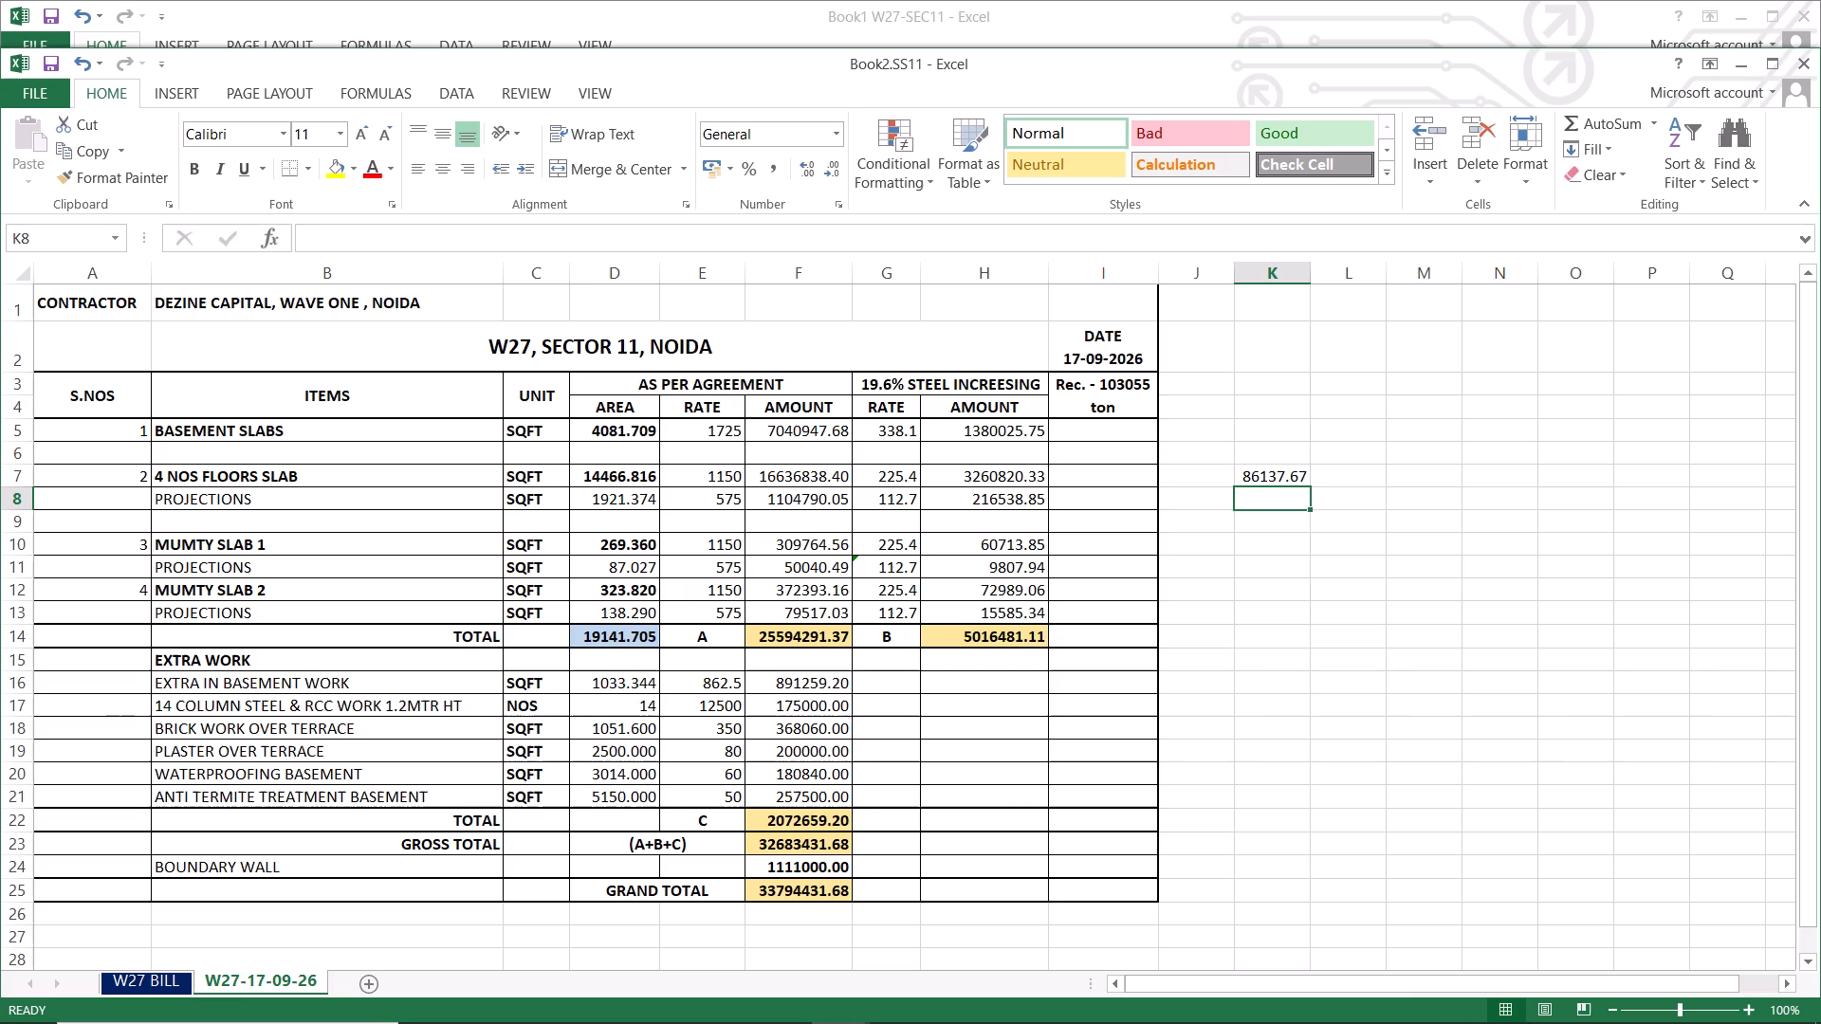
click(1288, 471)
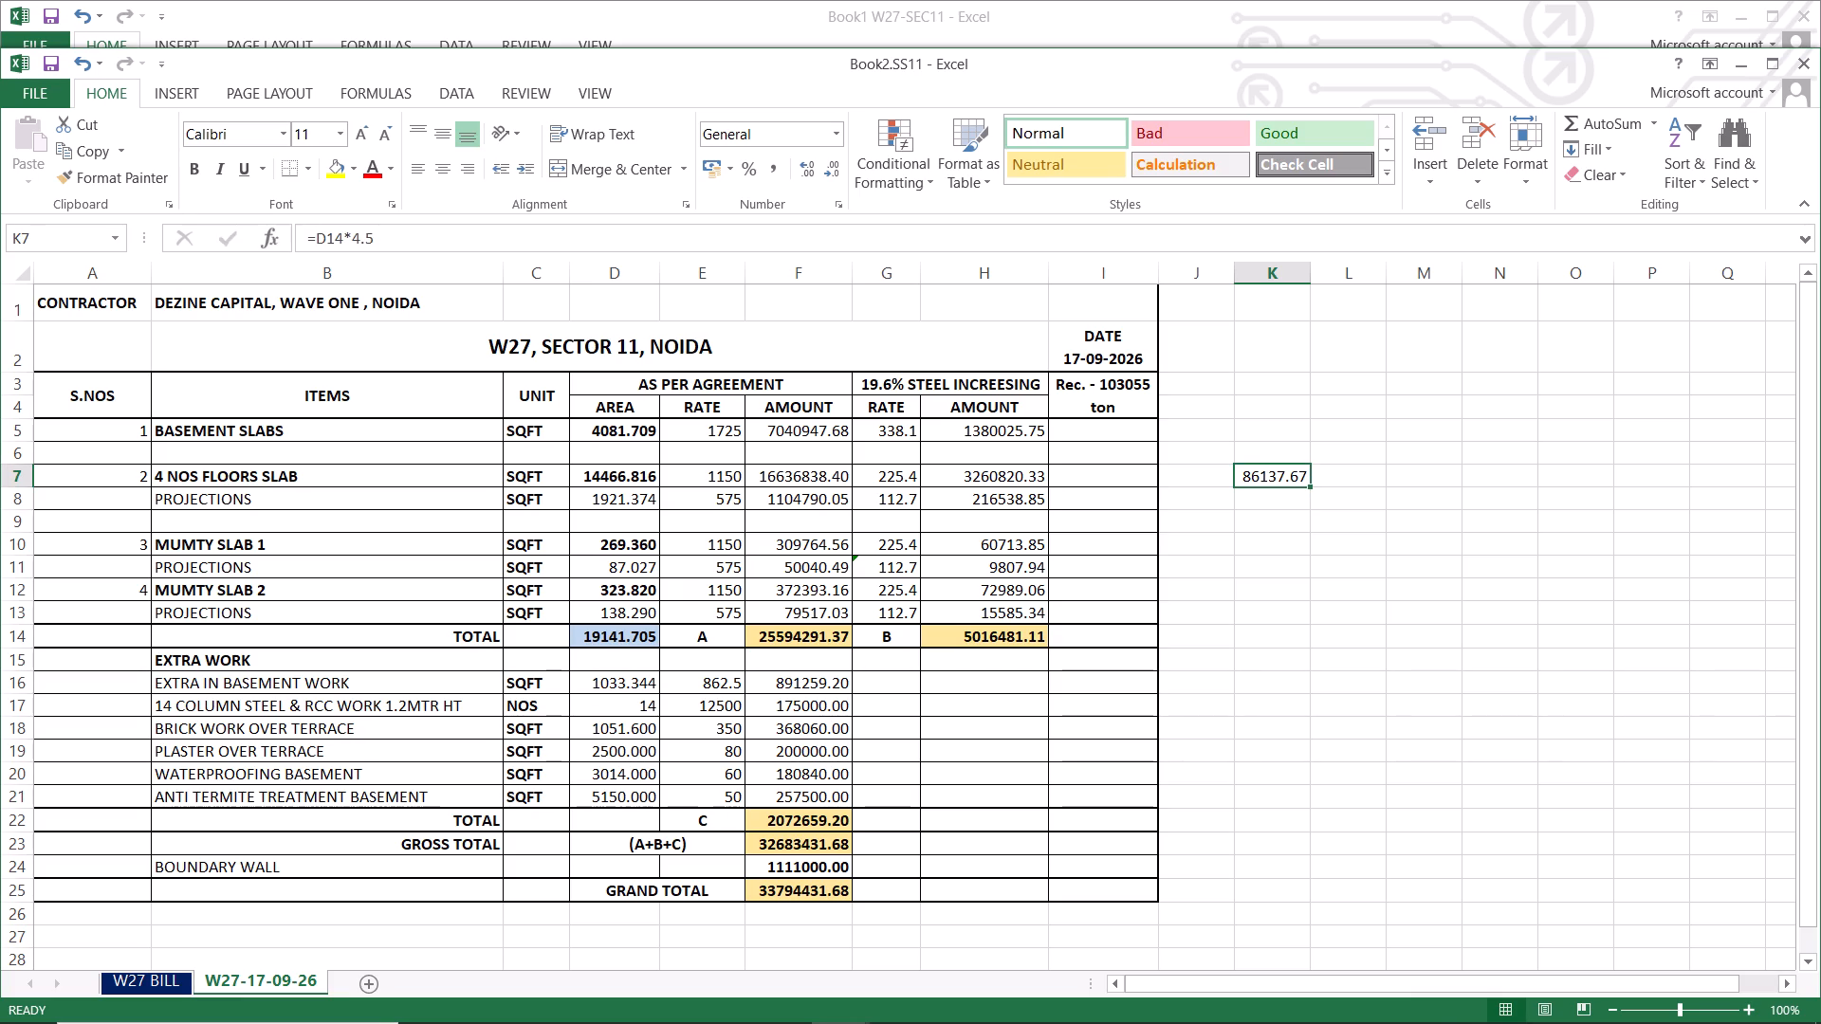
click(1283, 497)
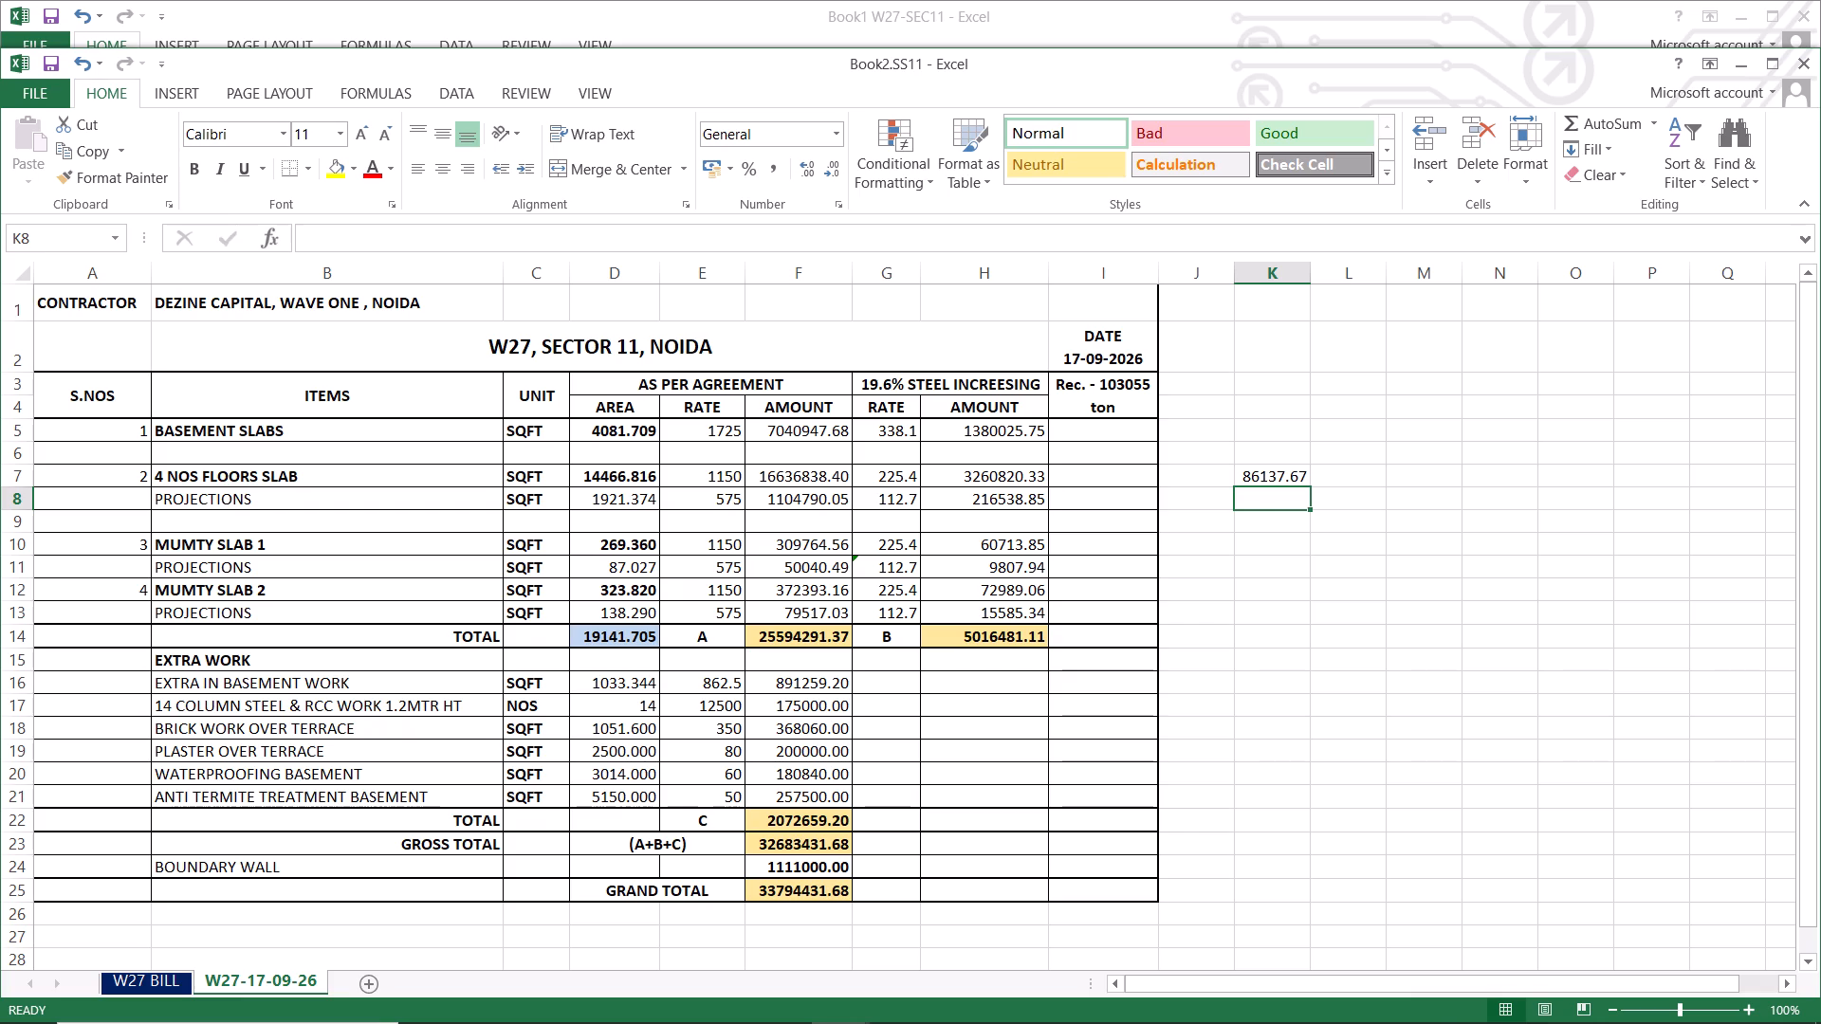
Enter the received steel quantity 103055 in K6, above the contract steel quantity.
click(1289, 457)
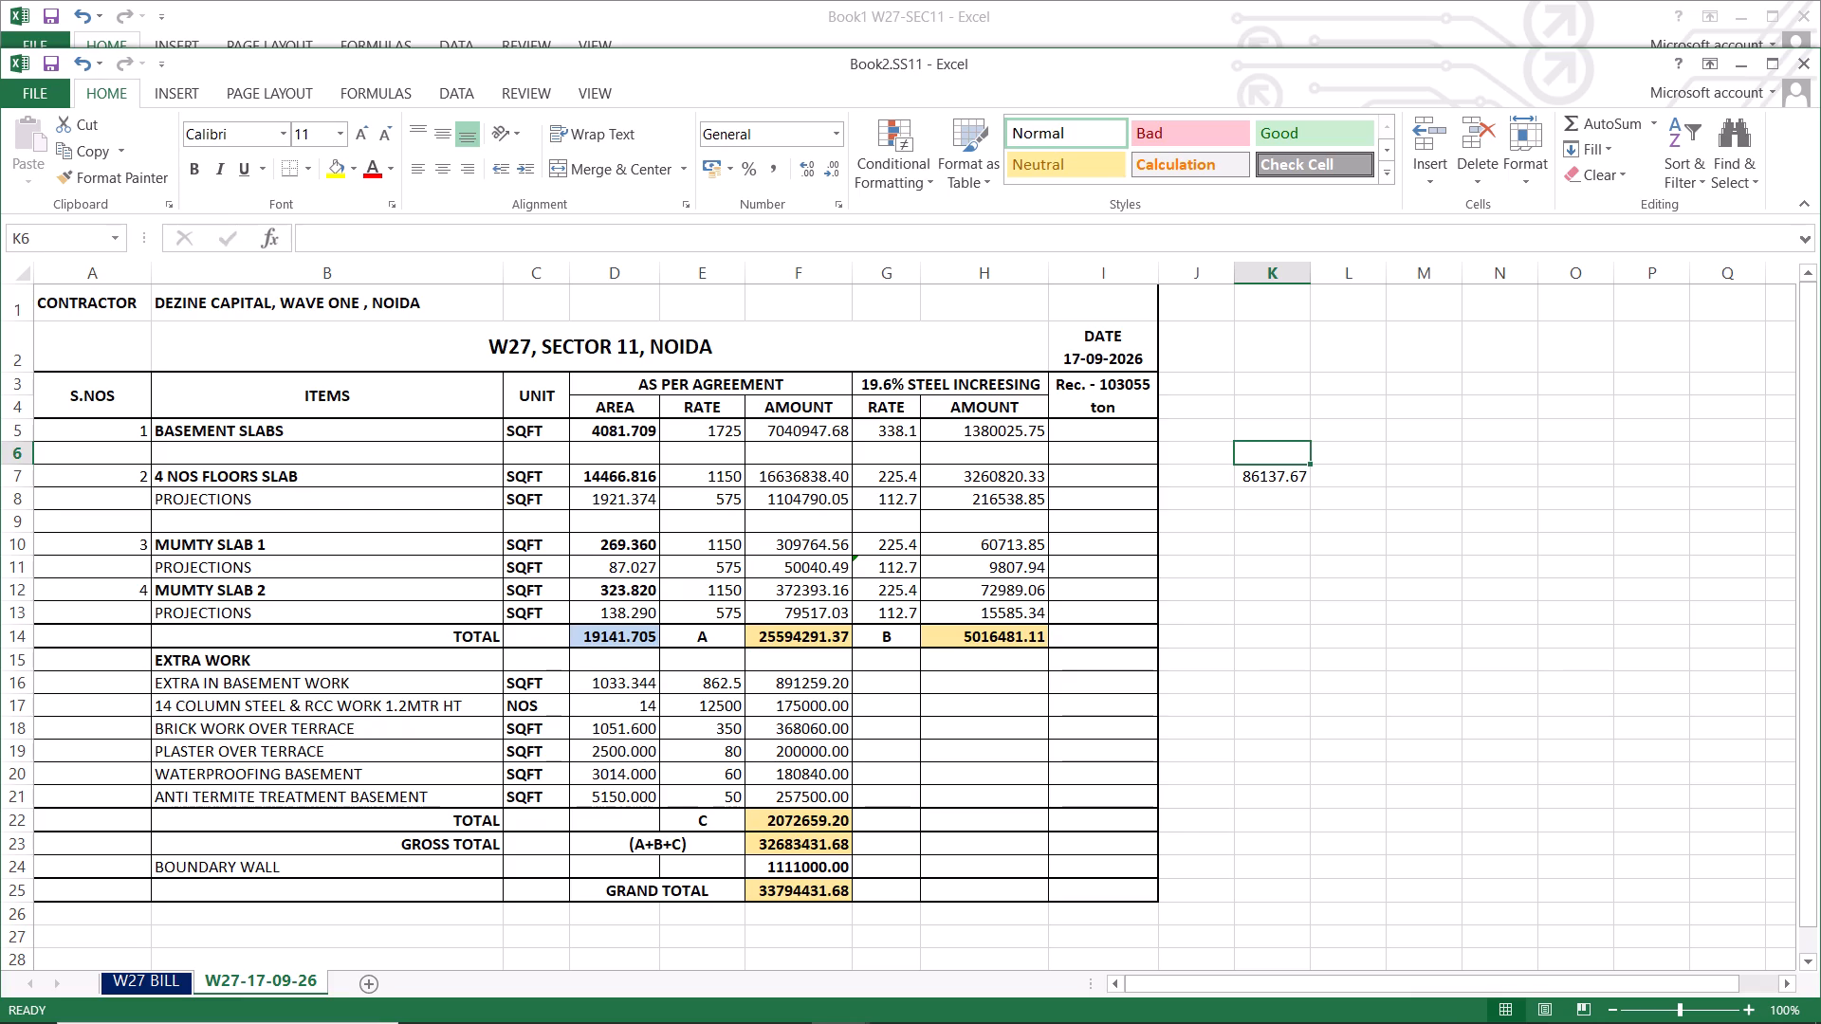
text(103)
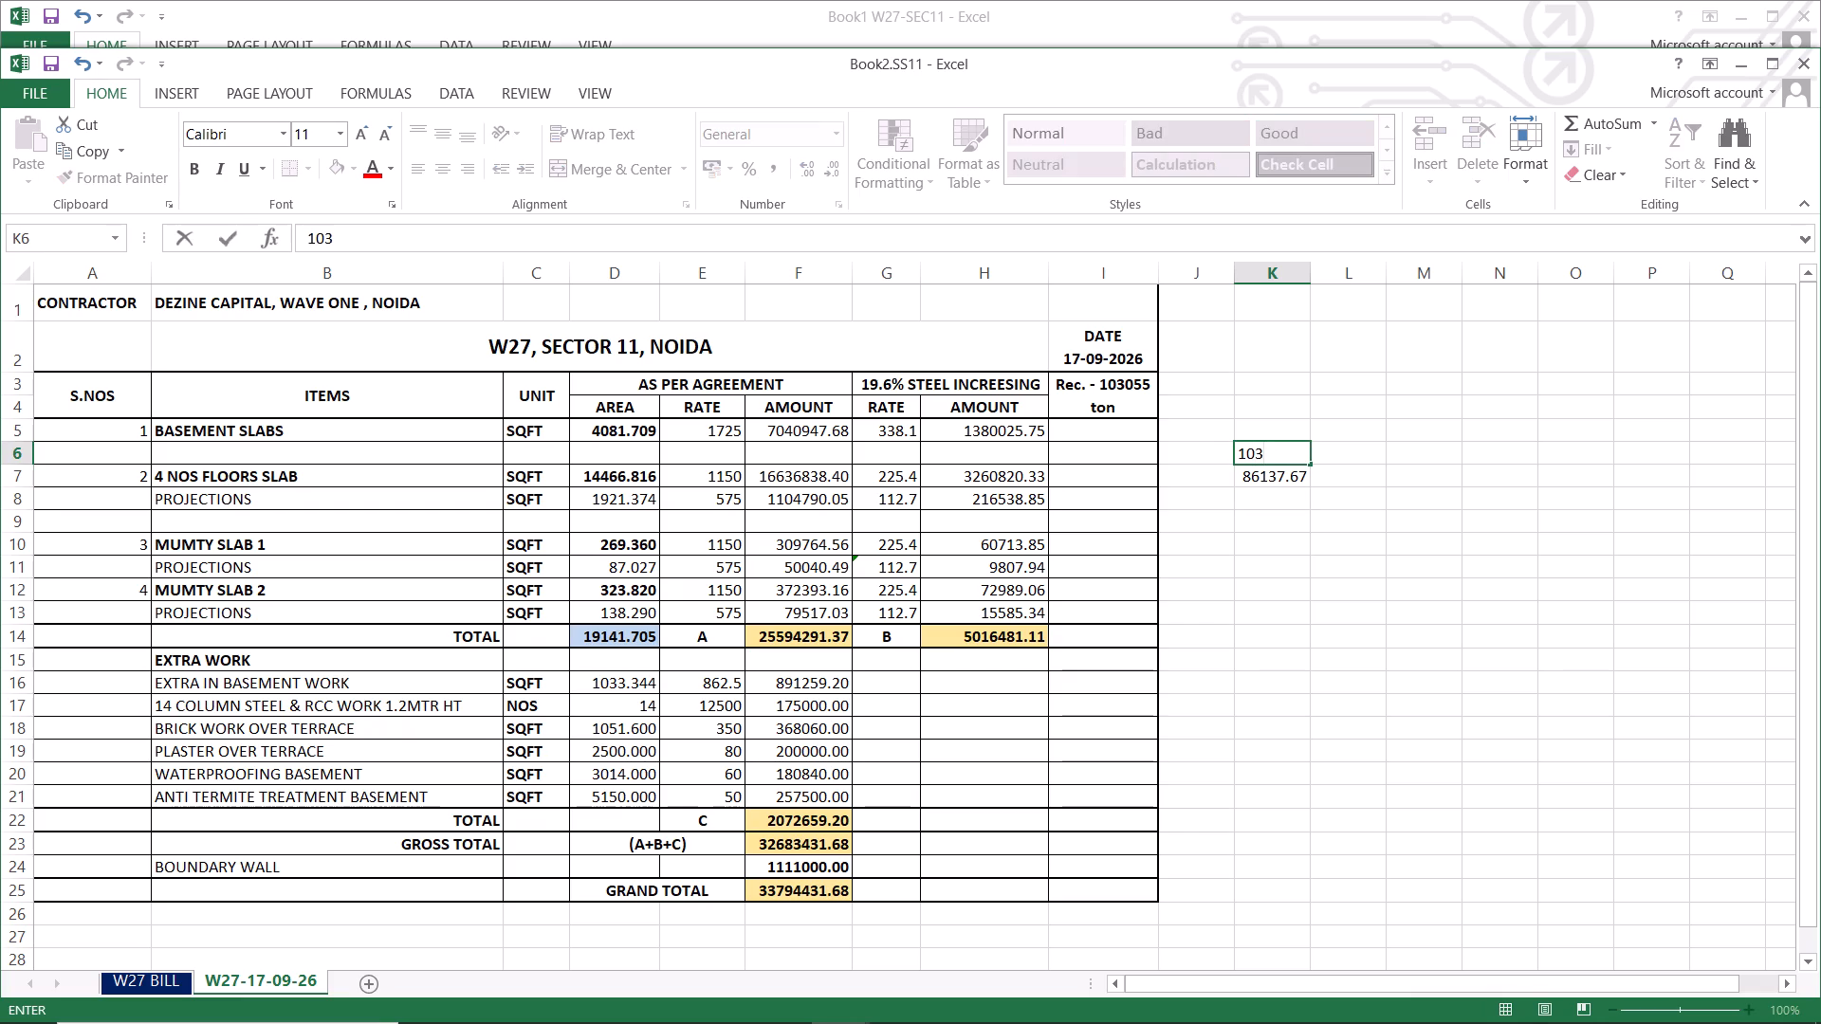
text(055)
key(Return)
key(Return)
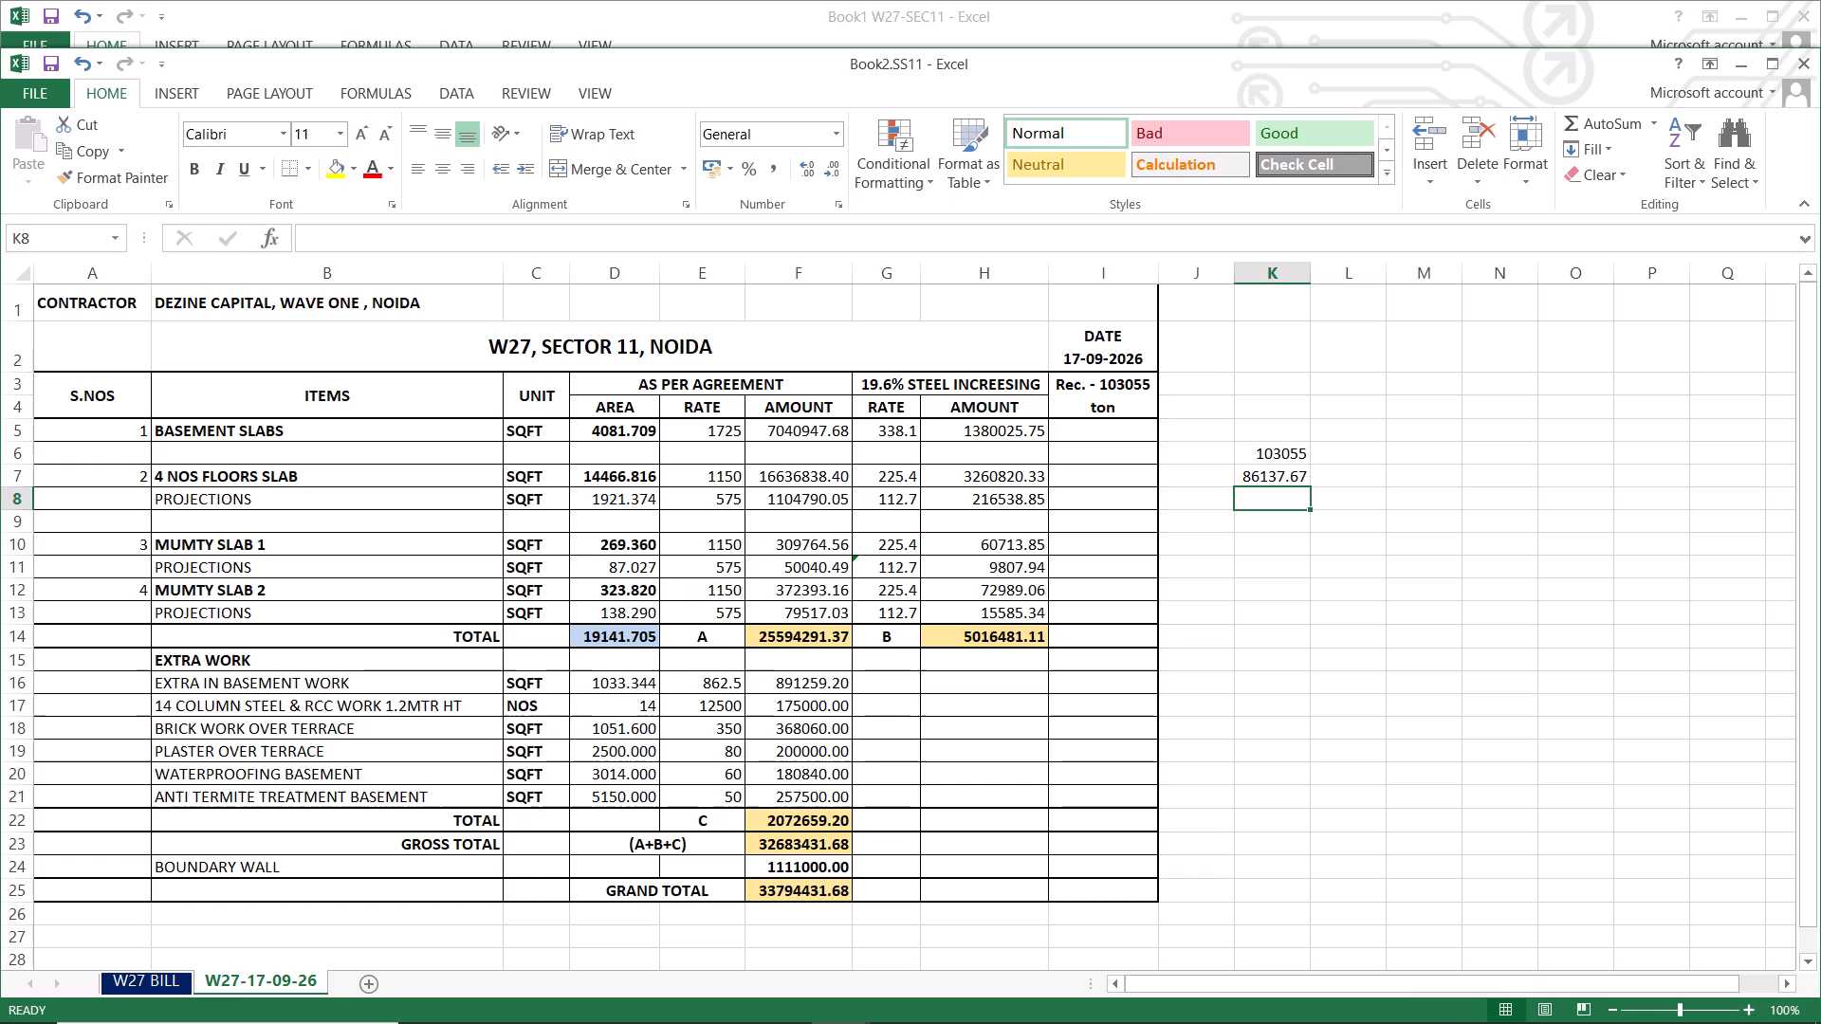
Calculate the excess steel quantity in K8 with the formula =K6-K7.
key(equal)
click(1278, 454)
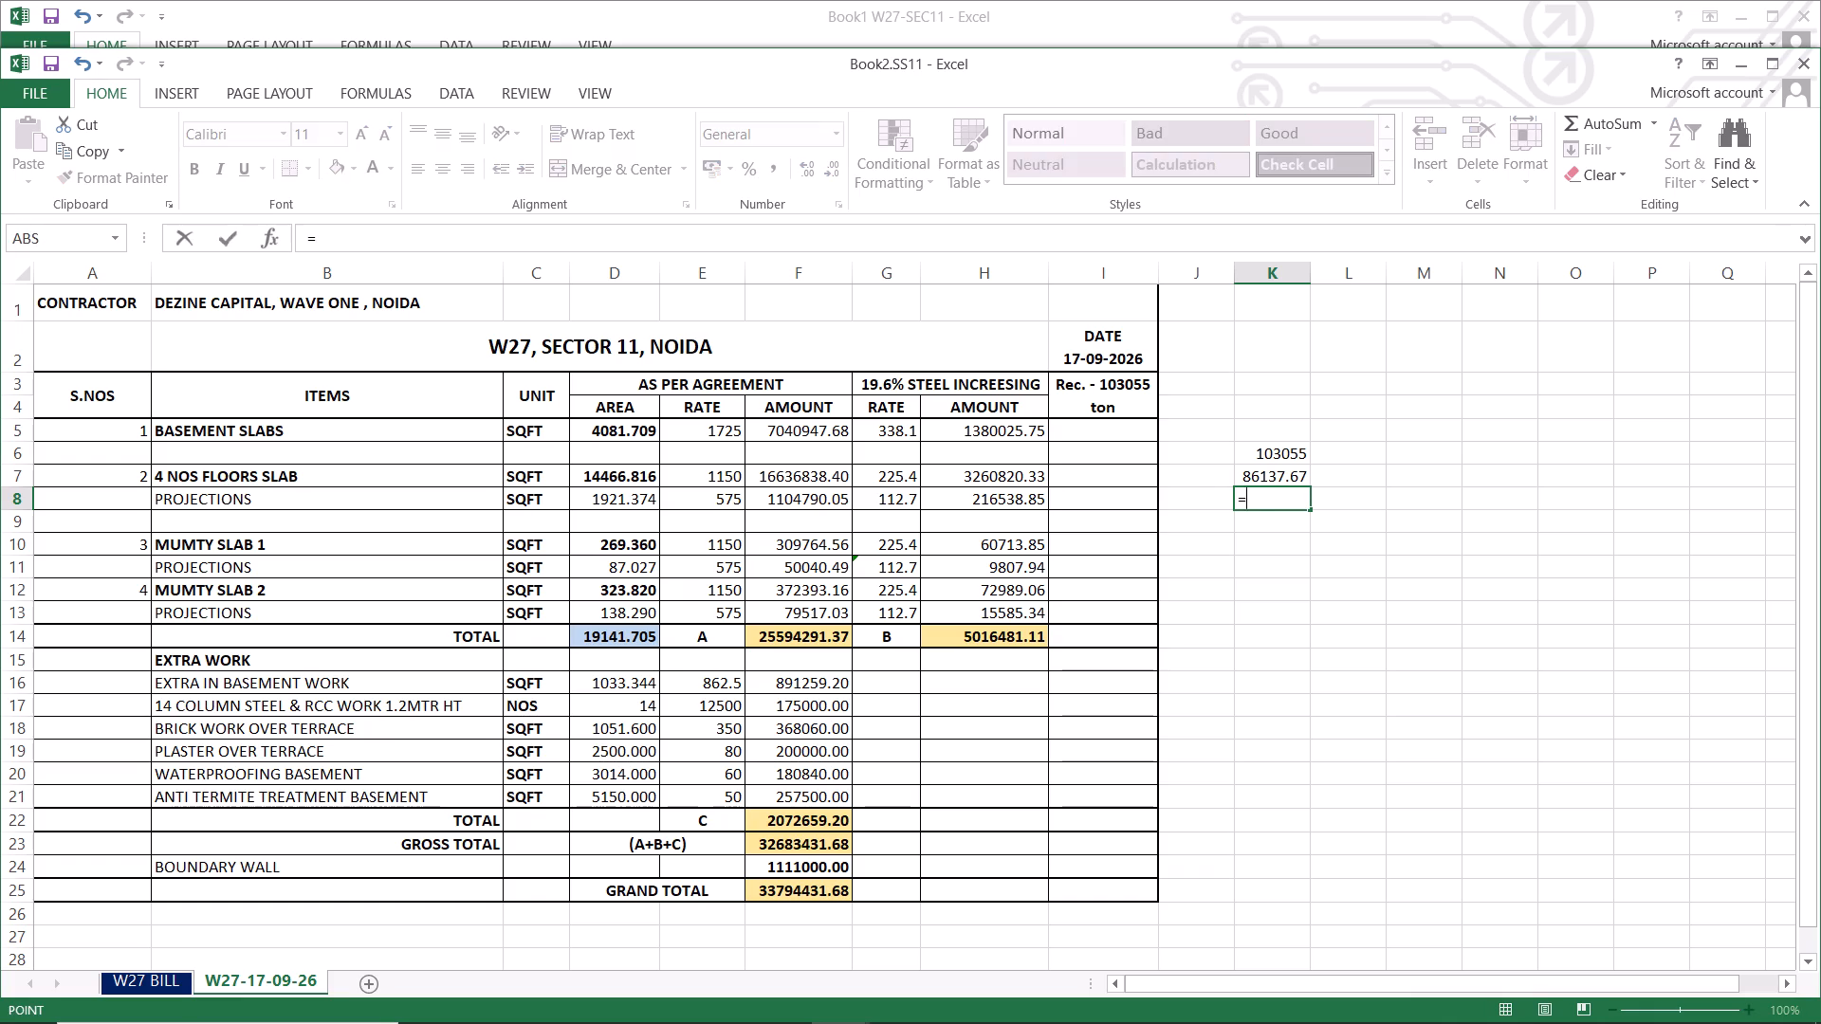
key(minus)
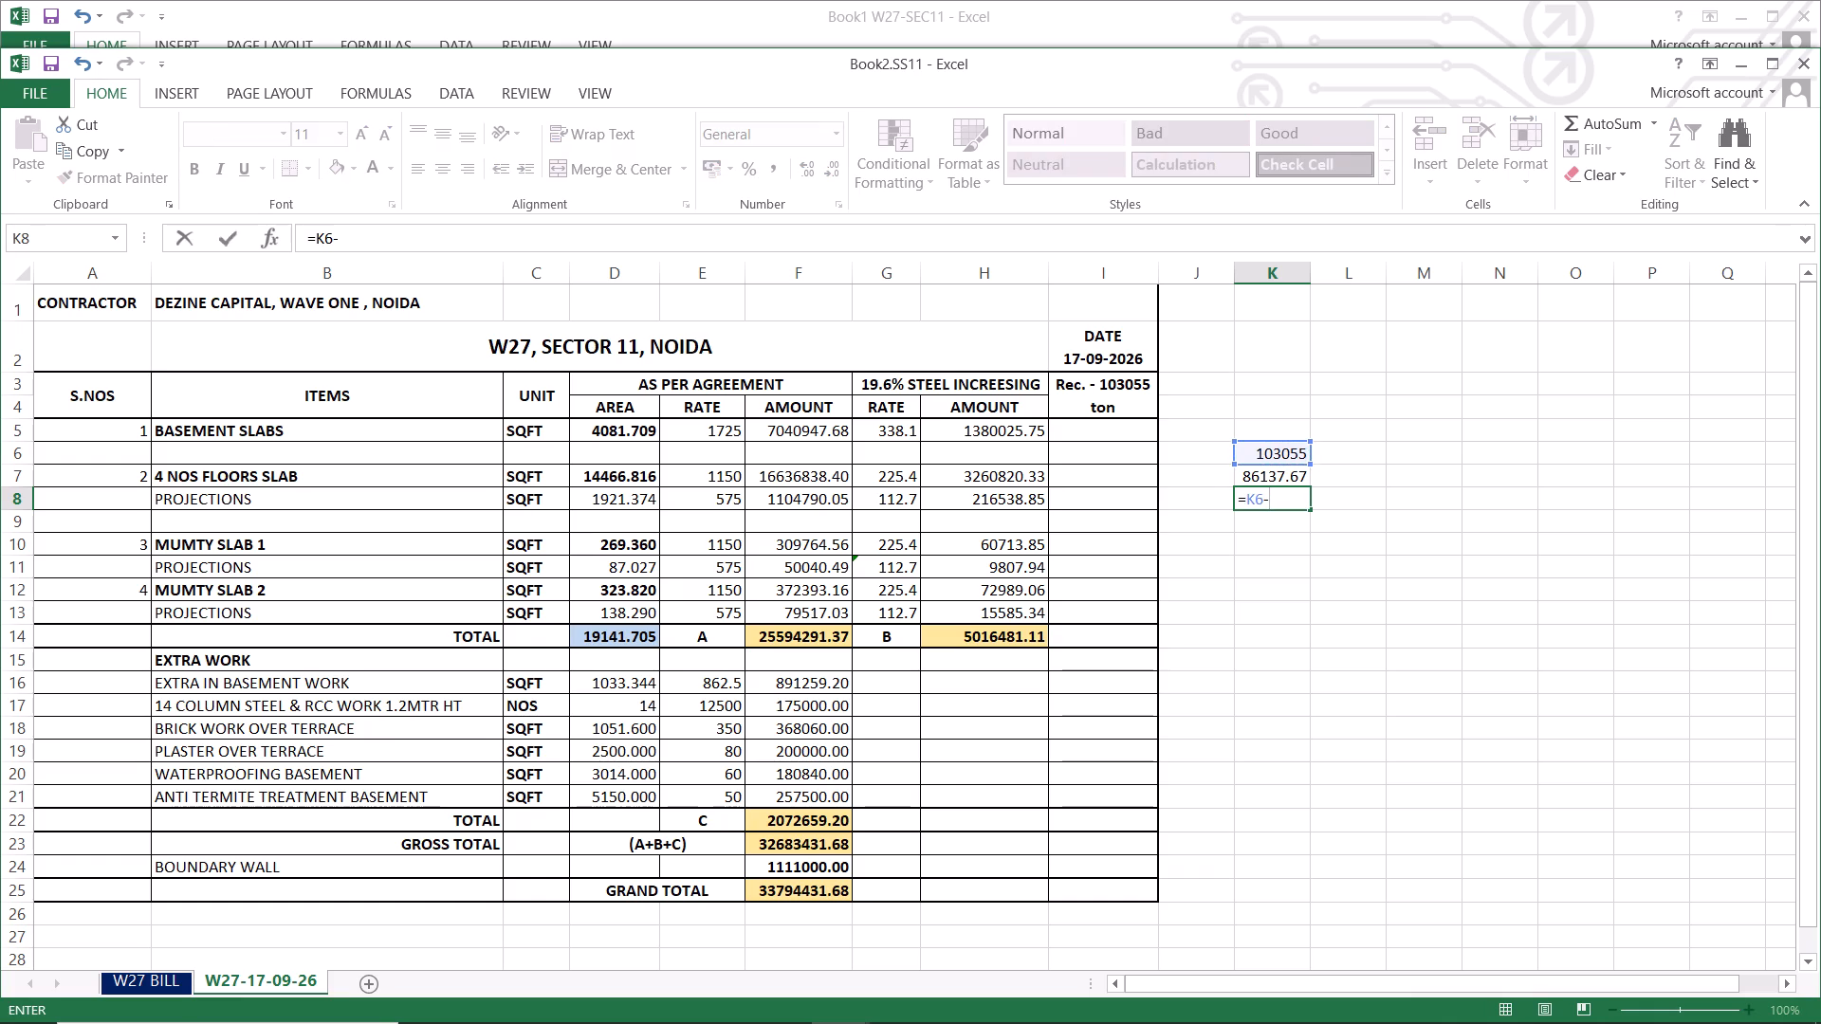
click(1281, 470)
key(Return)
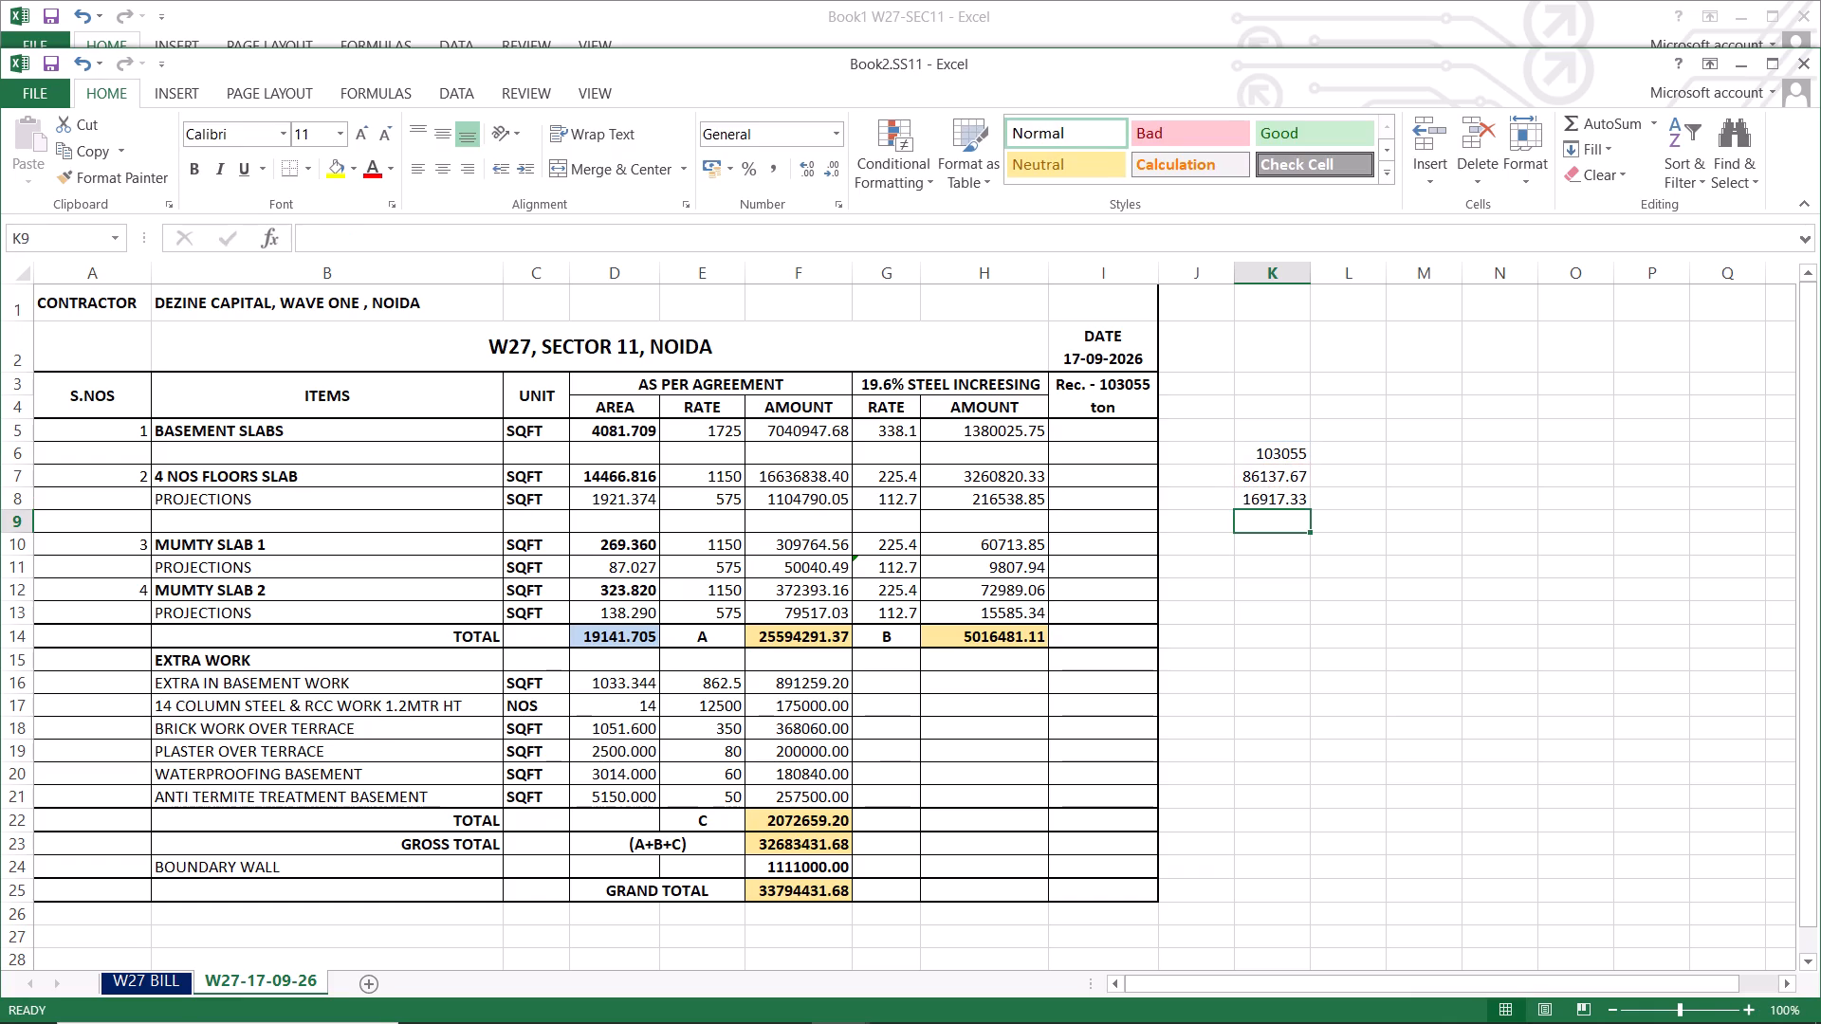
Calculate the steel increase ratio in K9 by dividing the excess by the contract quantity with =K8/K7.
key(equal)
click(1274, 501)
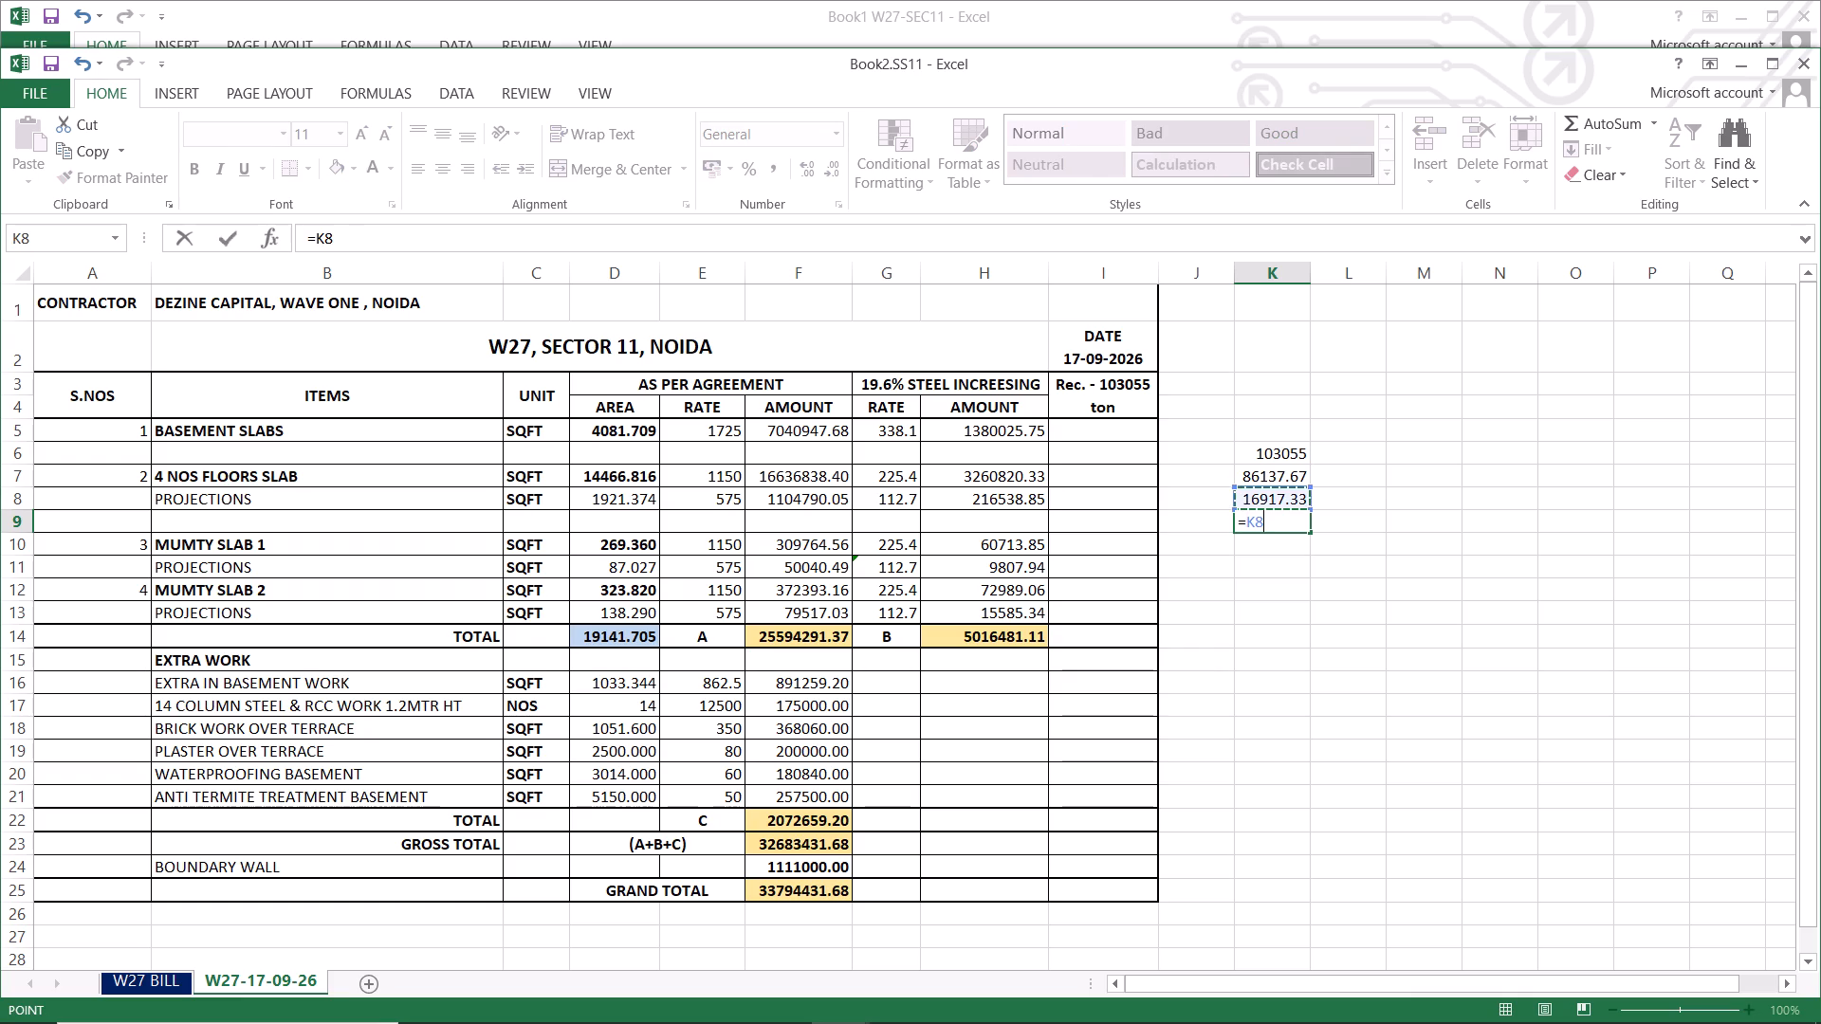
key(slash)
click(1265, 473)
key(Return)
key(Return)
key(Return)
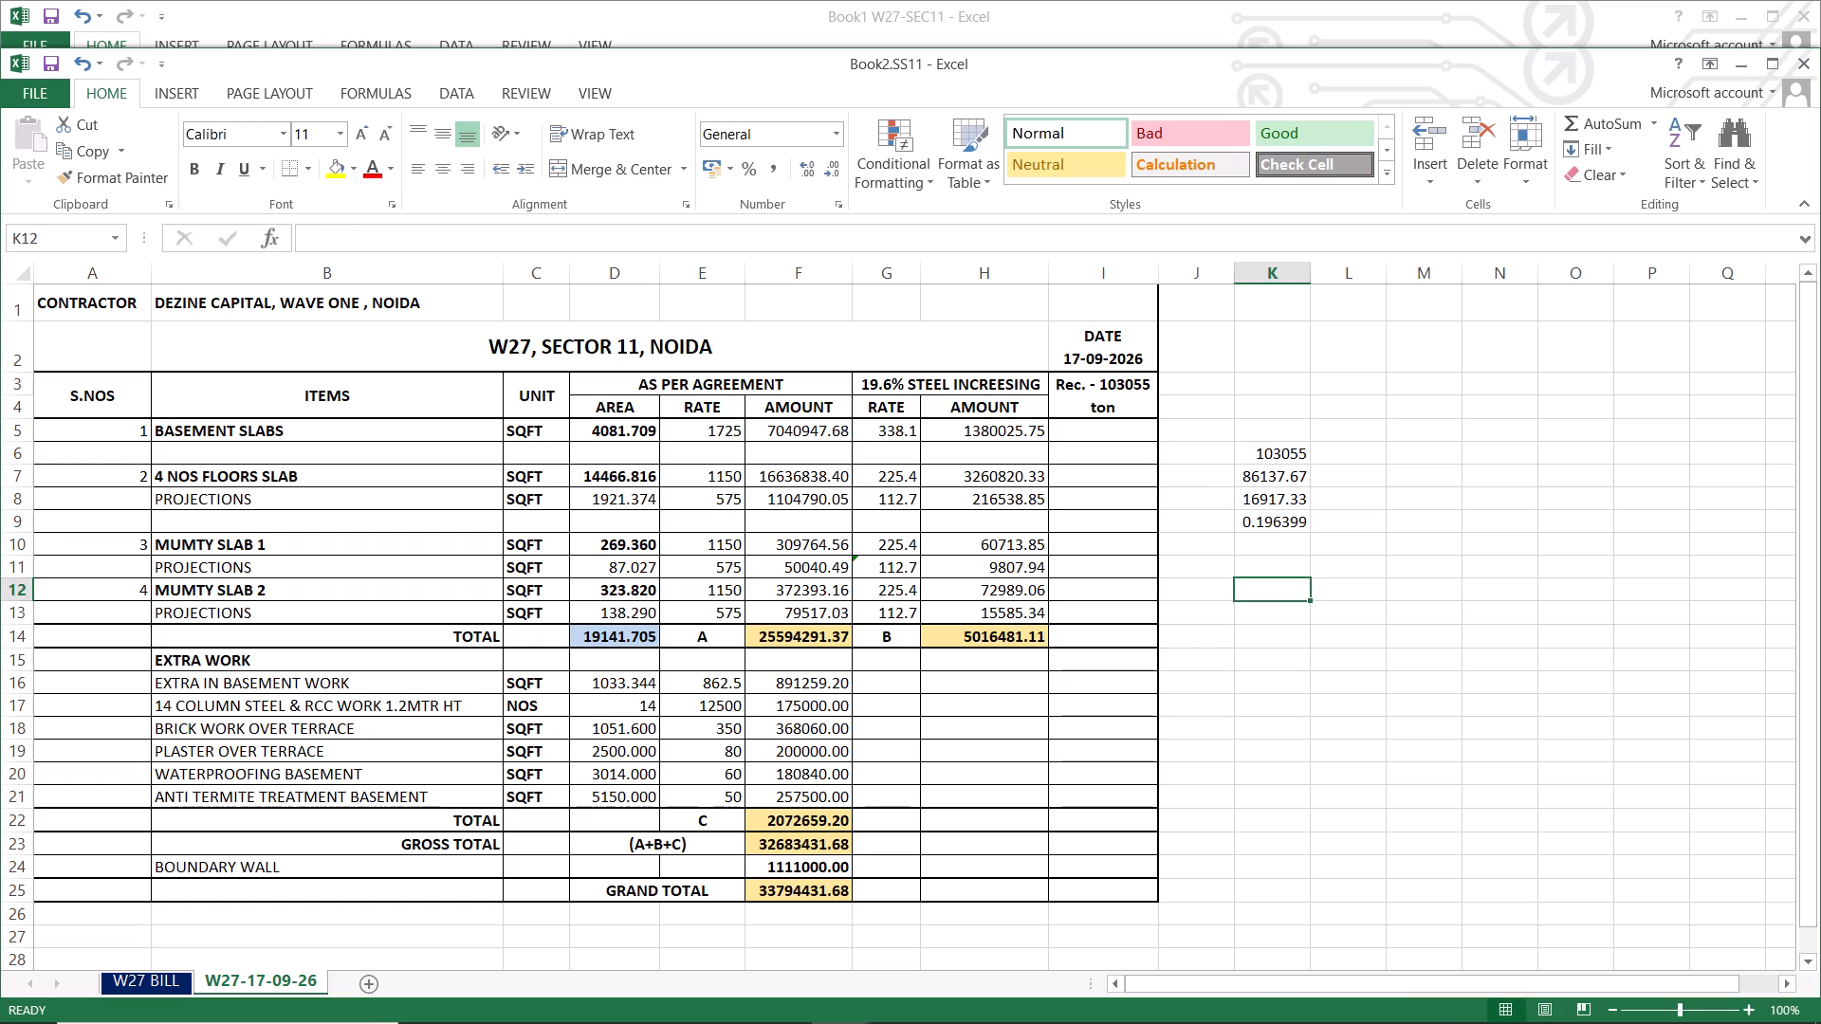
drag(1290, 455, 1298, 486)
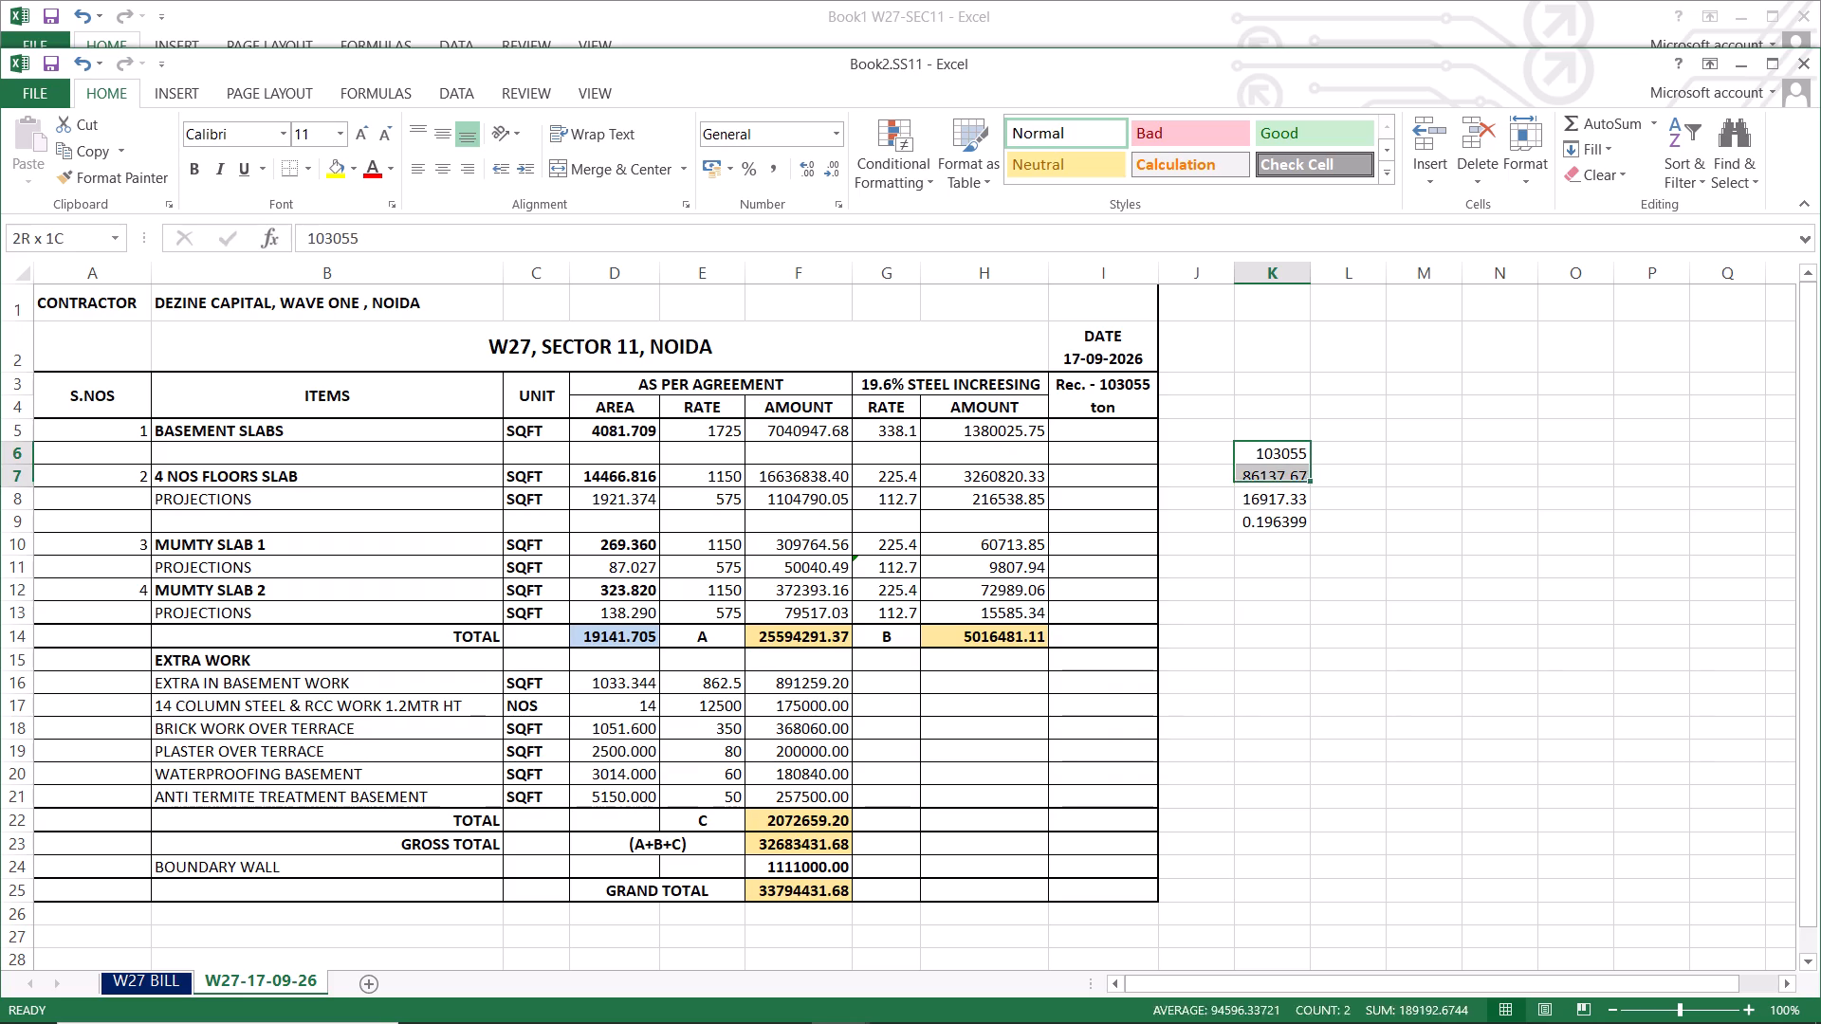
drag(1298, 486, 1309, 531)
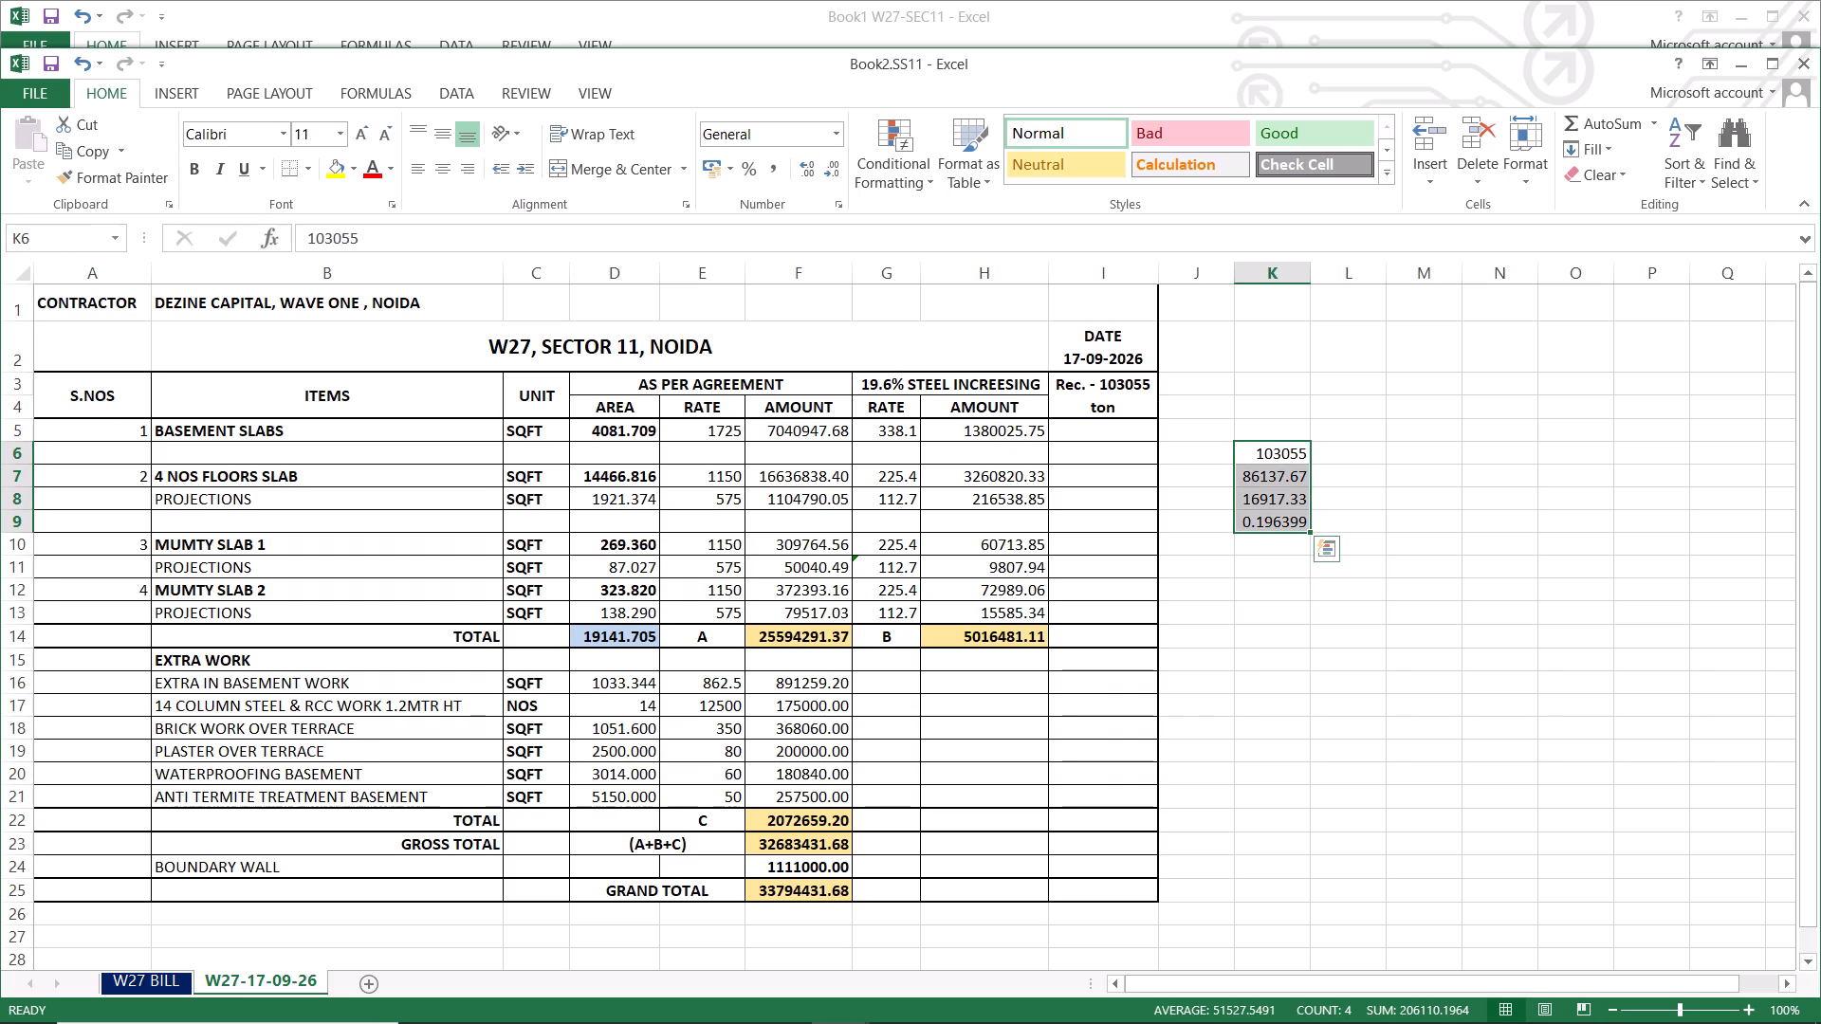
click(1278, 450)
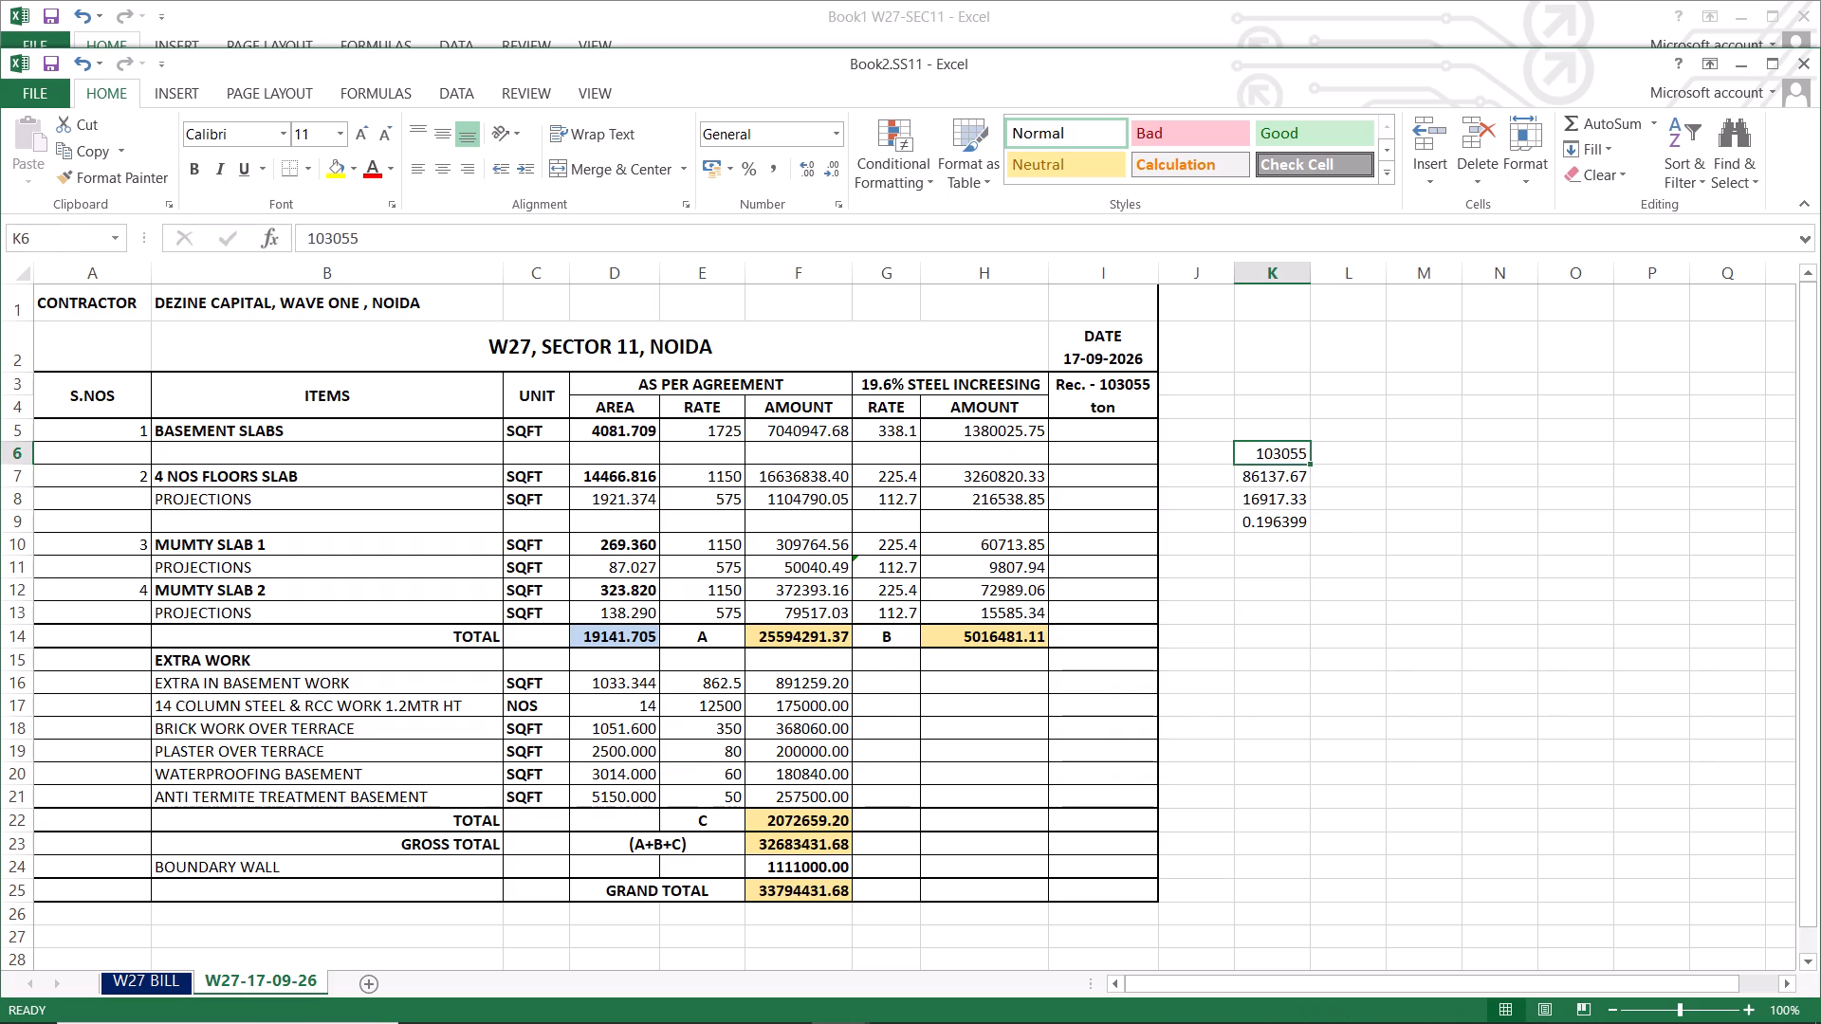
Label the received and contract steel quantities "Rec" in J6 and "Consumed" in J7, widening column J to fit the text.
click(1215, 452)
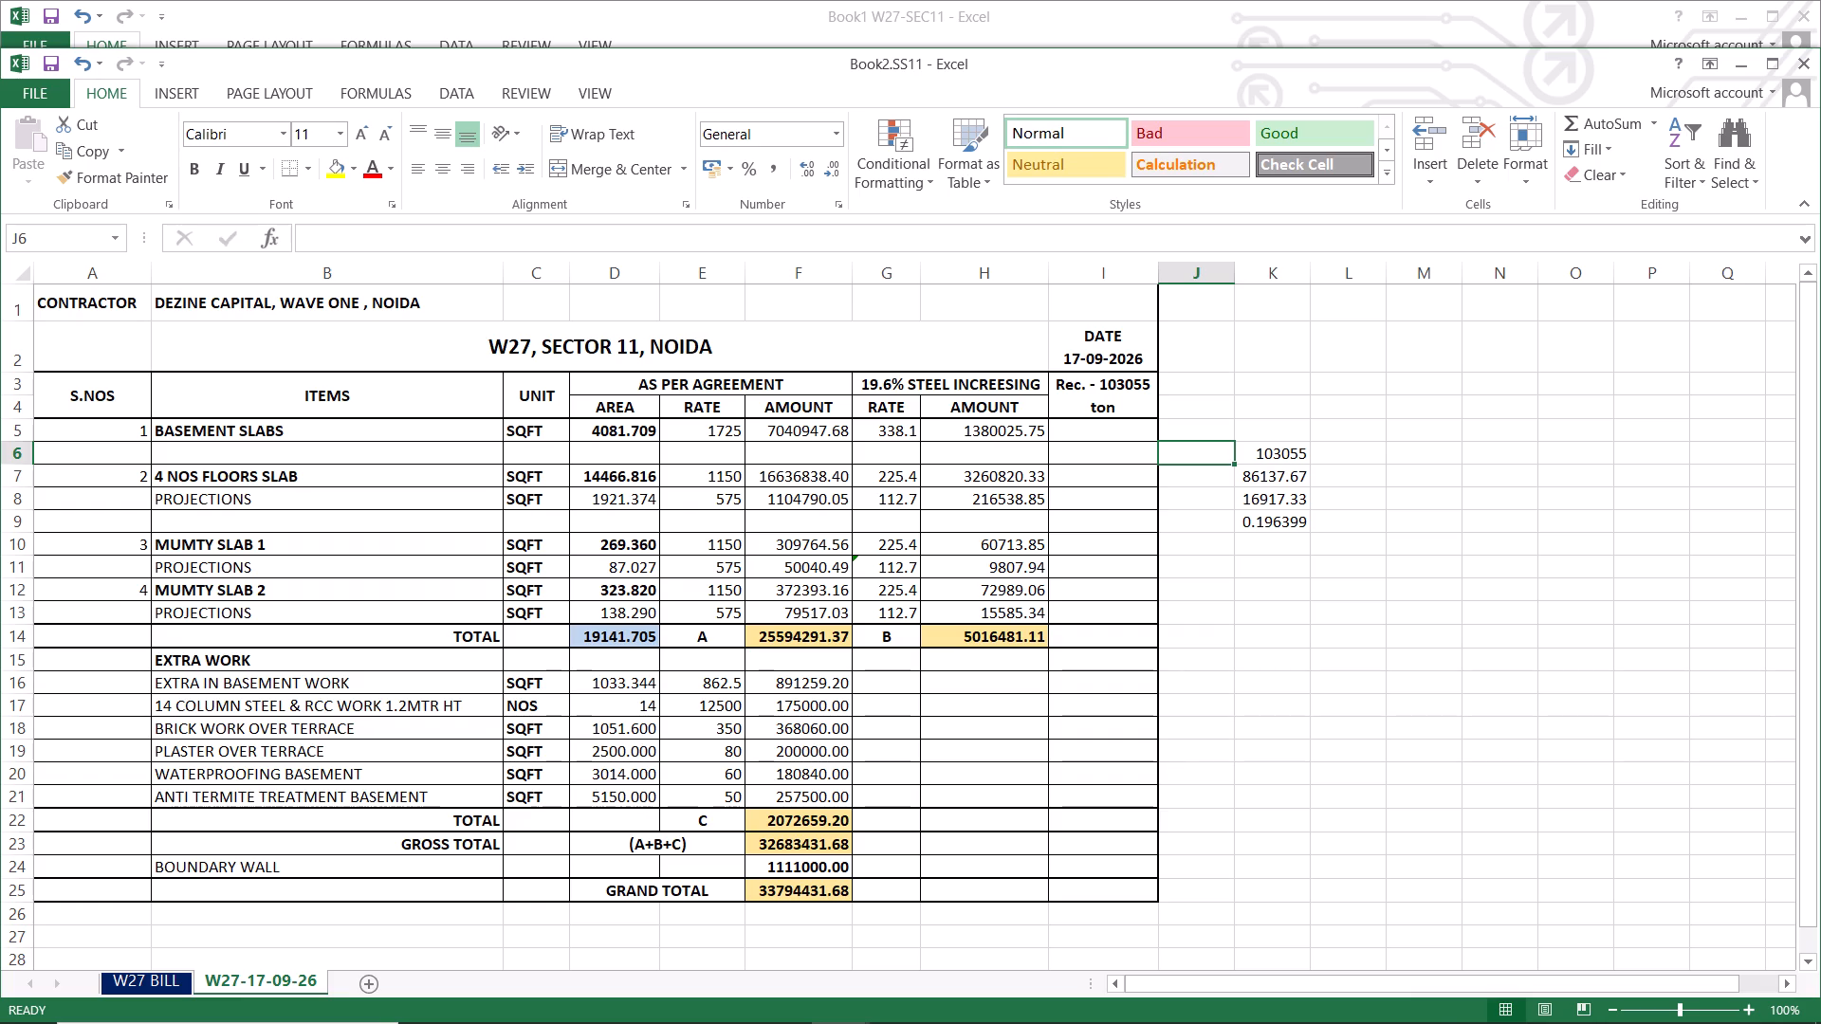
text(Rec)
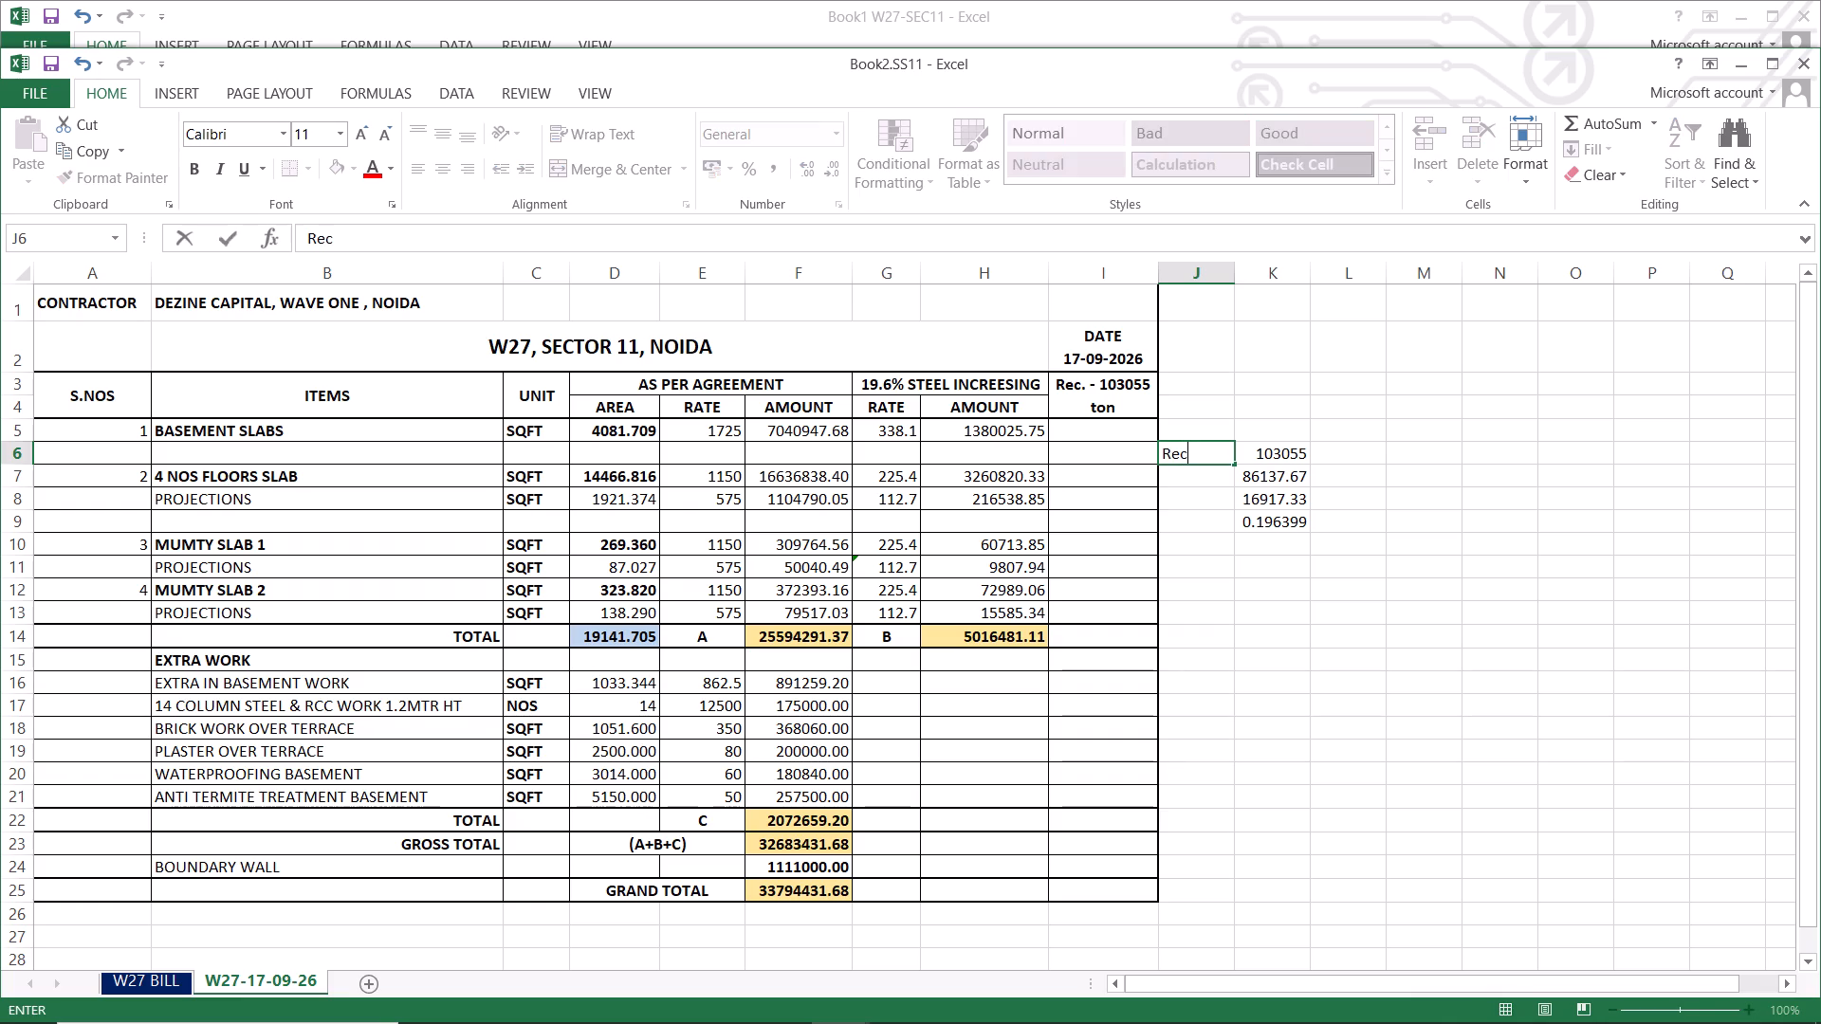
click(1221, 472)
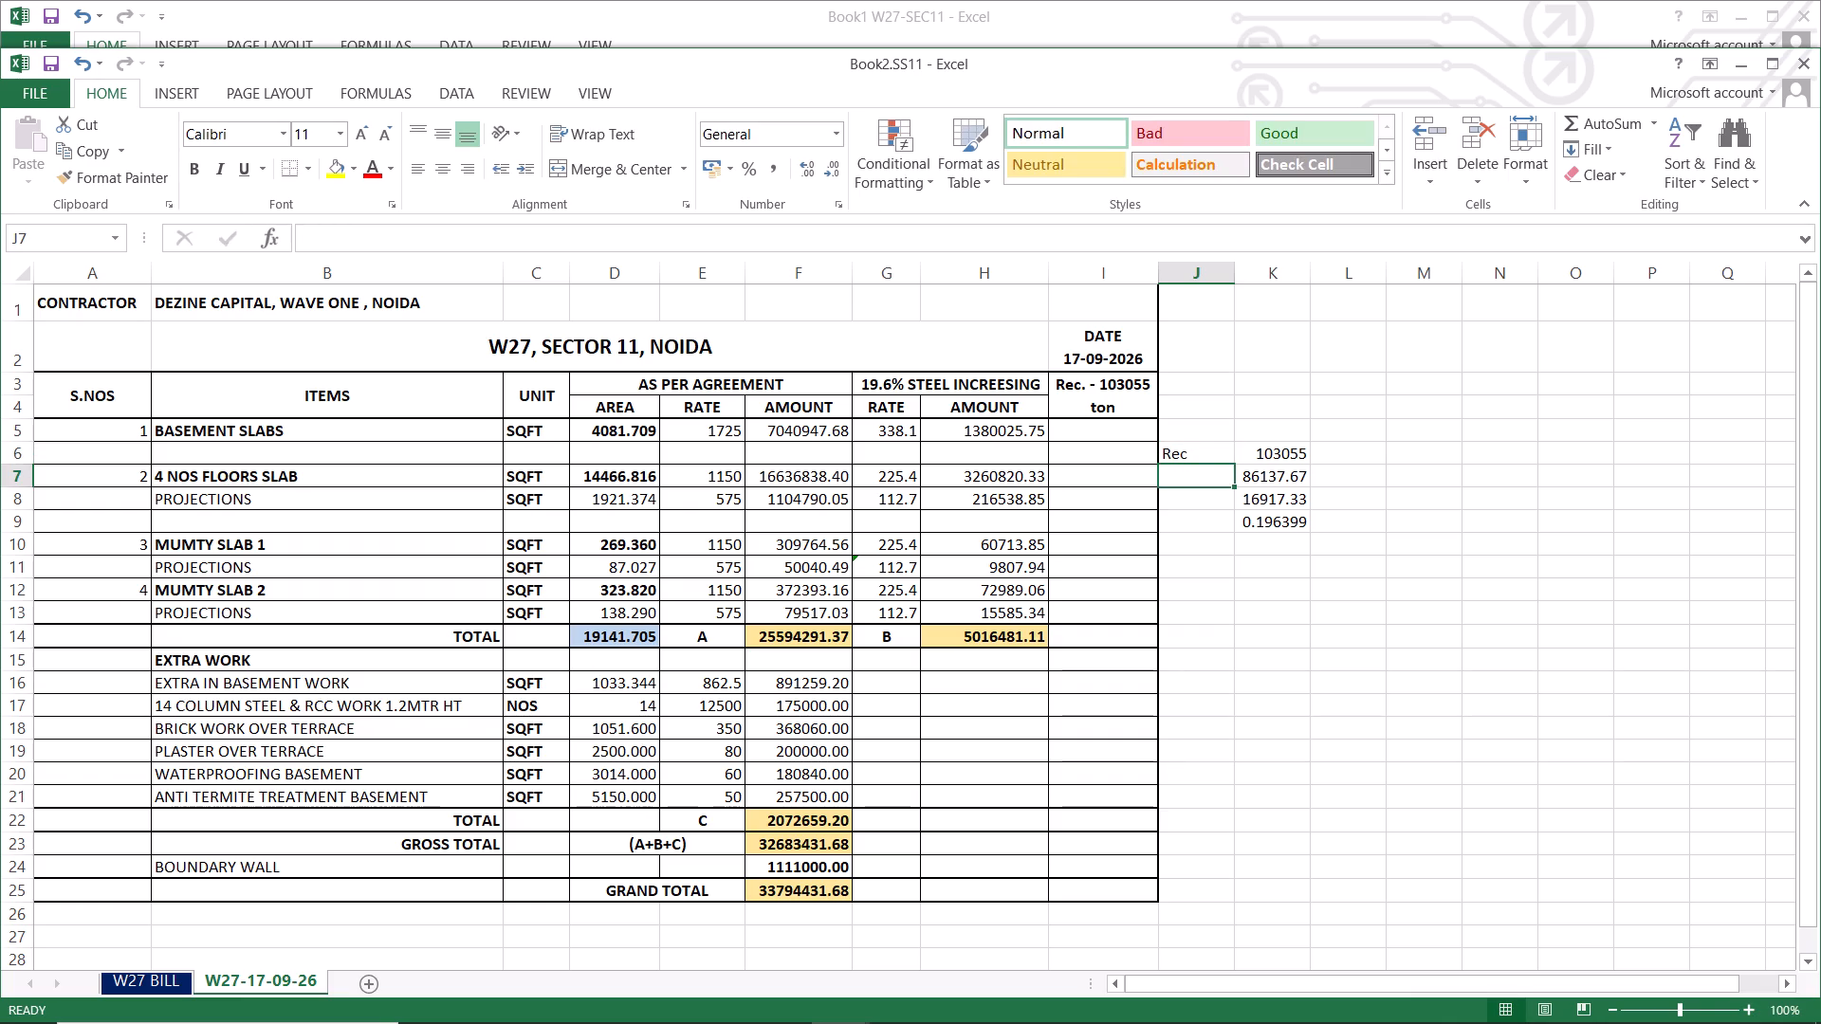
key(shift+c)
key(o)
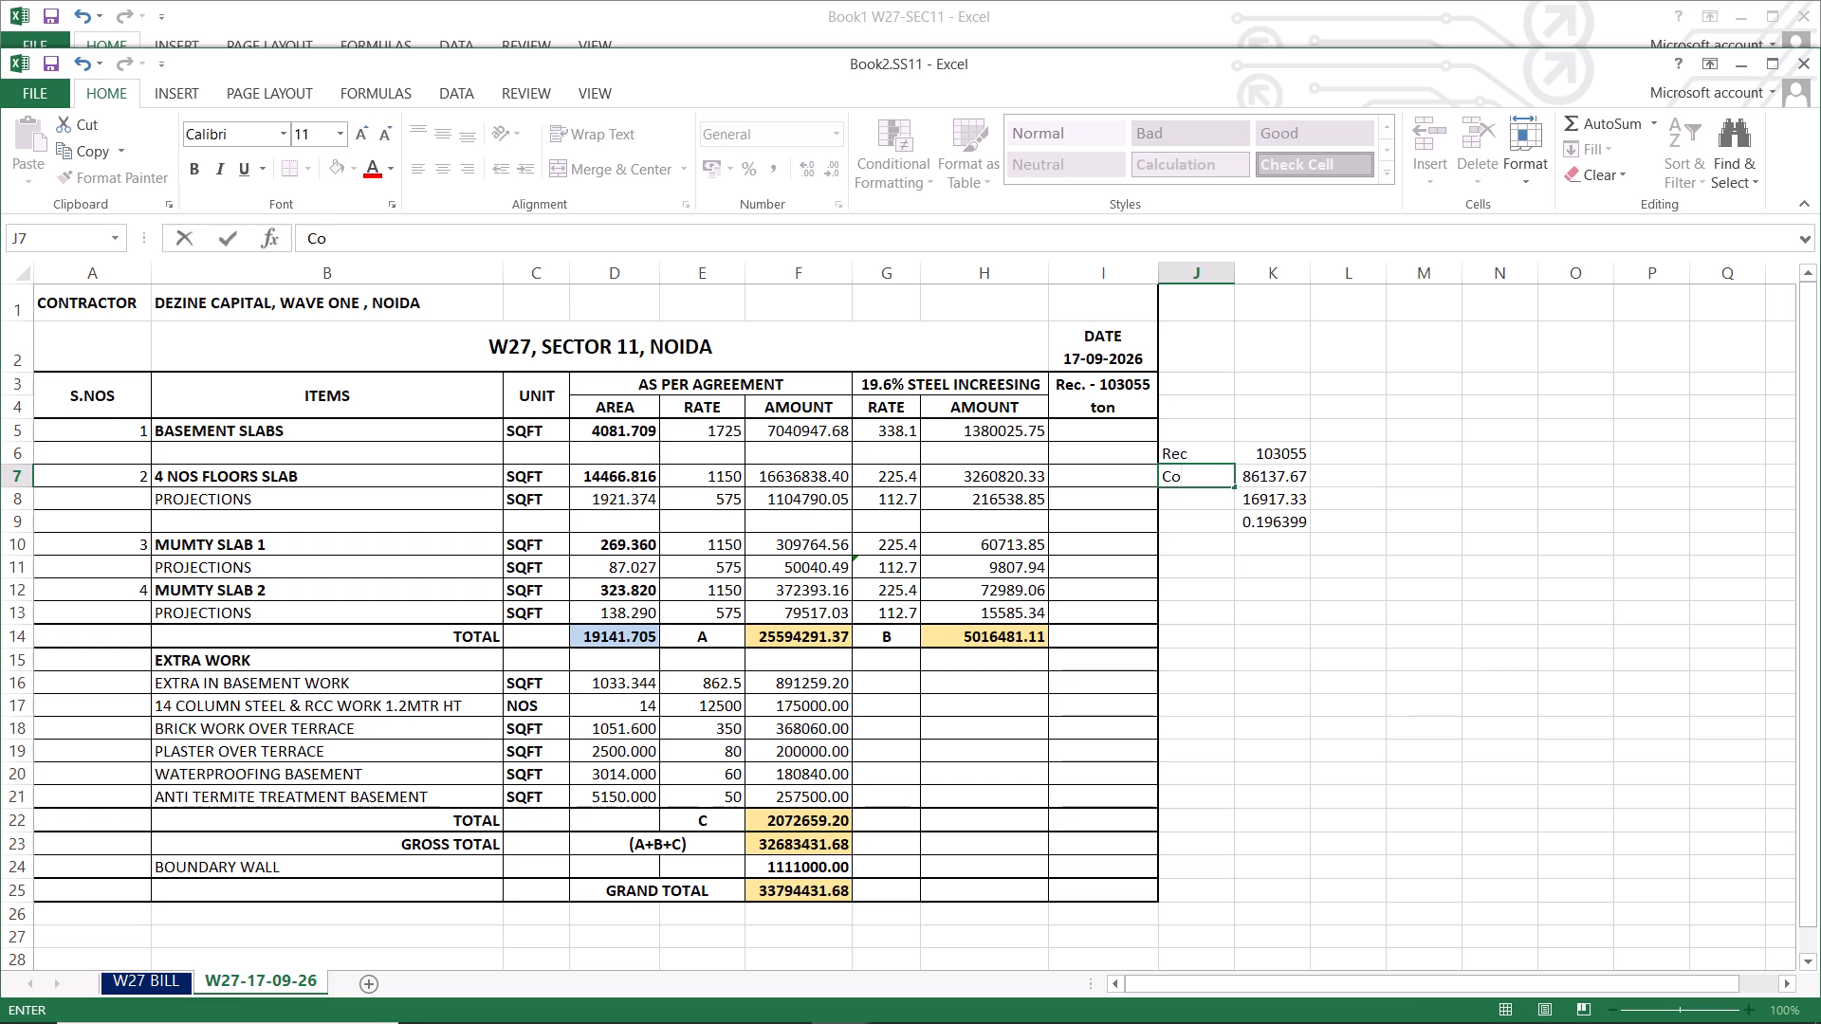
key(n)
text(sume)
key(d)
click(1207, 500)
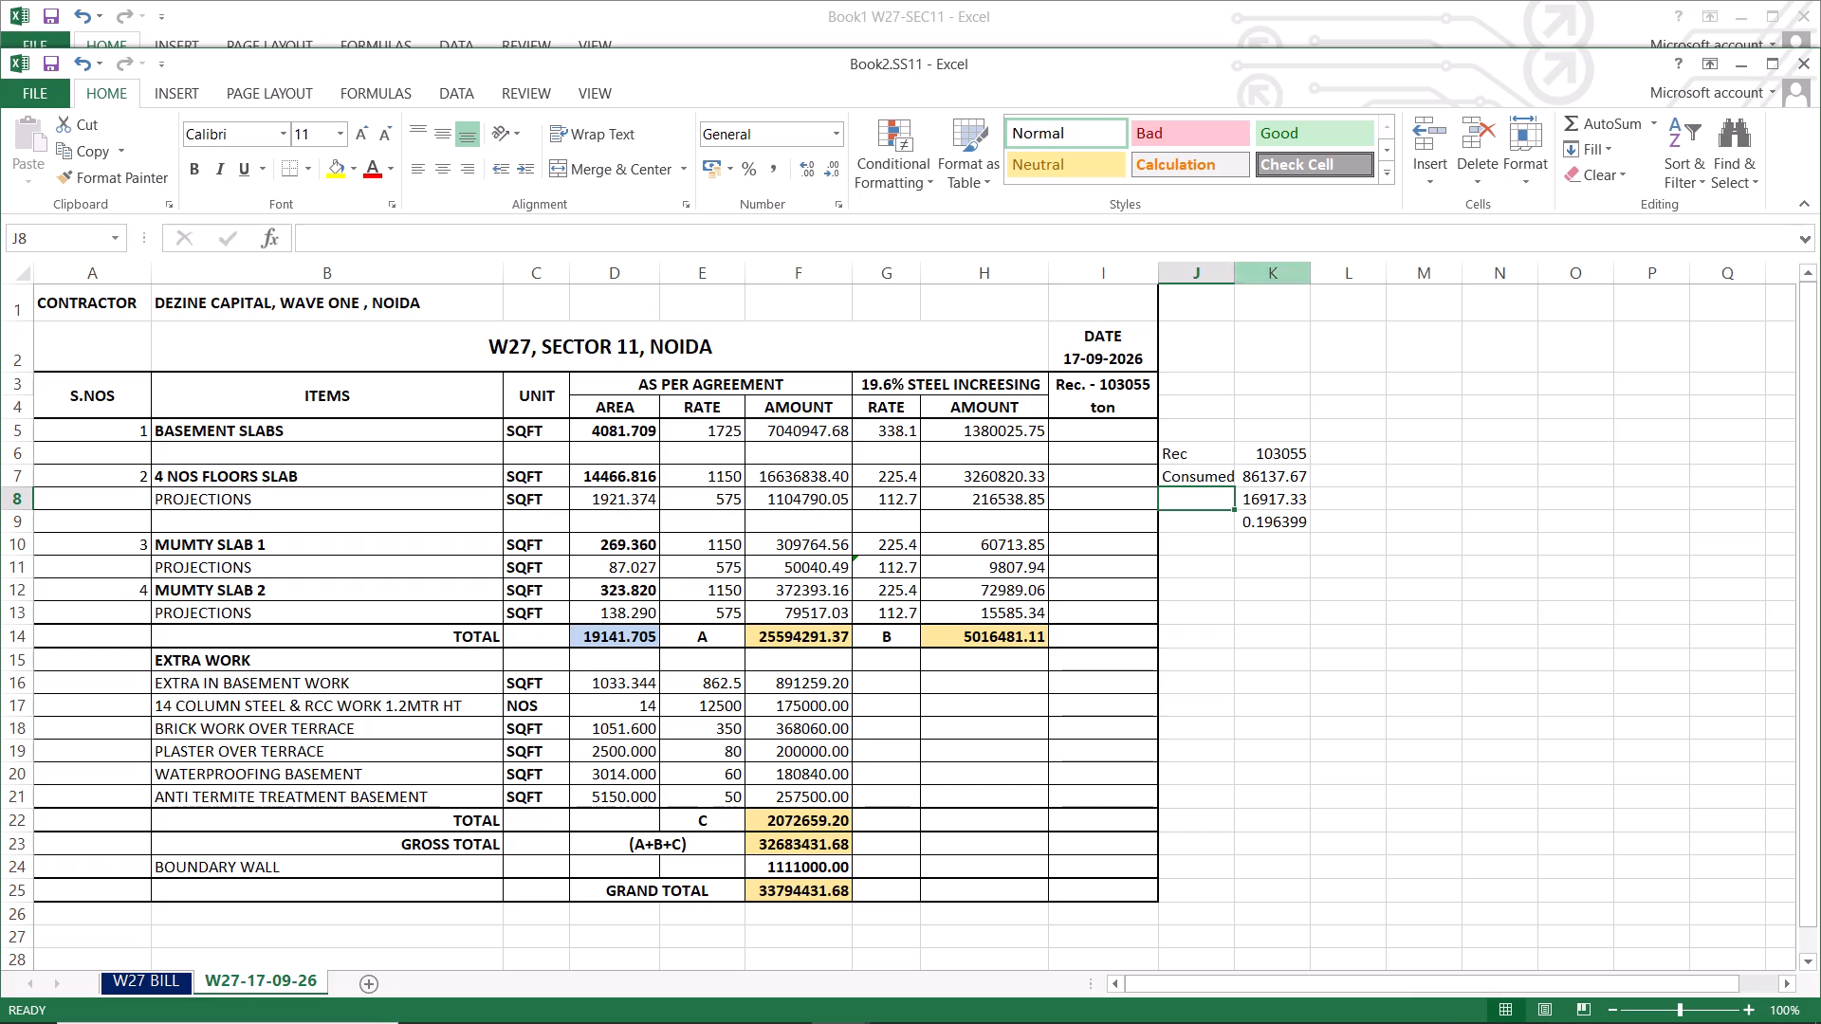
drag(1234, 268, 1261, 283)
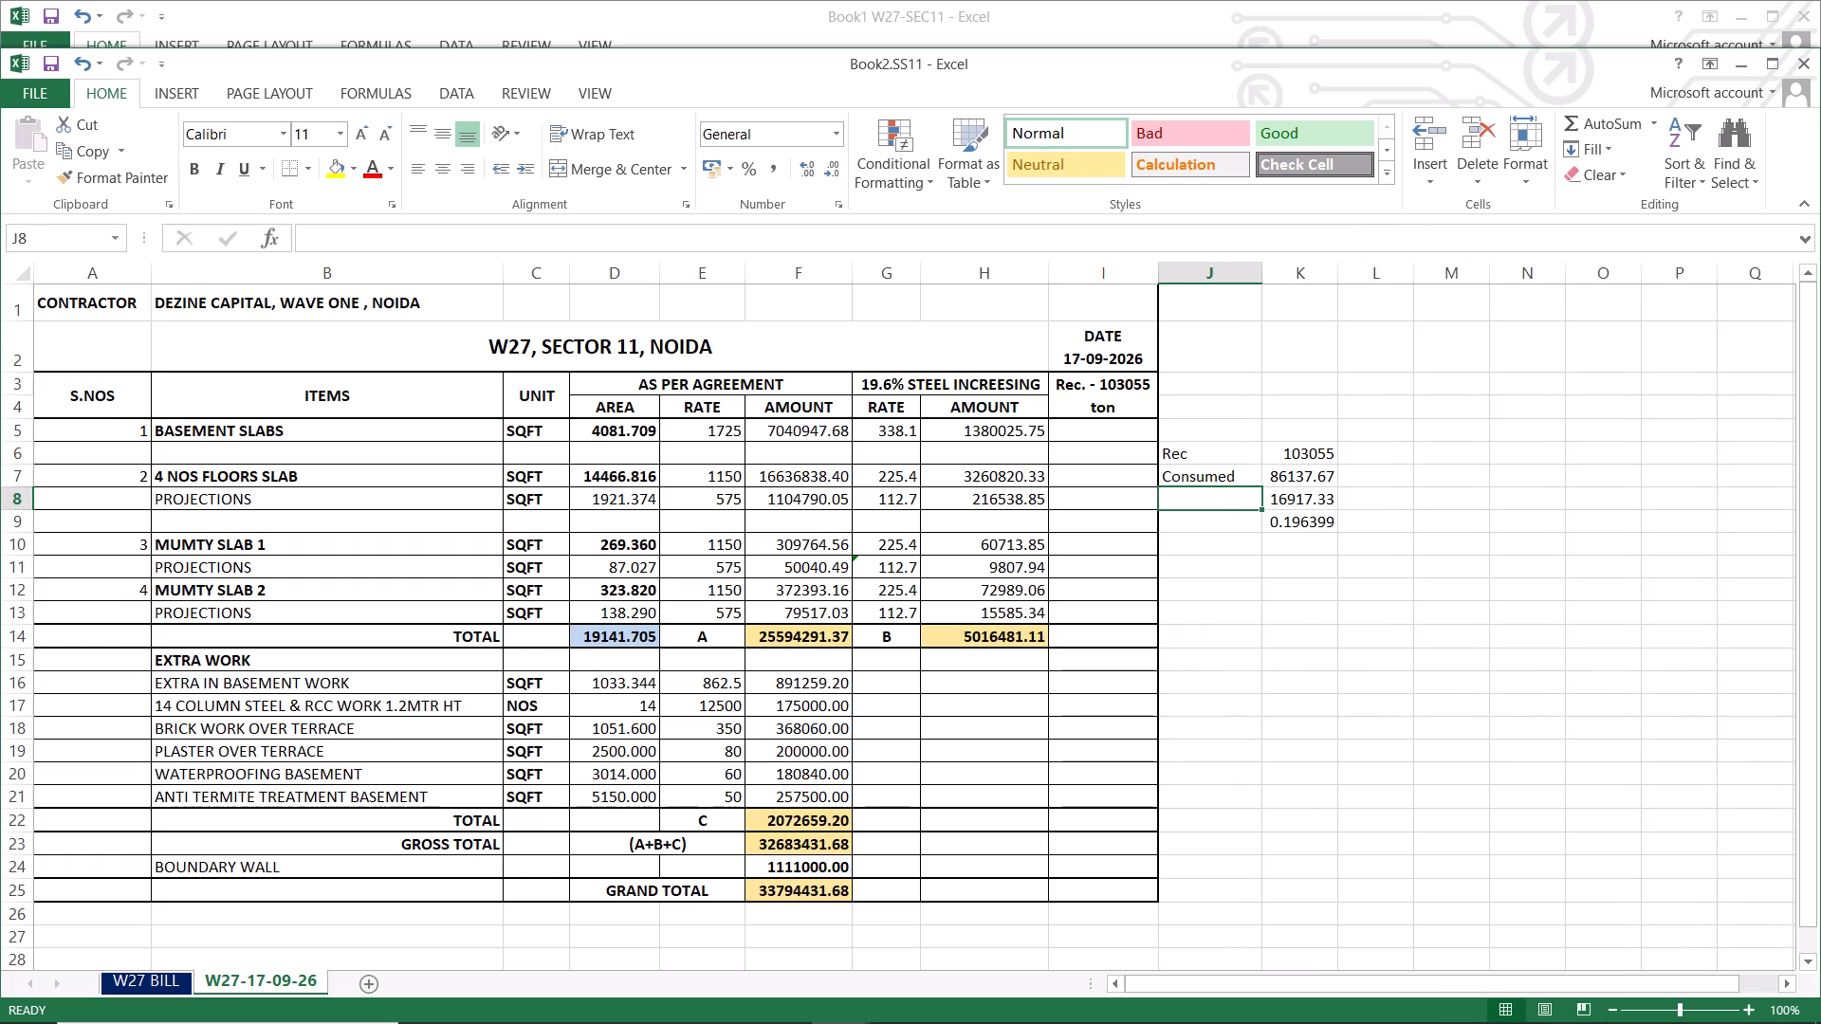
Merge and center J5:K5 above the steel calculation and enter the heading "steel".
click(1294, 477)
drag(1241, 429, 1297, 434)
click(585, 163)
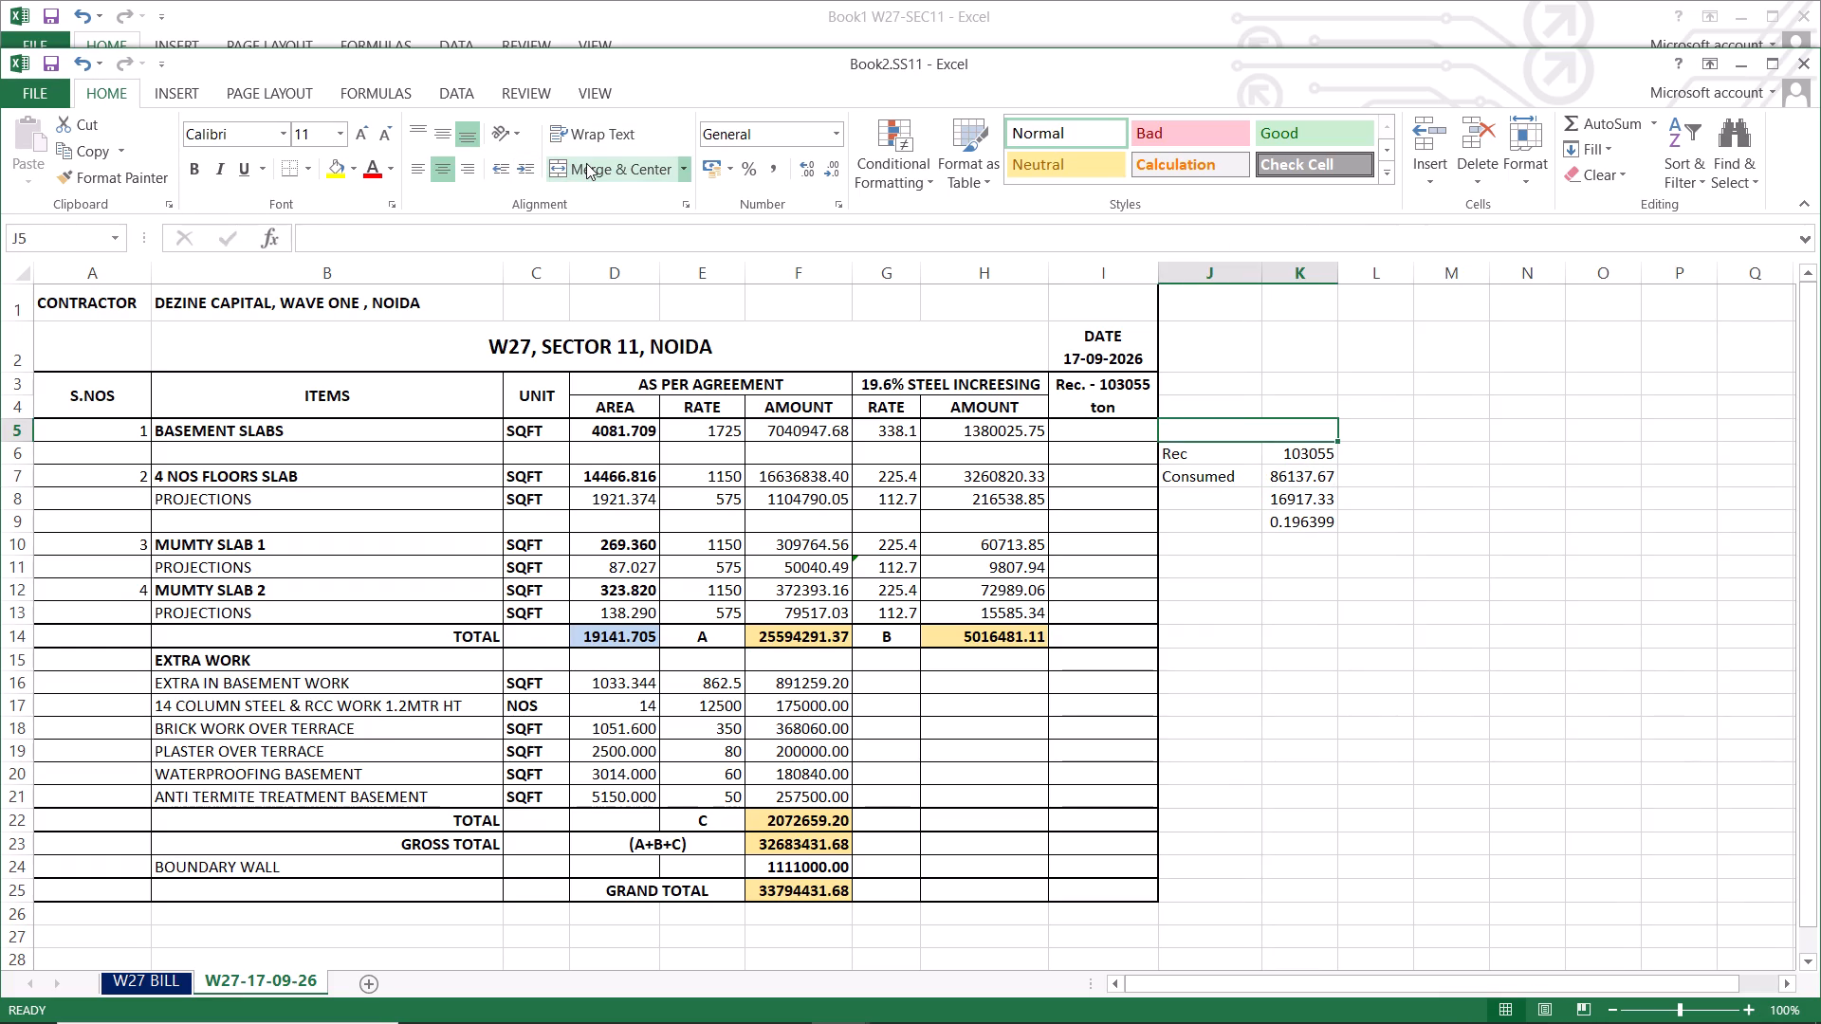
text(steel)
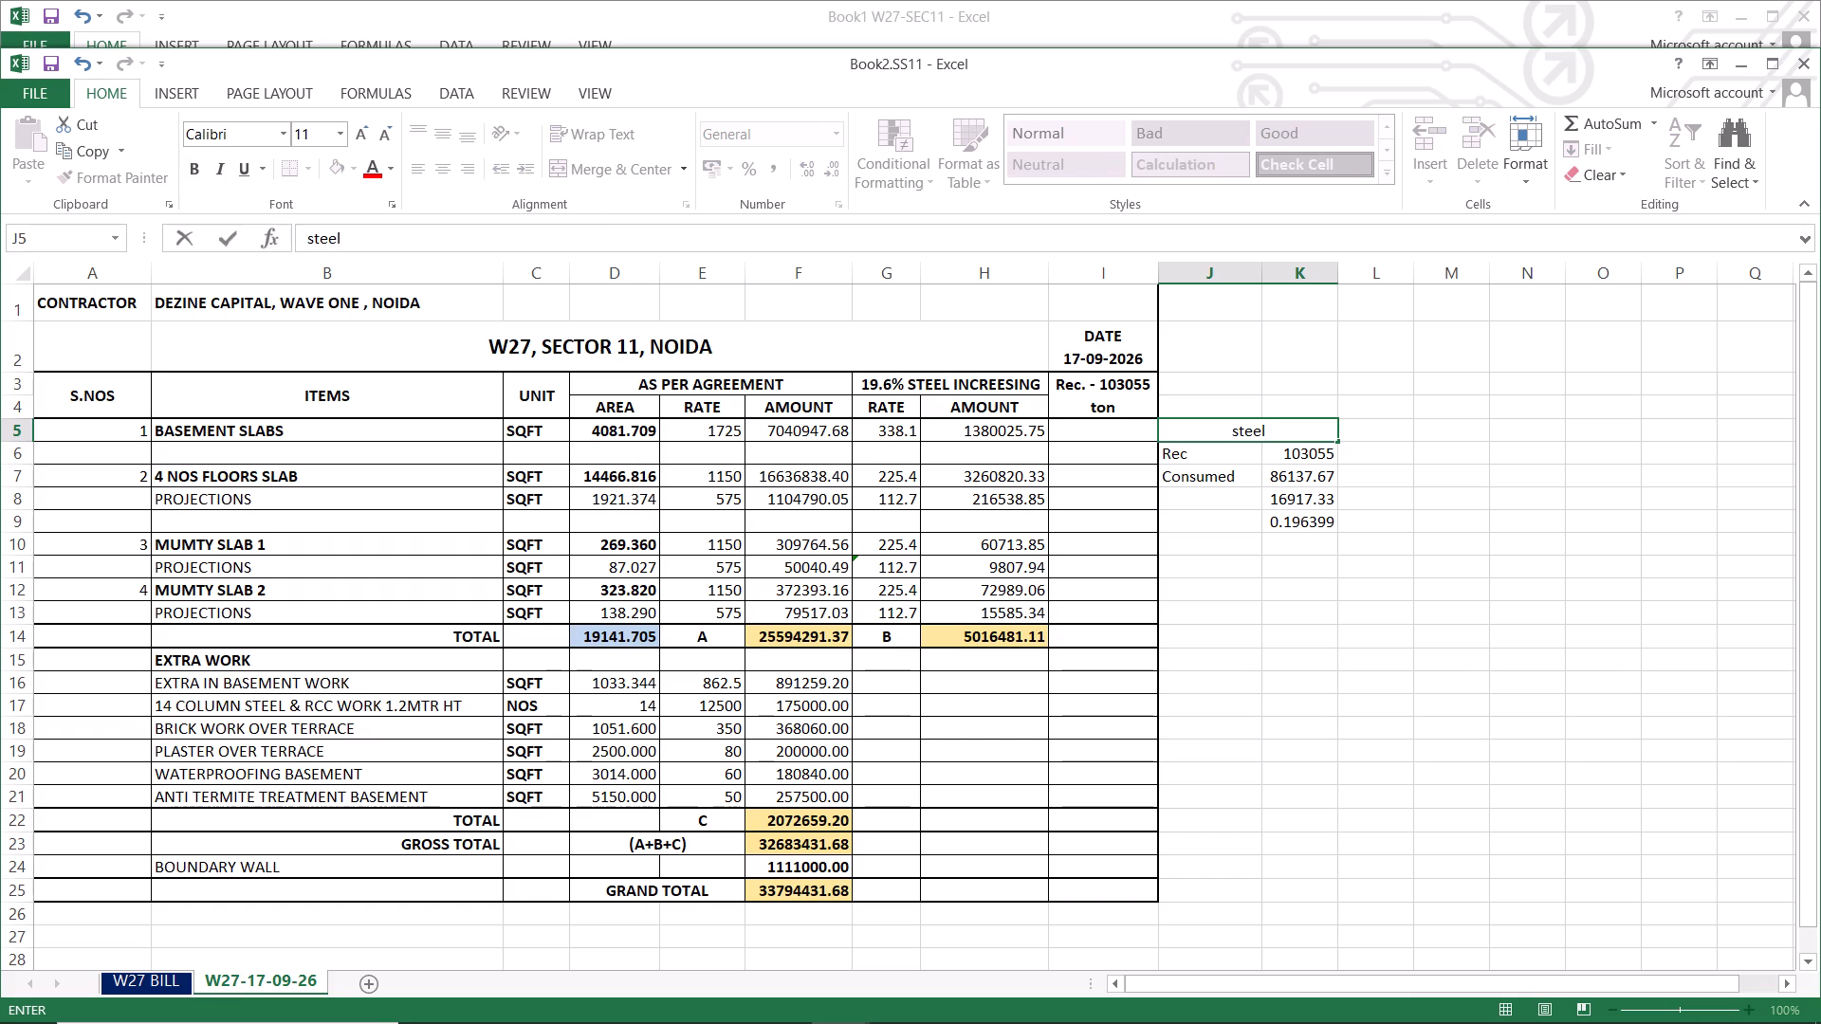
click(1345, 576)
Label the remaining steel calculation rows "extra" in J8 and "%" in J9.
click(1226, 505)
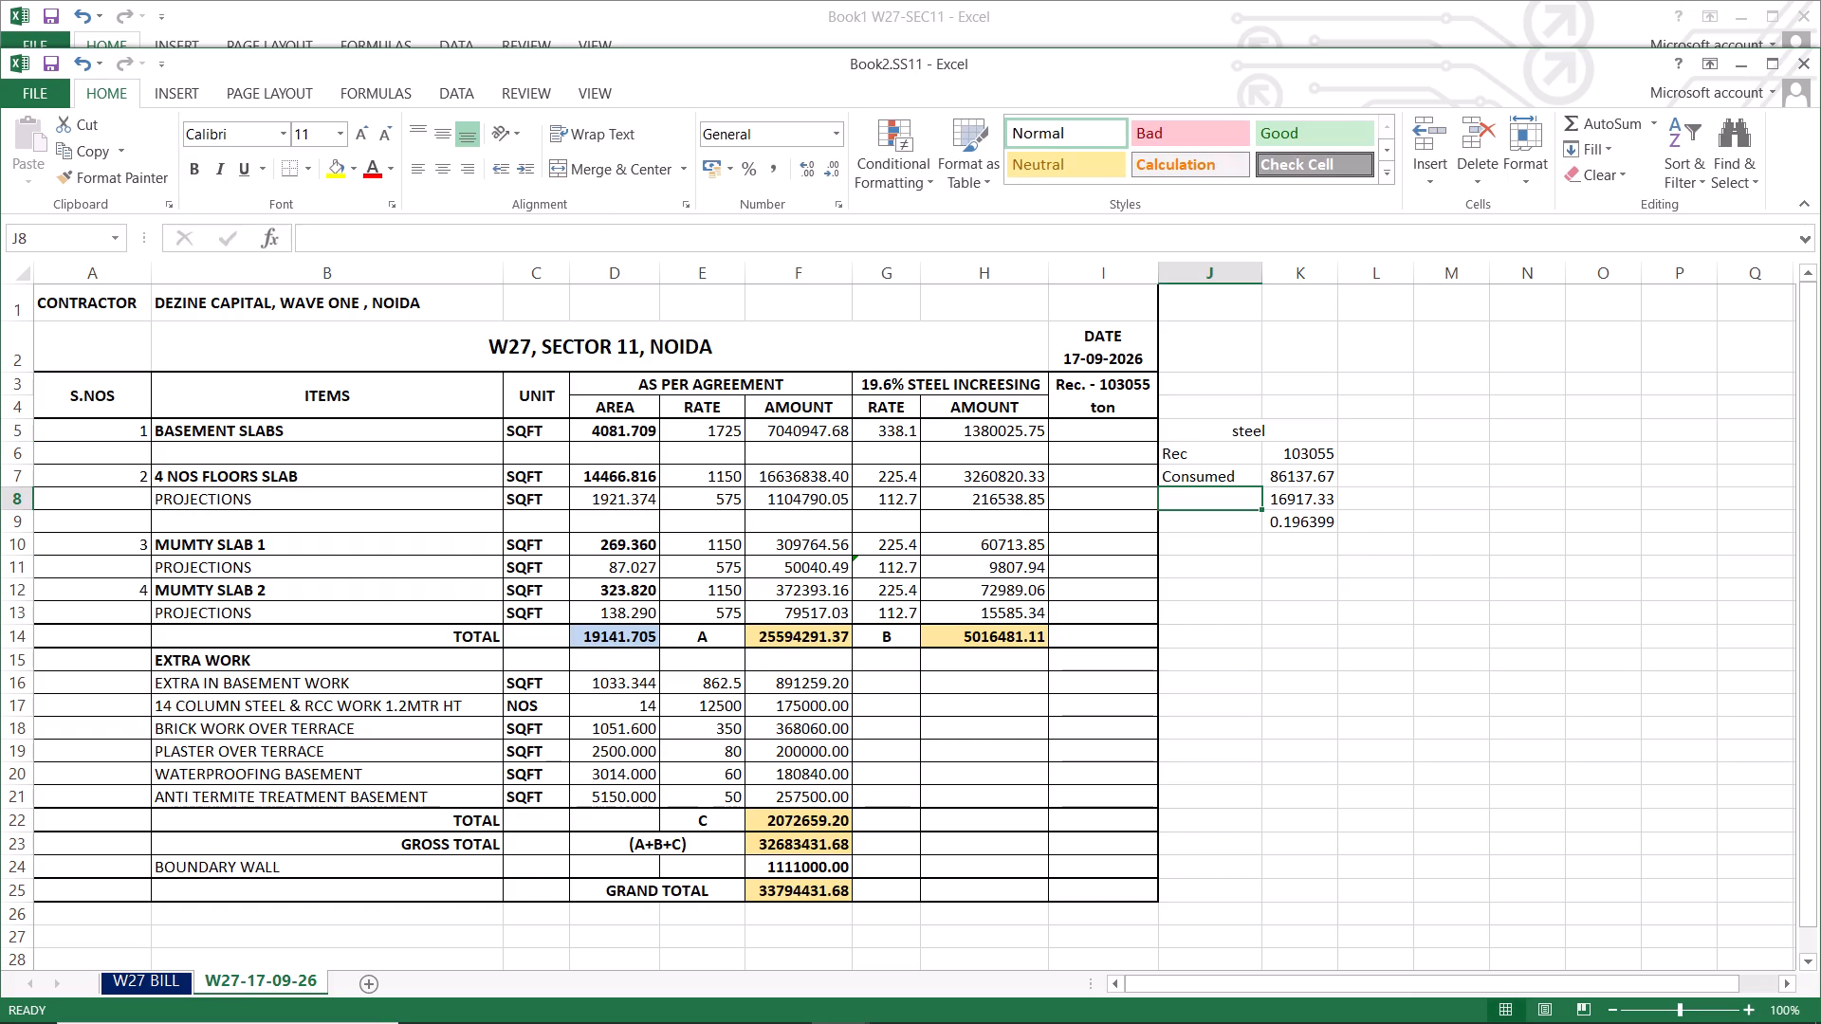
text(extra)
click(1270, 591)
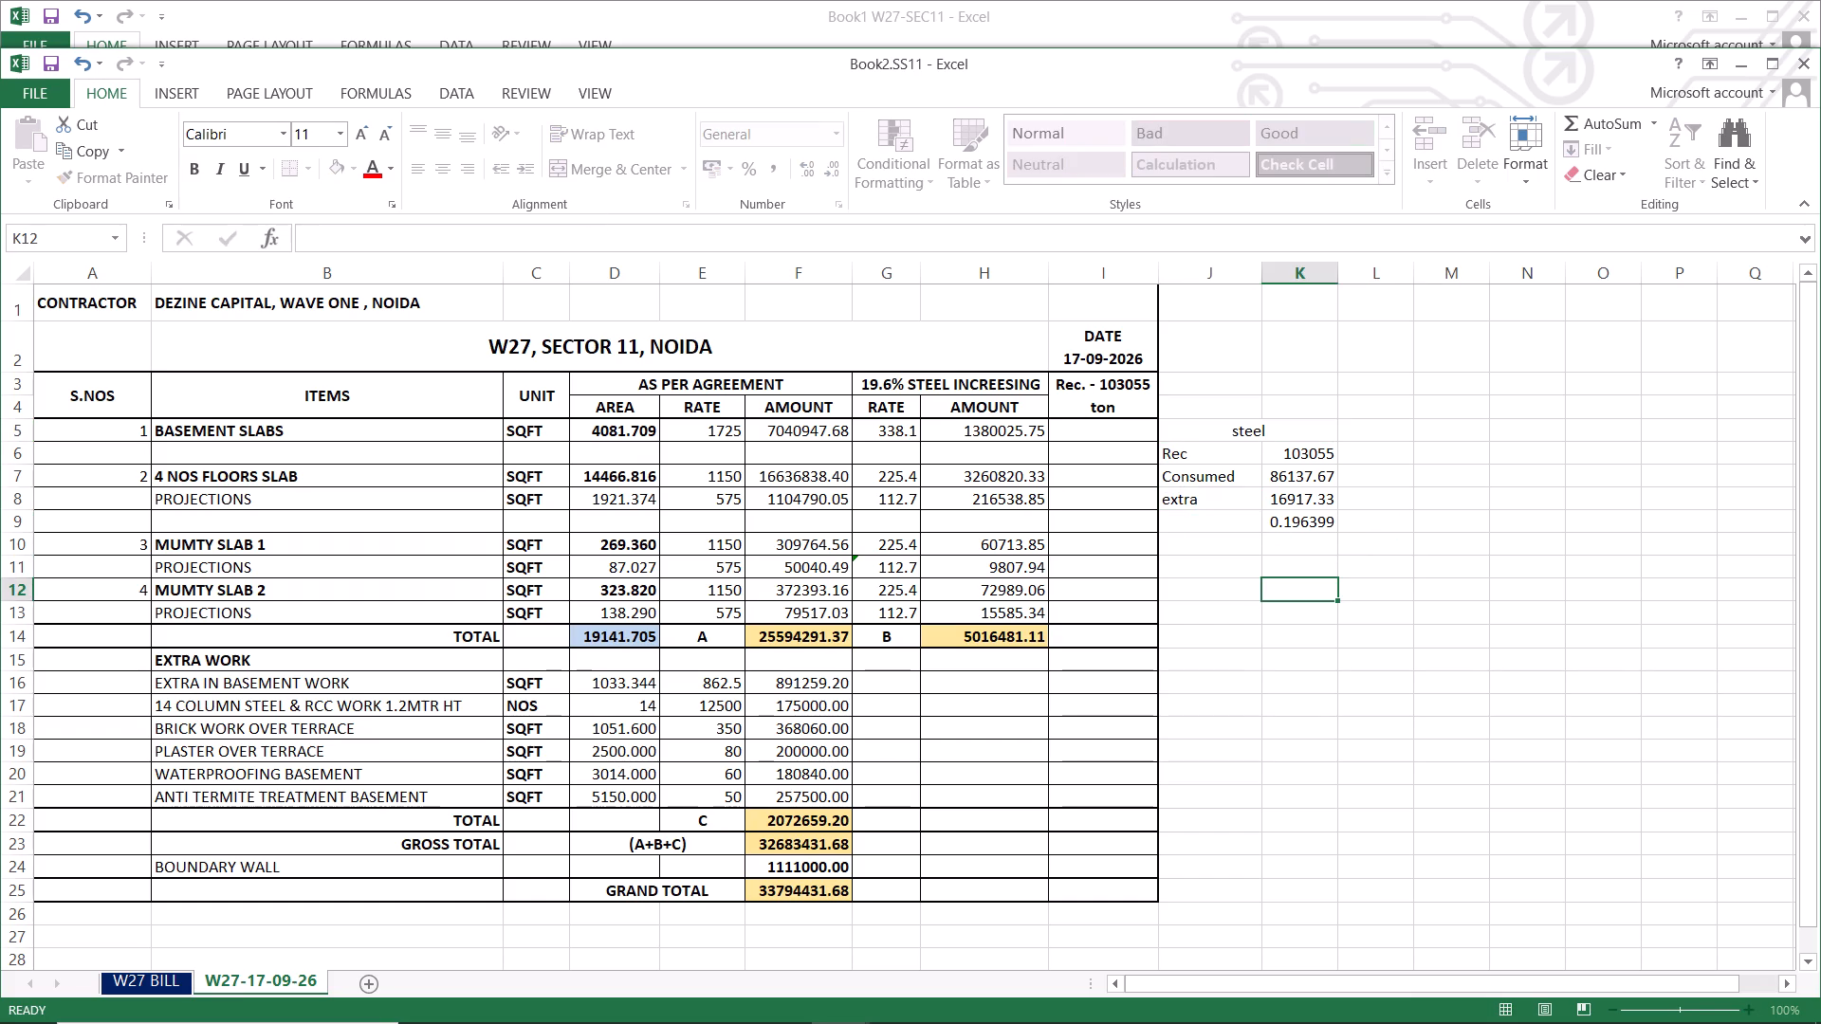
click(1314, 522)
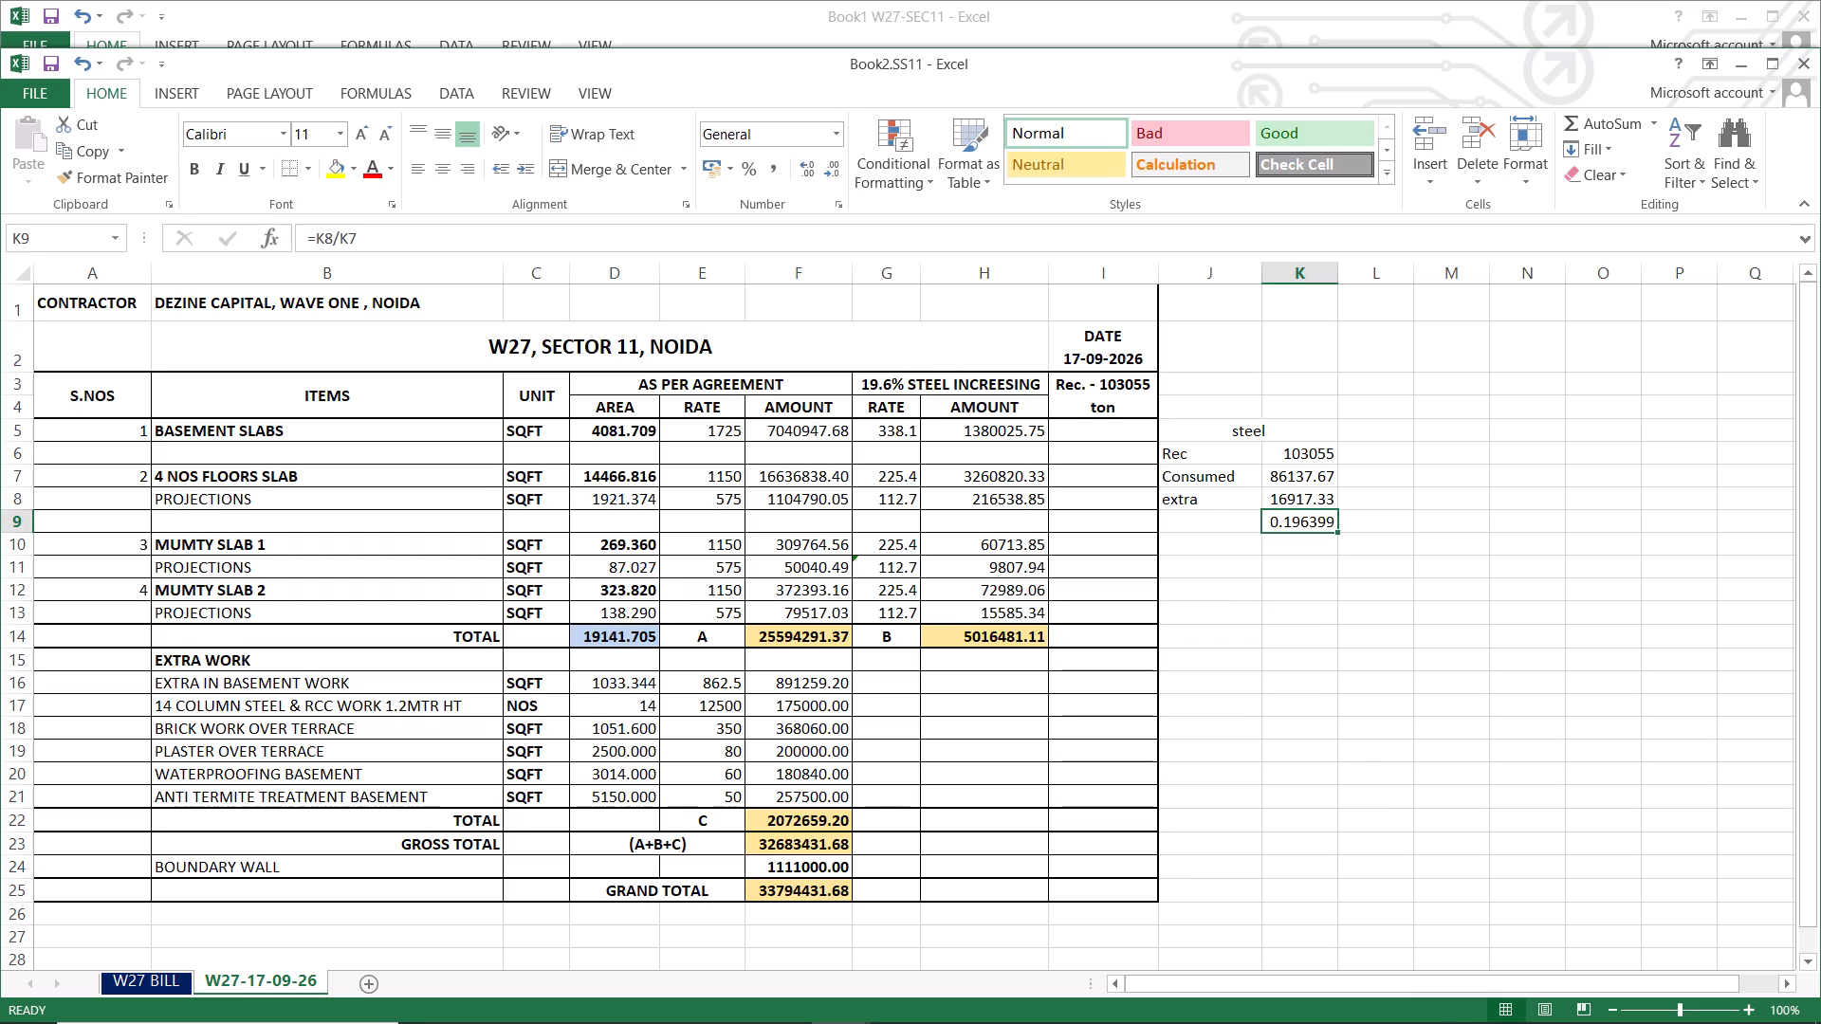
click(1245, 526)
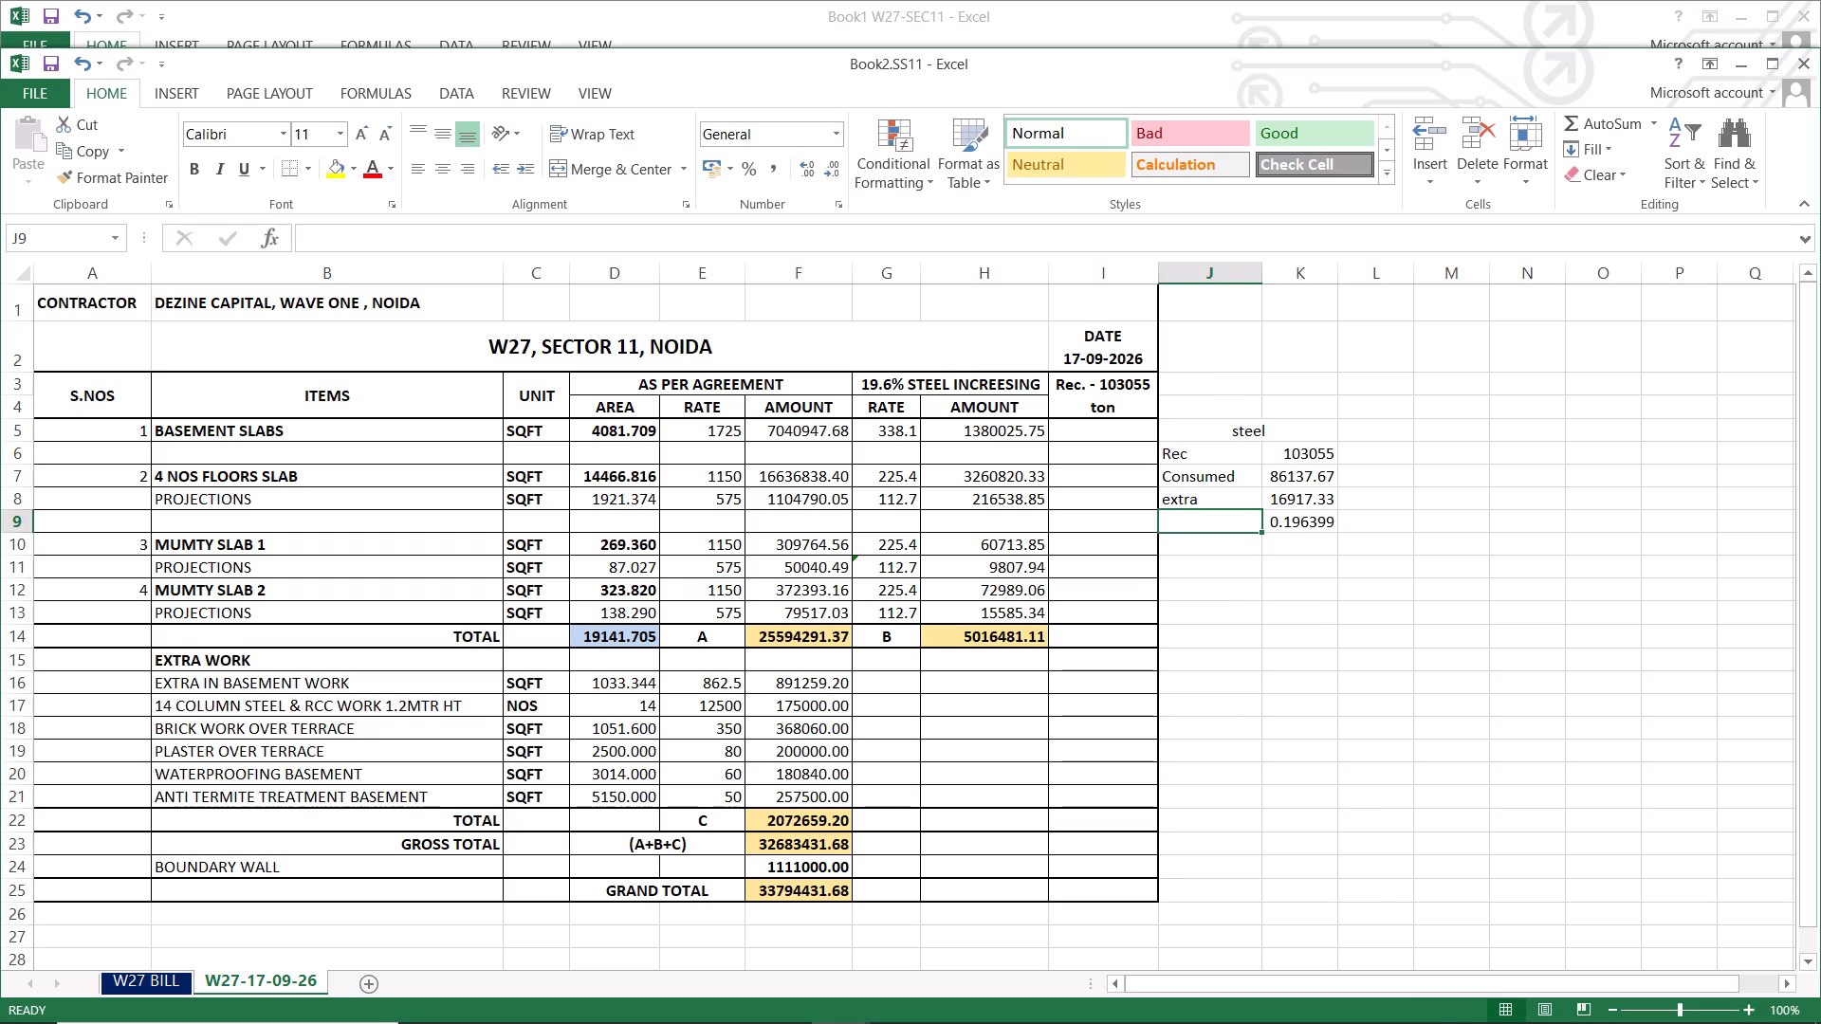
key(shift+percent)
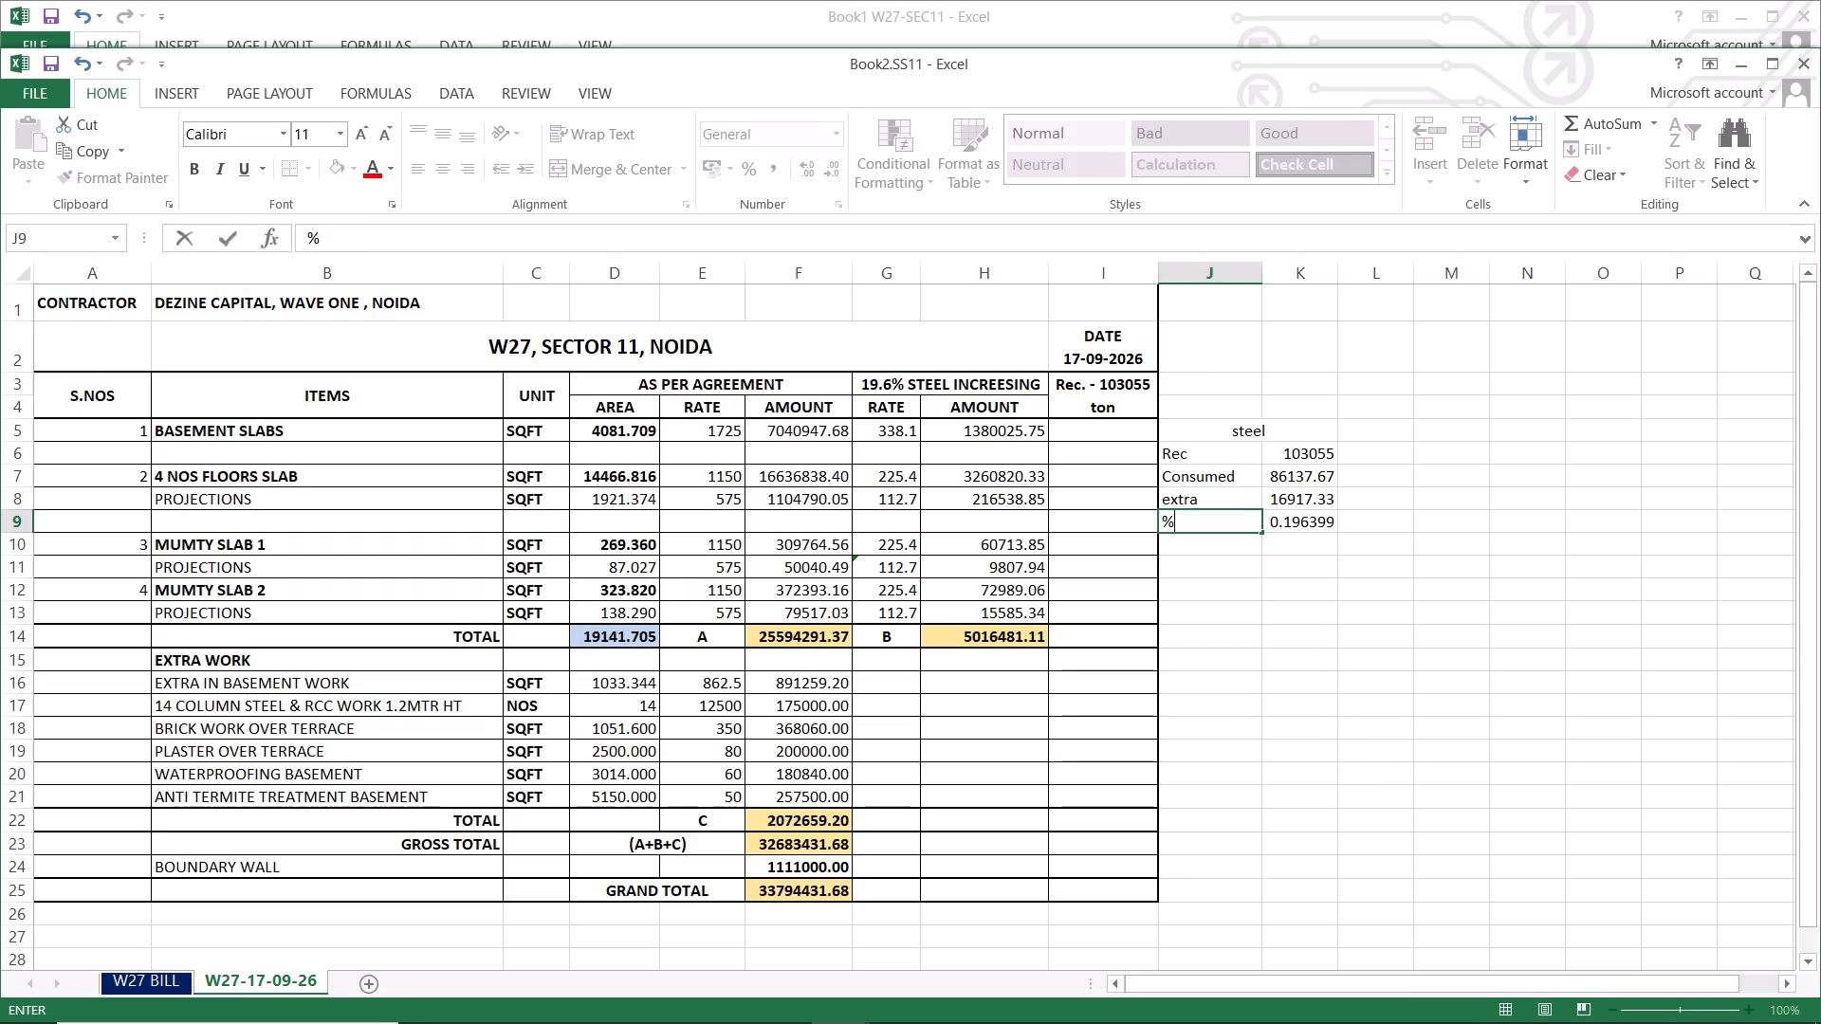
Convert the steel increase ratio to a percentage in L9 with =K9*100 and check it against the basement slab rate formula in G5.
click(1389, 521)
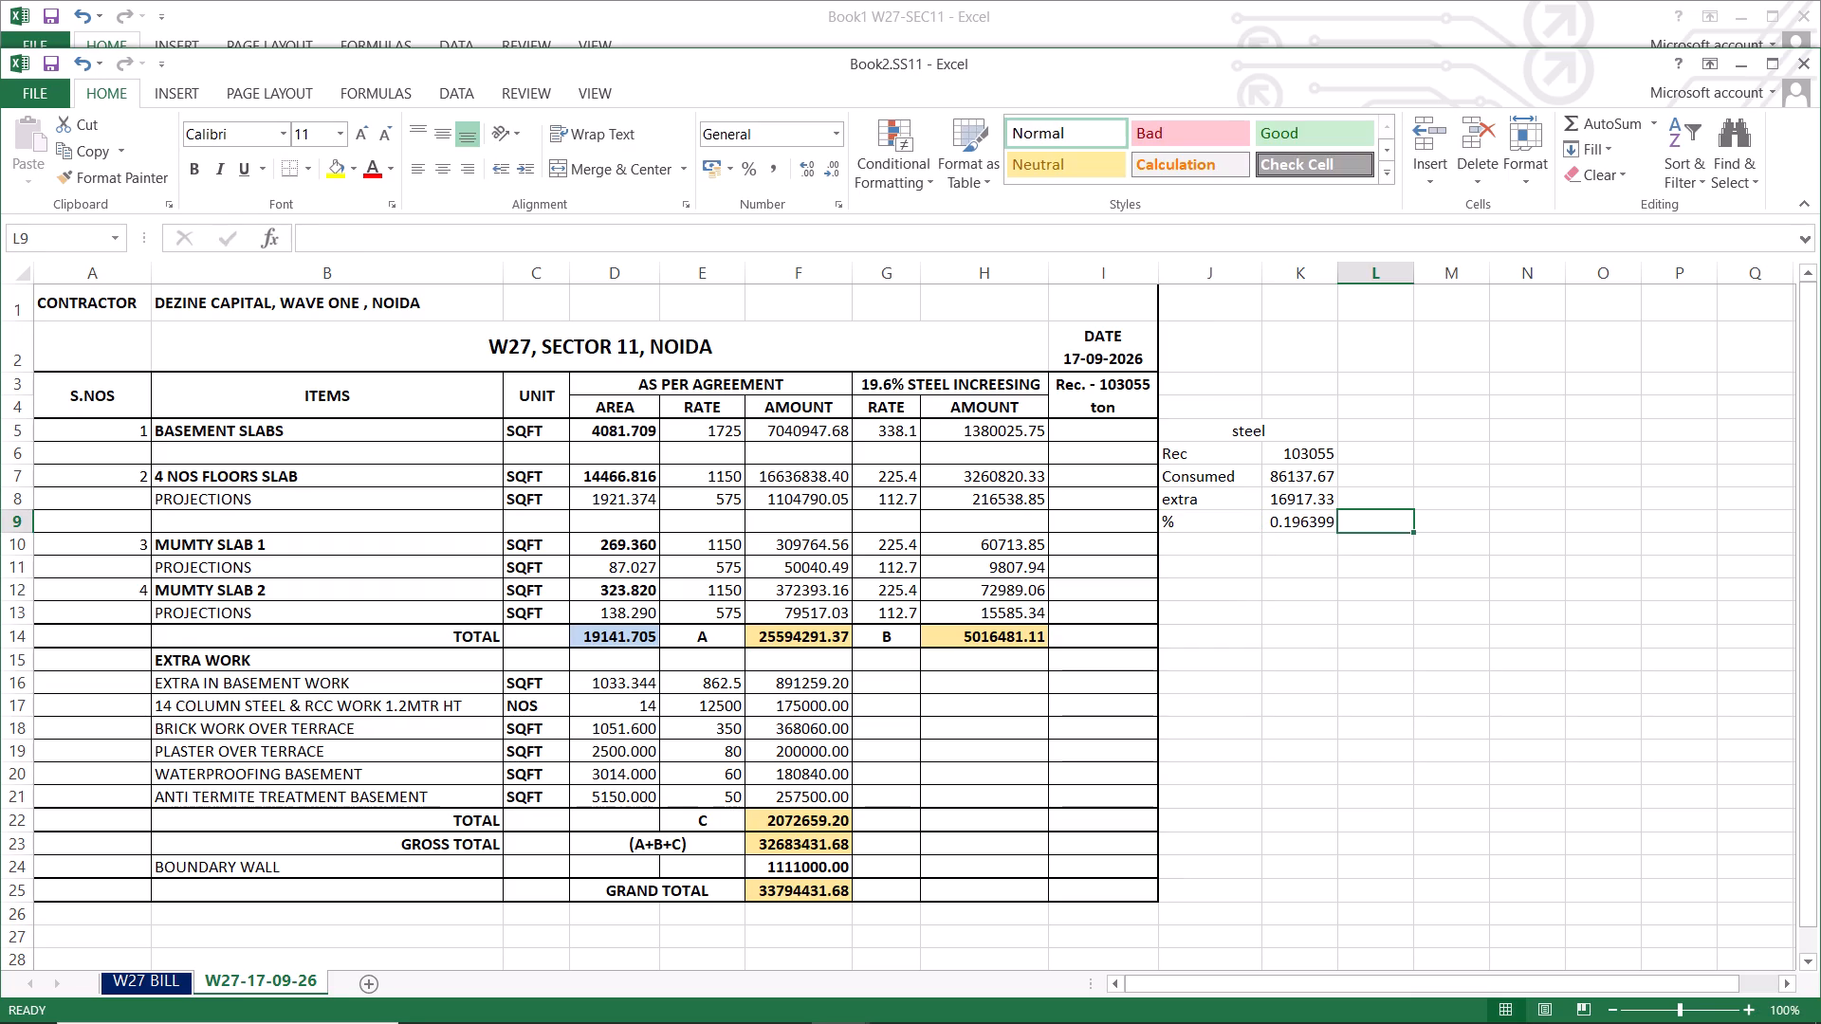
key(equal)
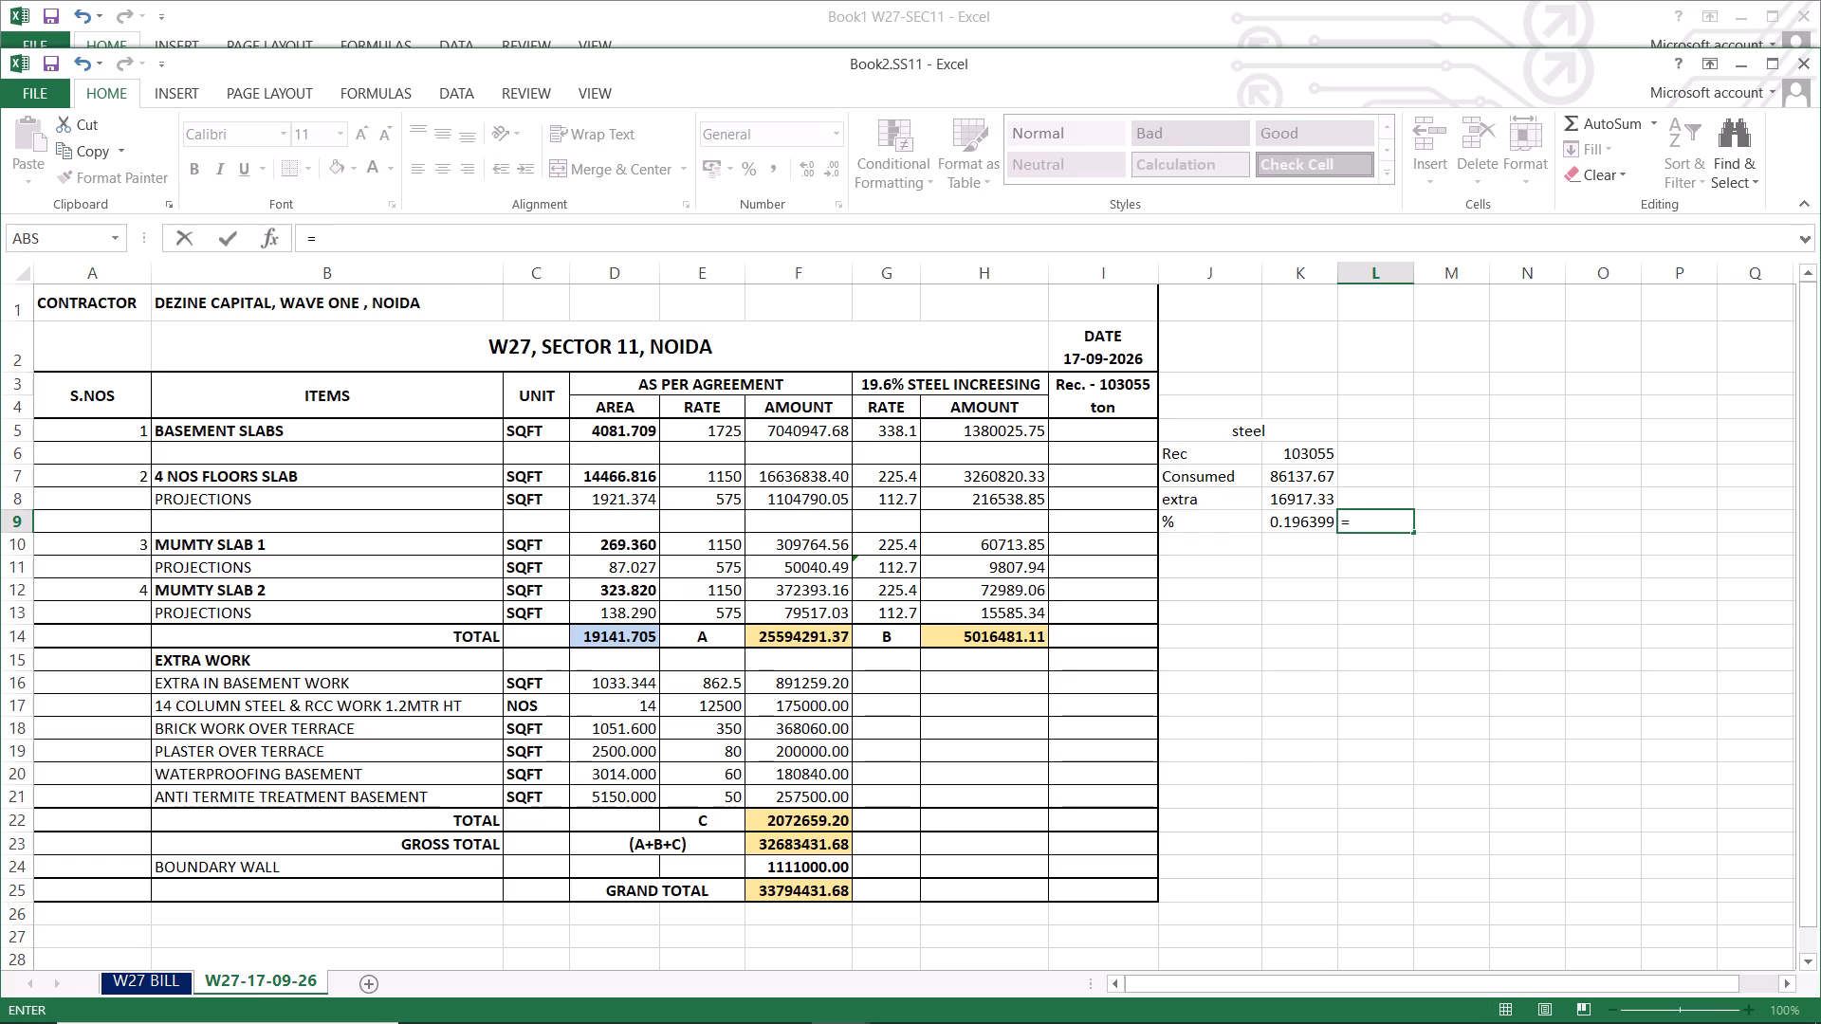
click(1302, 515)
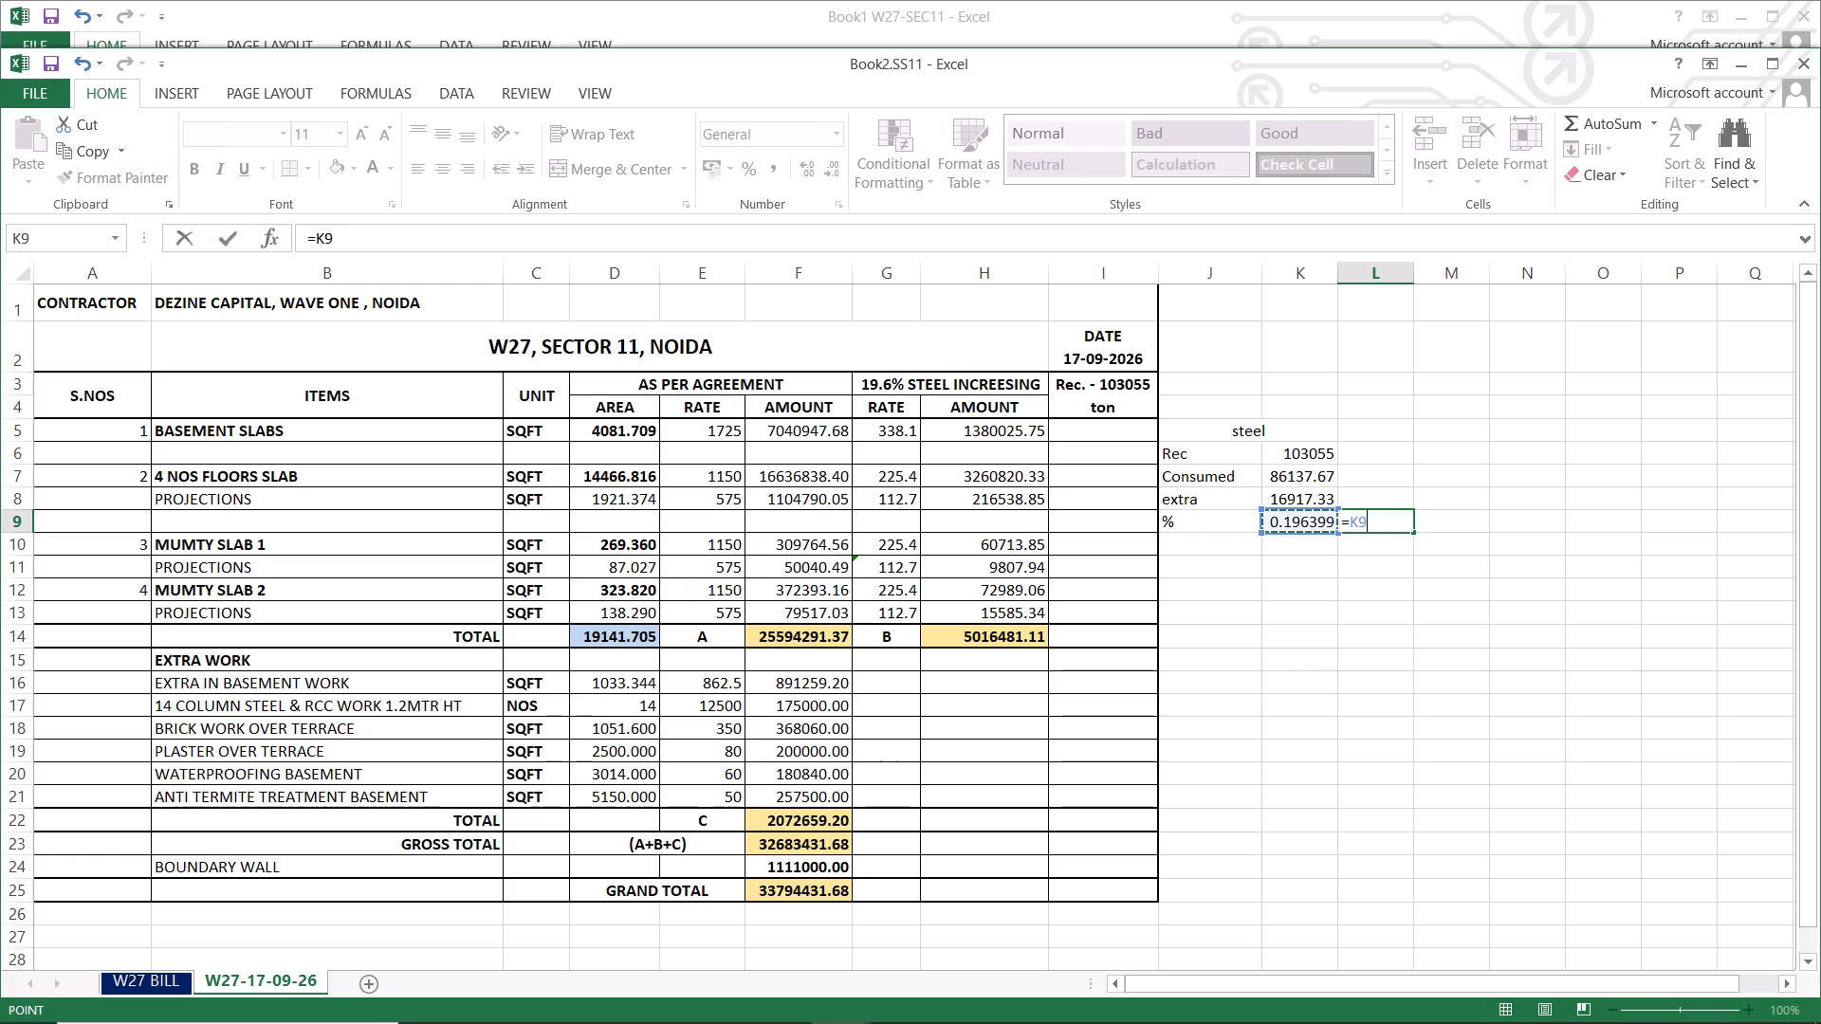
key(asterisk)
text(100)
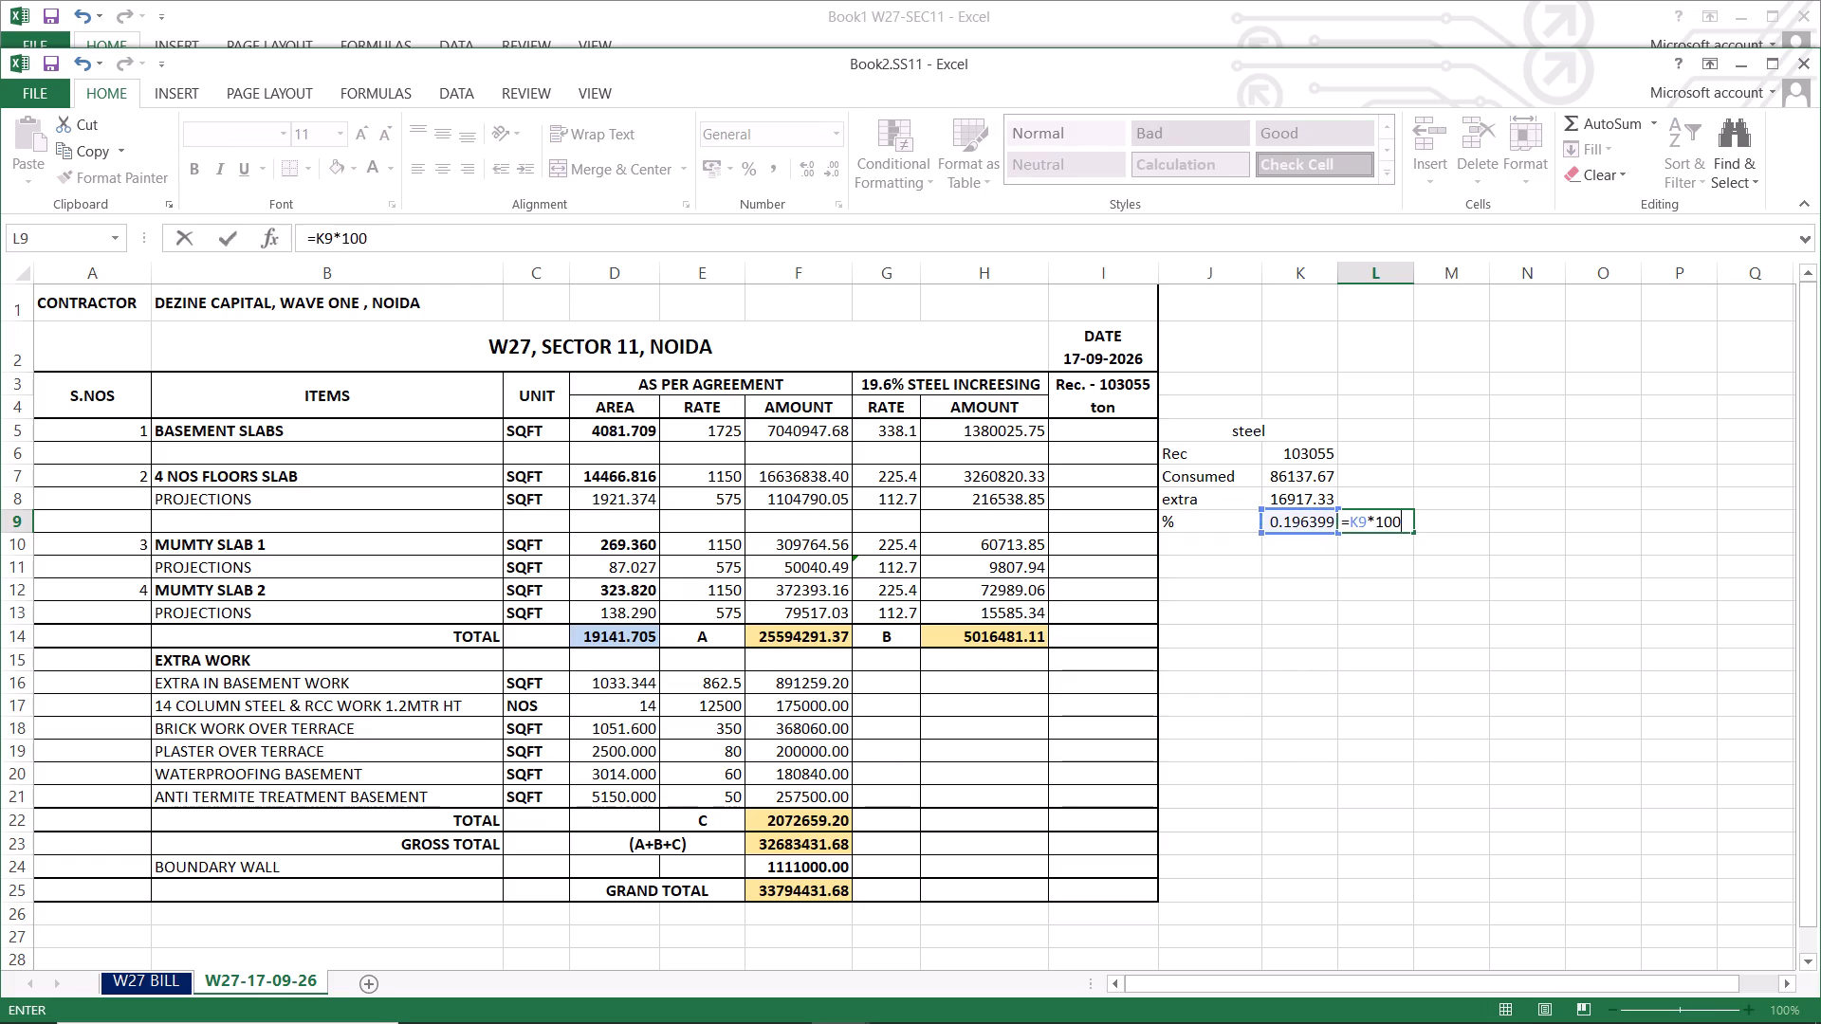
key(Return)
click(1370, 524)
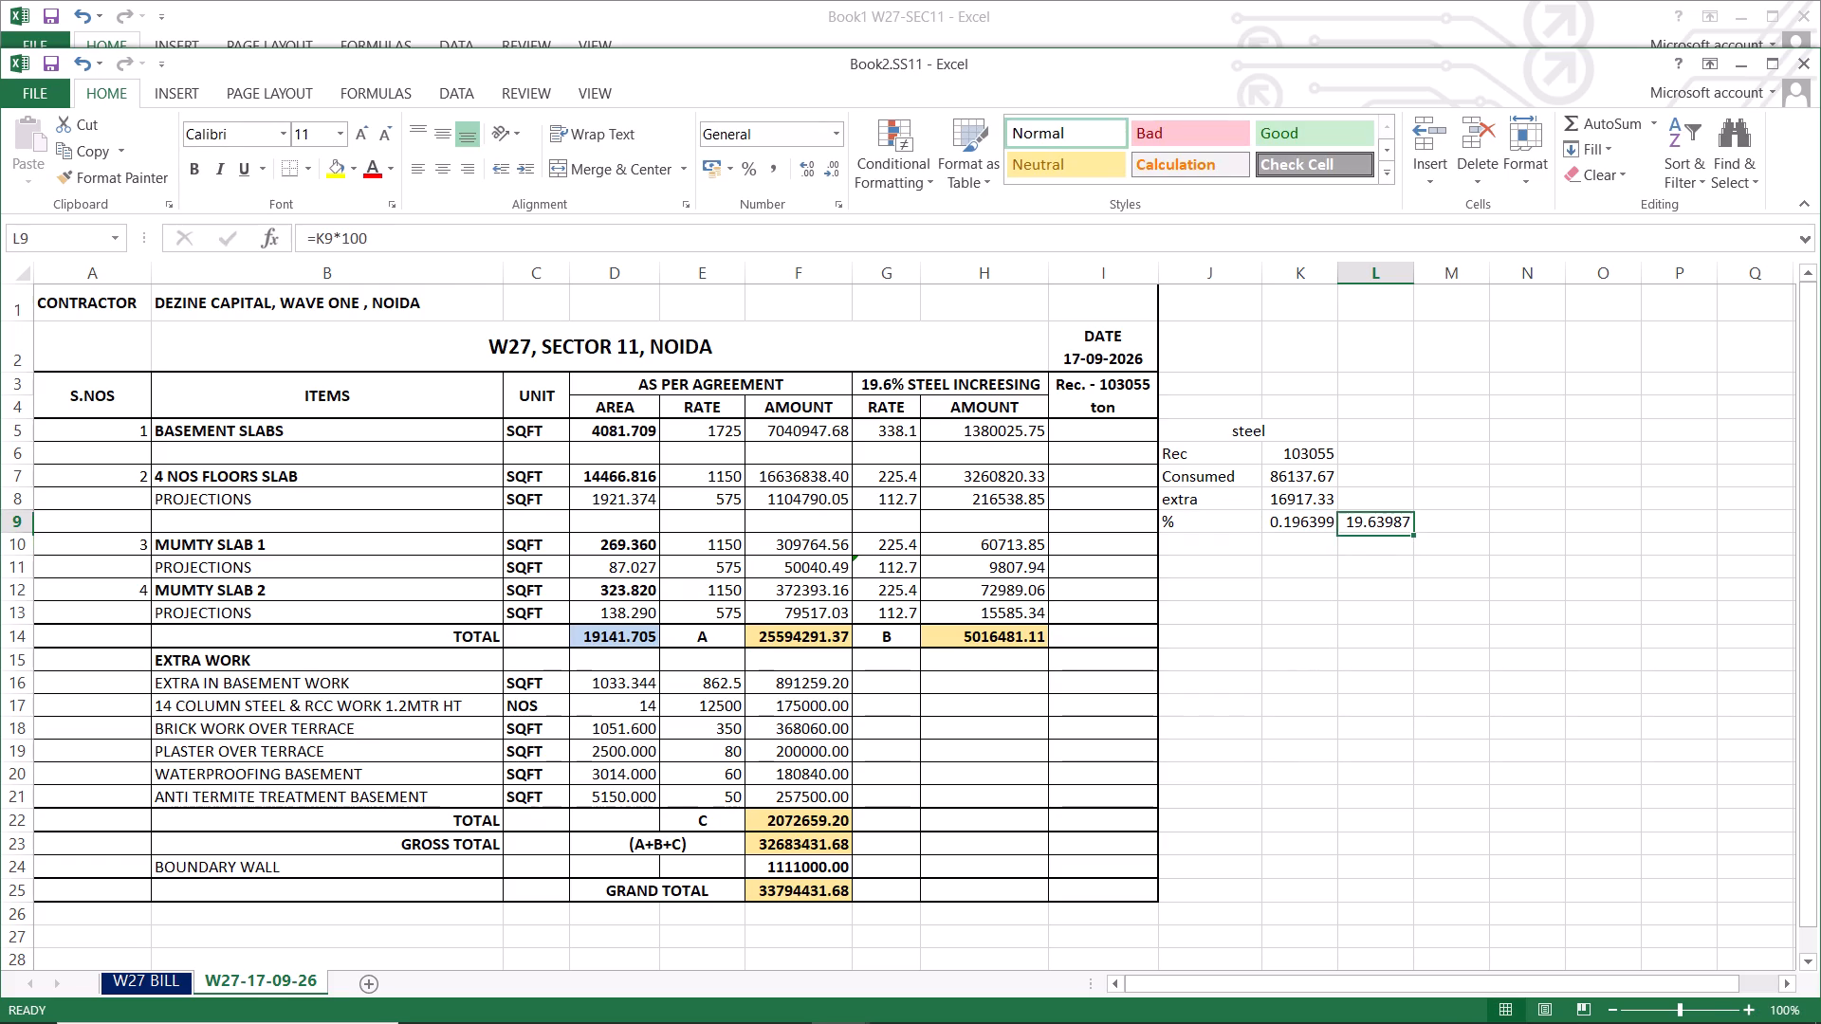
click(892, 436)
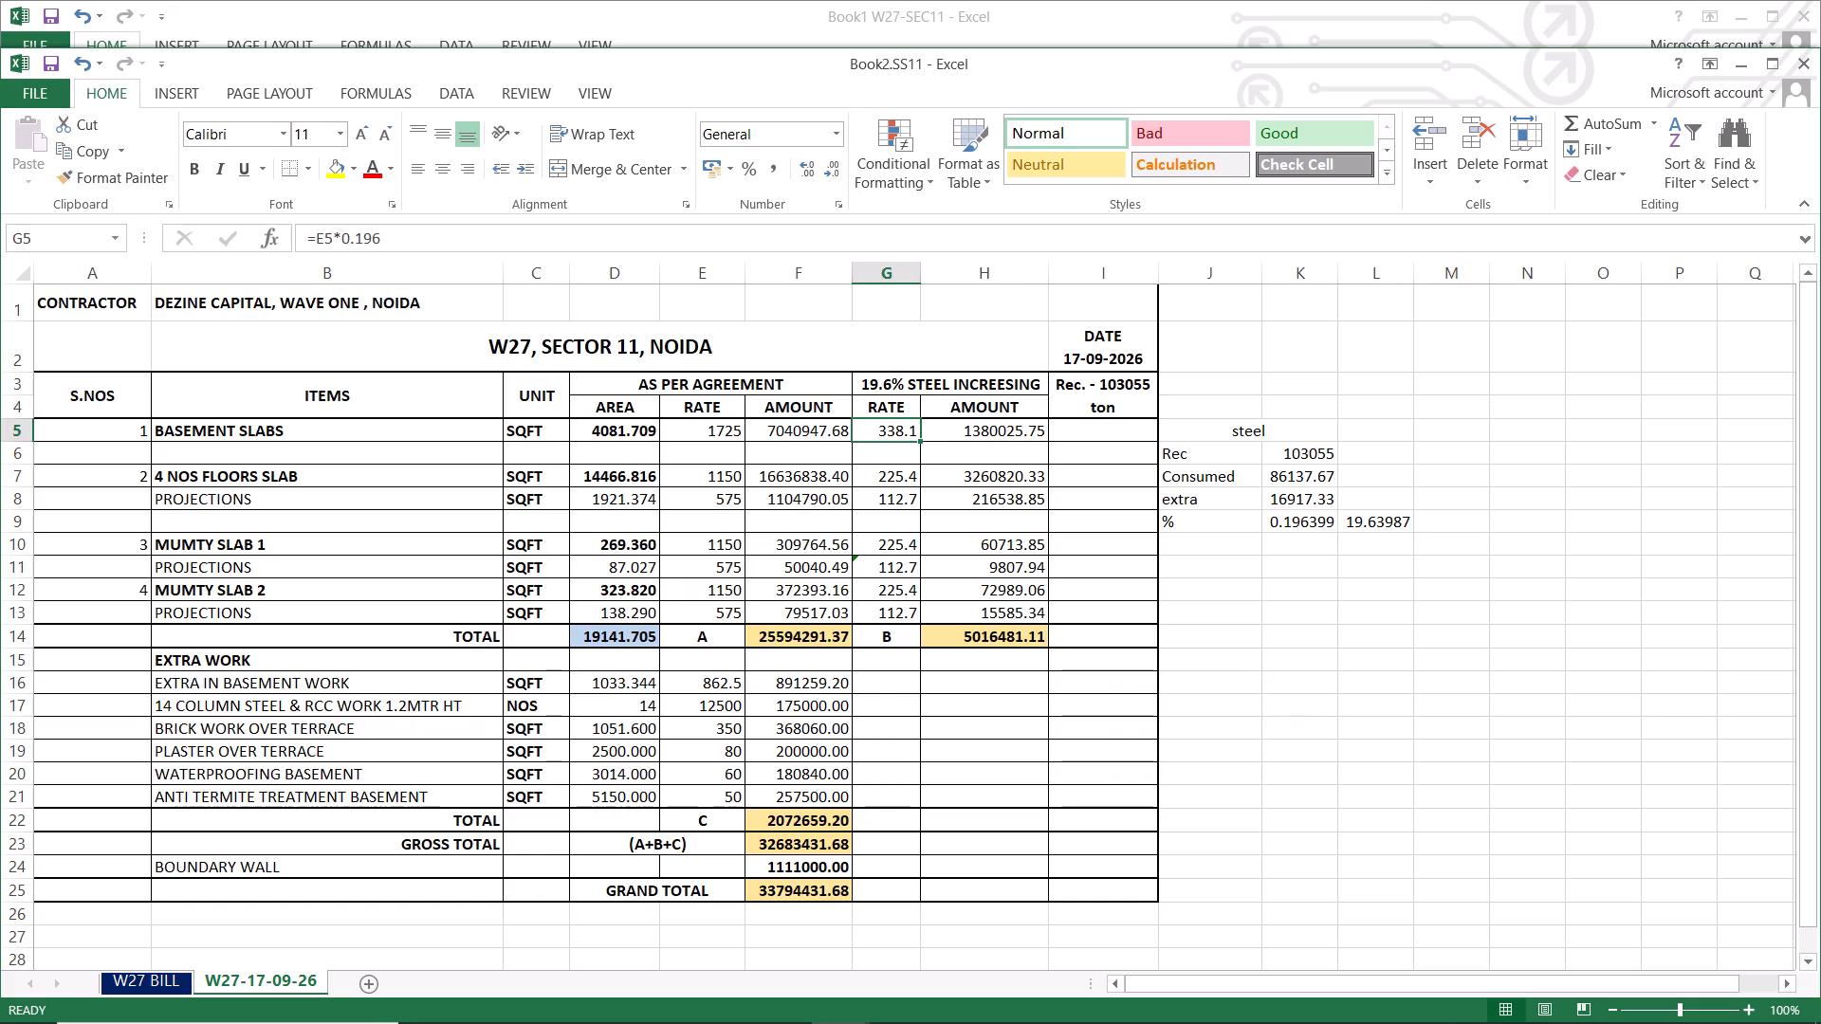
click(1387, 525)
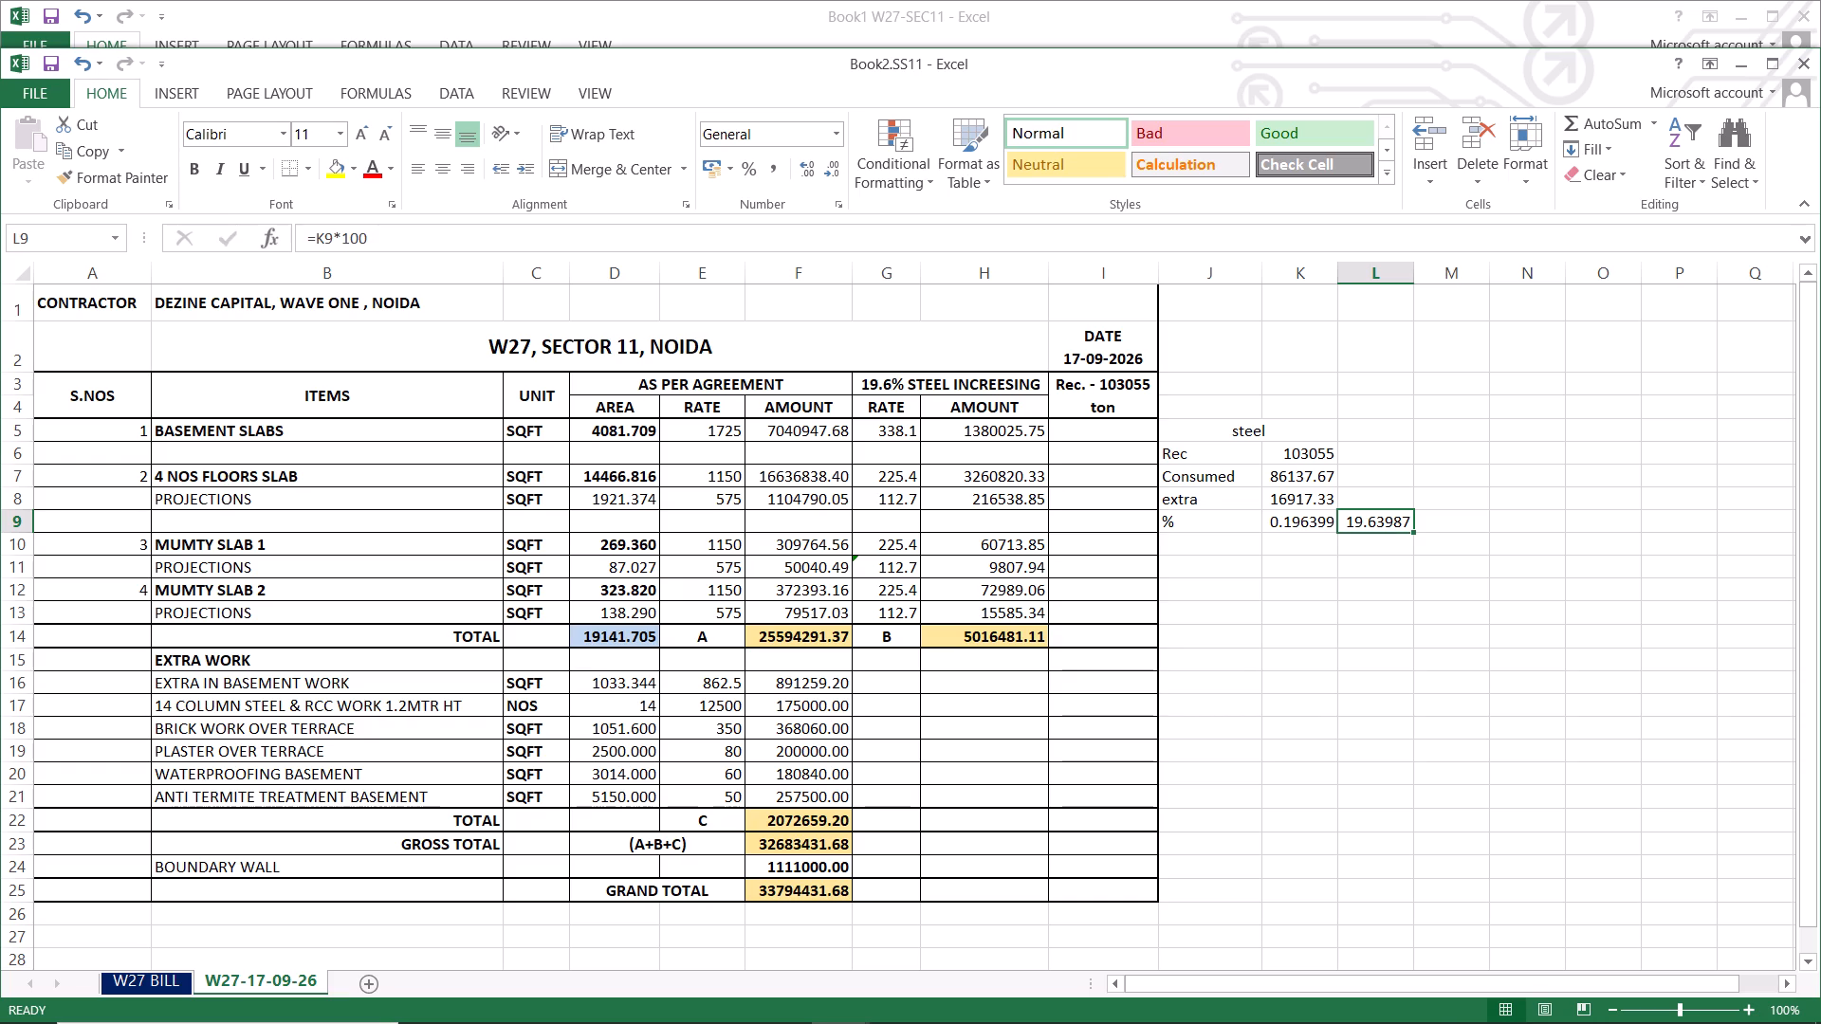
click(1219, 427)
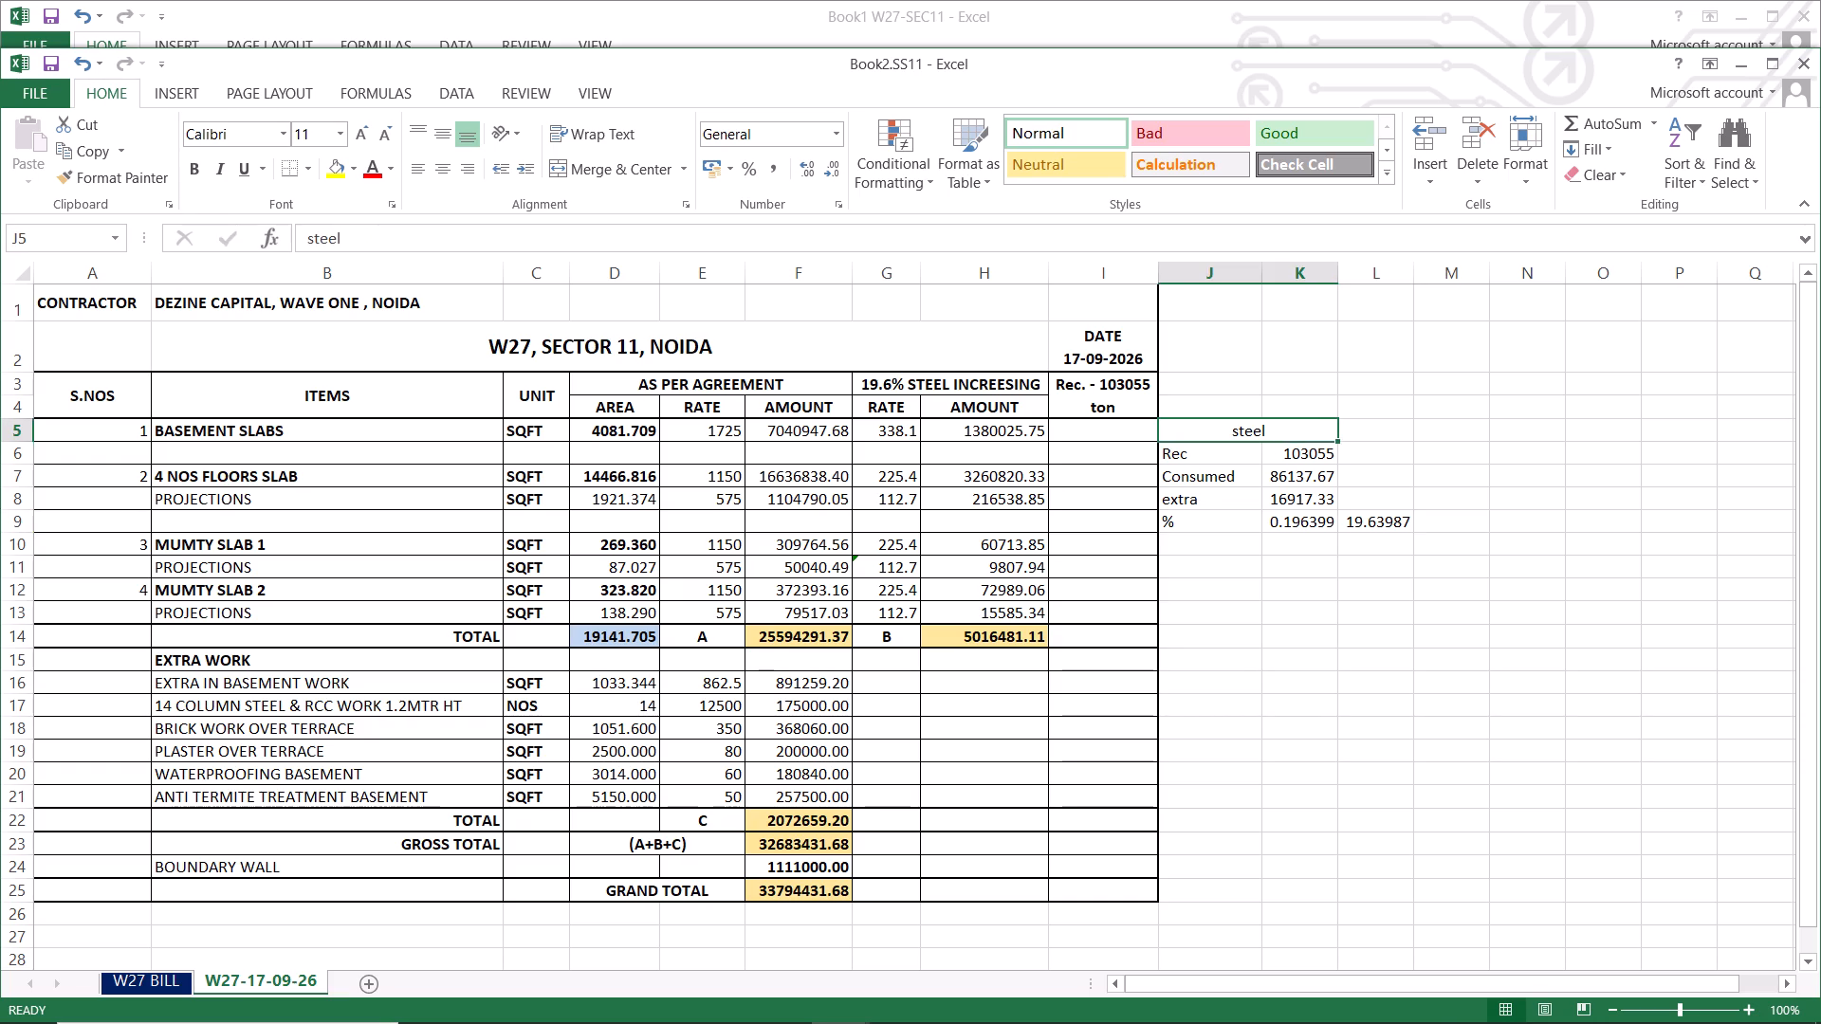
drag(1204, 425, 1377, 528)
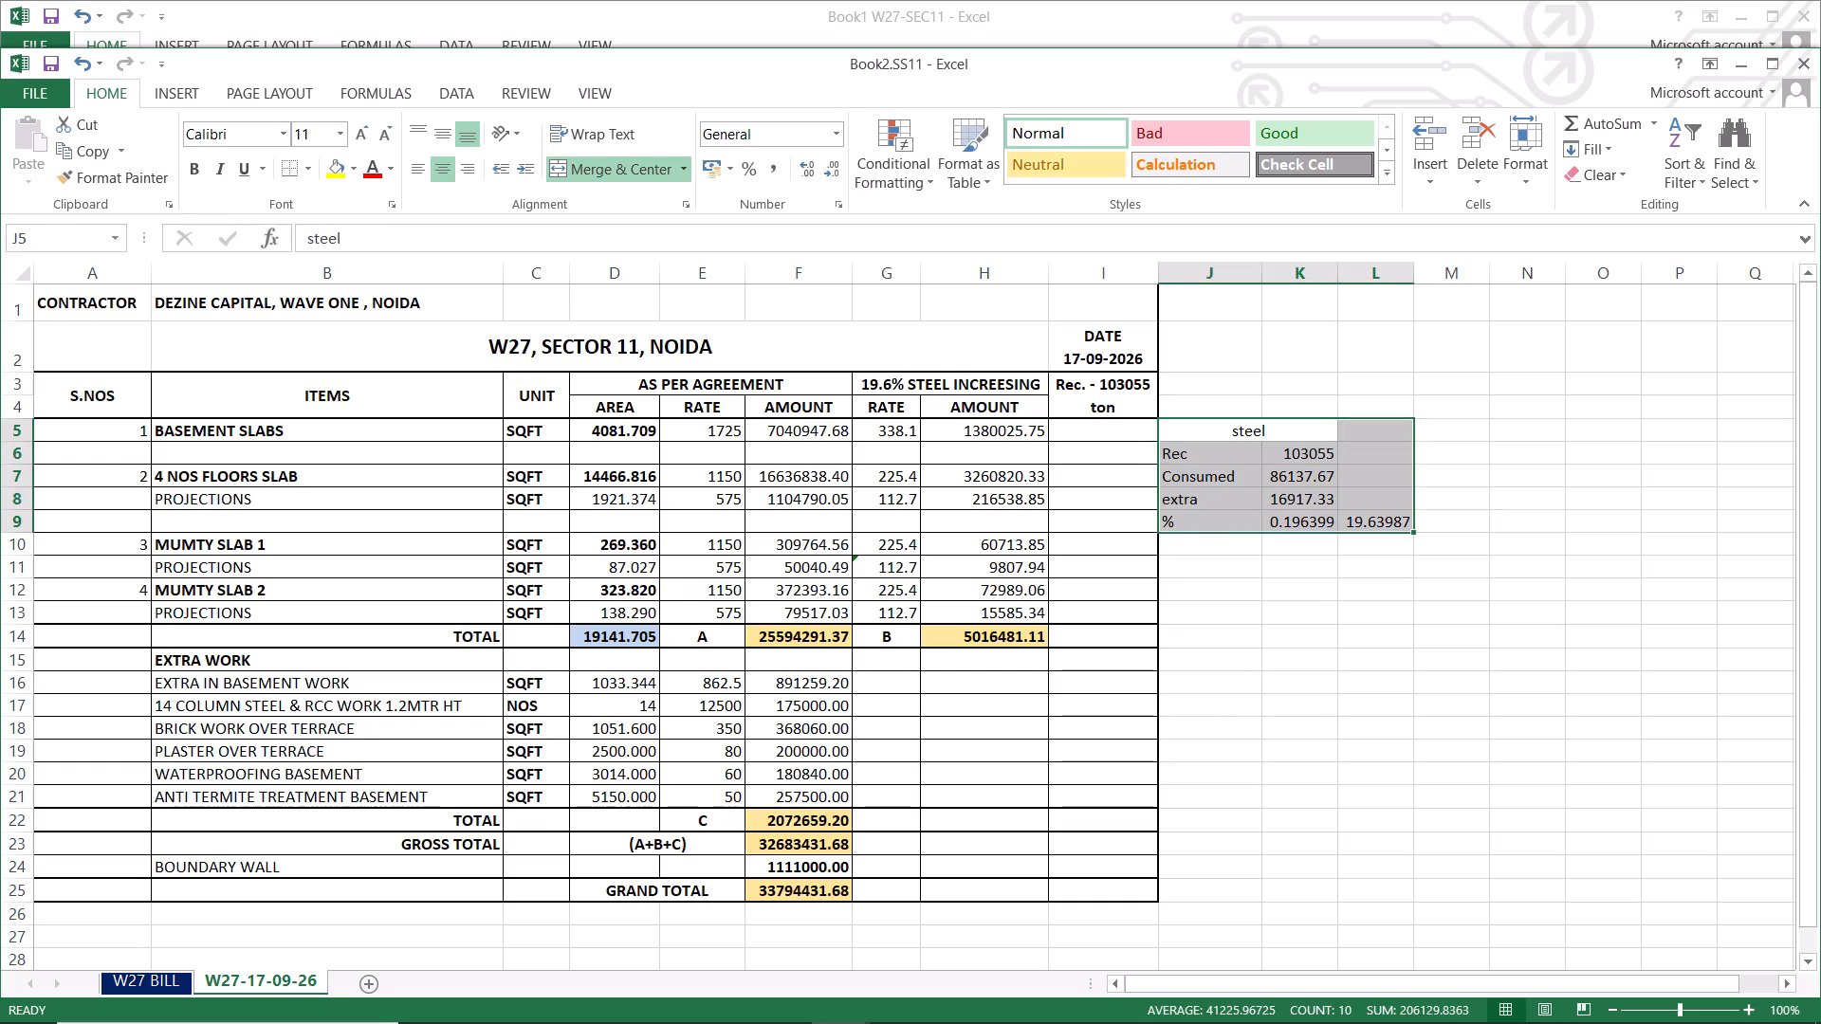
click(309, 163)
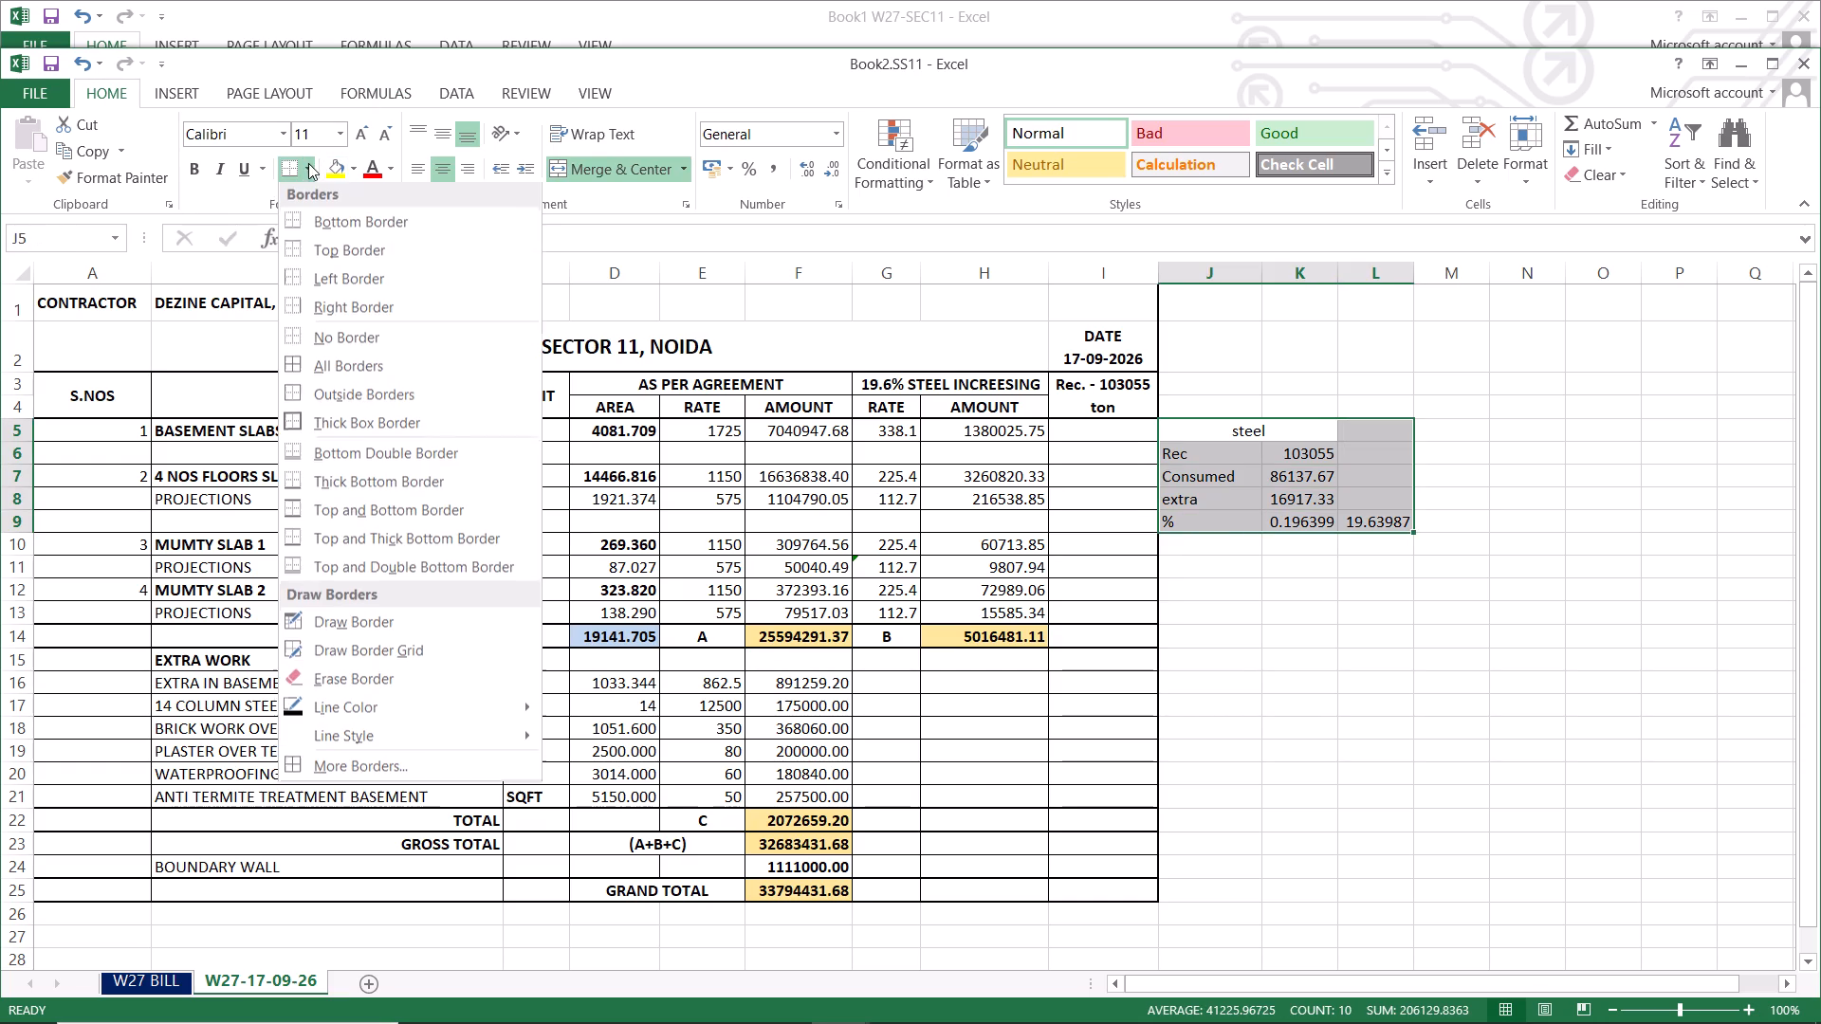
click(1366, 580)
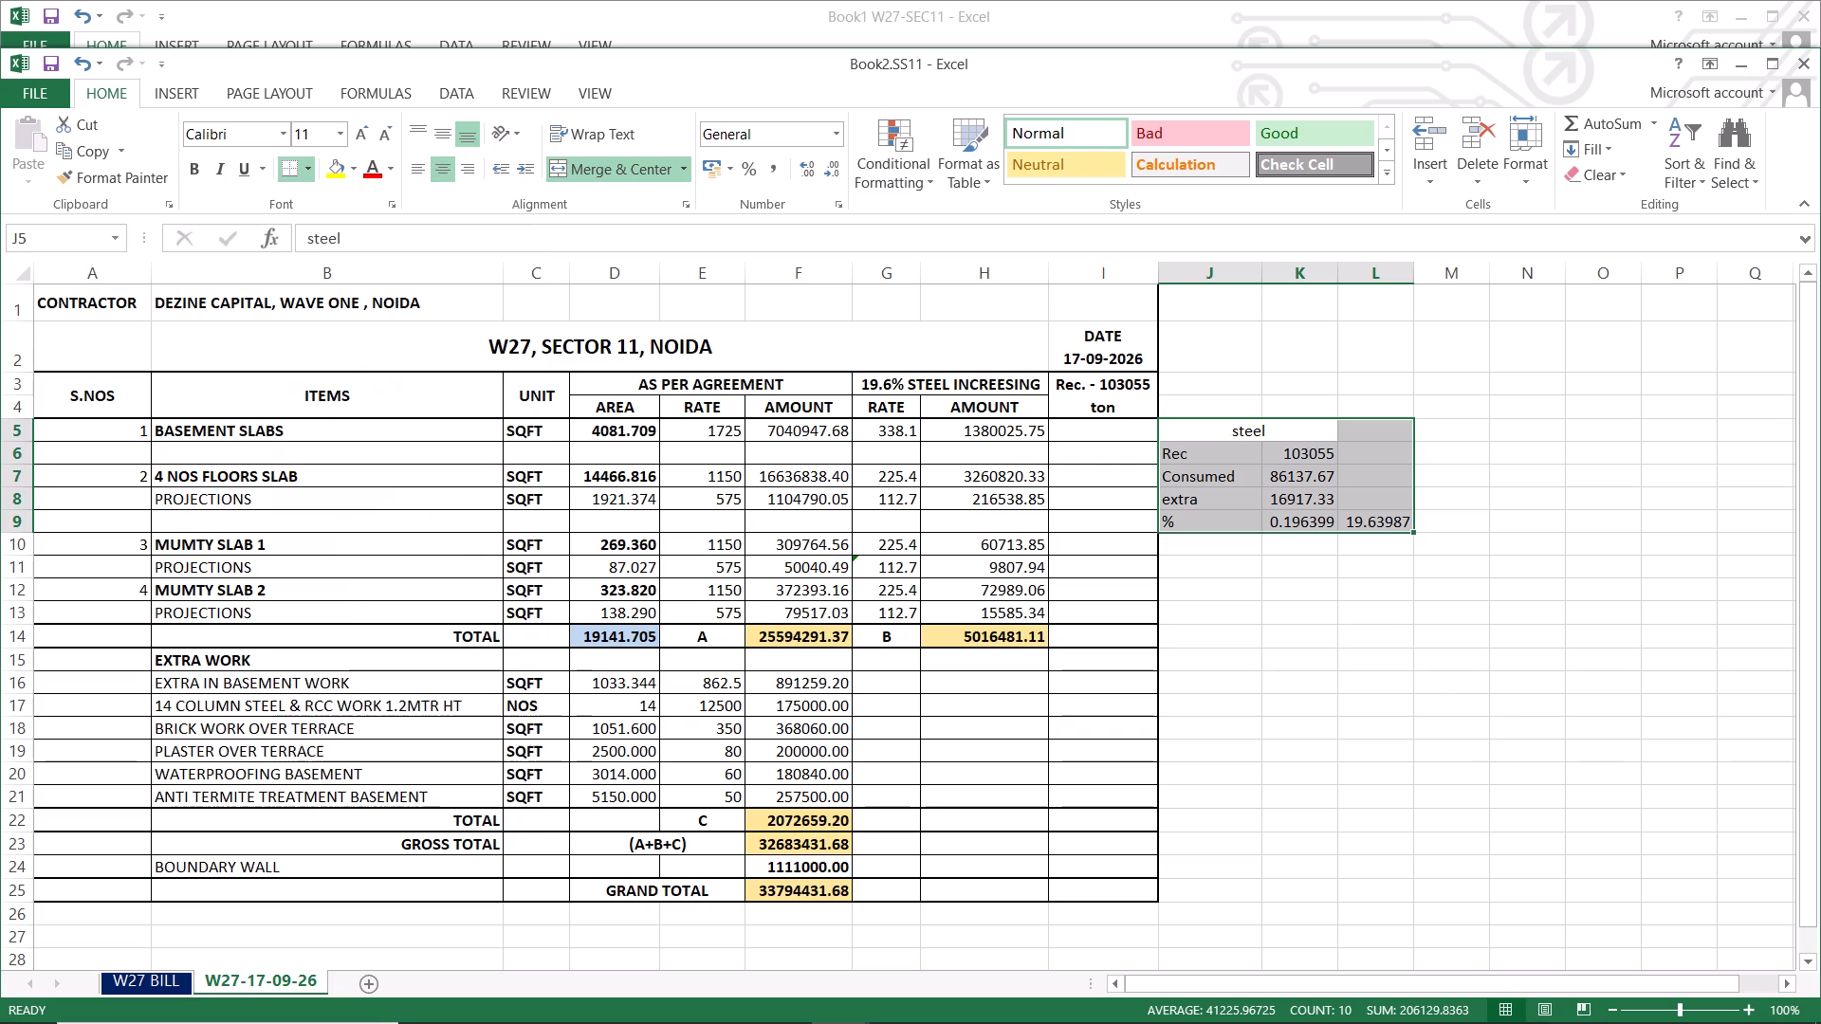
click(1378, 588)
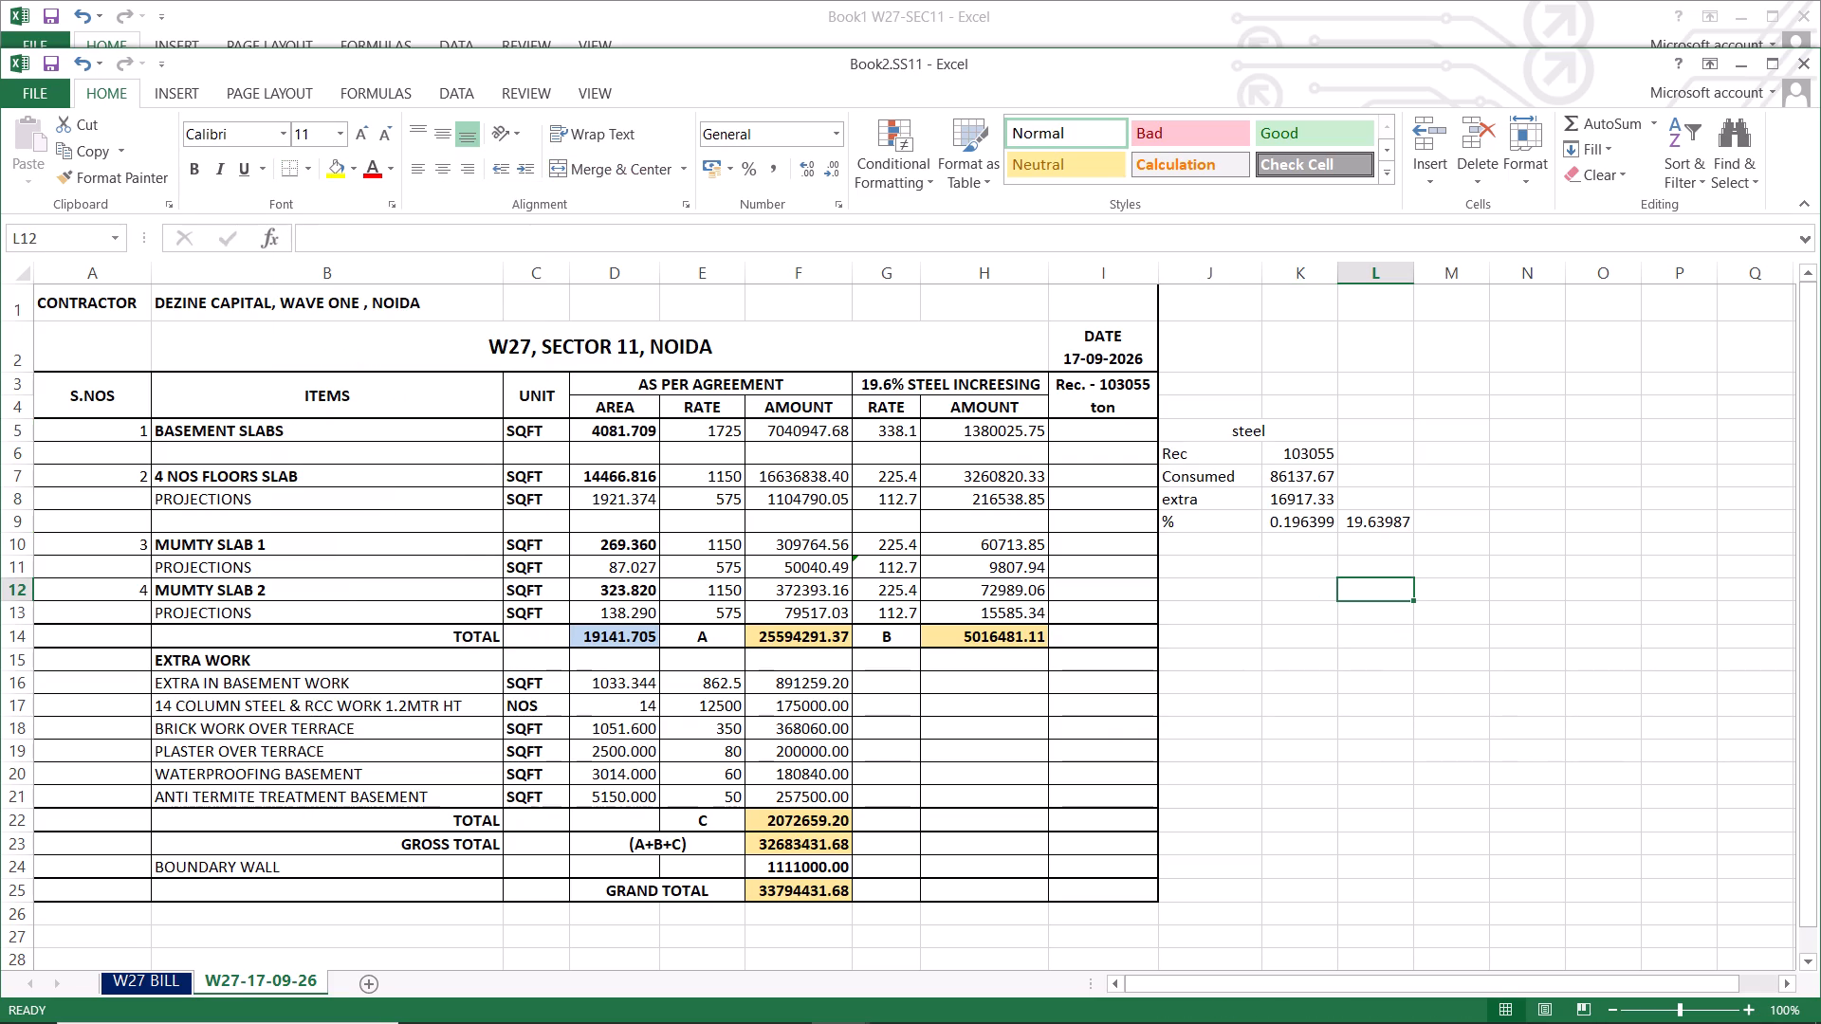
Format the received steel quantity in K6 to show two decimal places.
scroll(819, 642, down, 2)
scroll(819, 642, up, 3)
click(1118, 383)
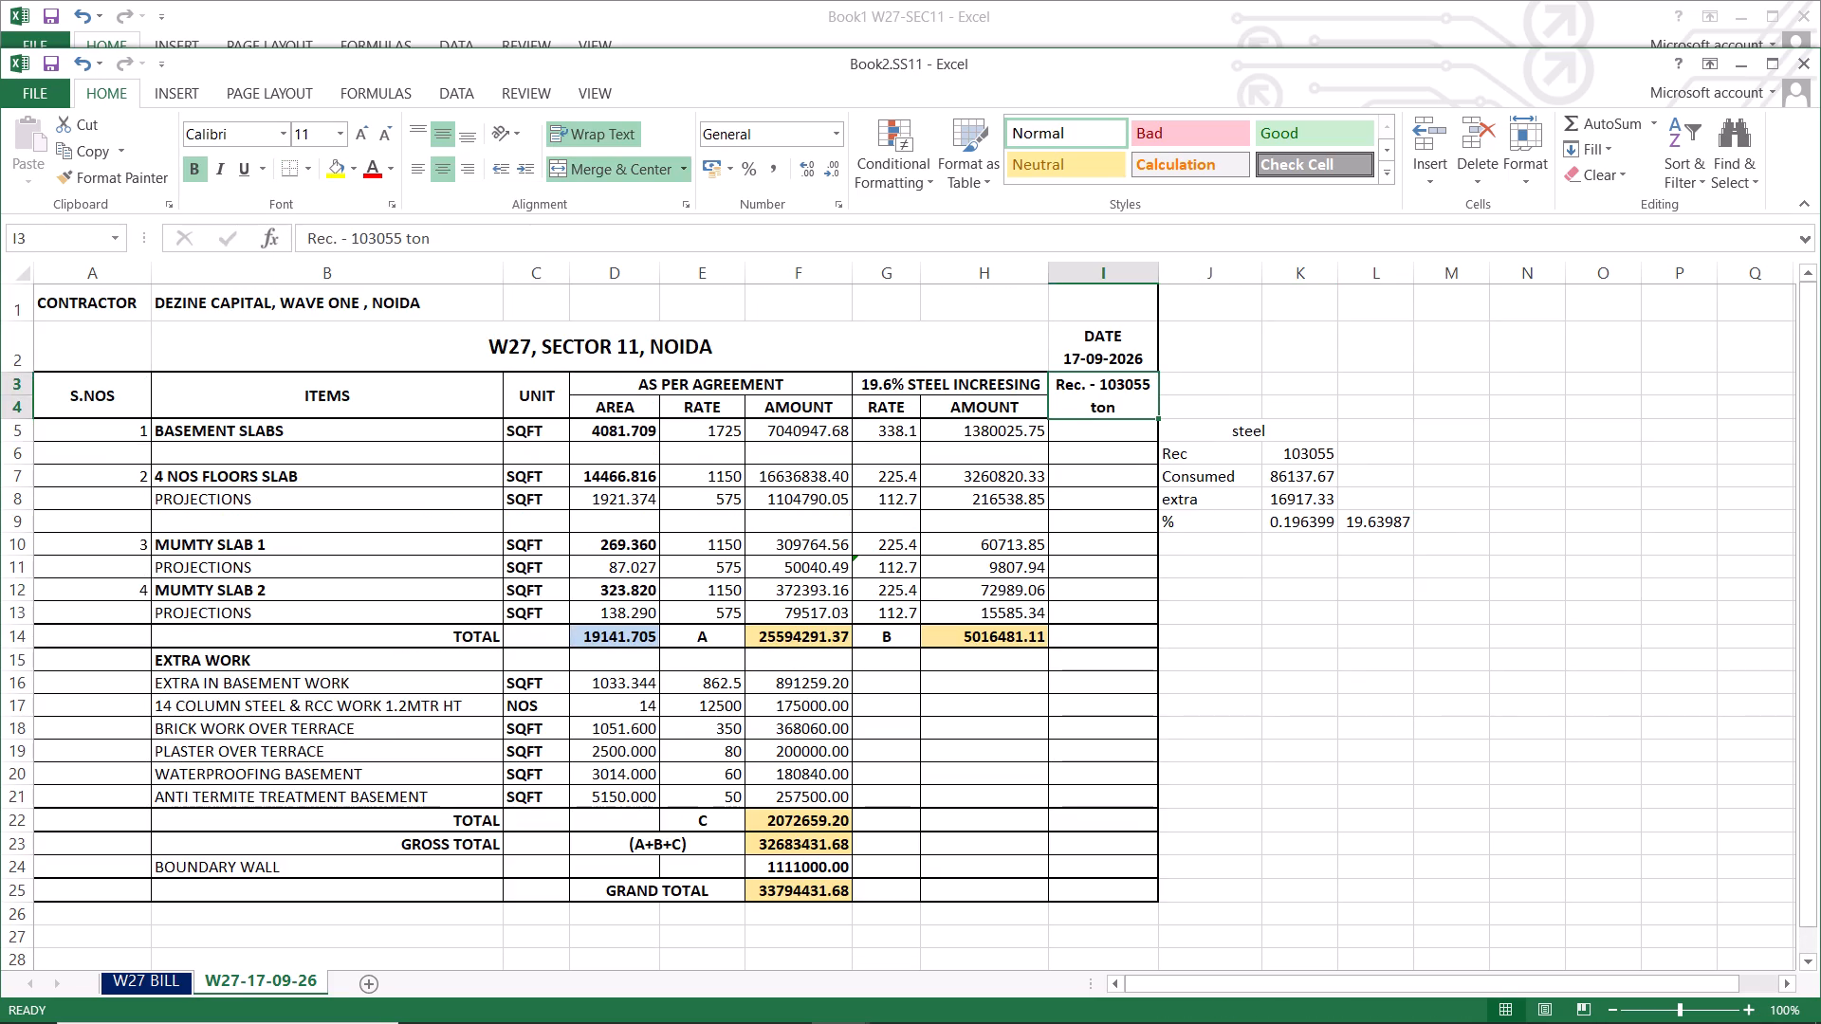
click(1305, 452)
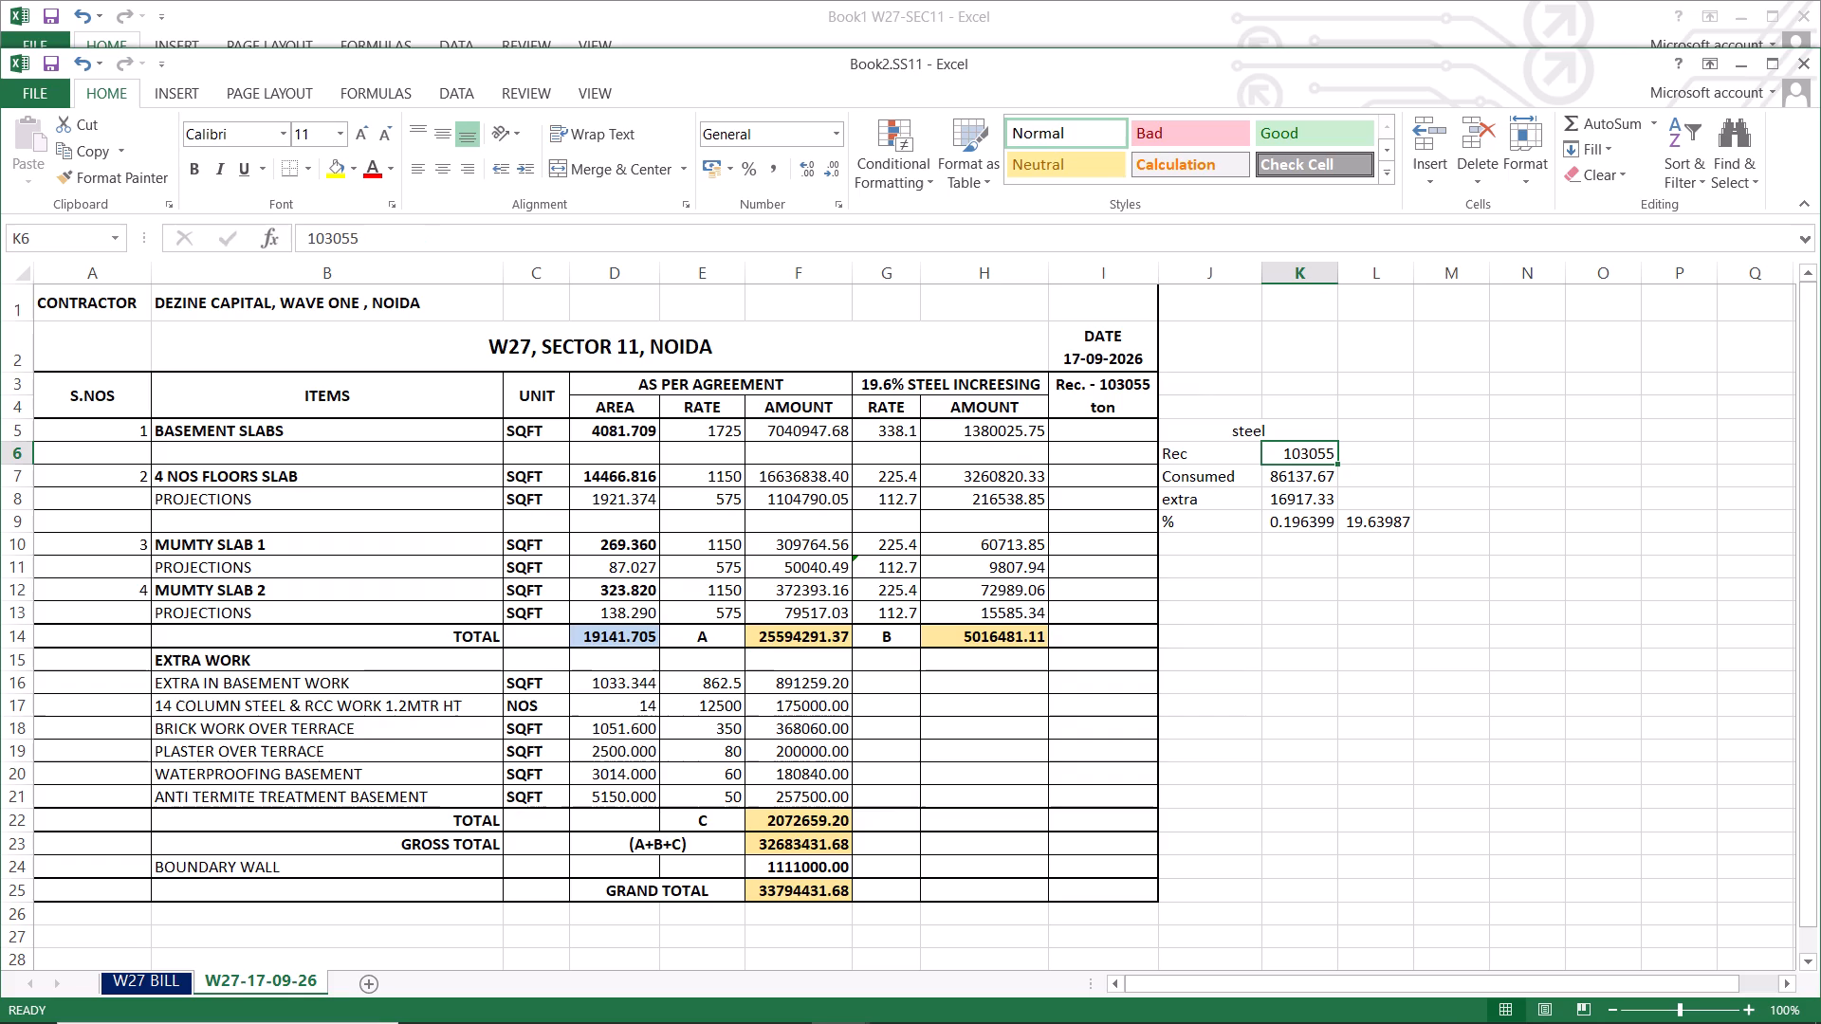
click(802, 177)
click(802, 177)
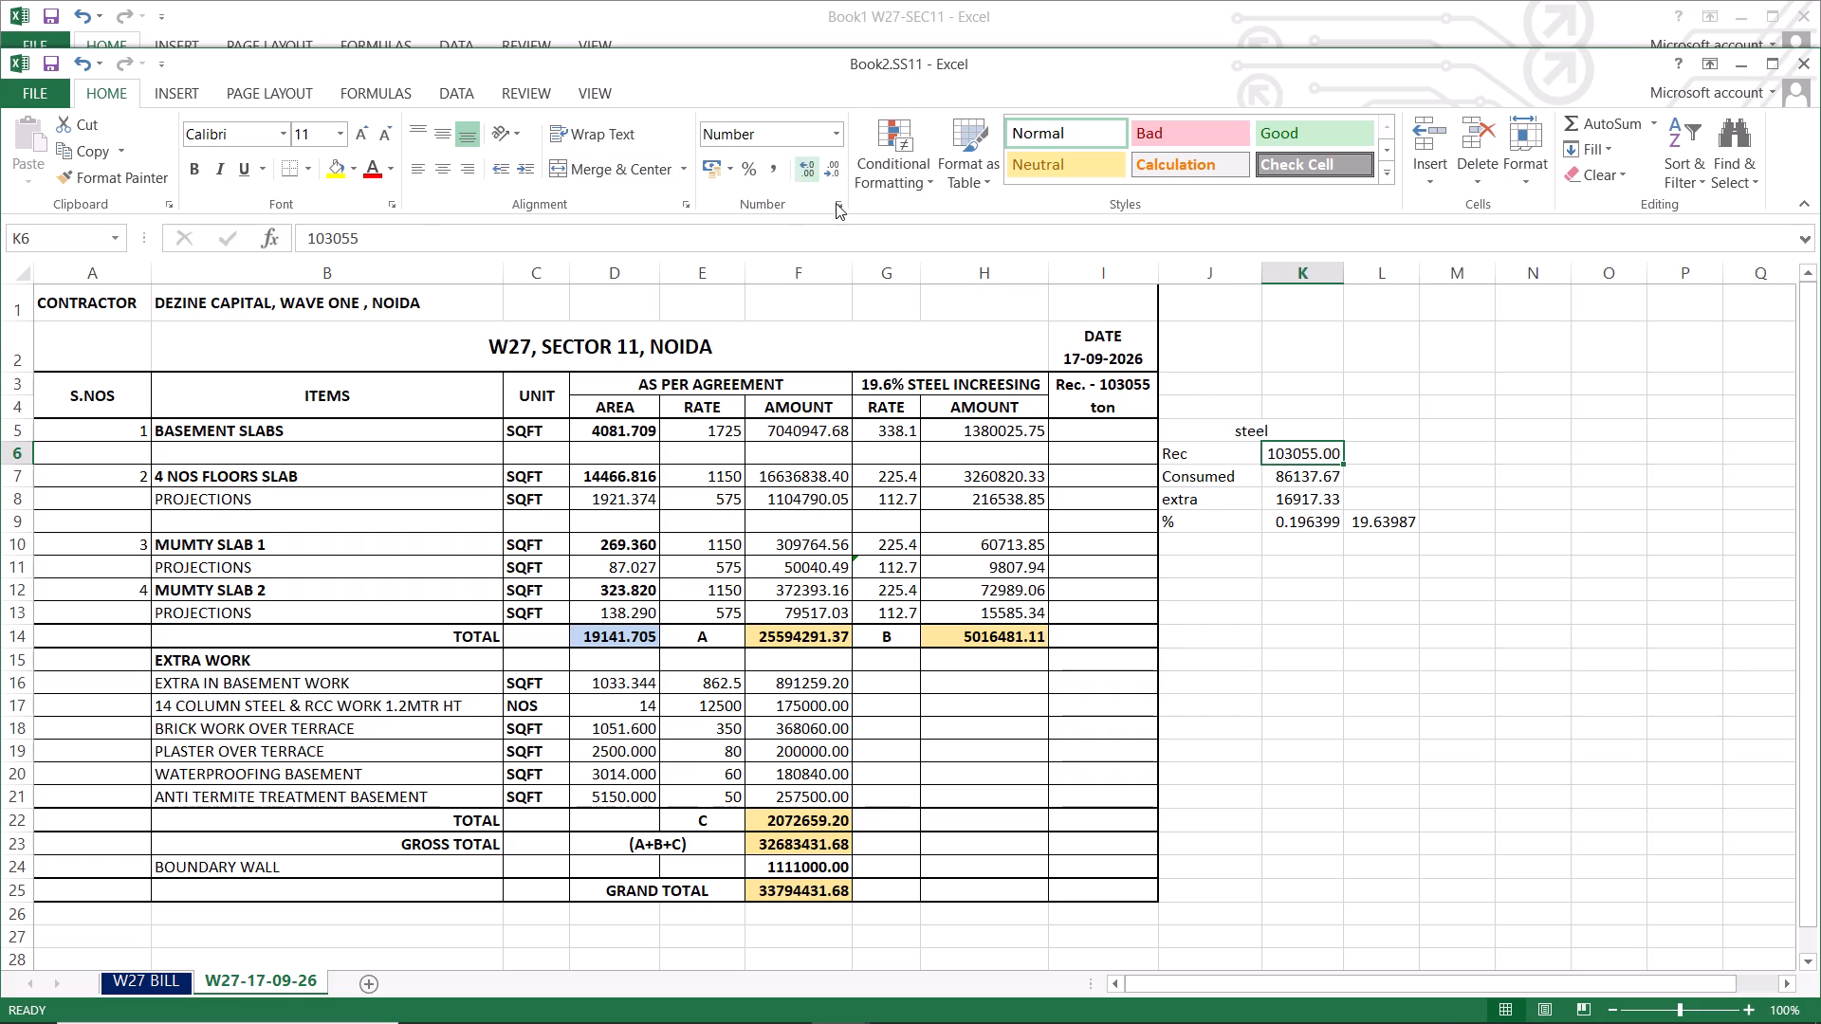
click(1392, 634)
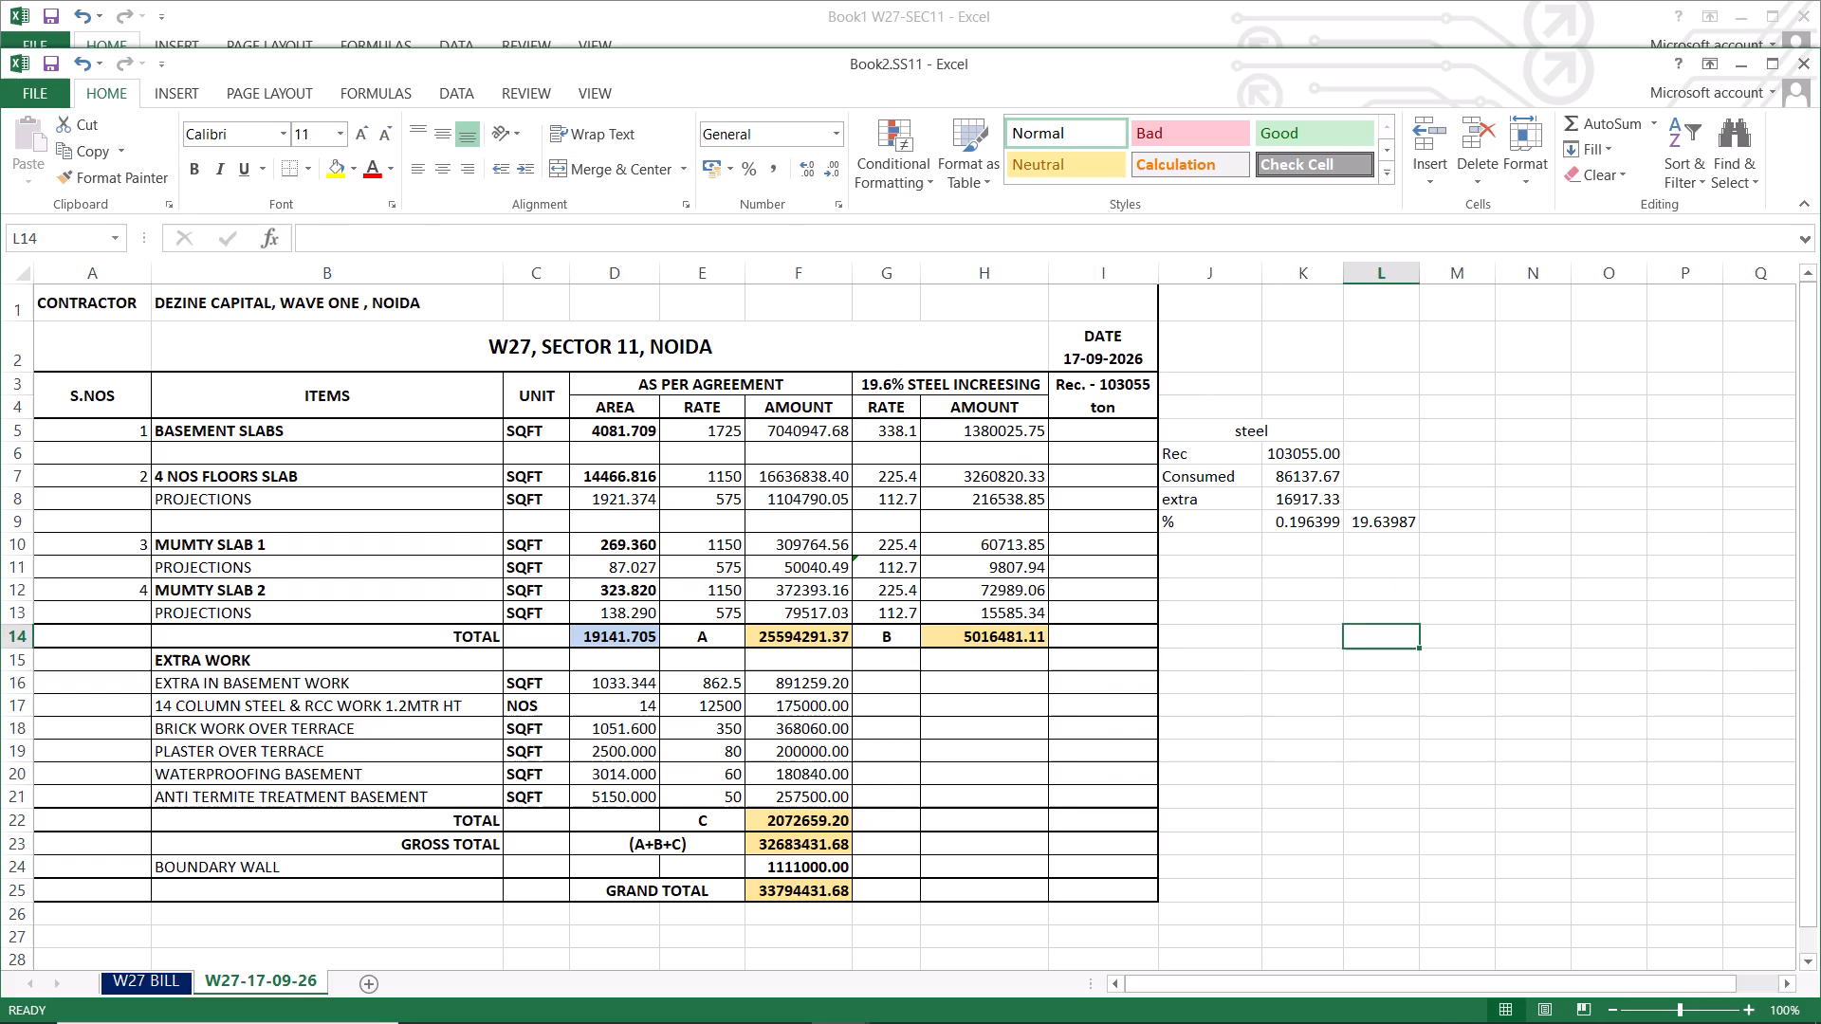
click(1328, 526)
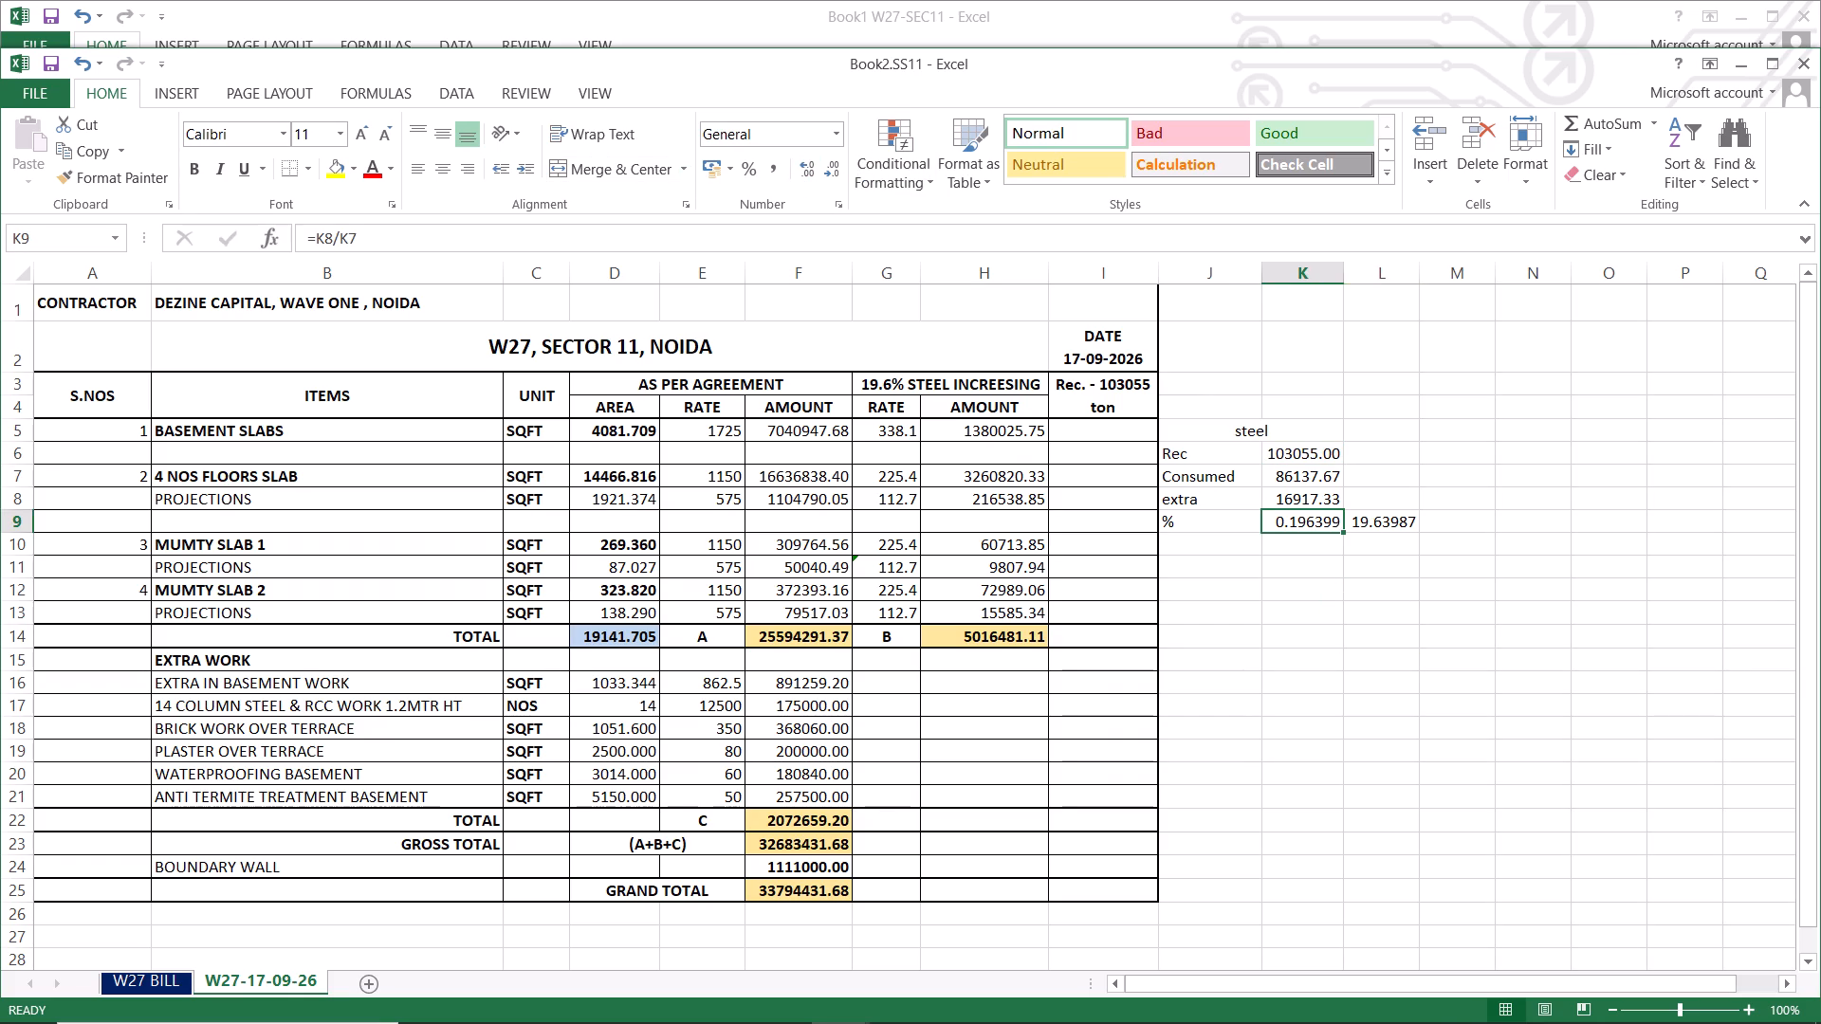
drag(1329, 454, 1376, 522)
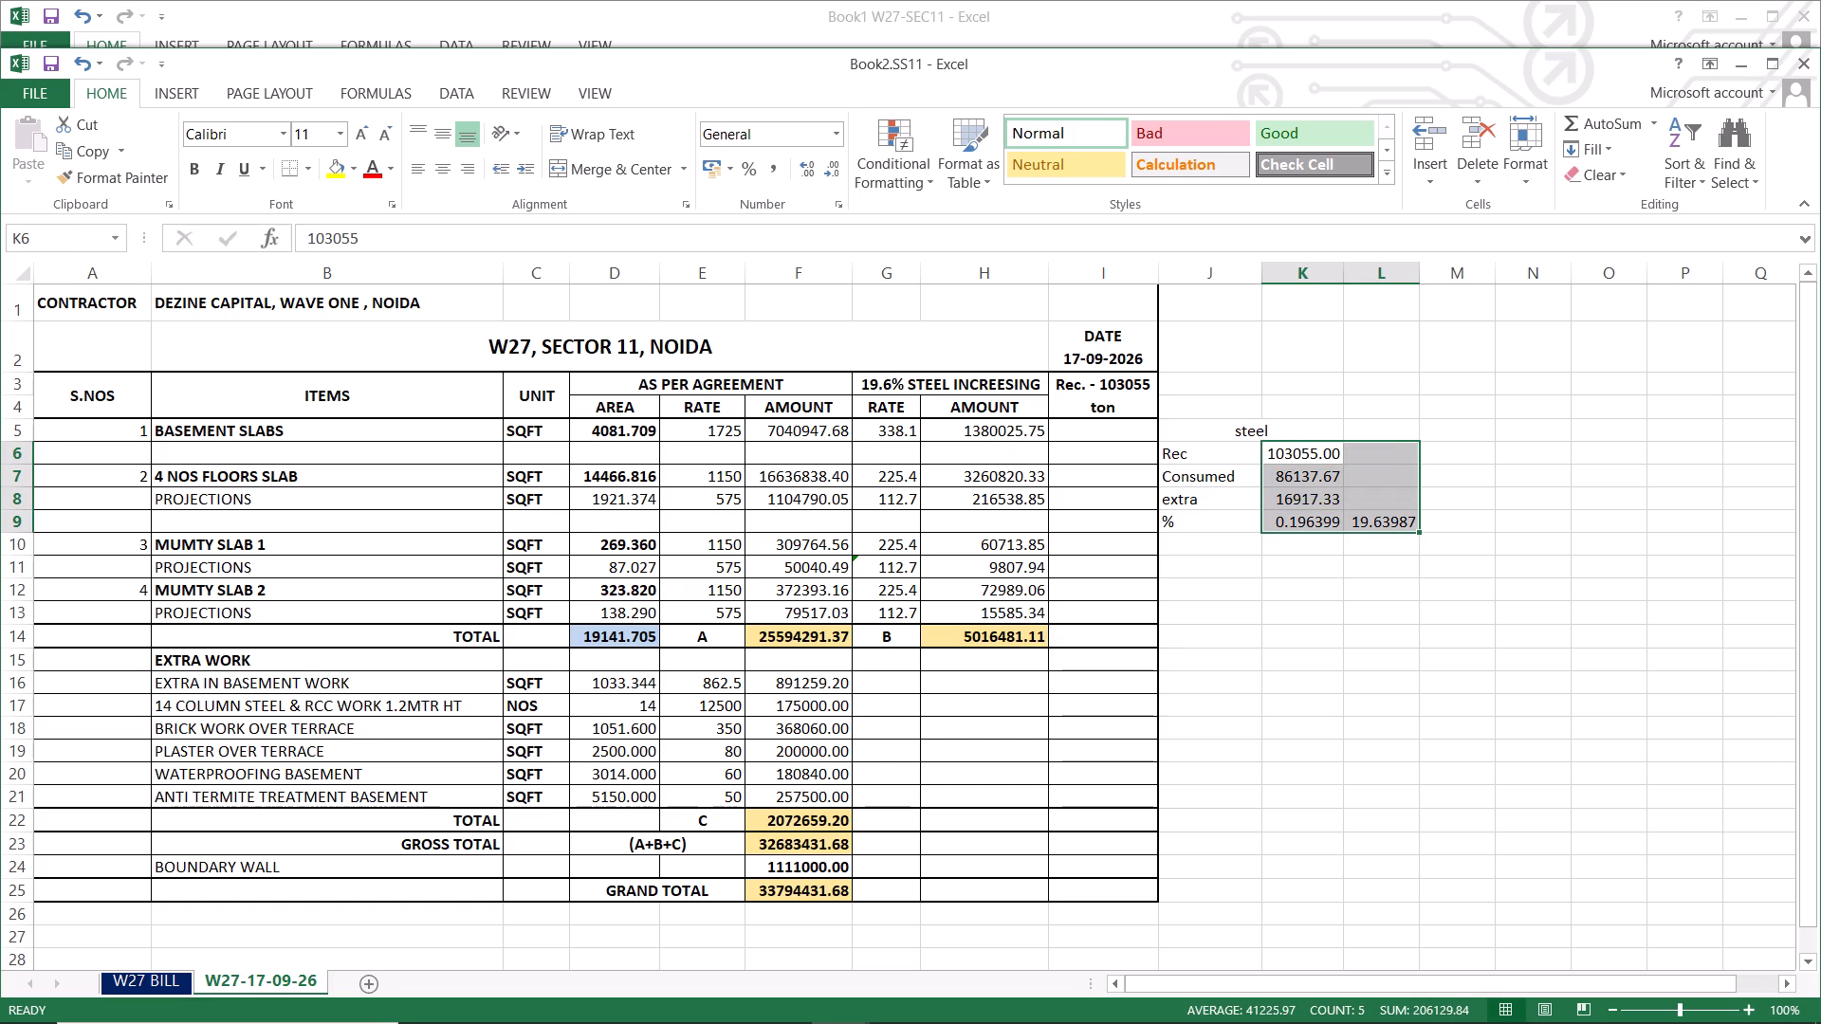
click(1401, 605)
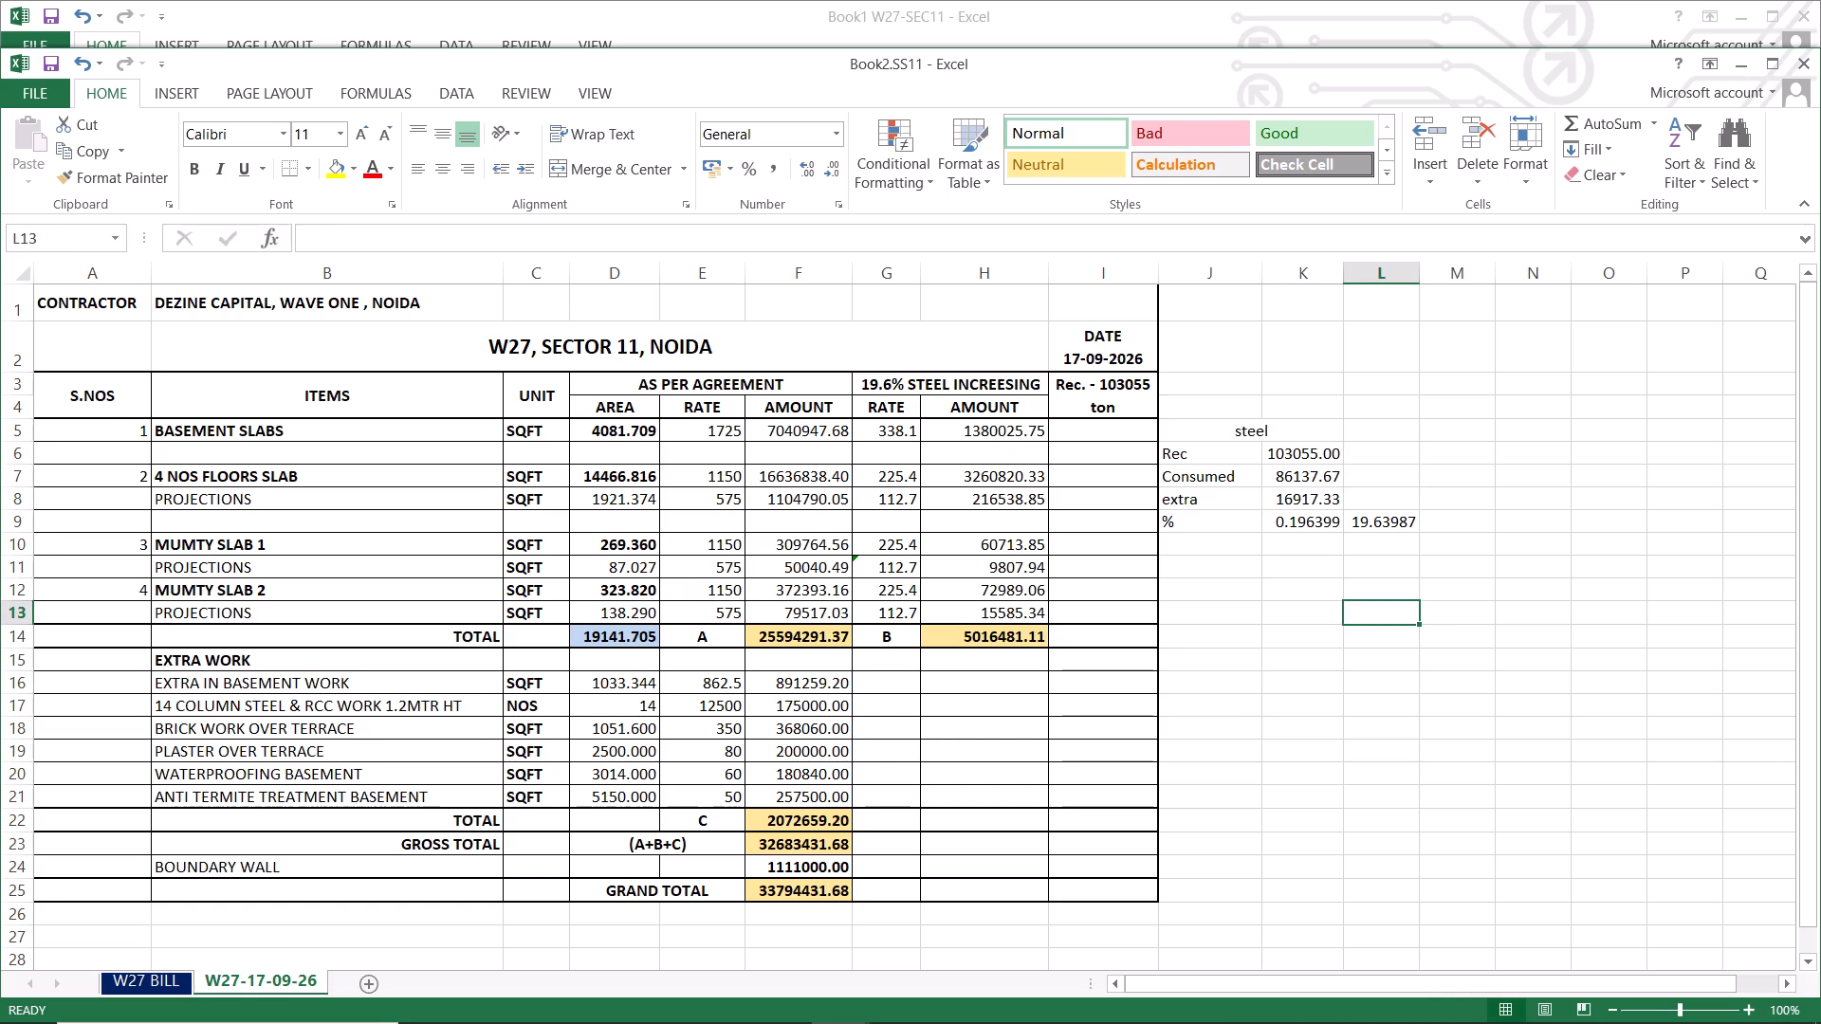
Review the total, gross total and grand total formulas, plus the extra work areas and amounts in rows 16 to 21.
click(1011, 424)
click(1018, 636)
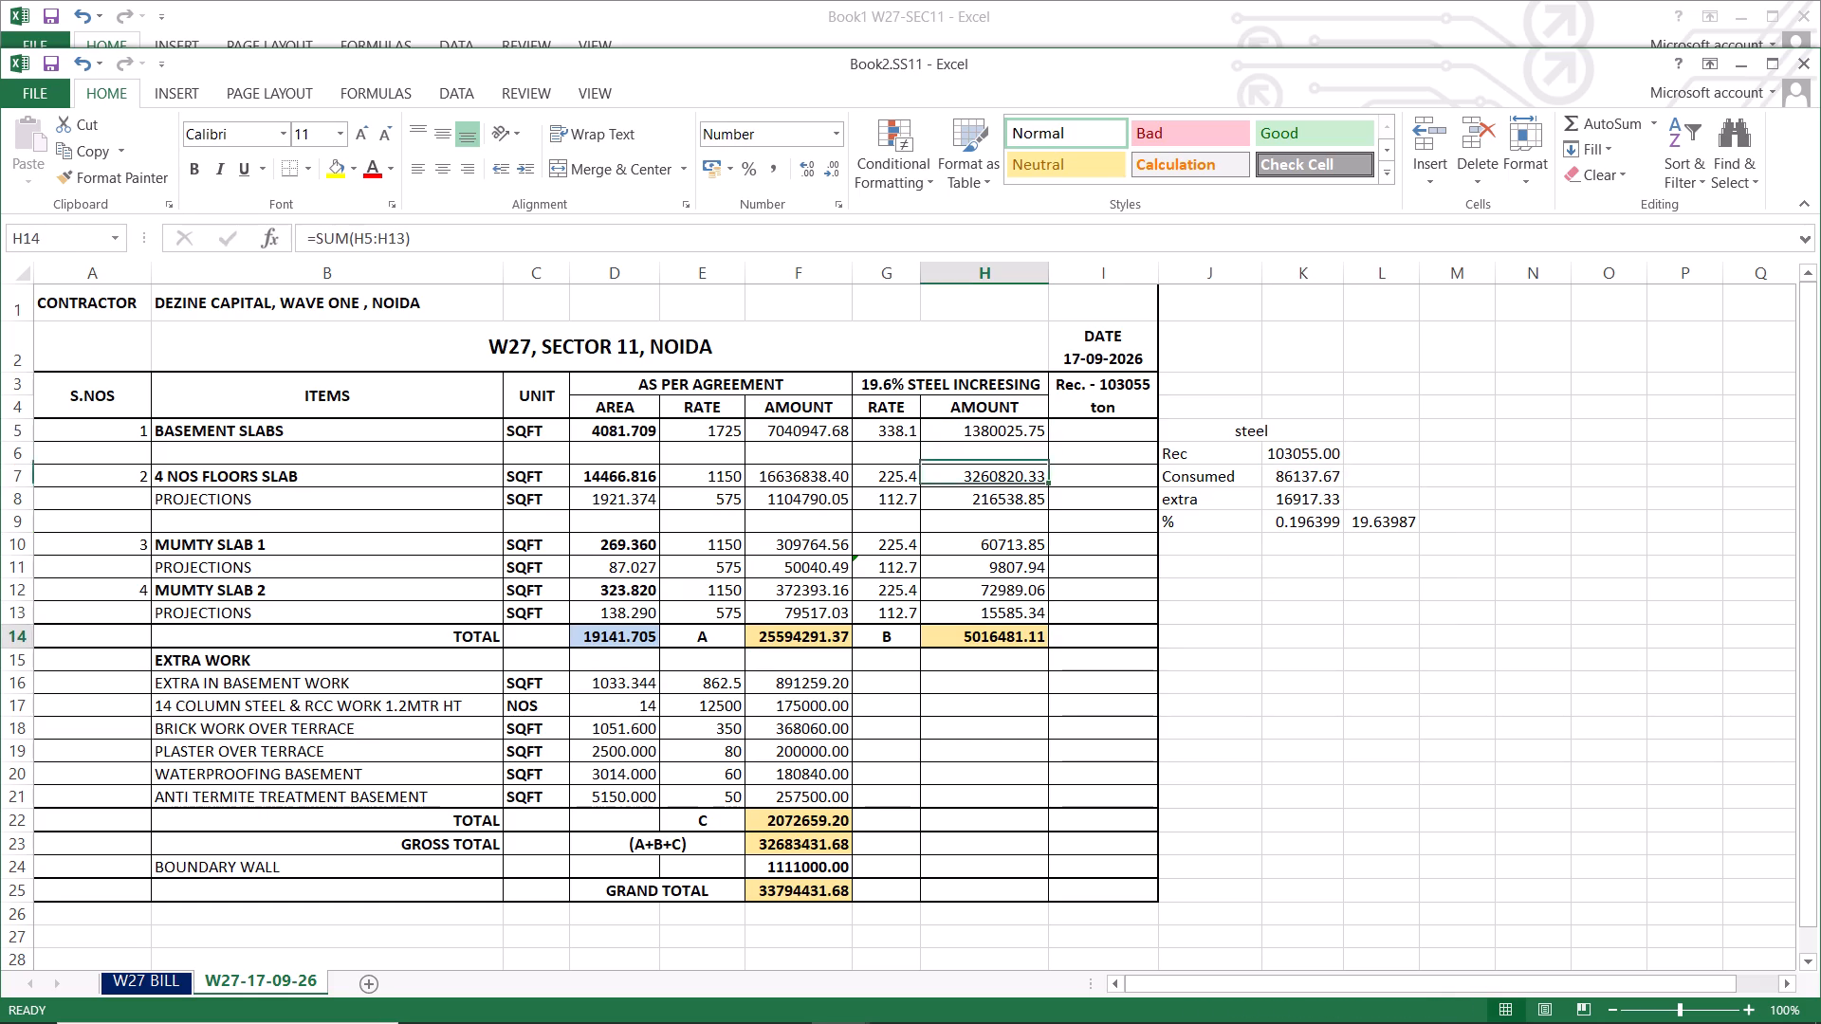
click(805, 636)
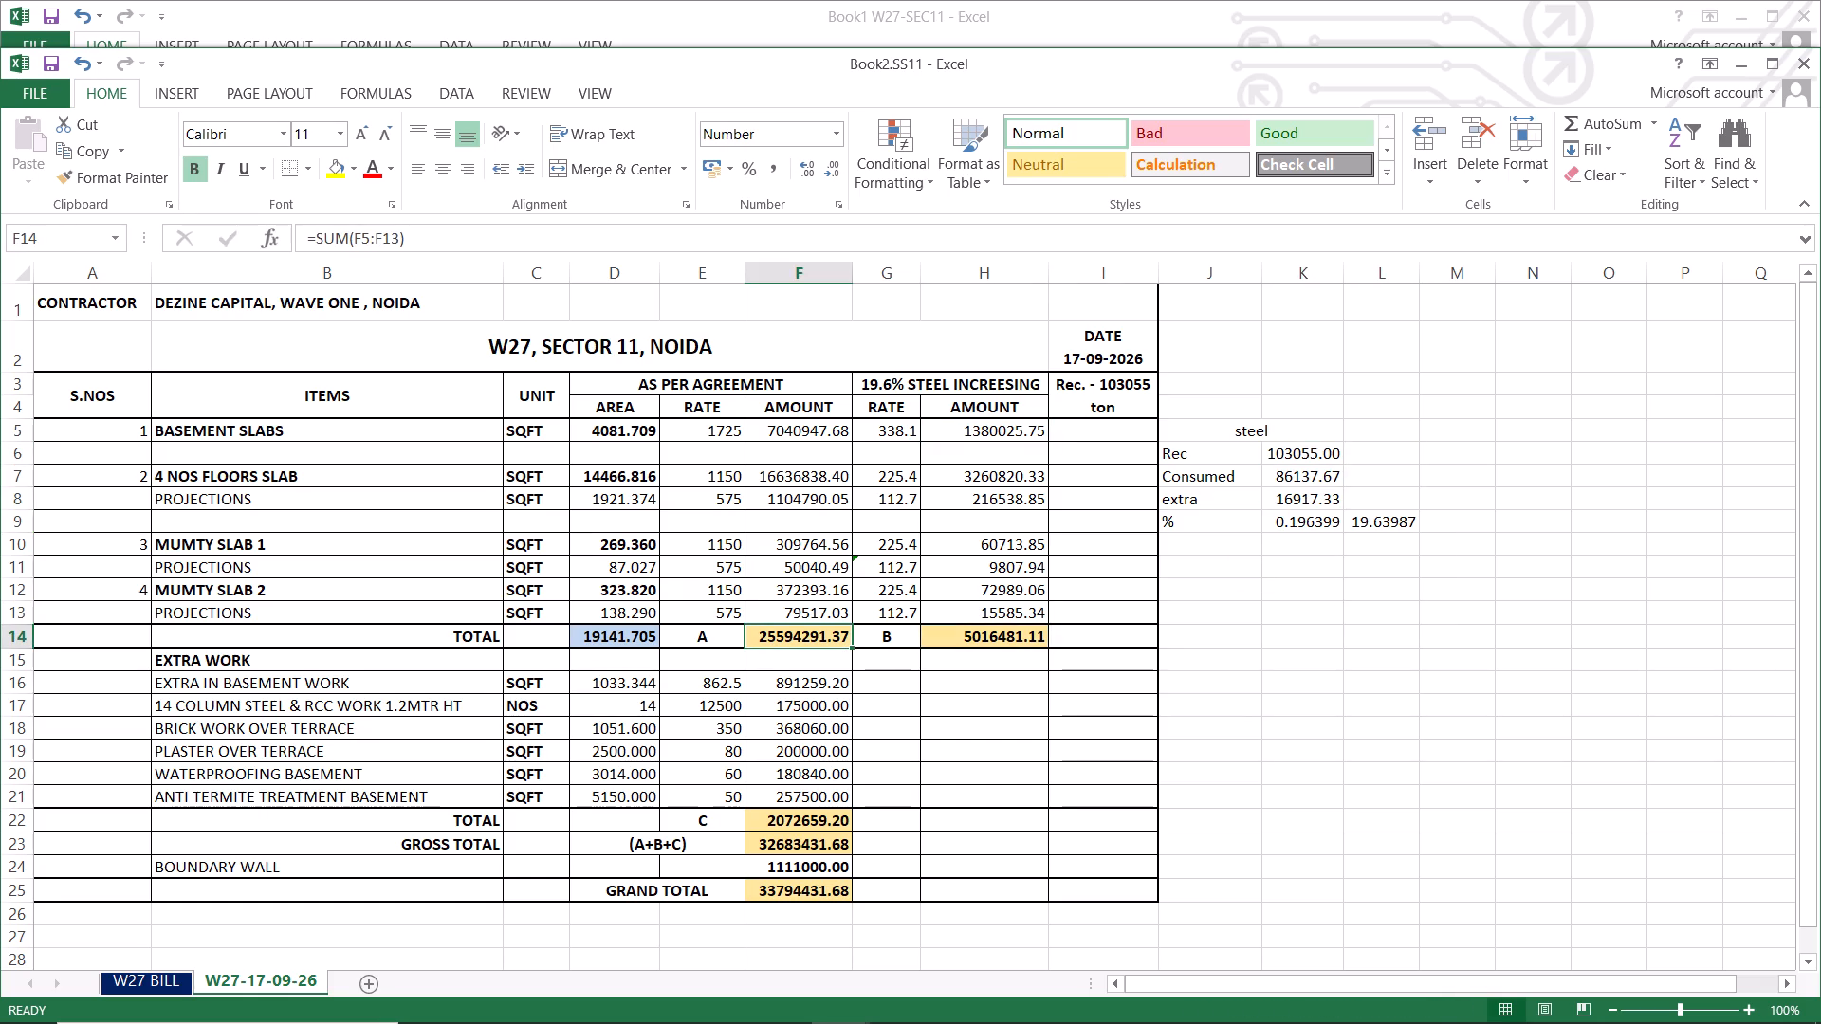
click(805, 817)
click(805, 844)
click(803, 869)
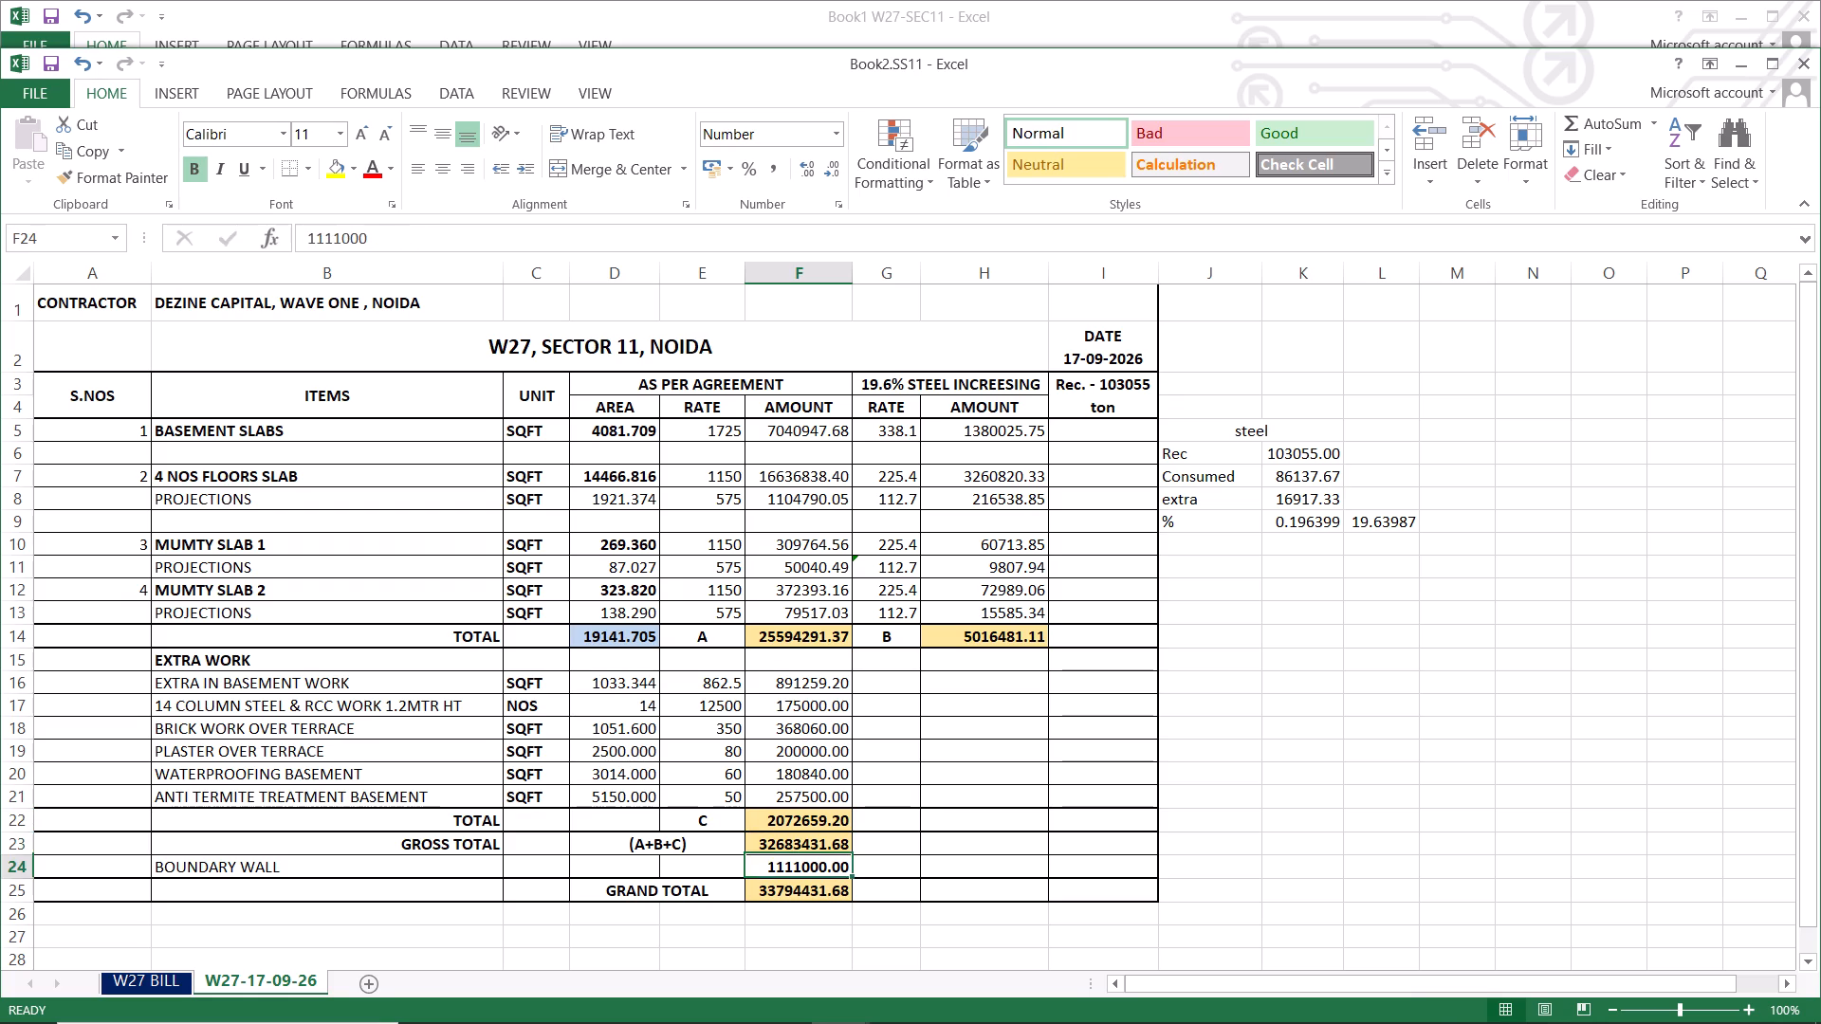
click(800, 896)
scroll(873, 772, down, 3)
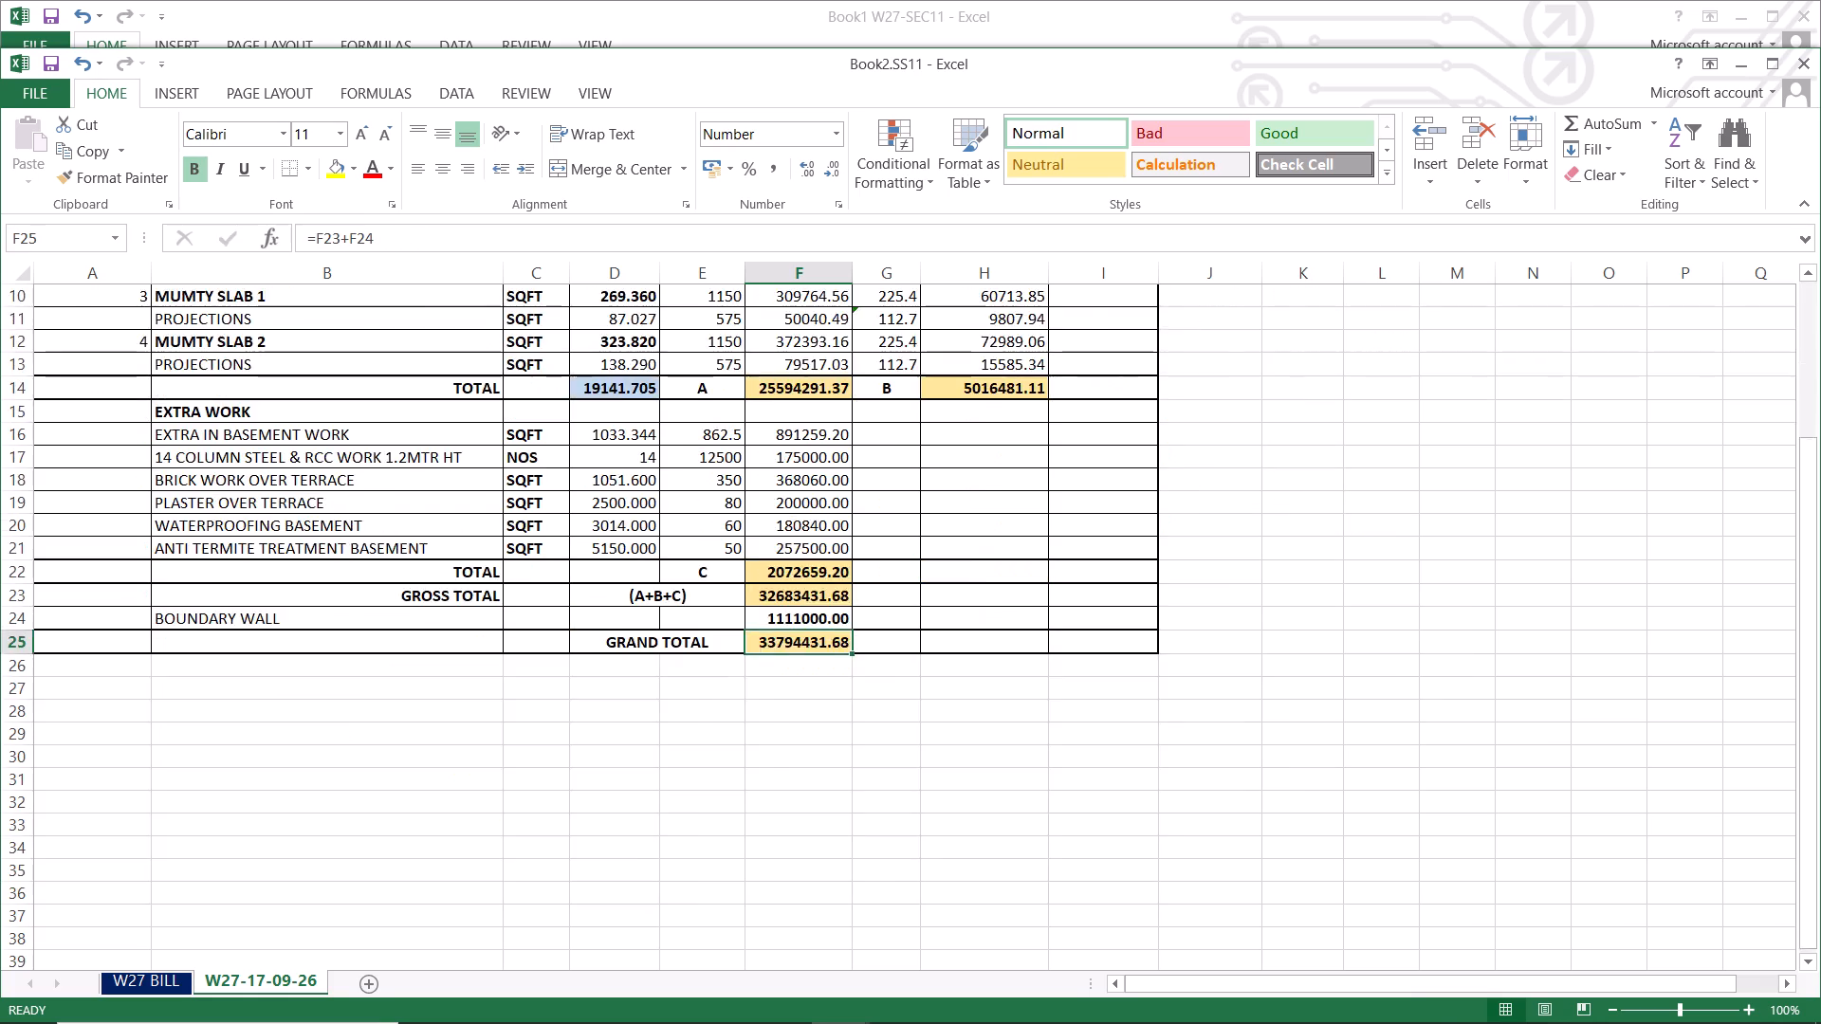
scroll(873, 772, up, 11)
drag(622, 681, 619, 805)
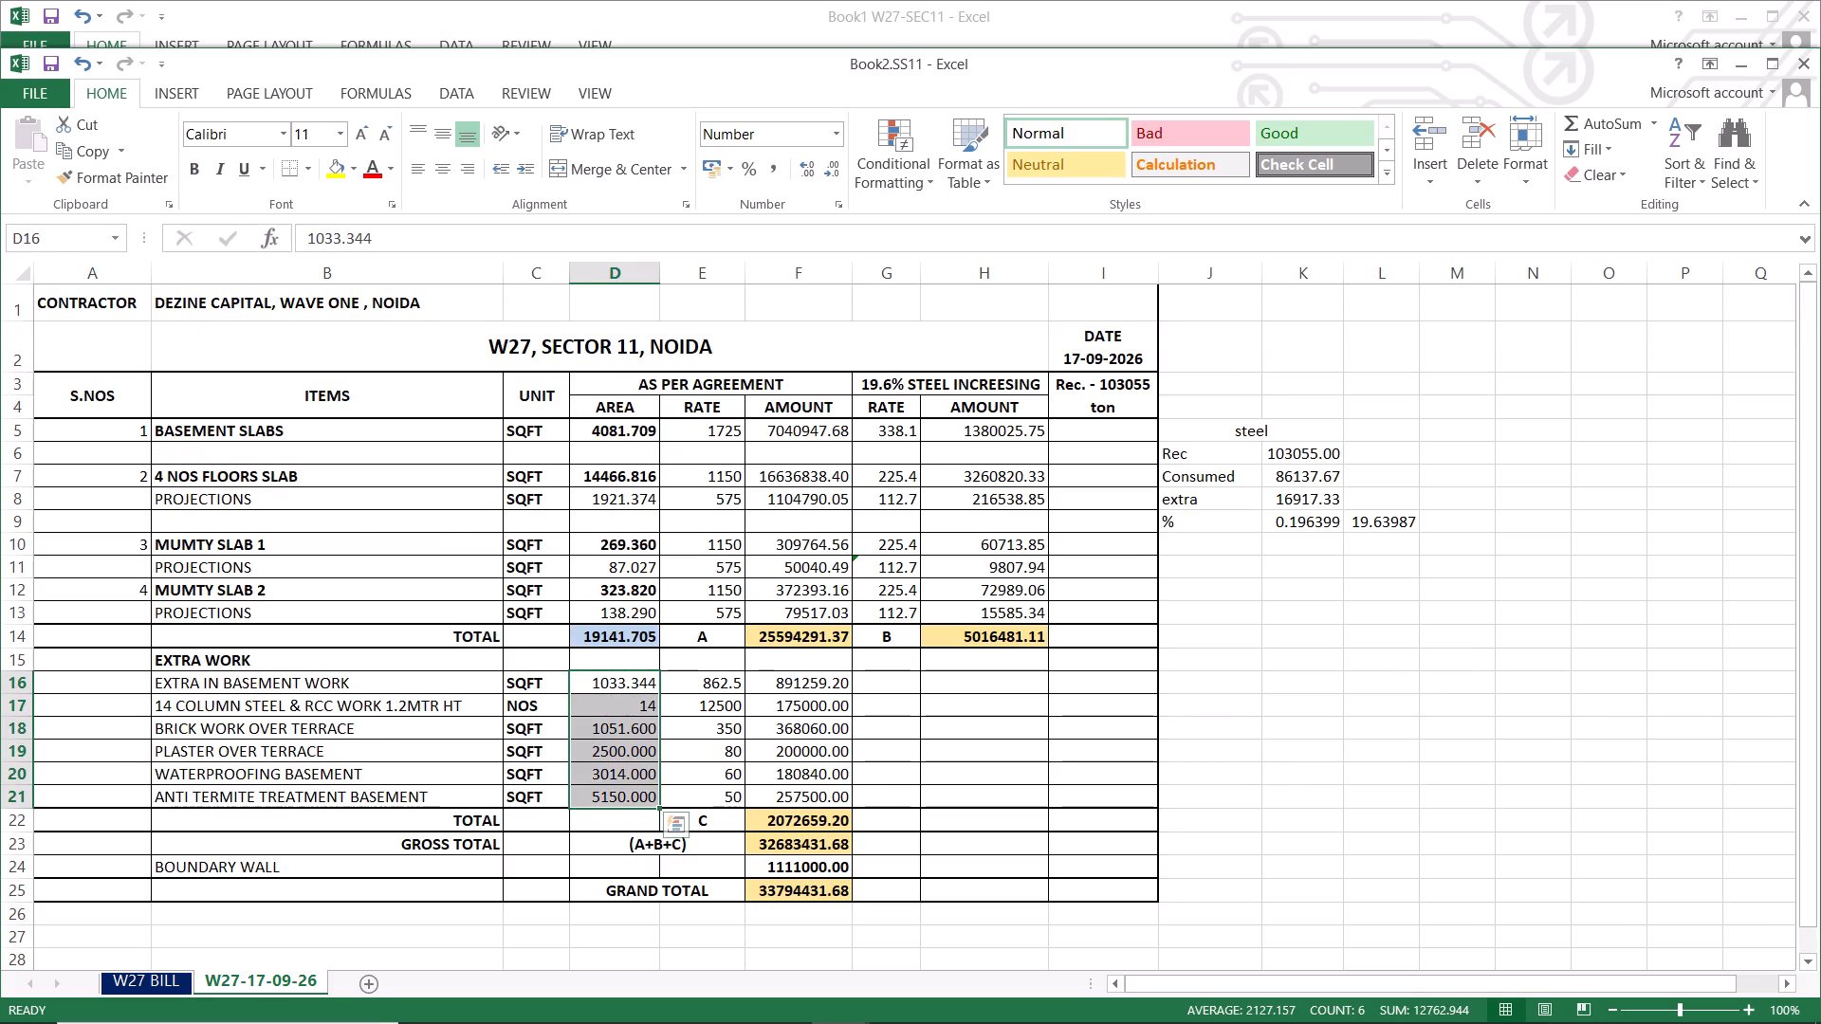
drag(804, 682, 818, 799)
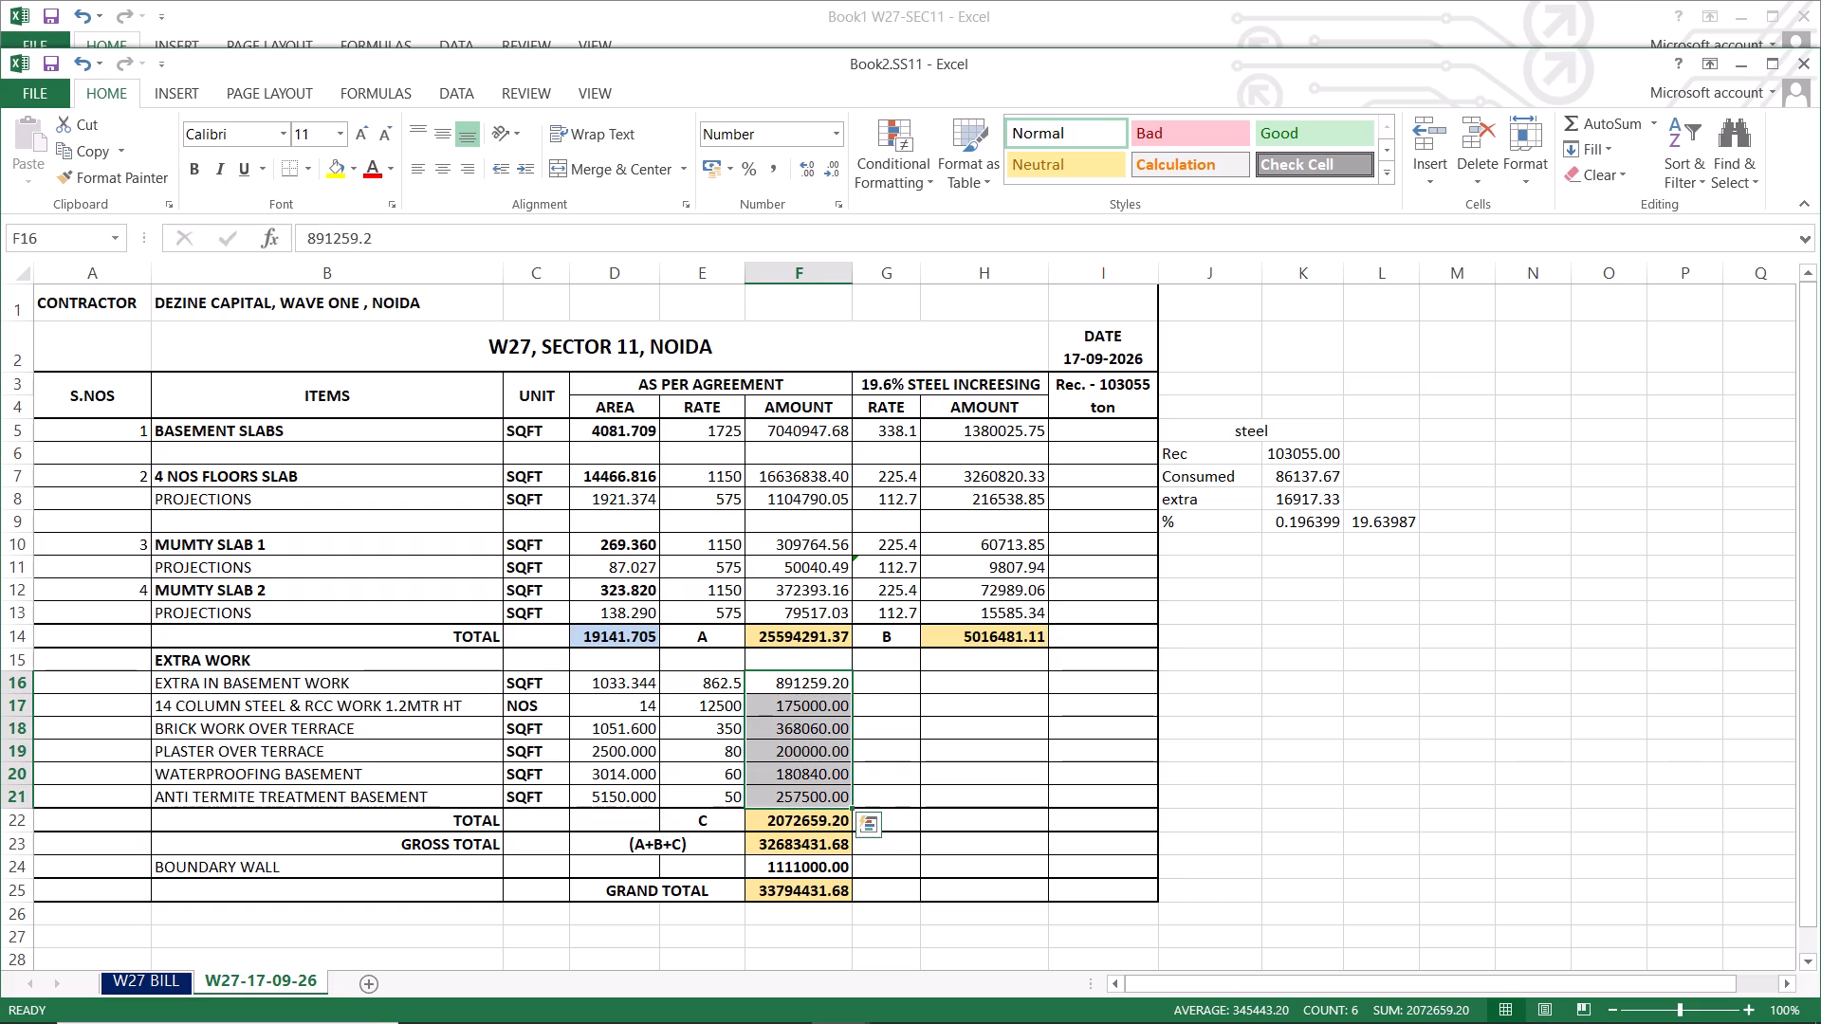
click(625, 682)
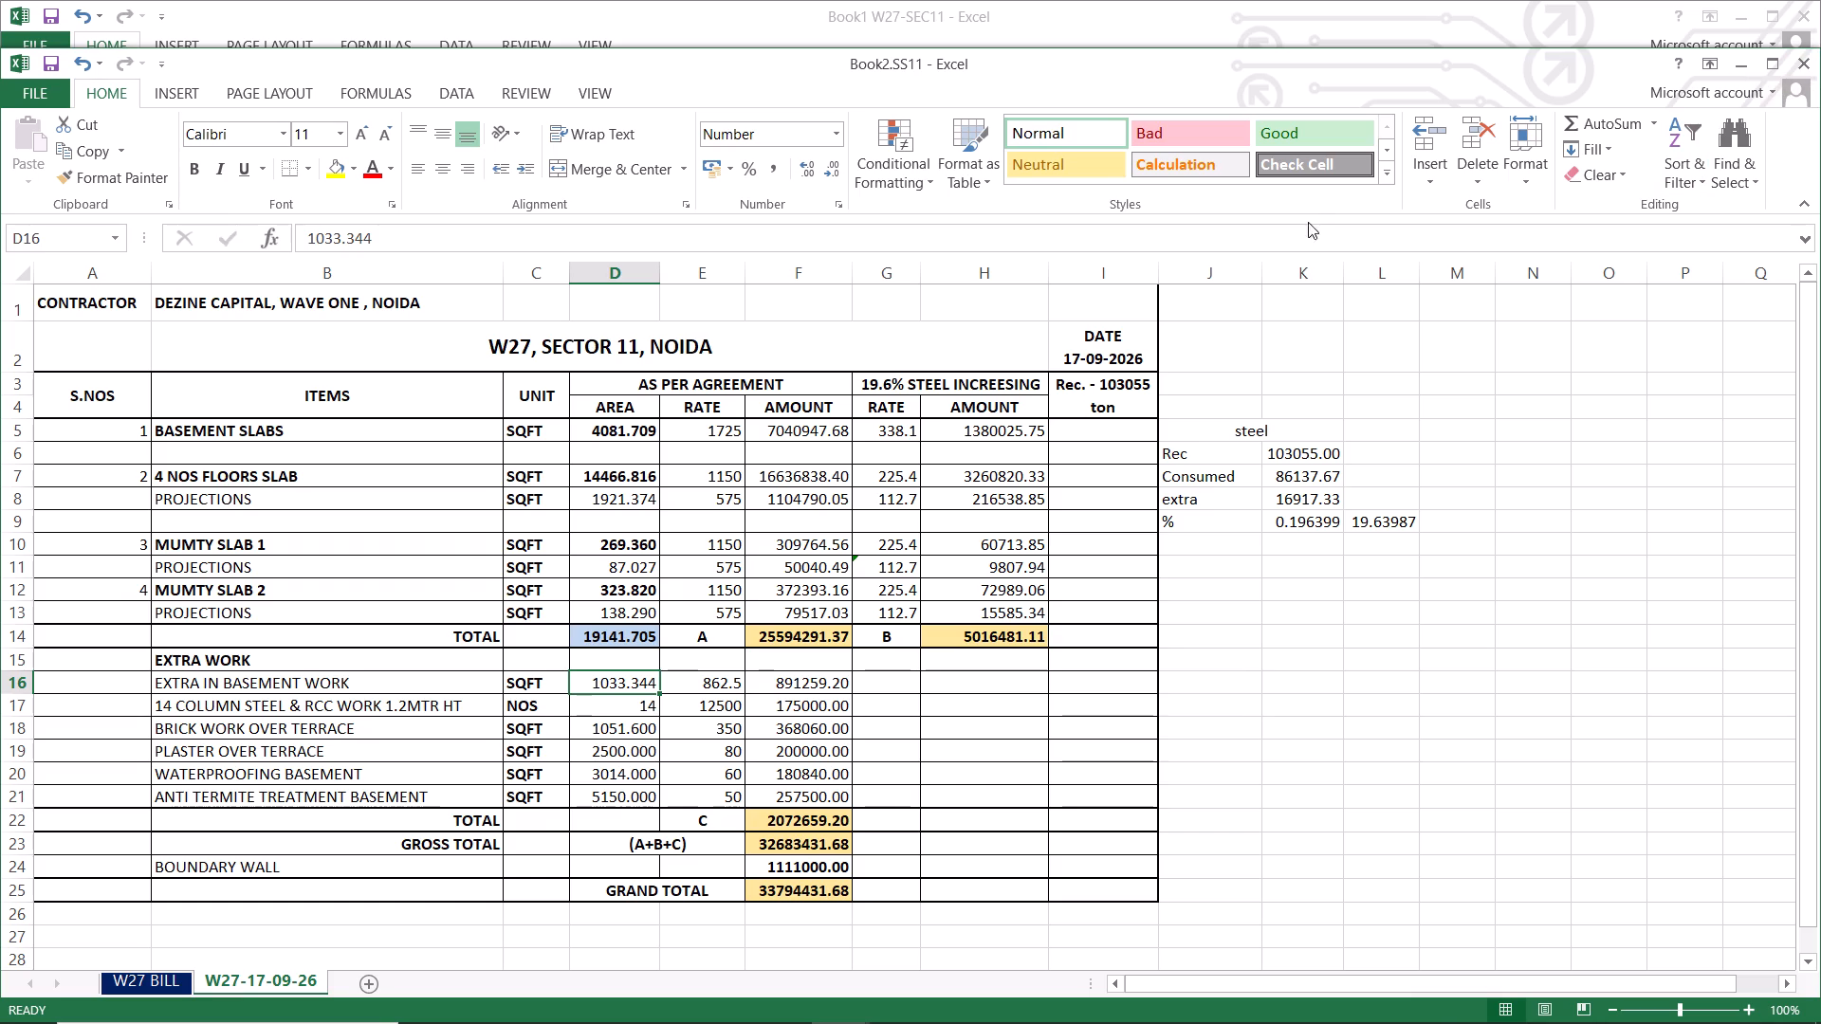
scroll(833, 474, down, 6)
scroll(822, 472, up, 15)
Maximize the Book2.SS11 workbook window and close the workbook, saving its changes.
click(1775, 70)
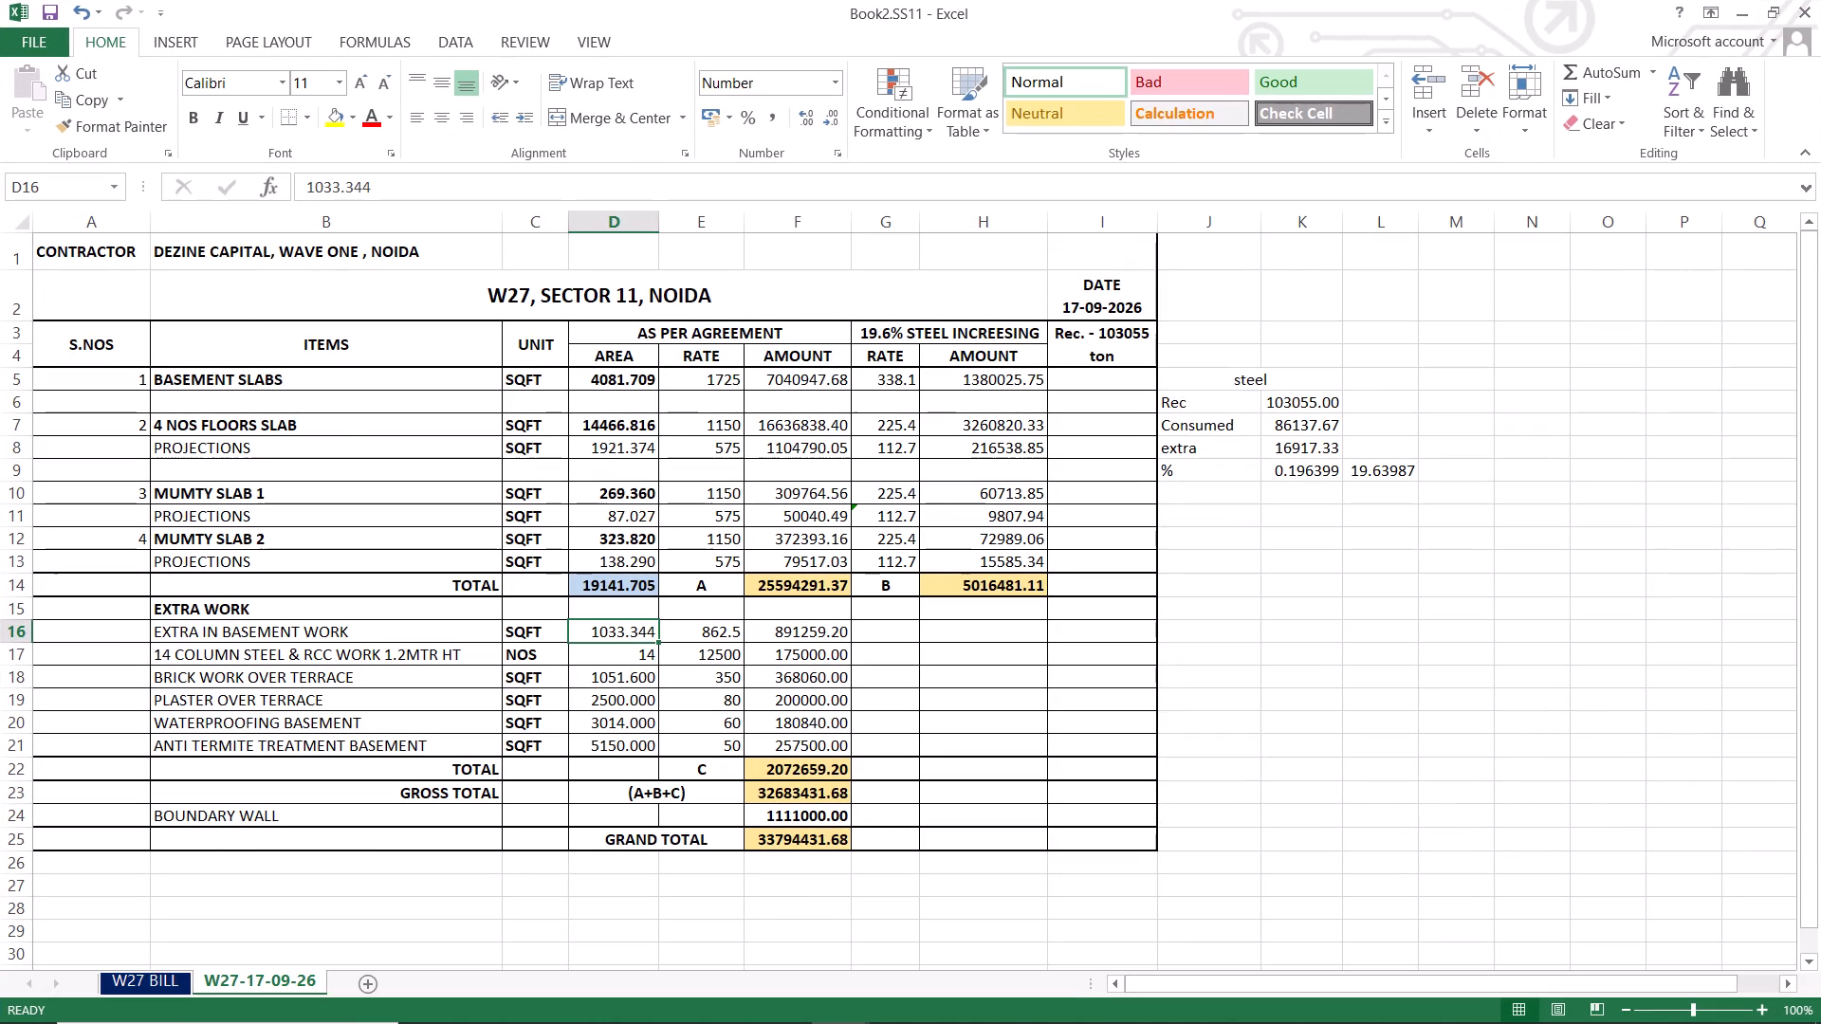
scroll(936, 343, down, 5)
scroll(936, 343, up, 14)
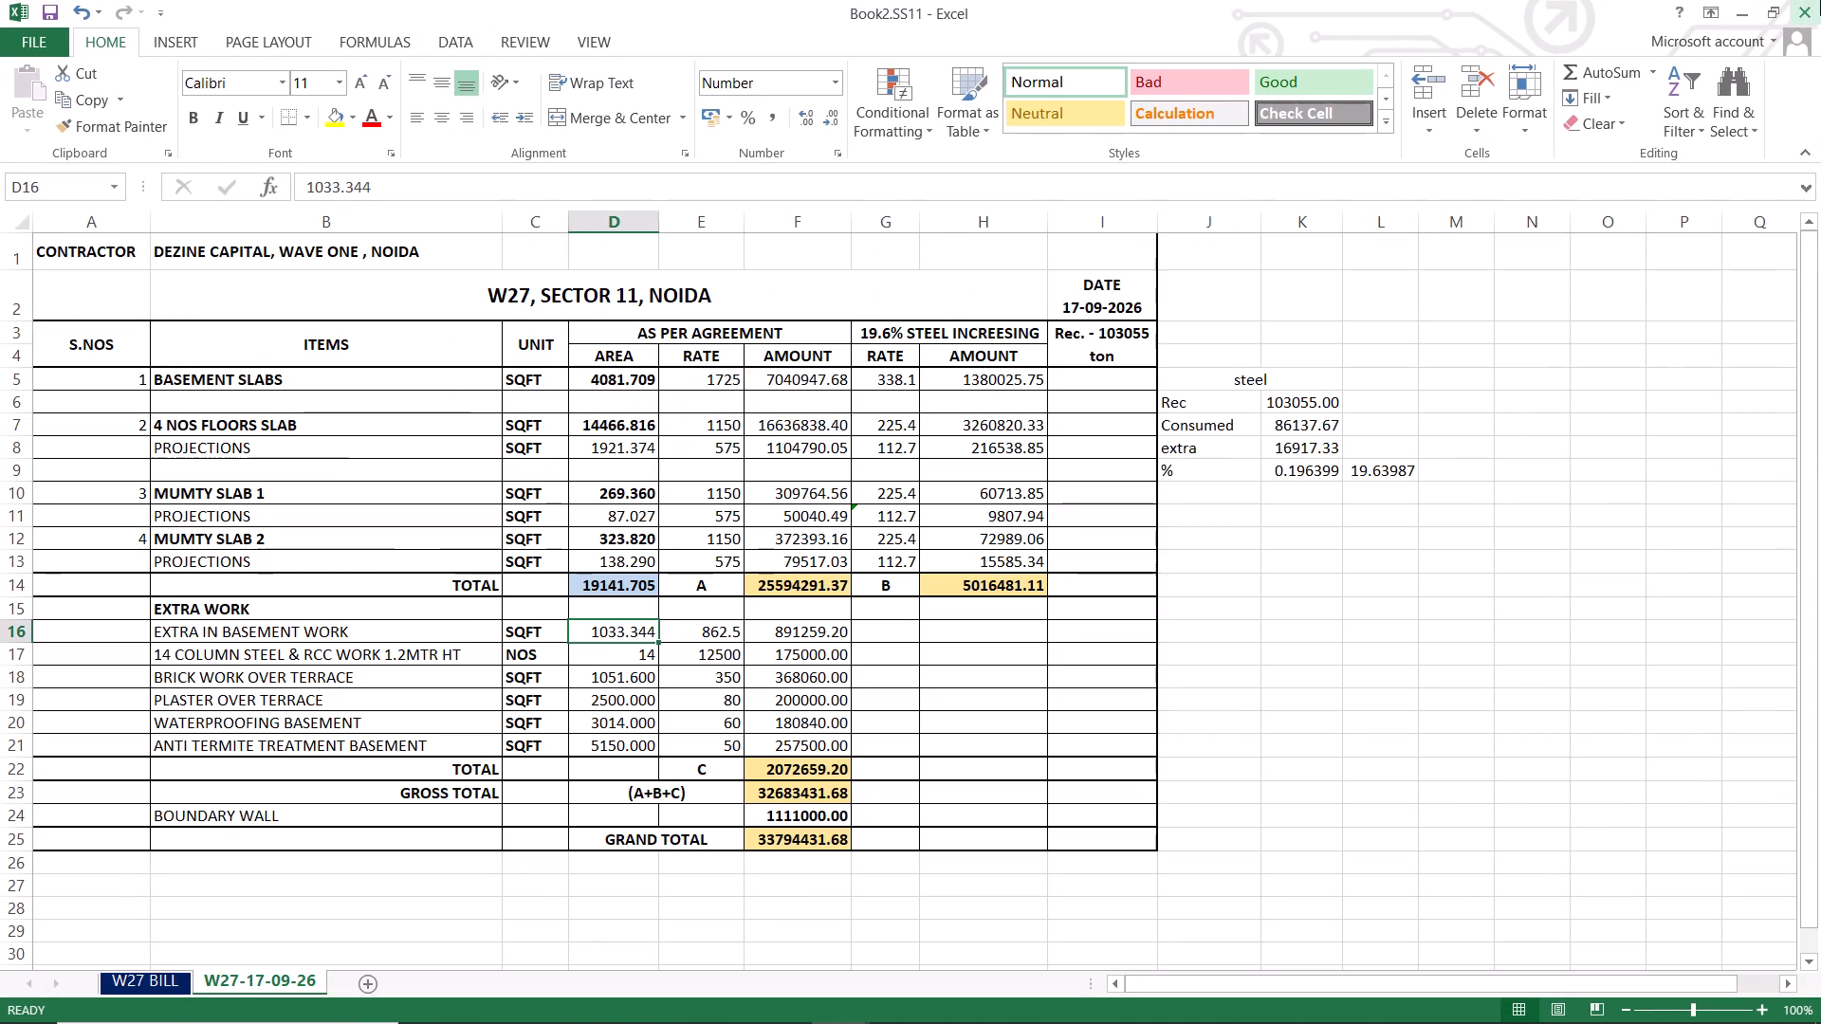
click(1807, 15)
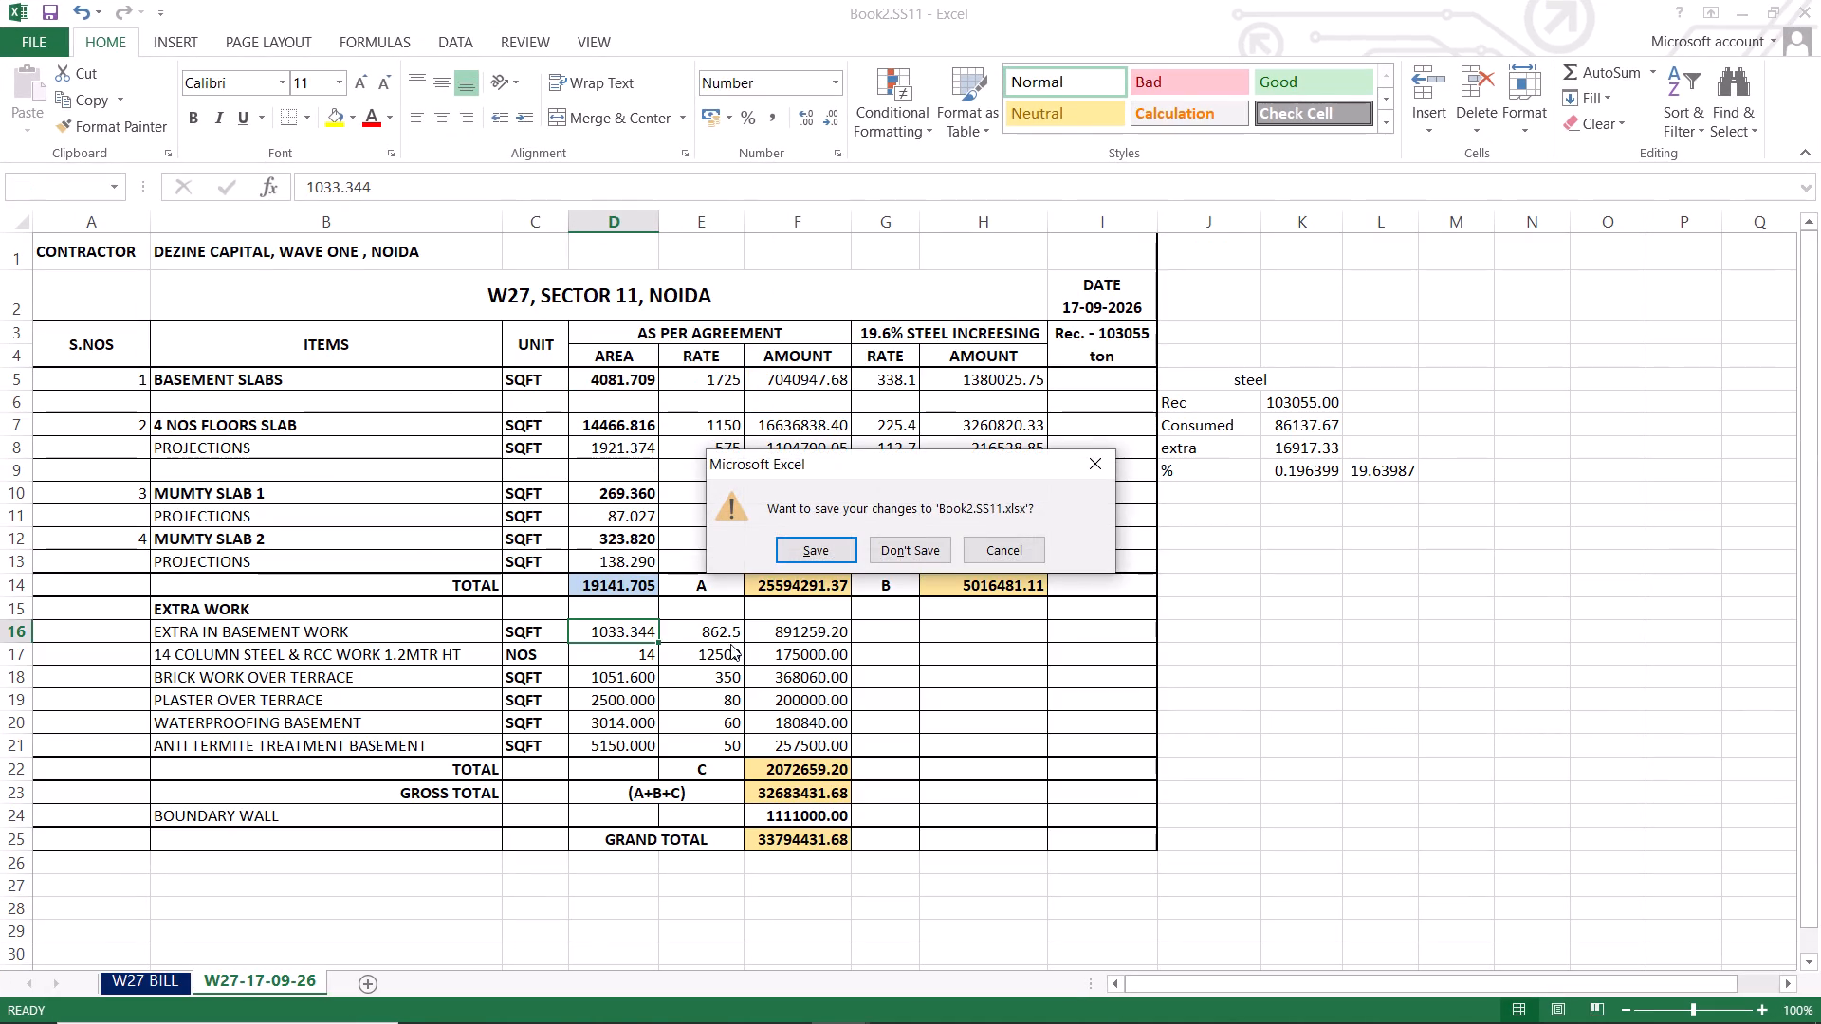
click(823, 552)
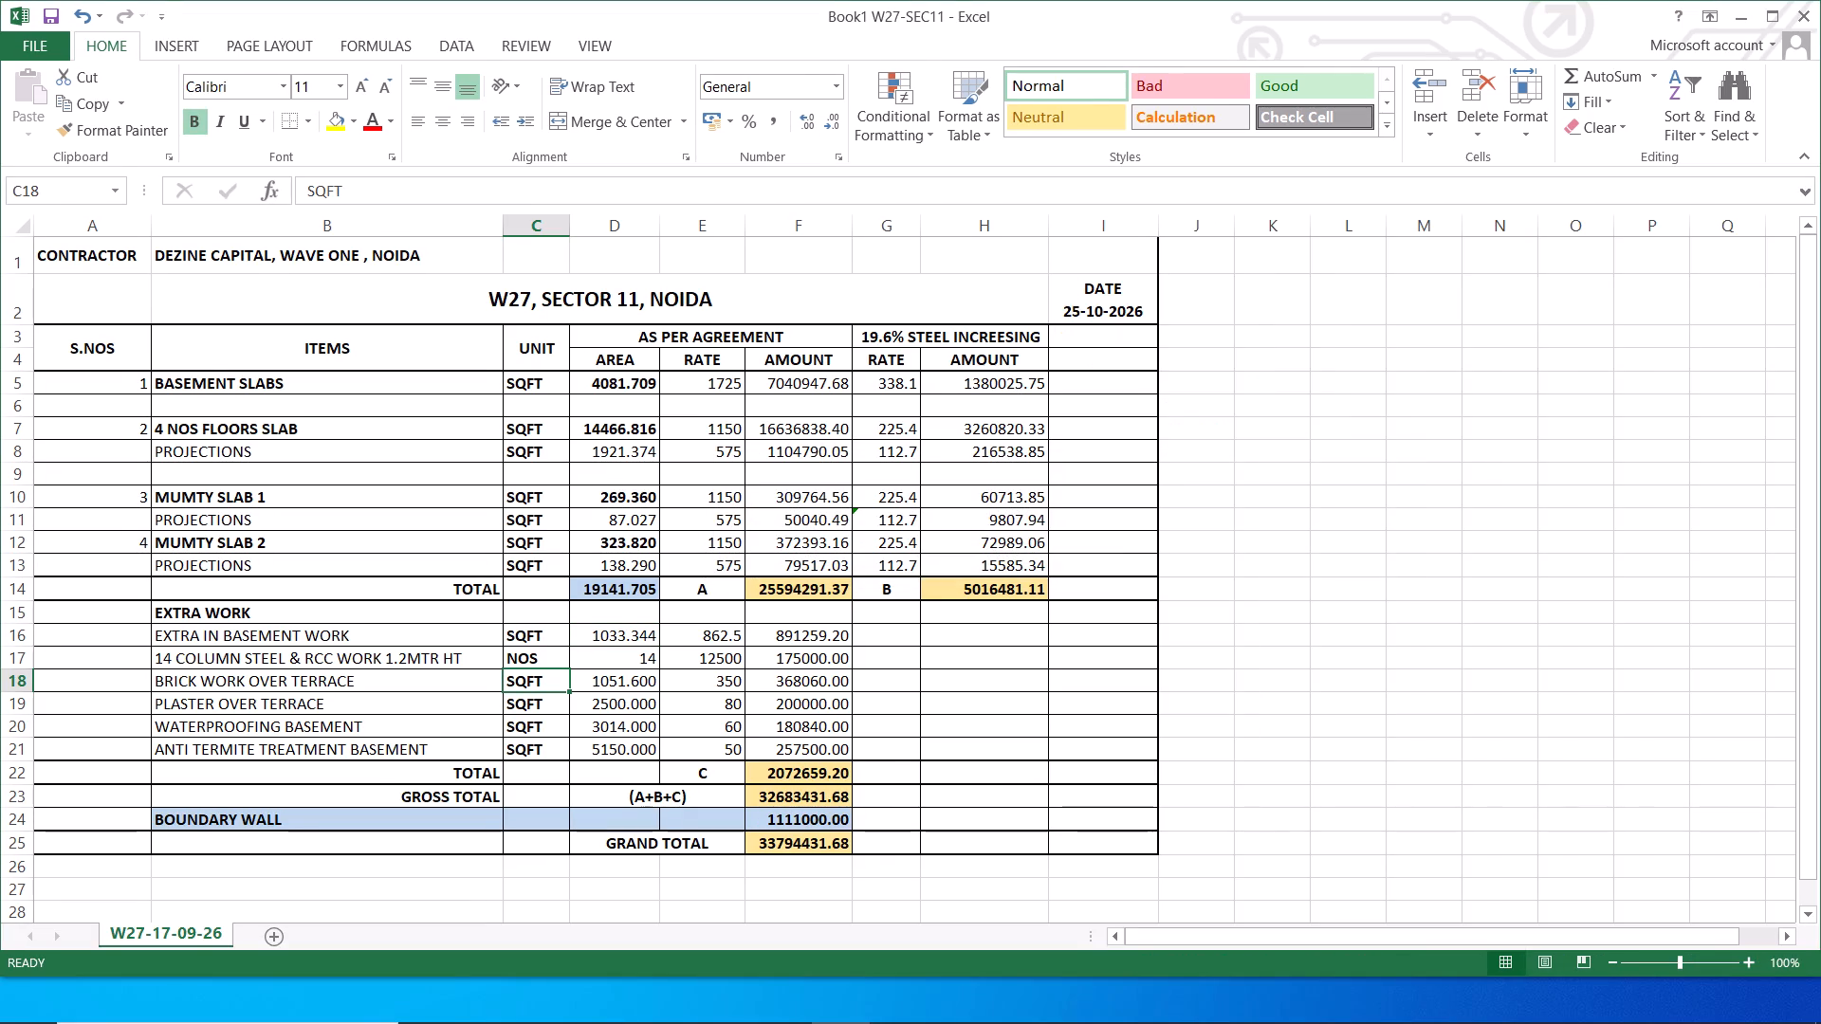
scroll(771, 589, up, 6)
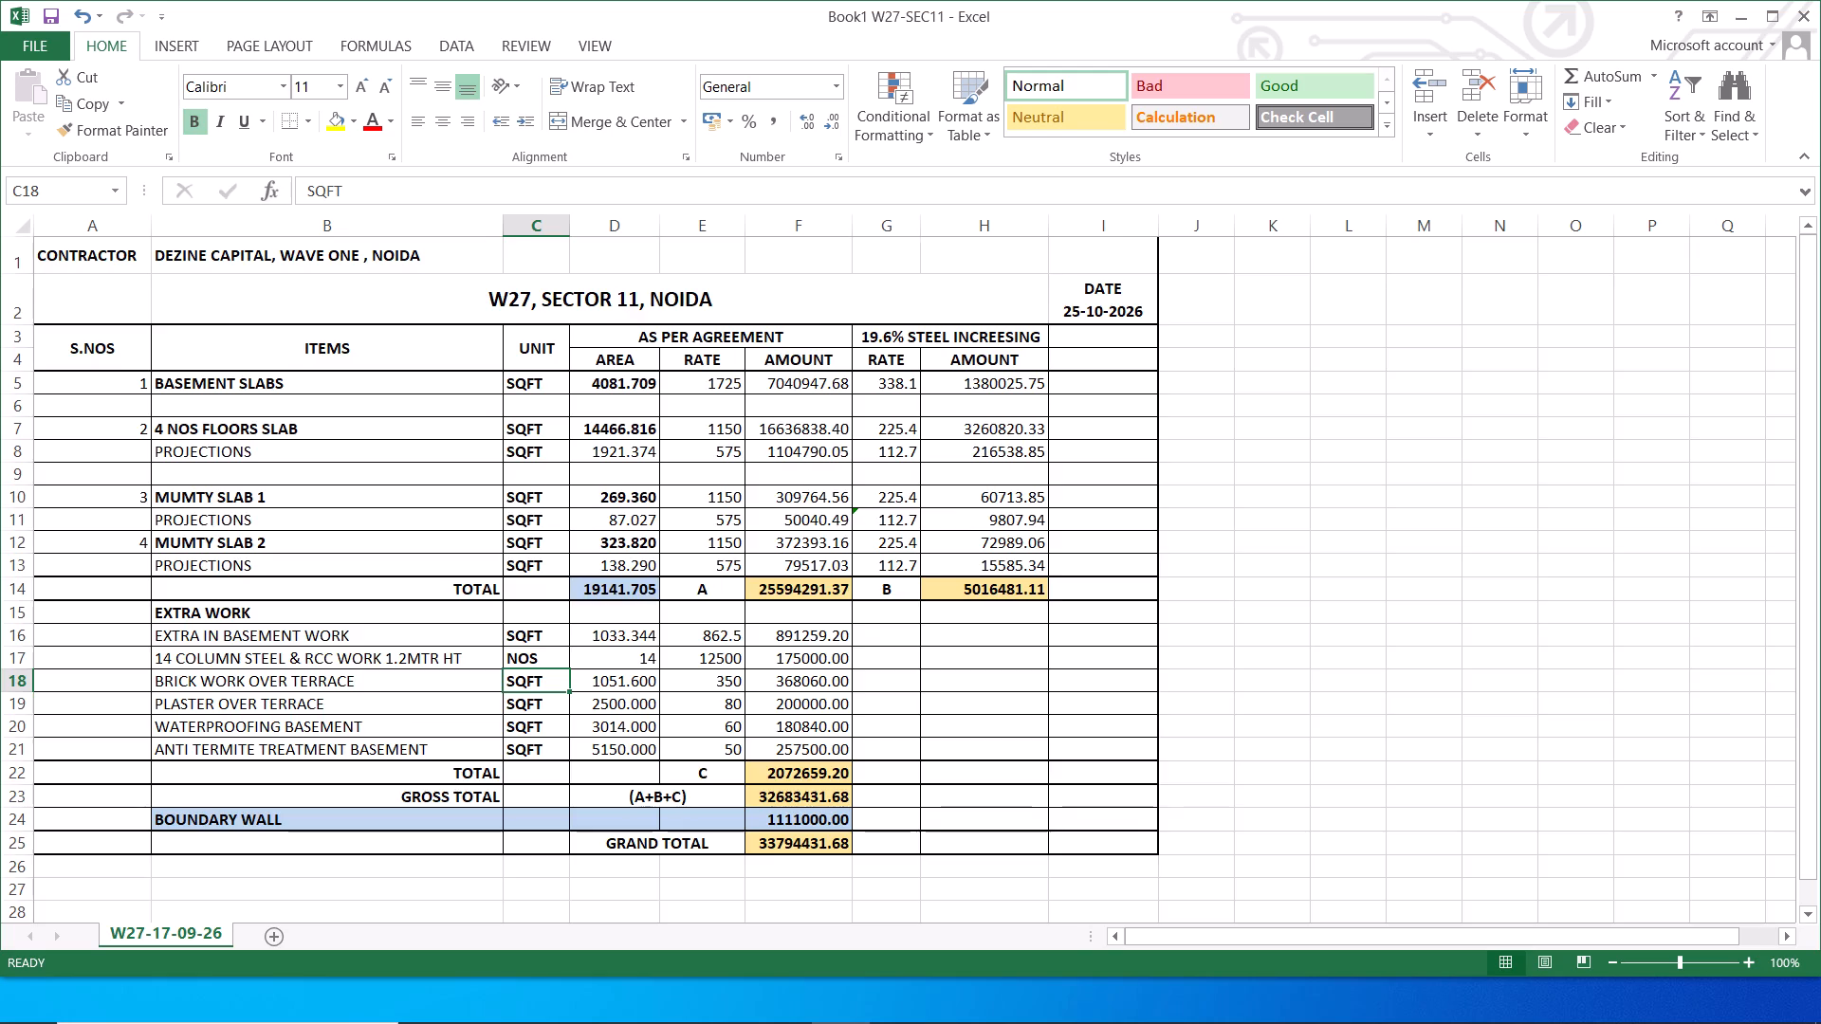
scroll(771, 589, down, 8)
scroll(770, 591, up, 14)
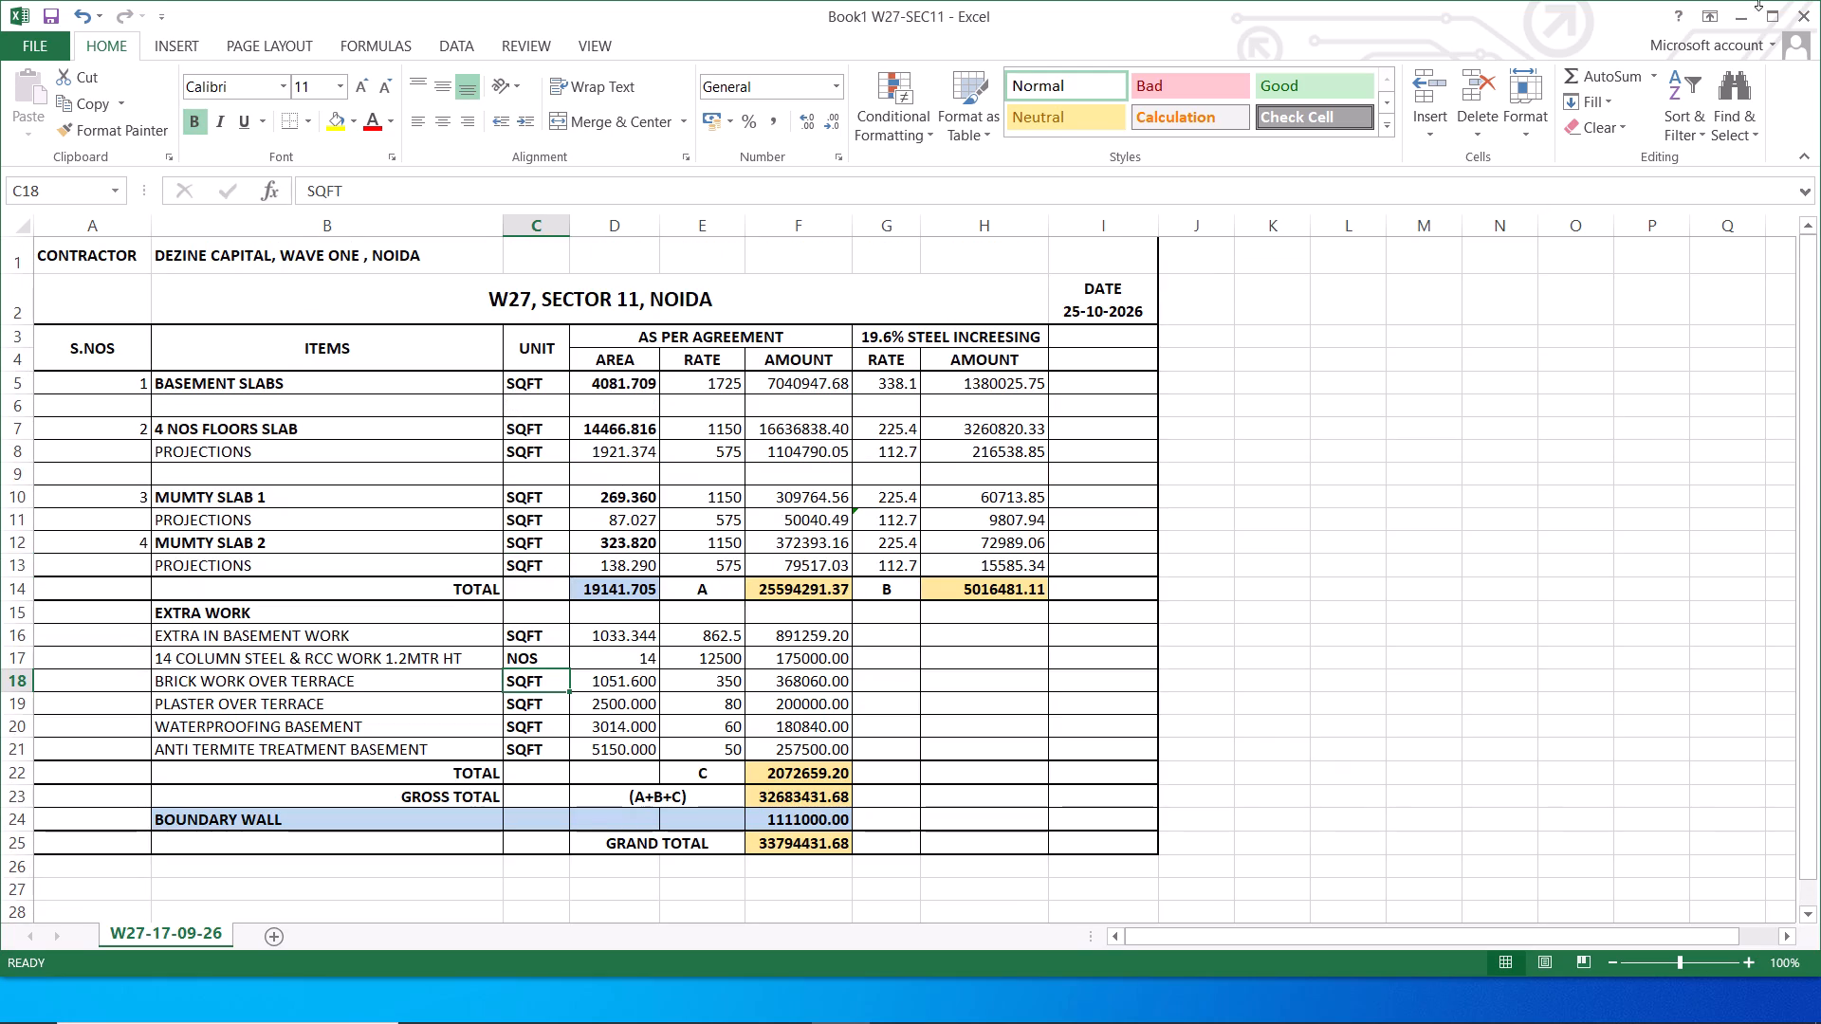
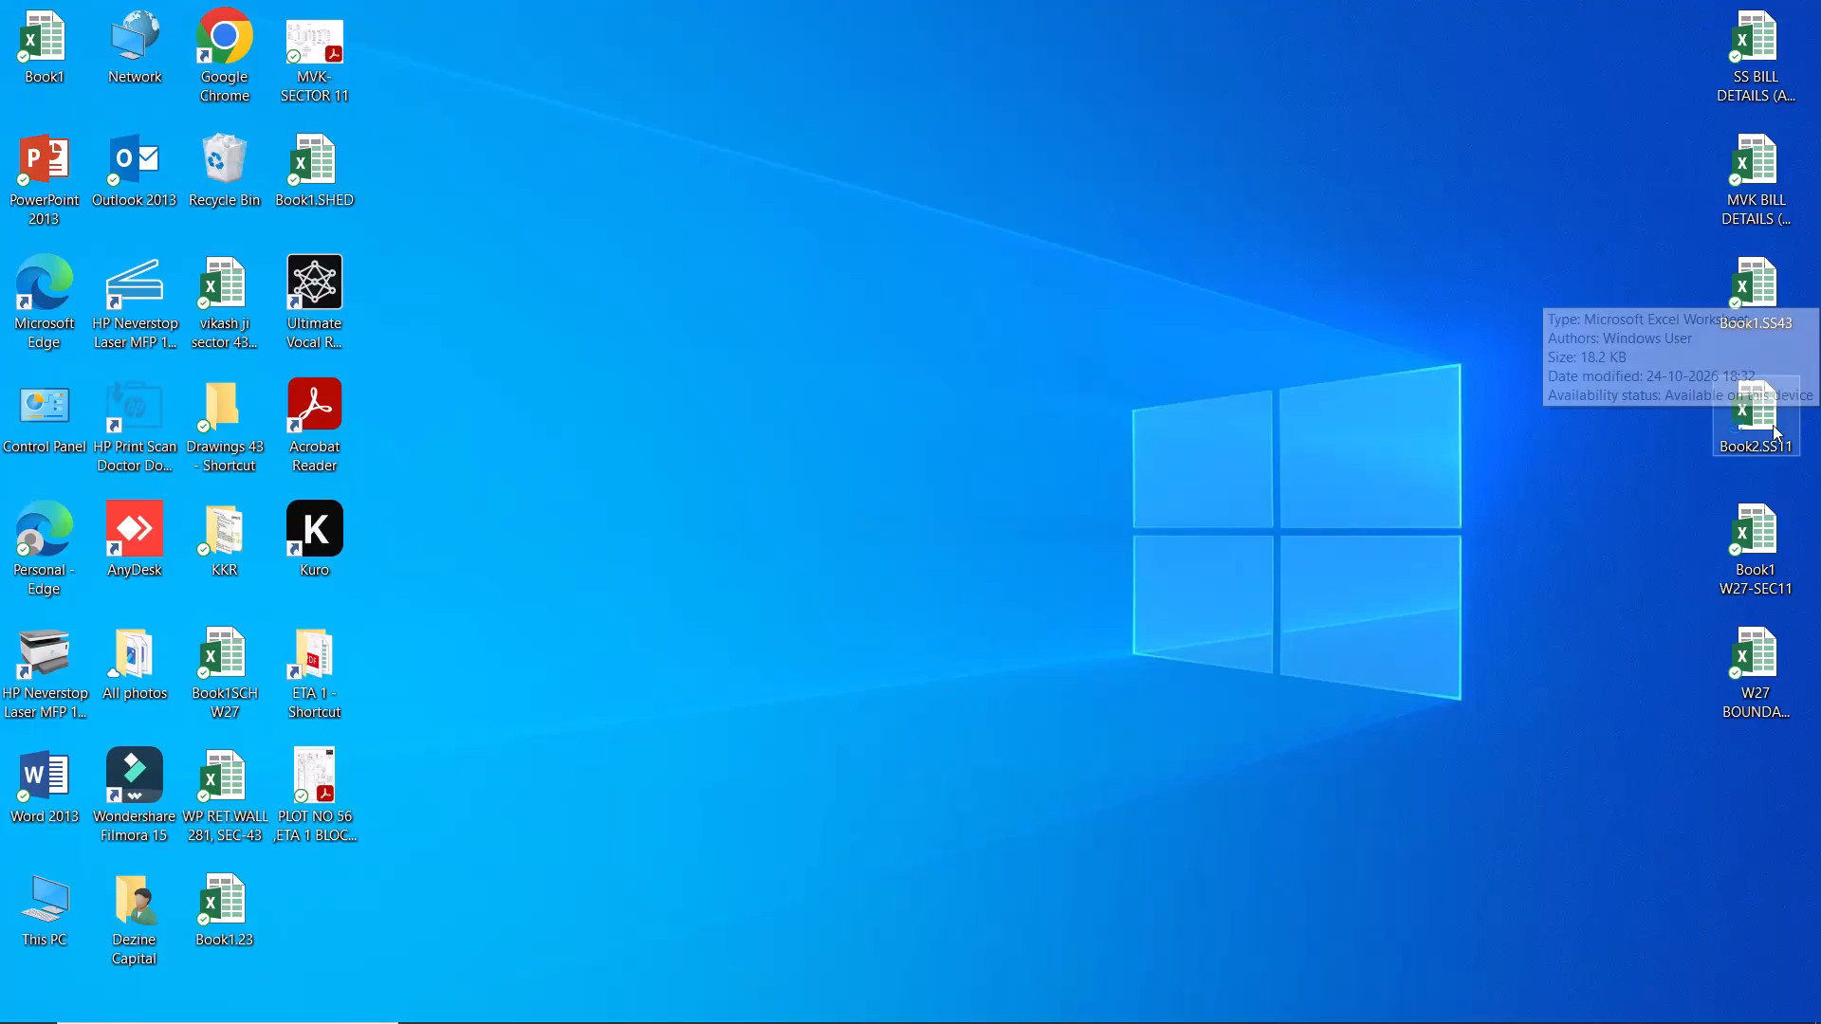
Open the Book2.SS11 workbook from the desktop and rename the dated summary sheet beside W27 BILL as W27-25-10-26.
double_click(1766, 424)
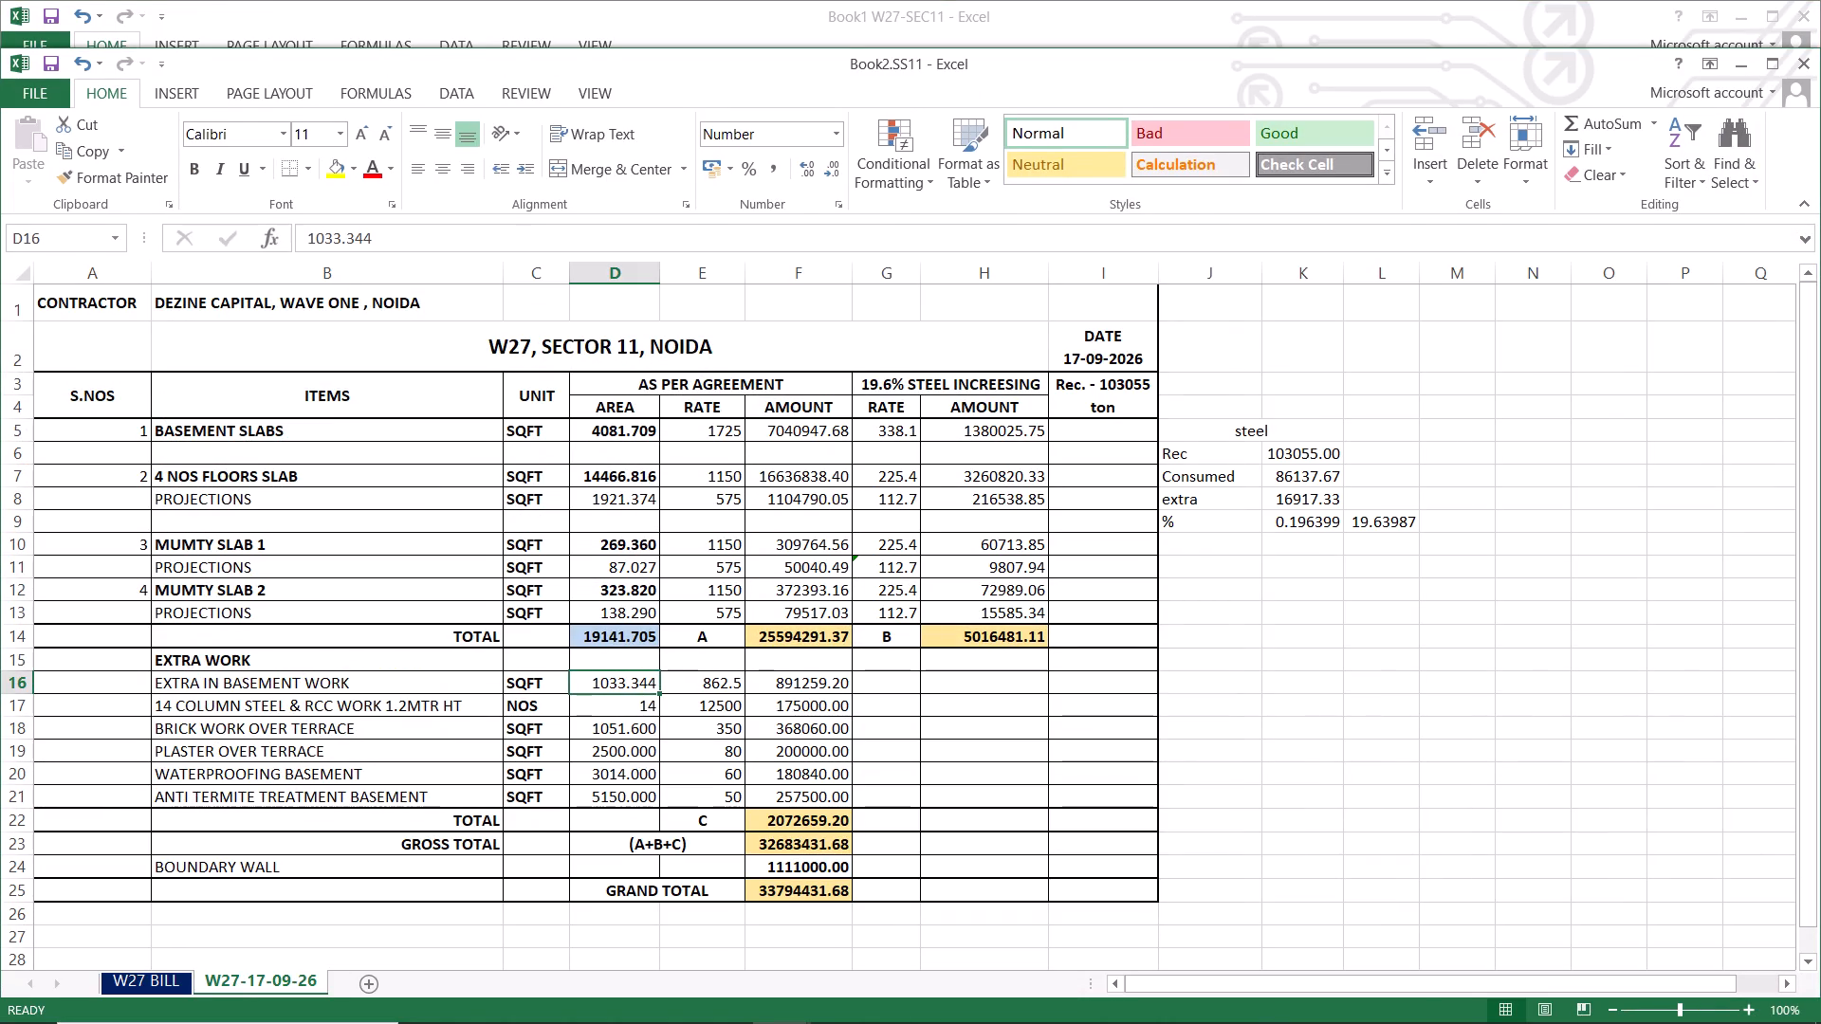
right_click(270, 984)
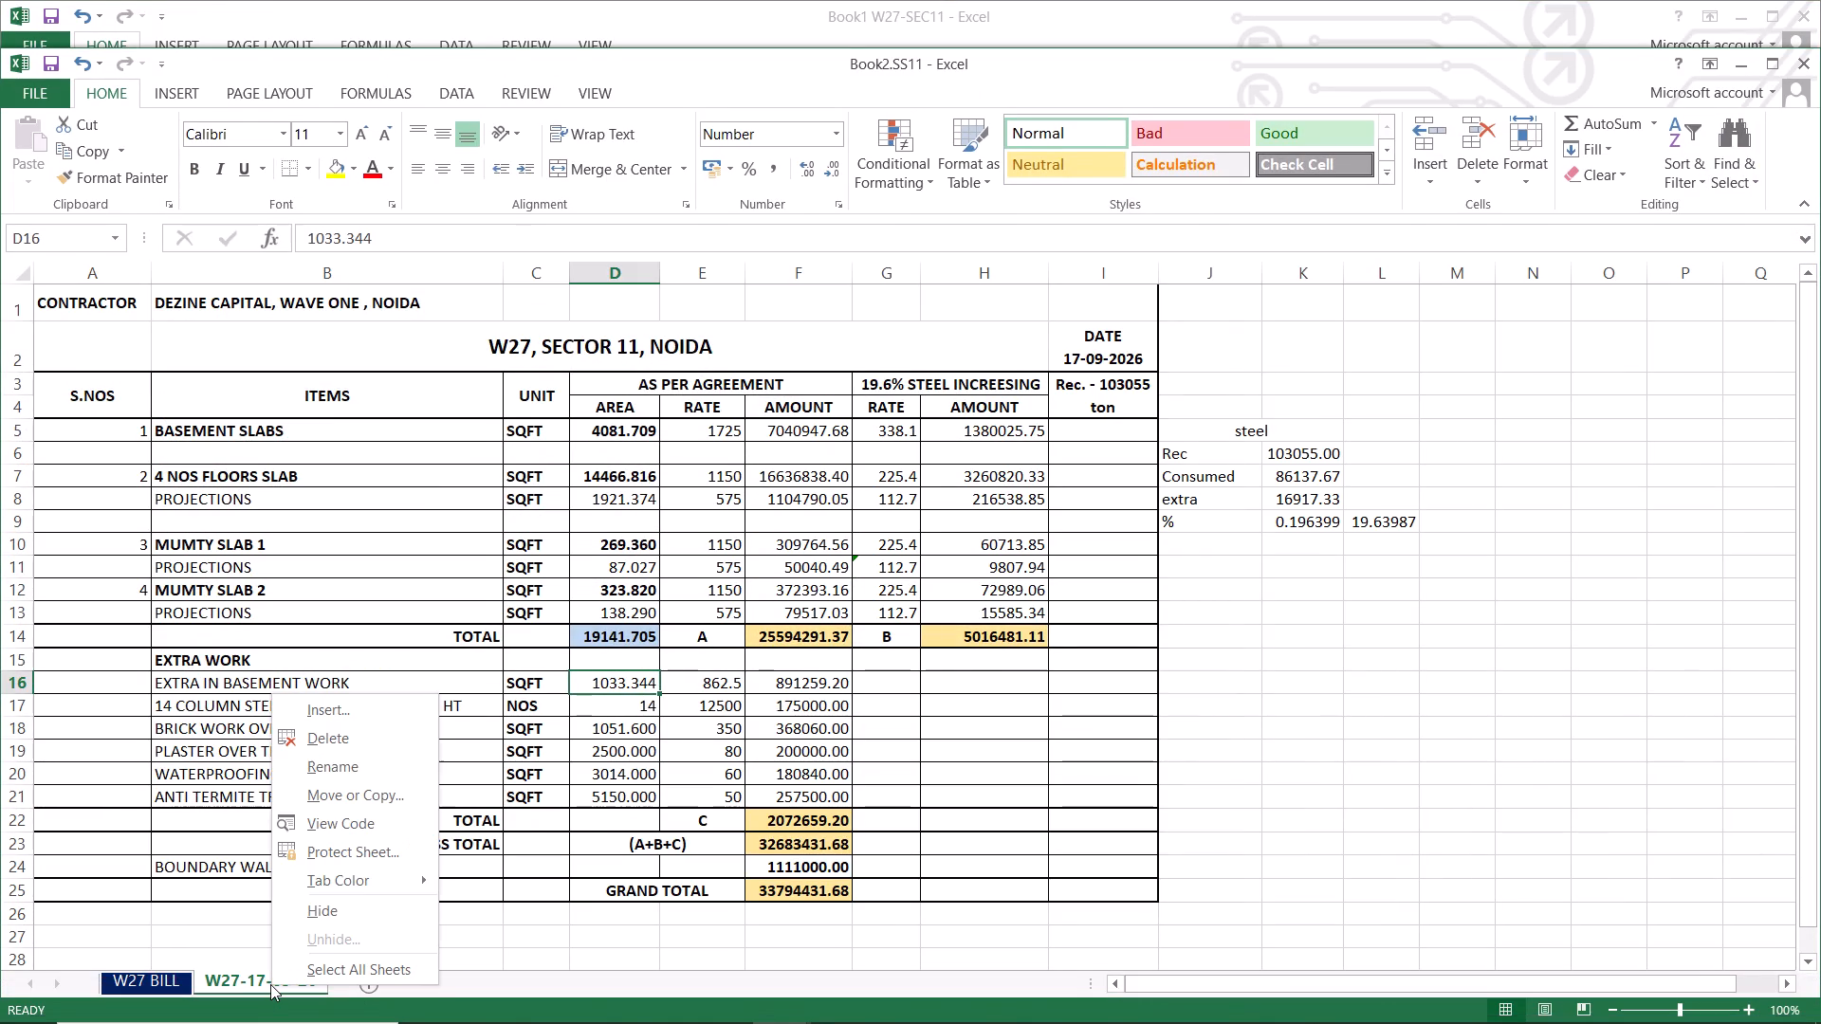
click(335, 770)
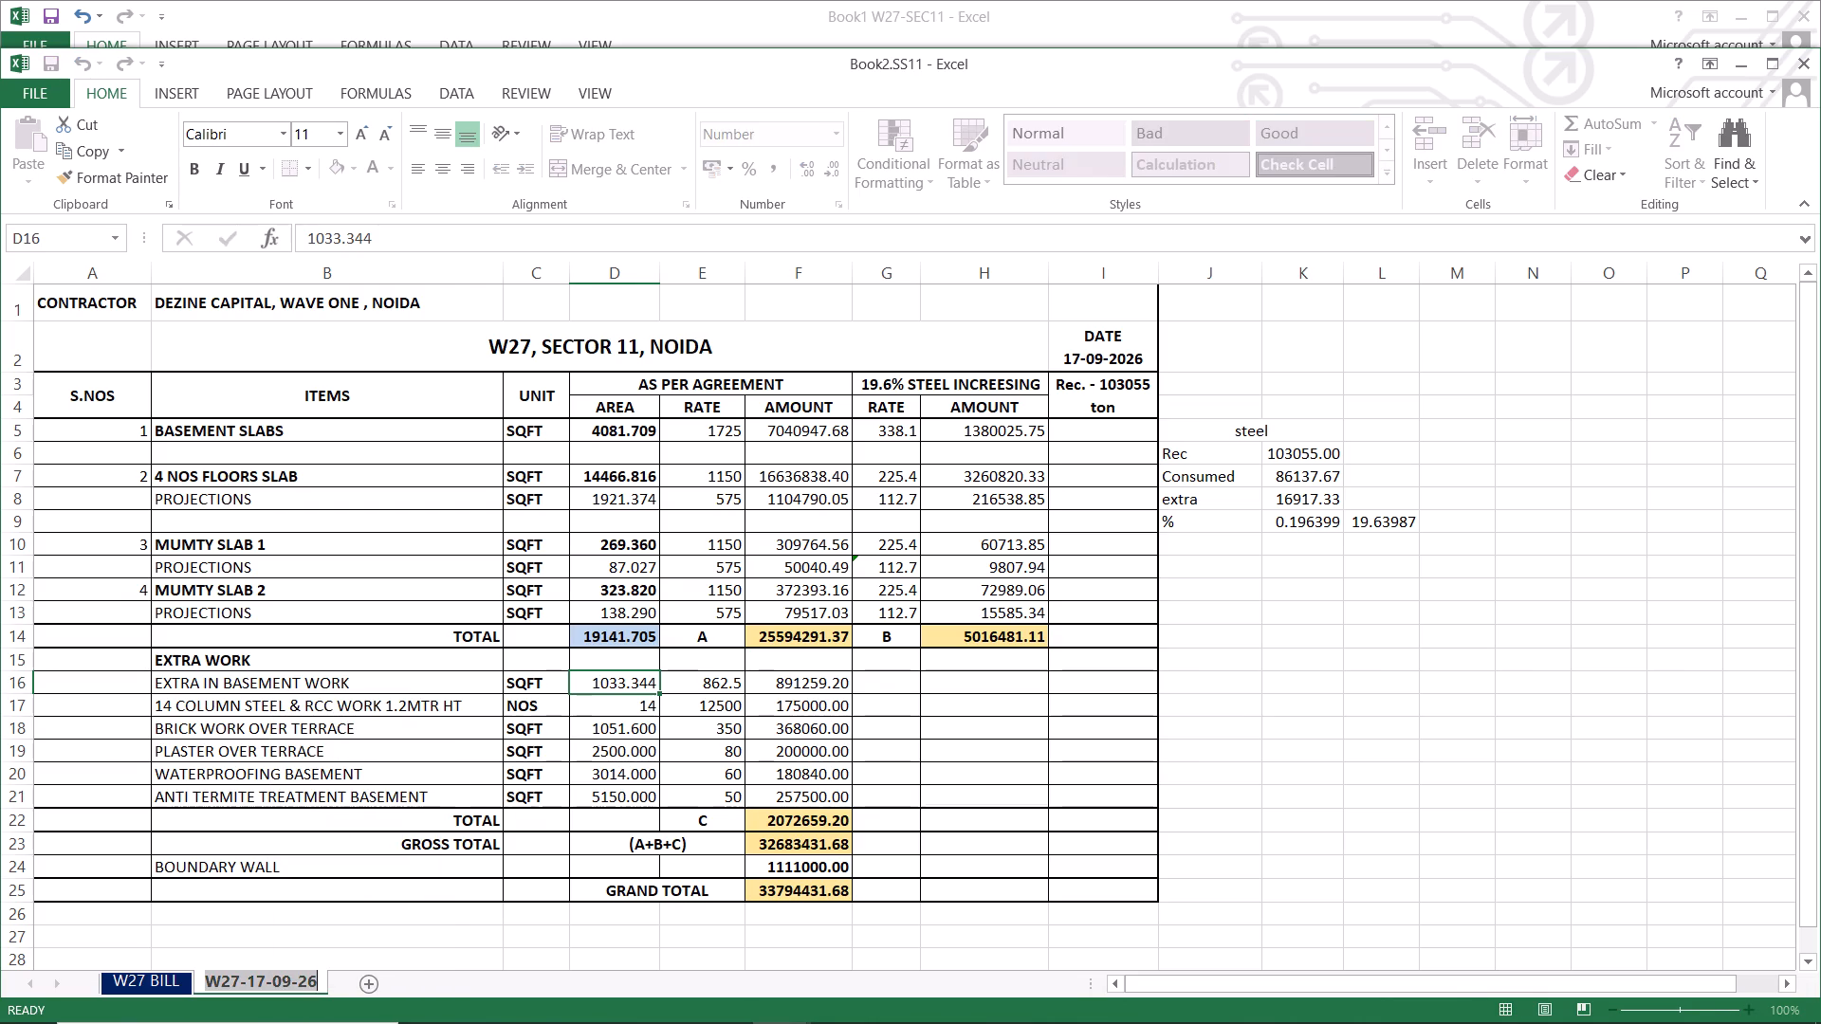
drag(293, 981, 251, 979)
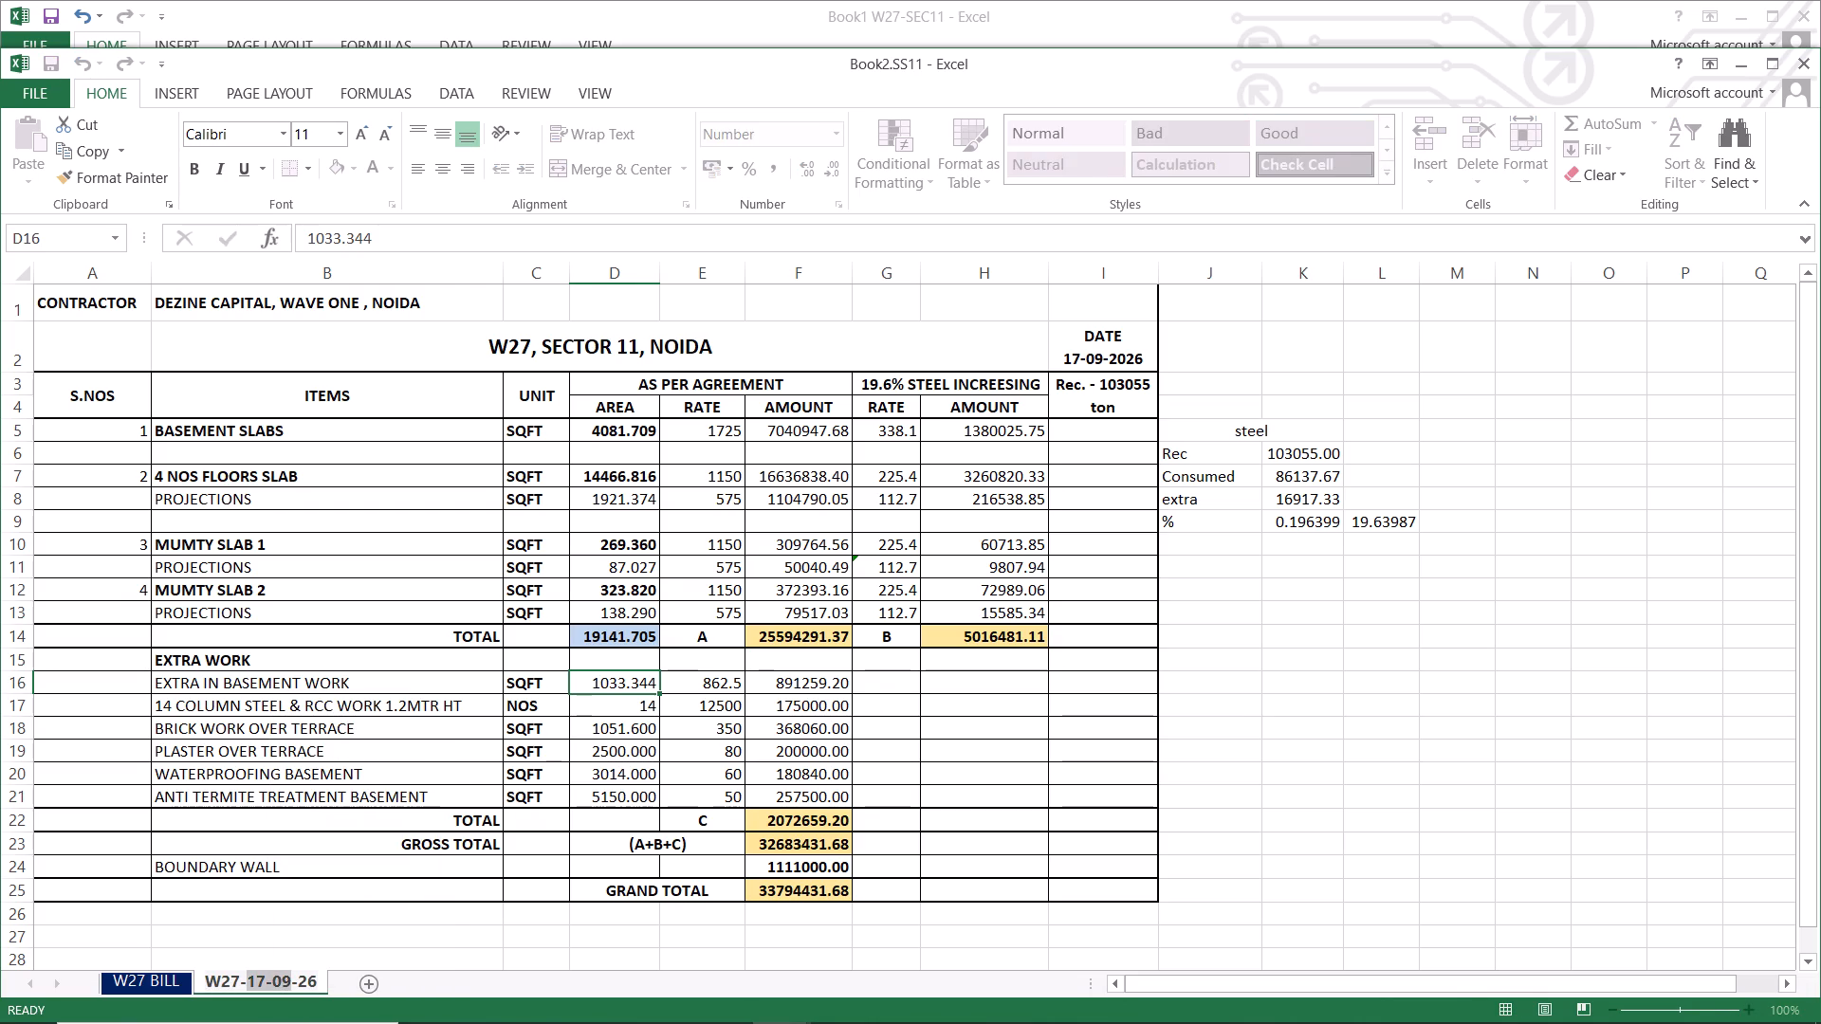
drag(251, 979, 250, 979)
text(25.10)
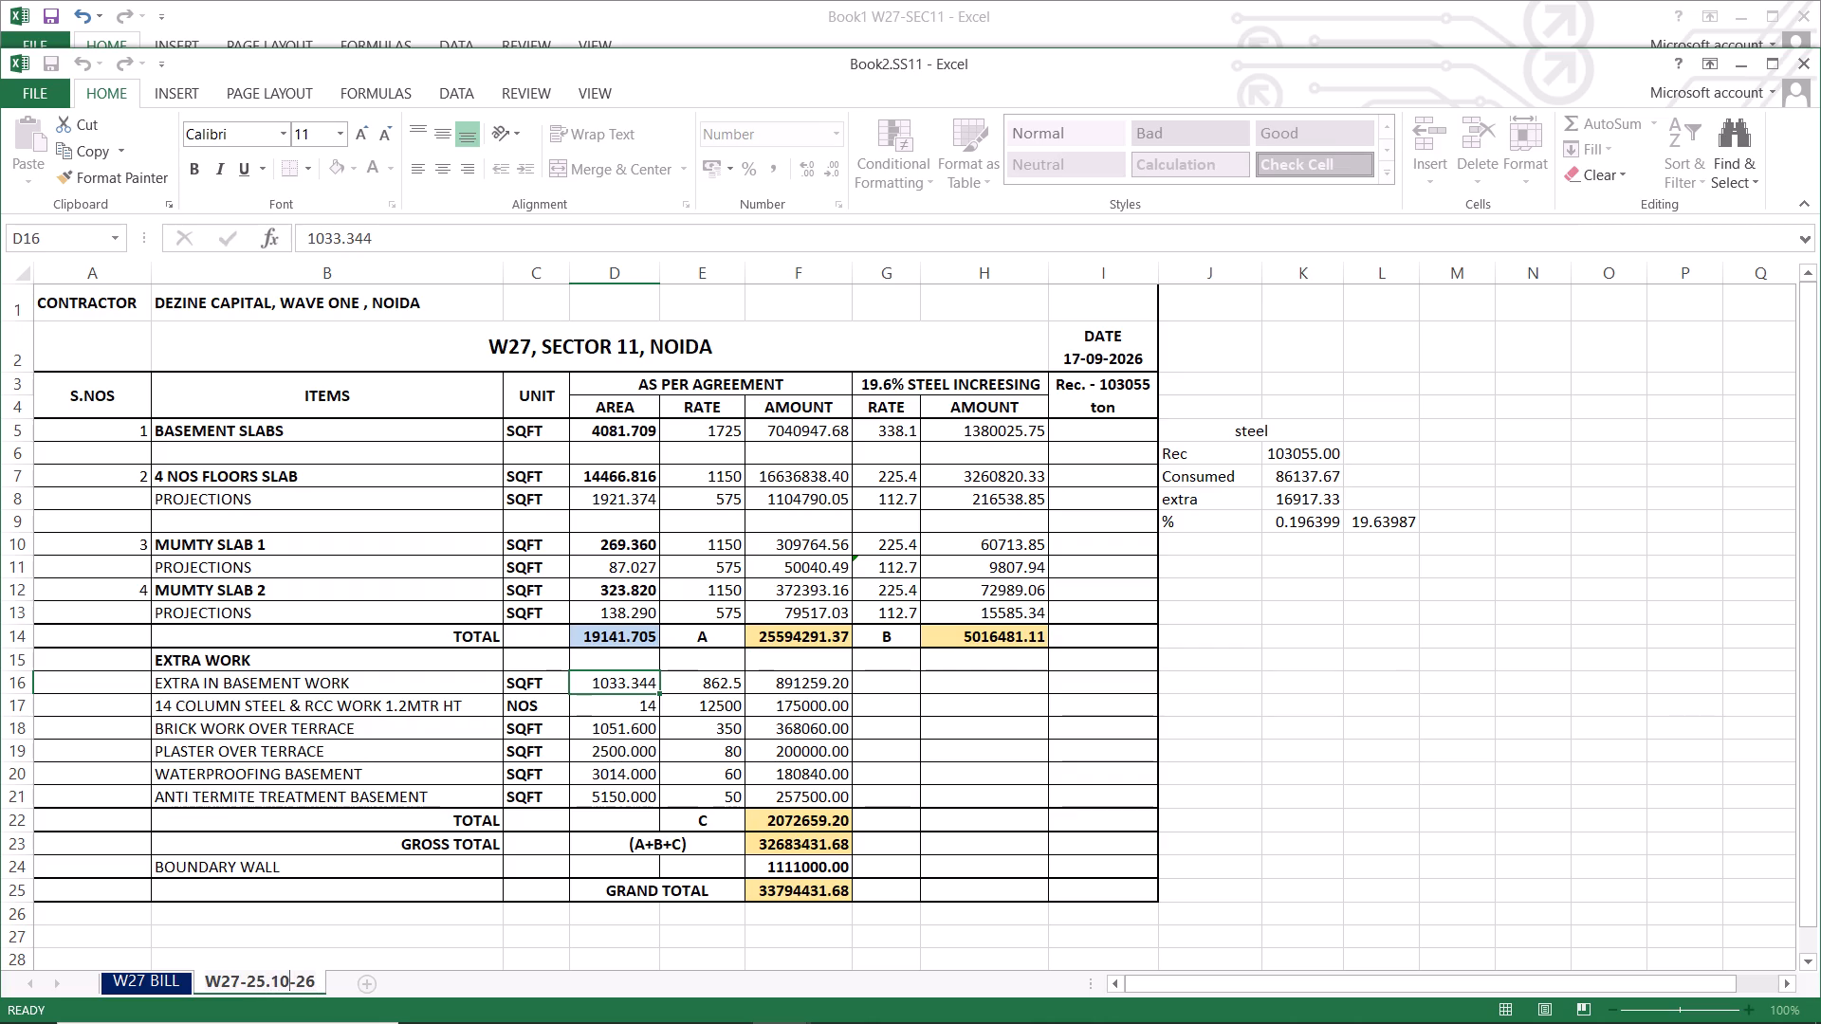
key(BackSpace)
key(BackSpace)
key(BackSpace)
key(minus)
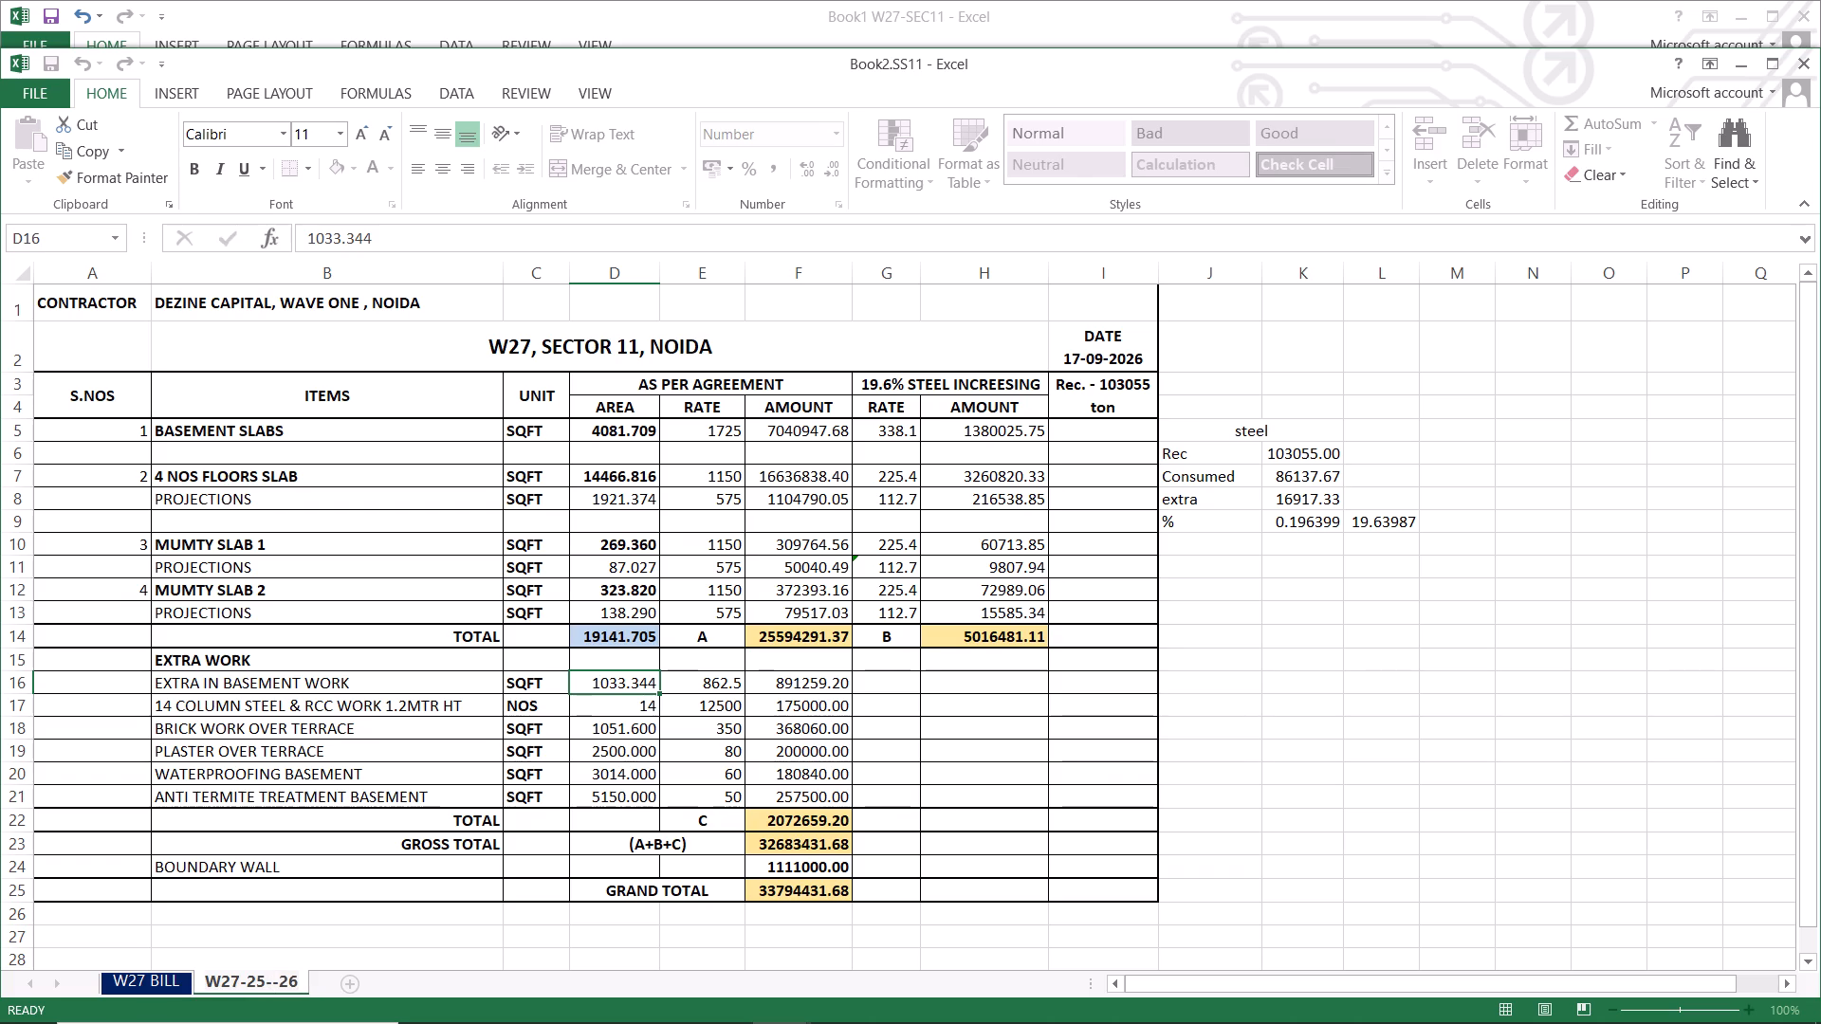
text(10)
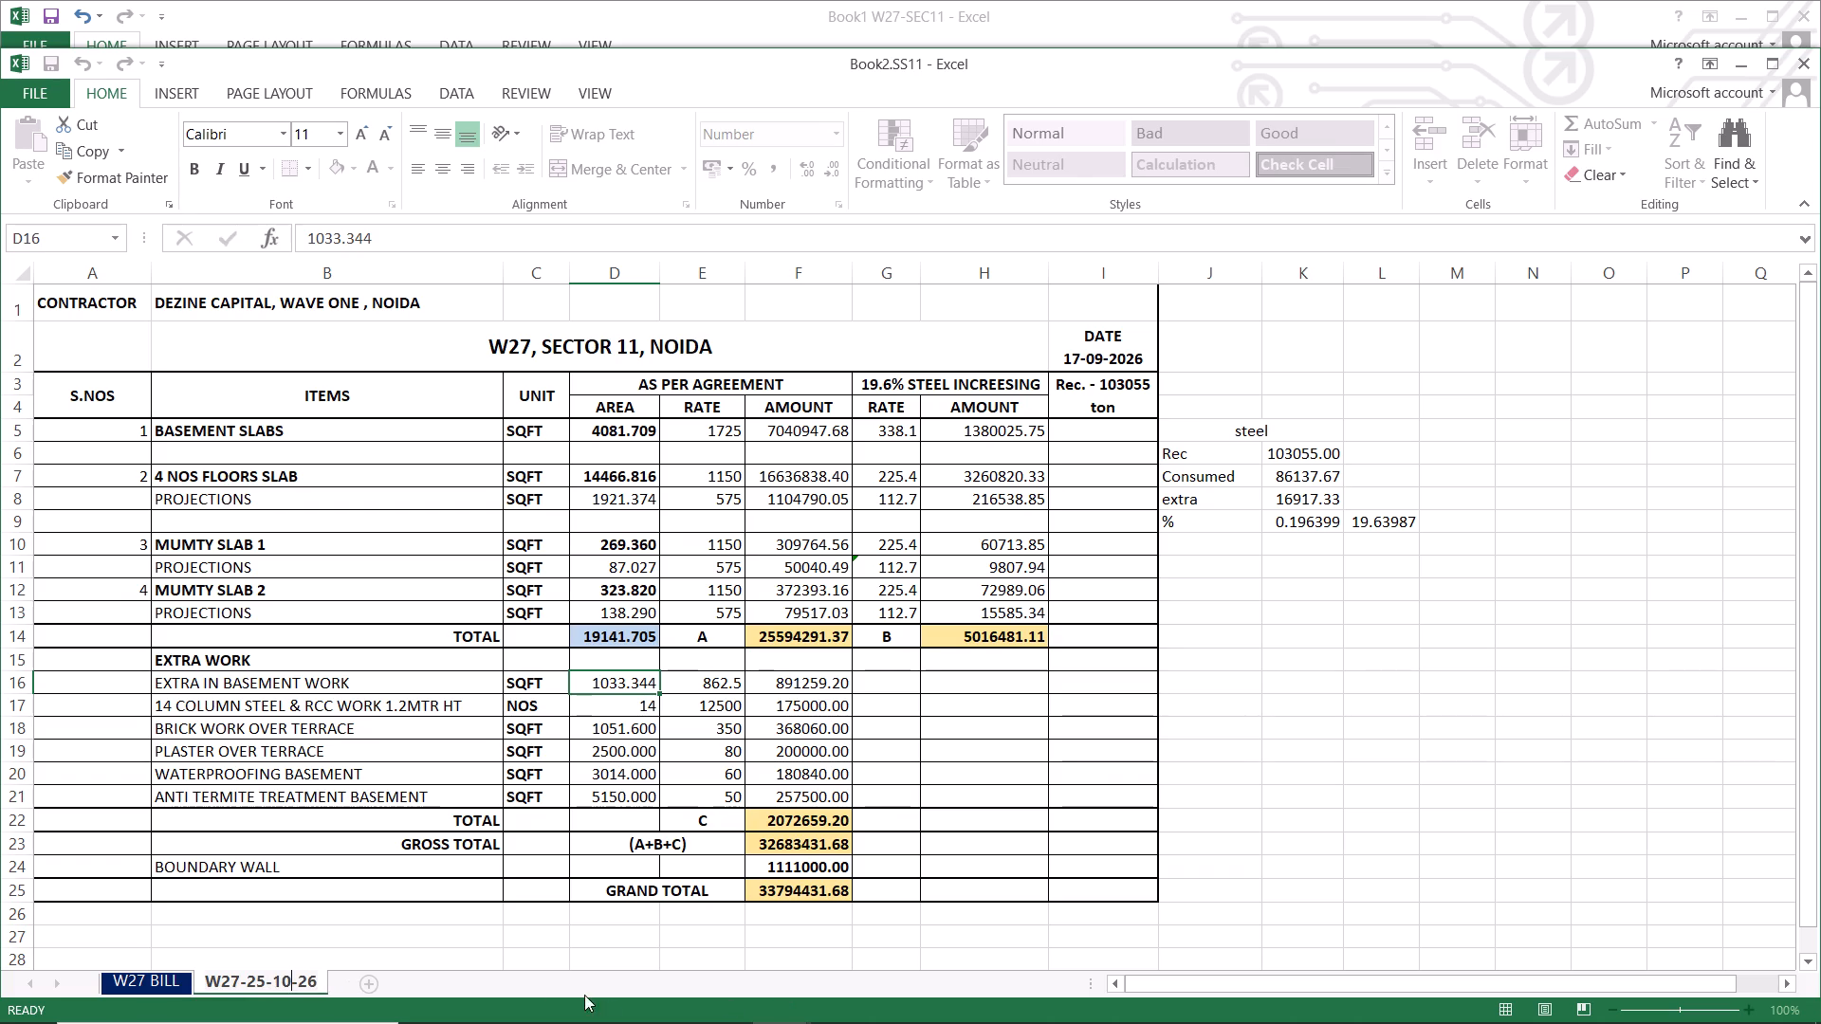
click(381, 937)
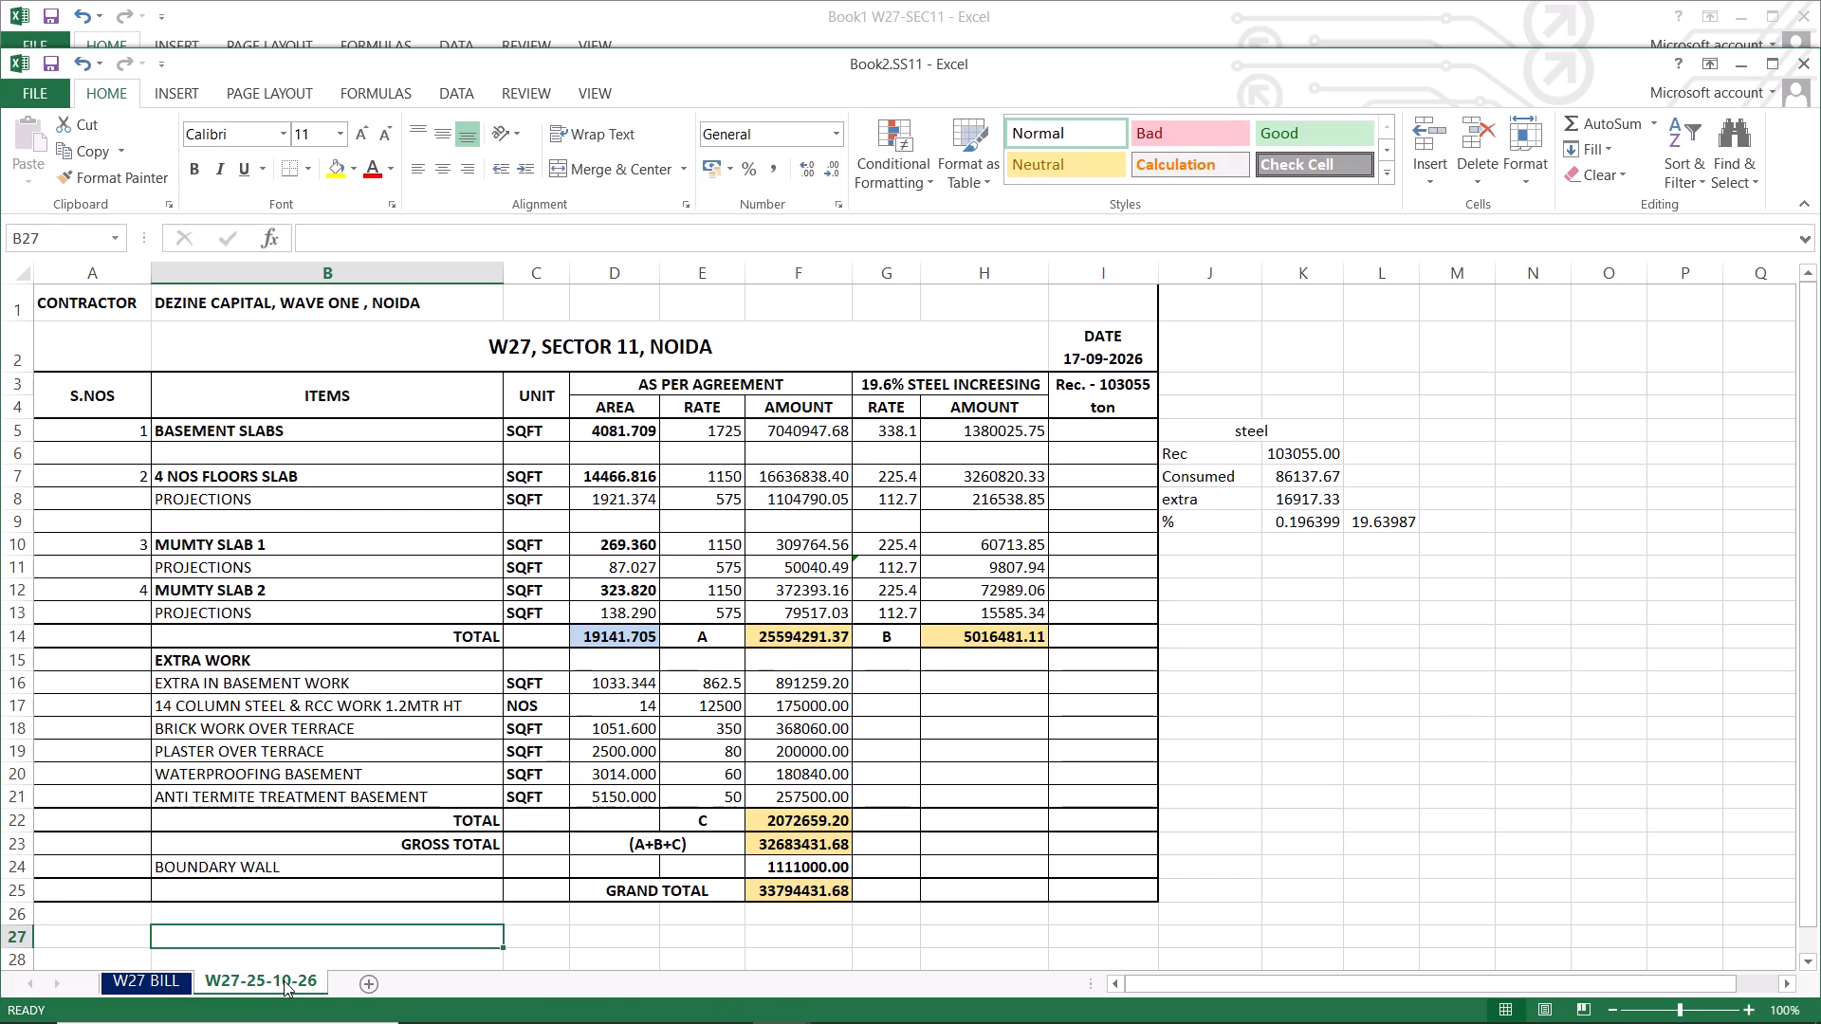
click(284, 980)
click(422, 942)
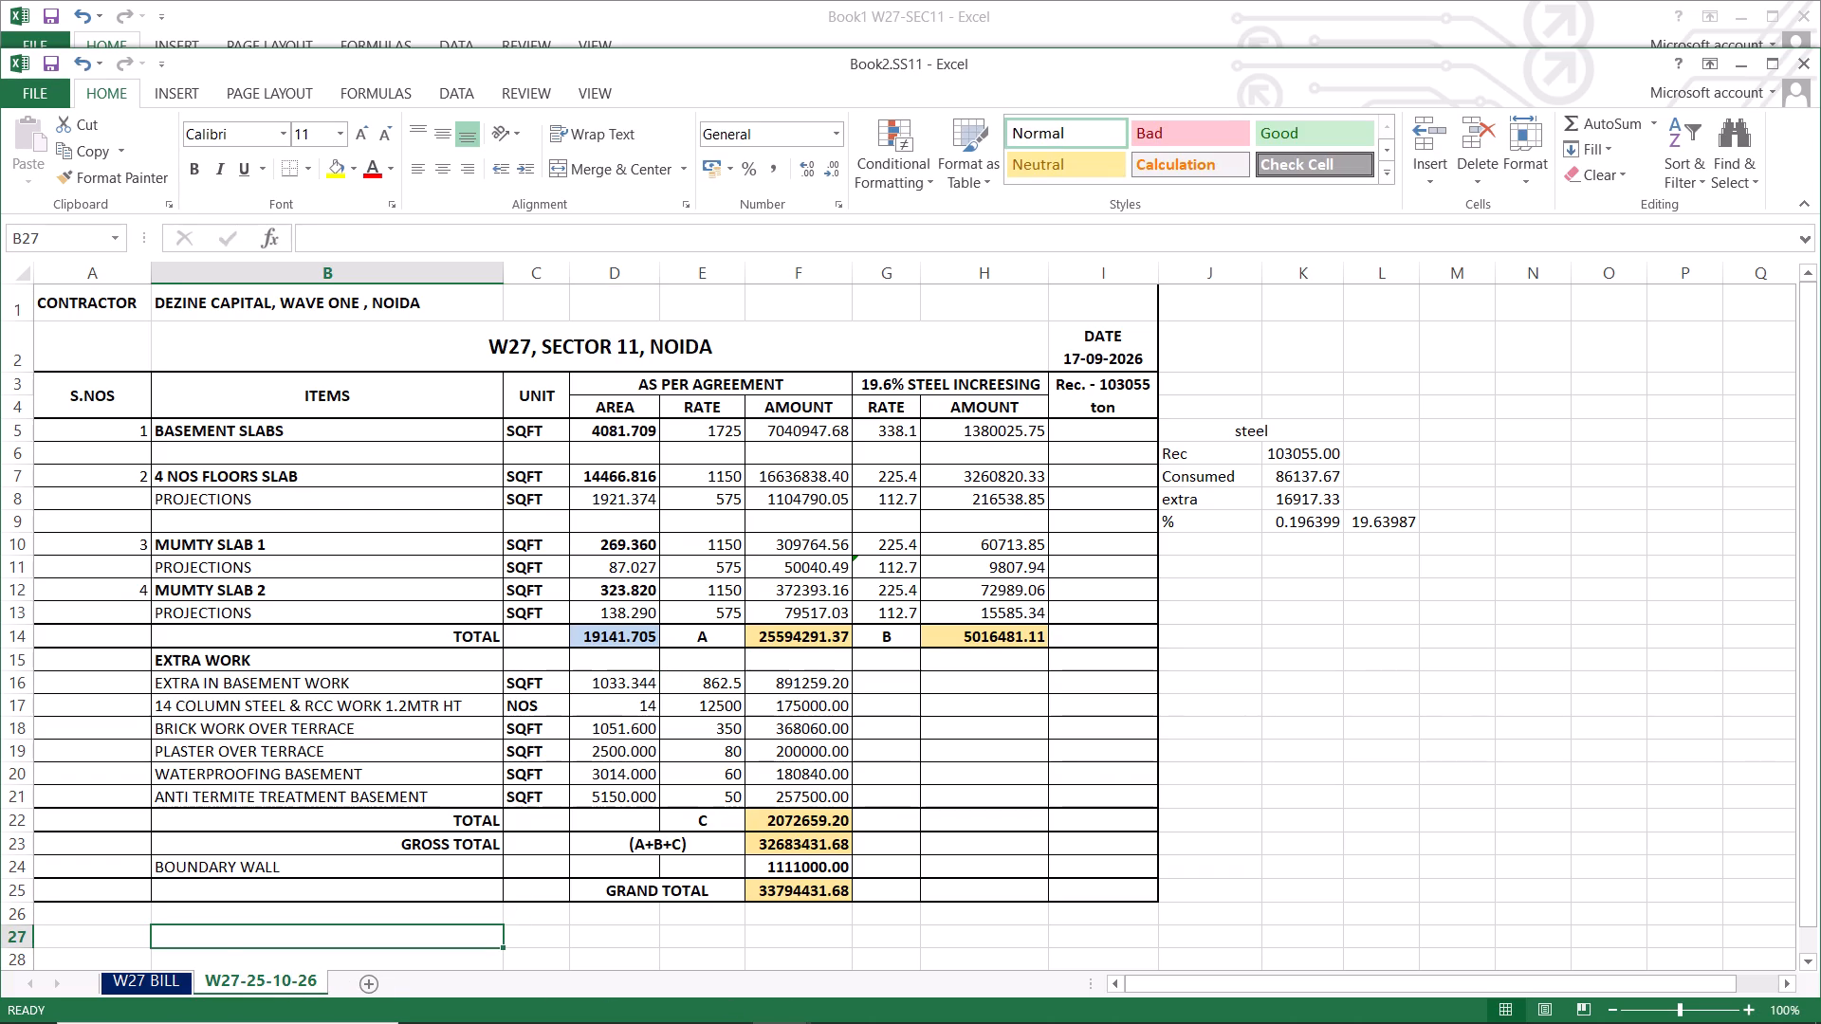
click(632, 947)
click(419, 942)
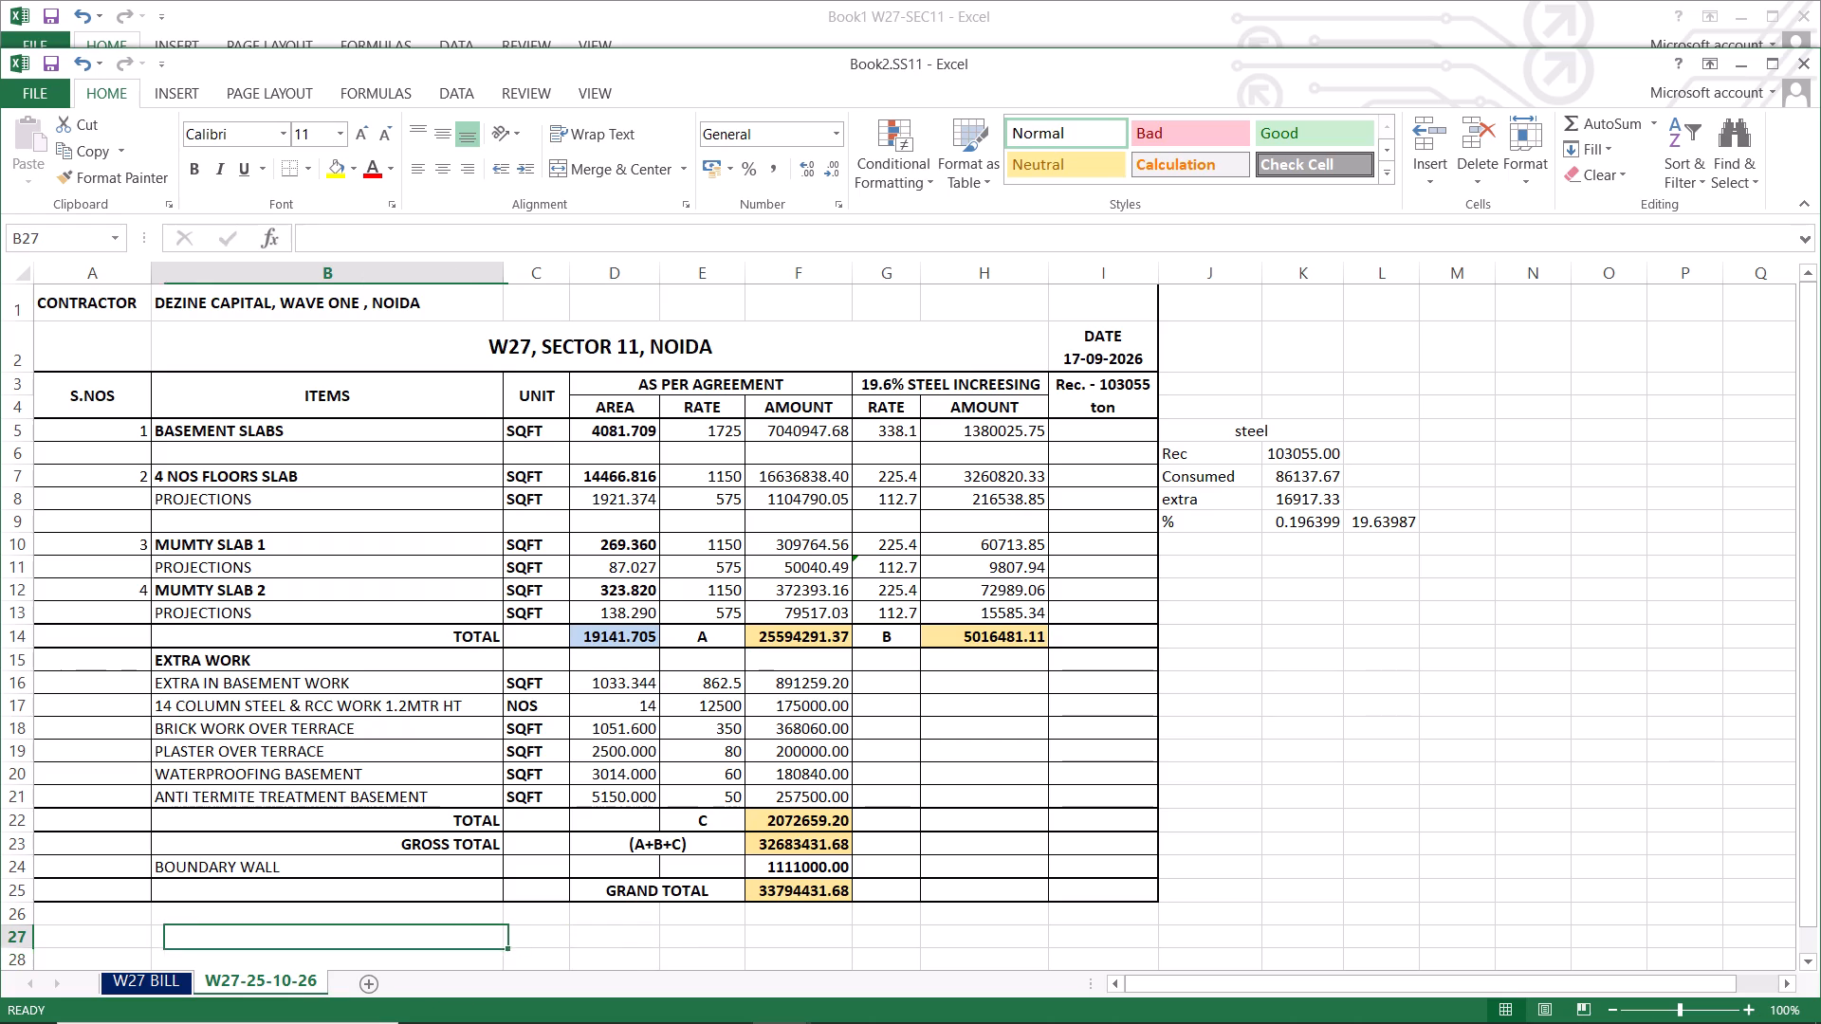
Set the bill date in the header cell I2 to 25-10-2026.
click(1070, 360)
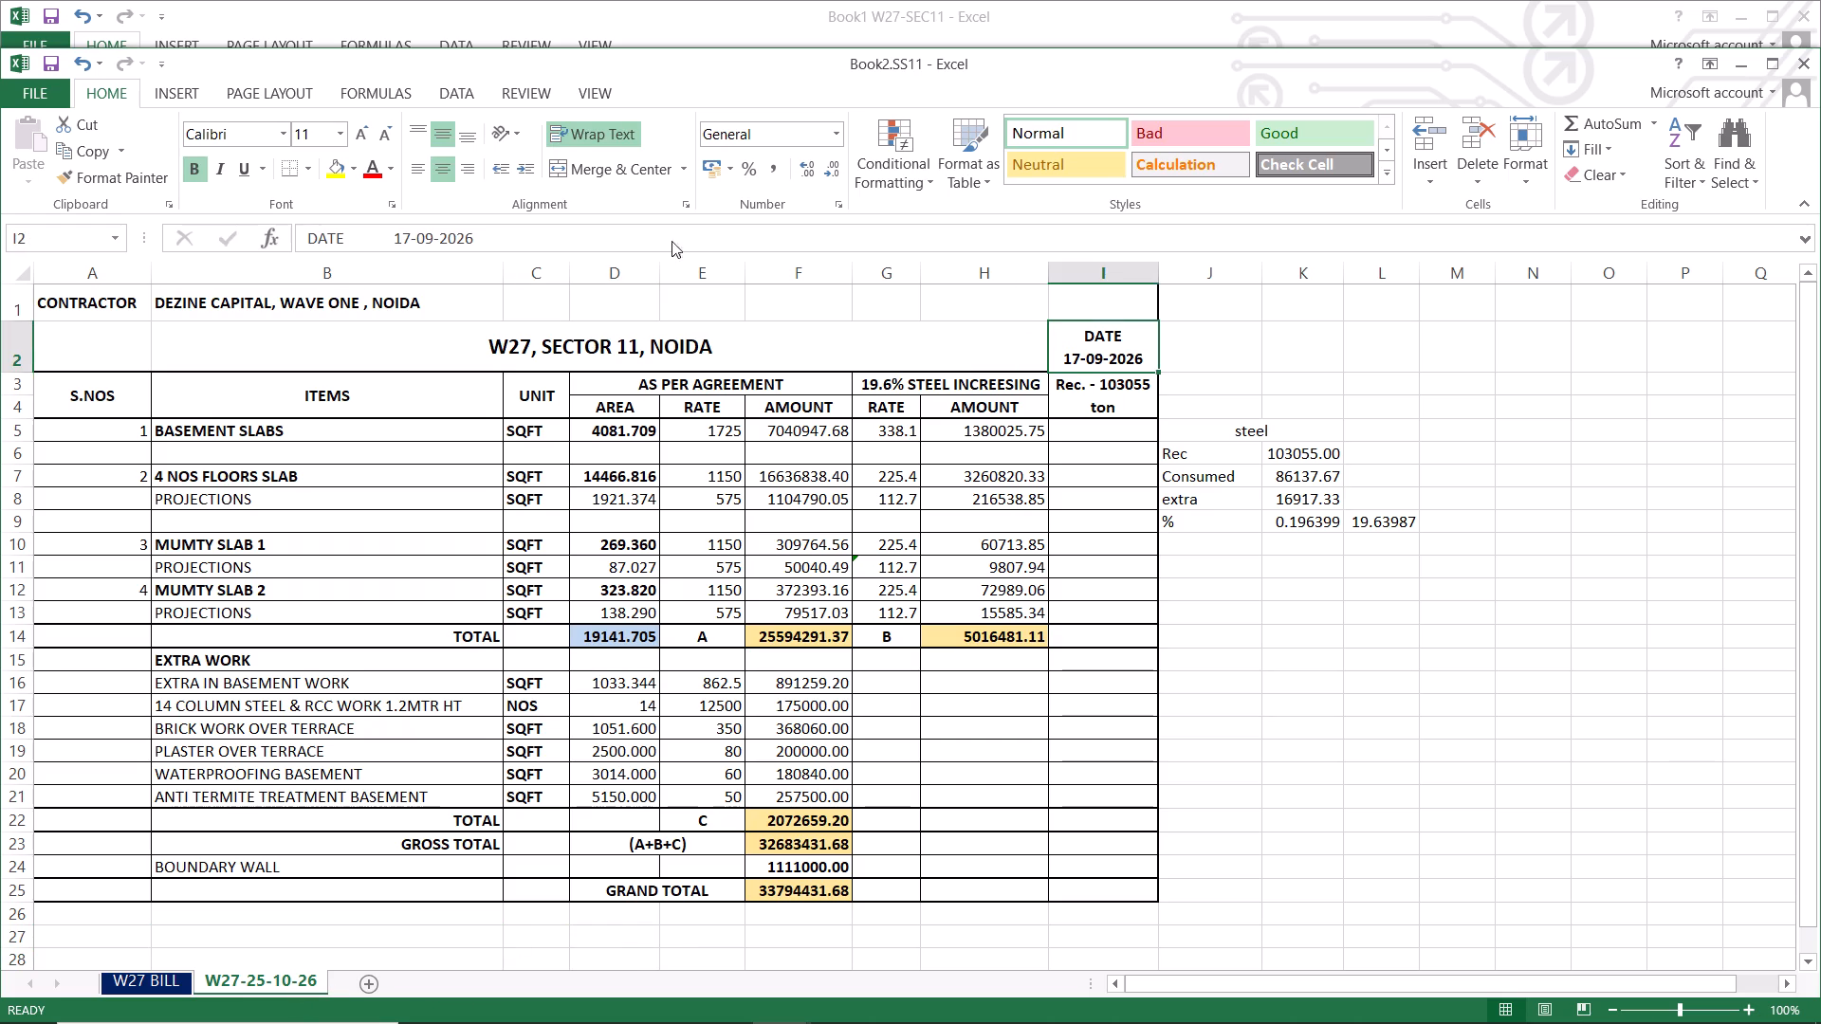
click(413, 237)
key(BackSpace)
key(BackSpace)
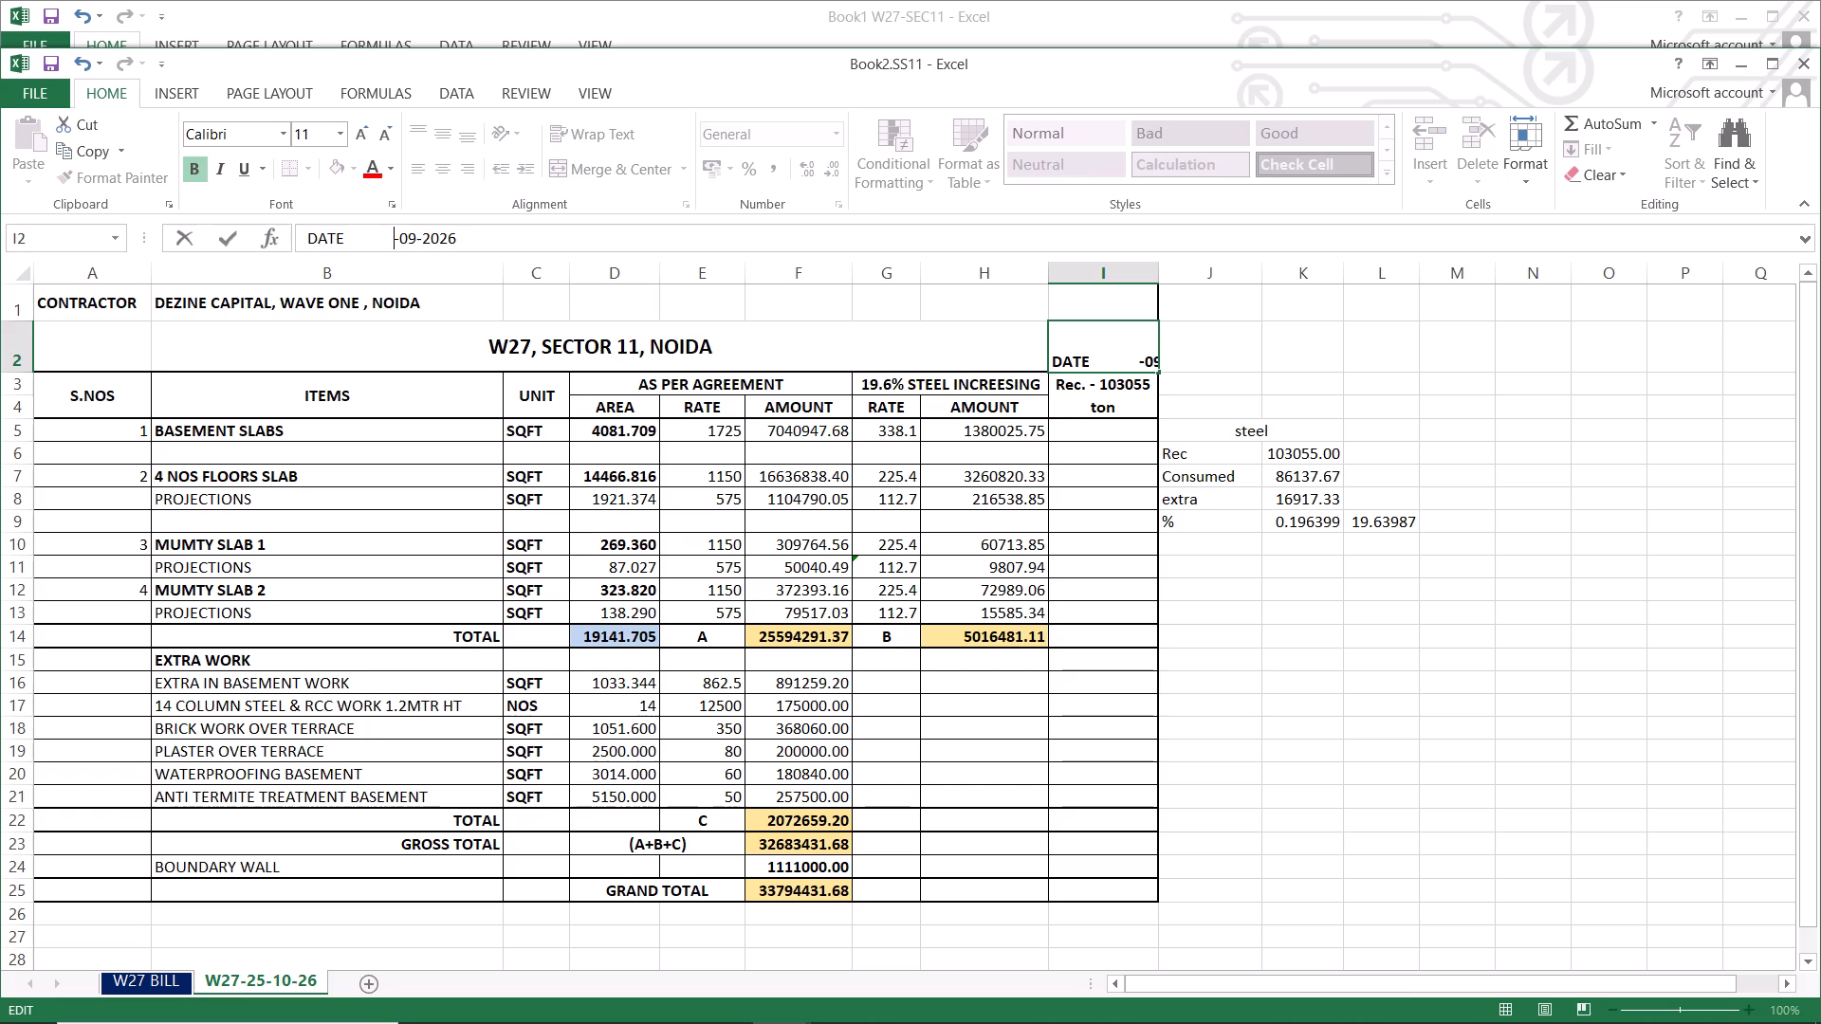
text(25)
click(433, 238)
key(BackSpace)
key(BackSpace)
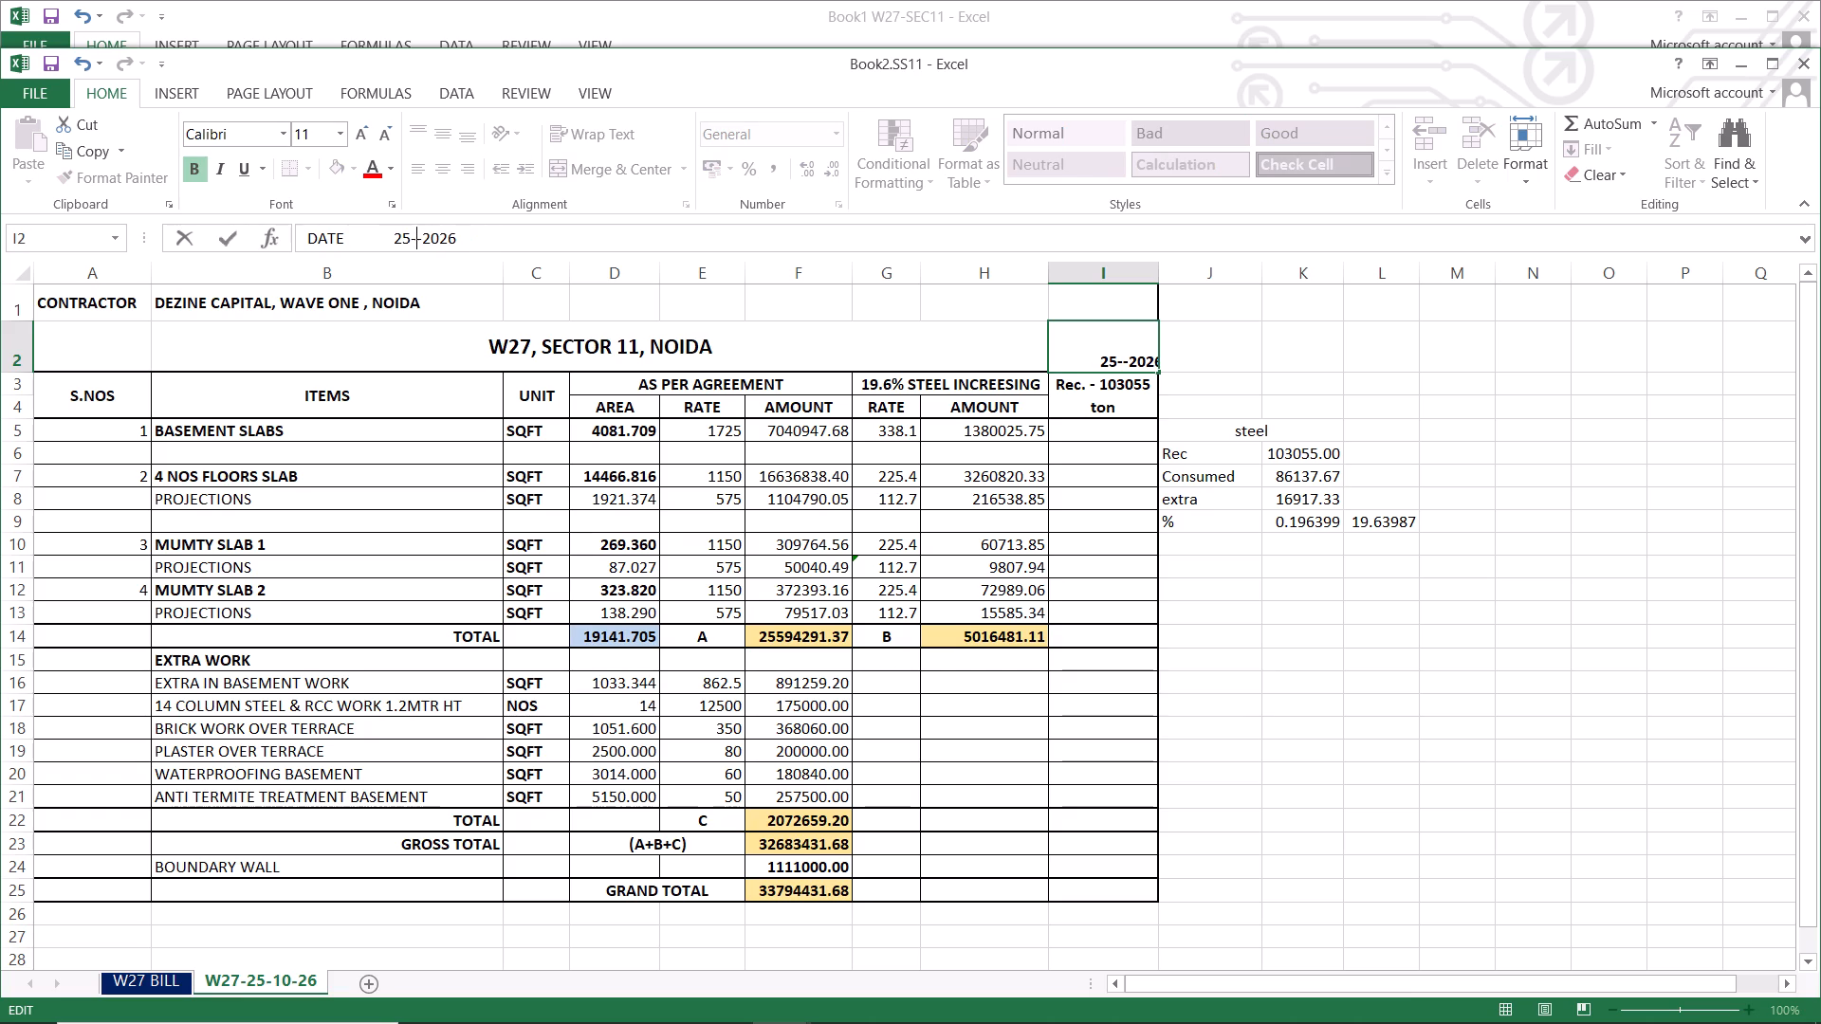
text(10)
key(Return)
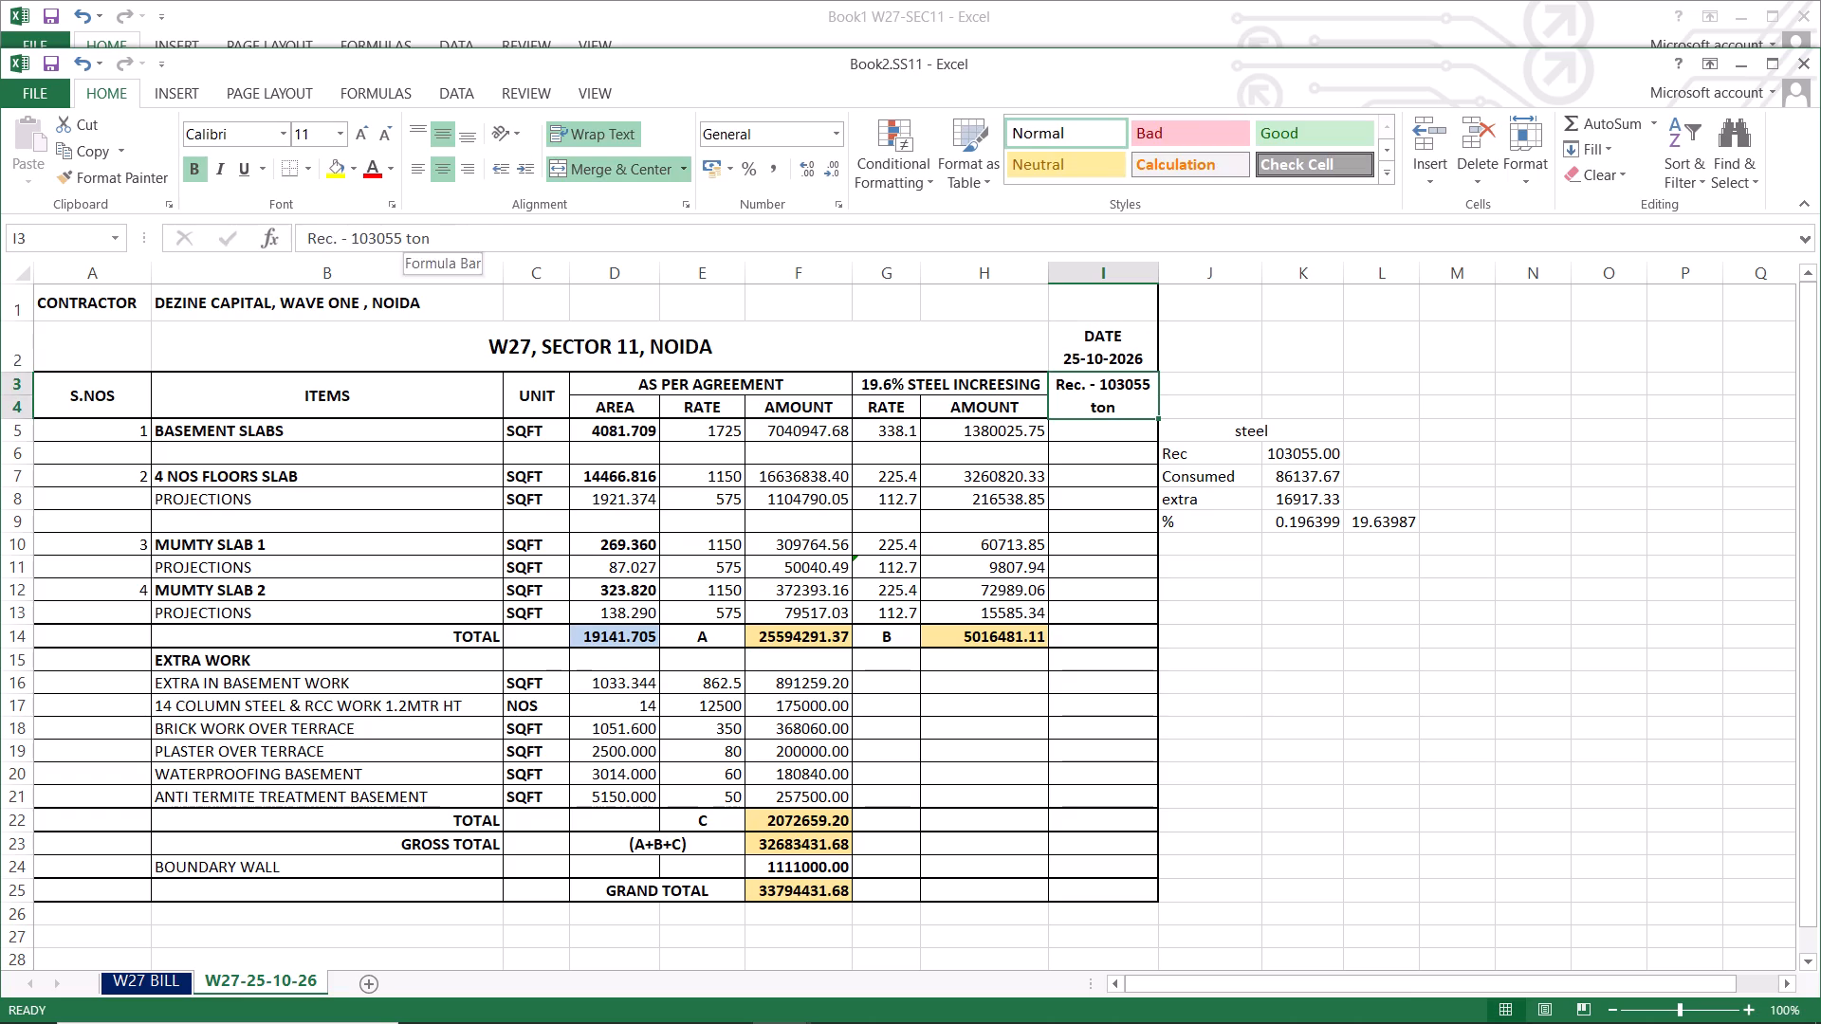
click(1357, 667)
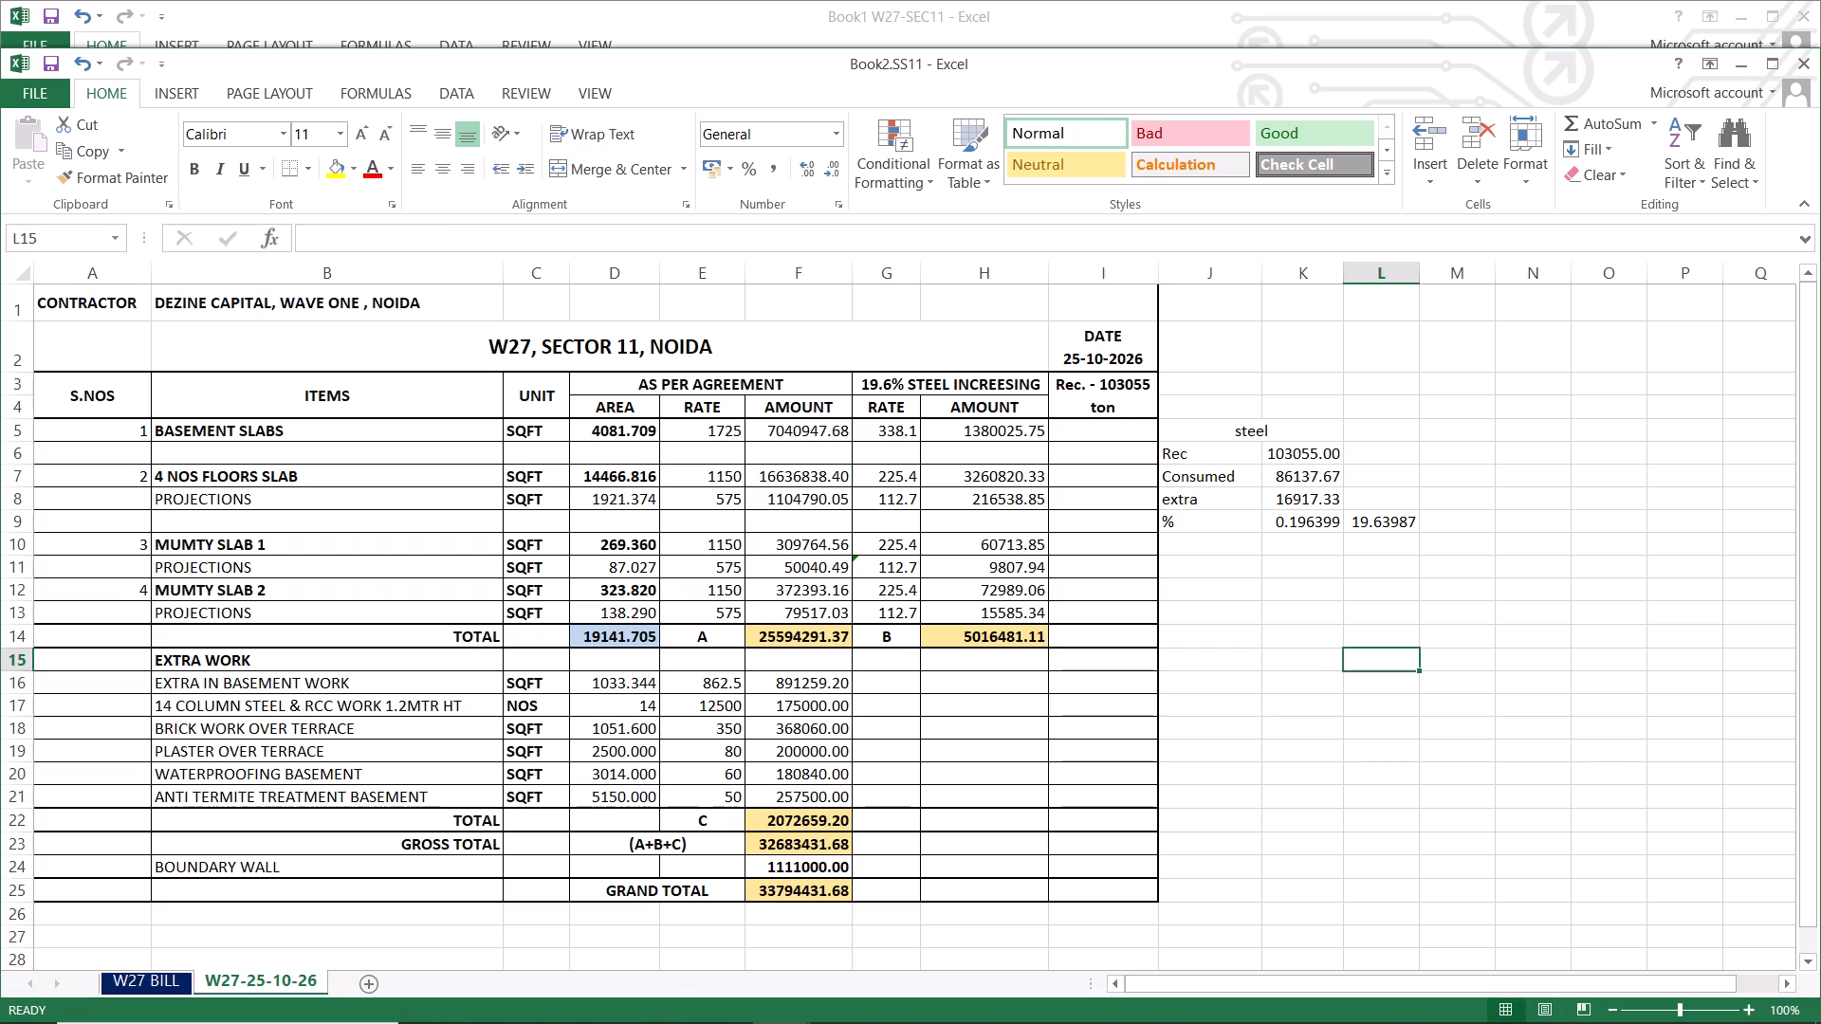
click(1268, 423)
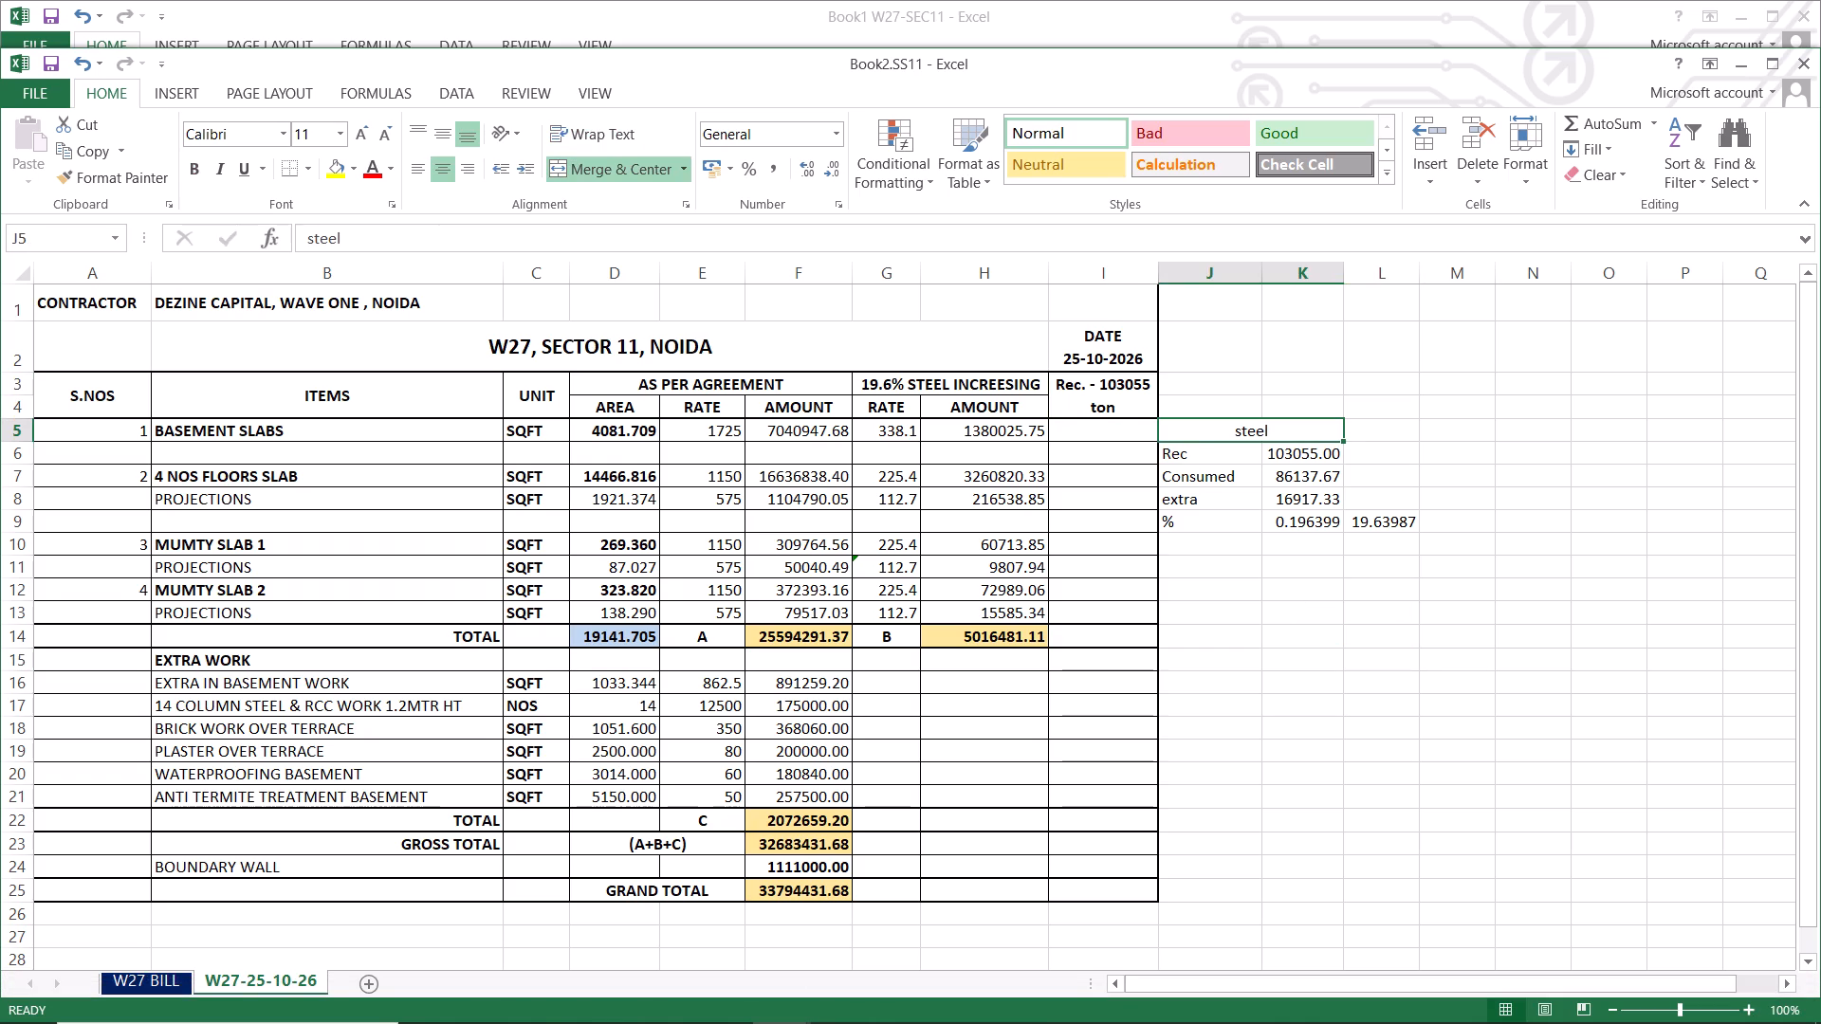
click(1114, 358)
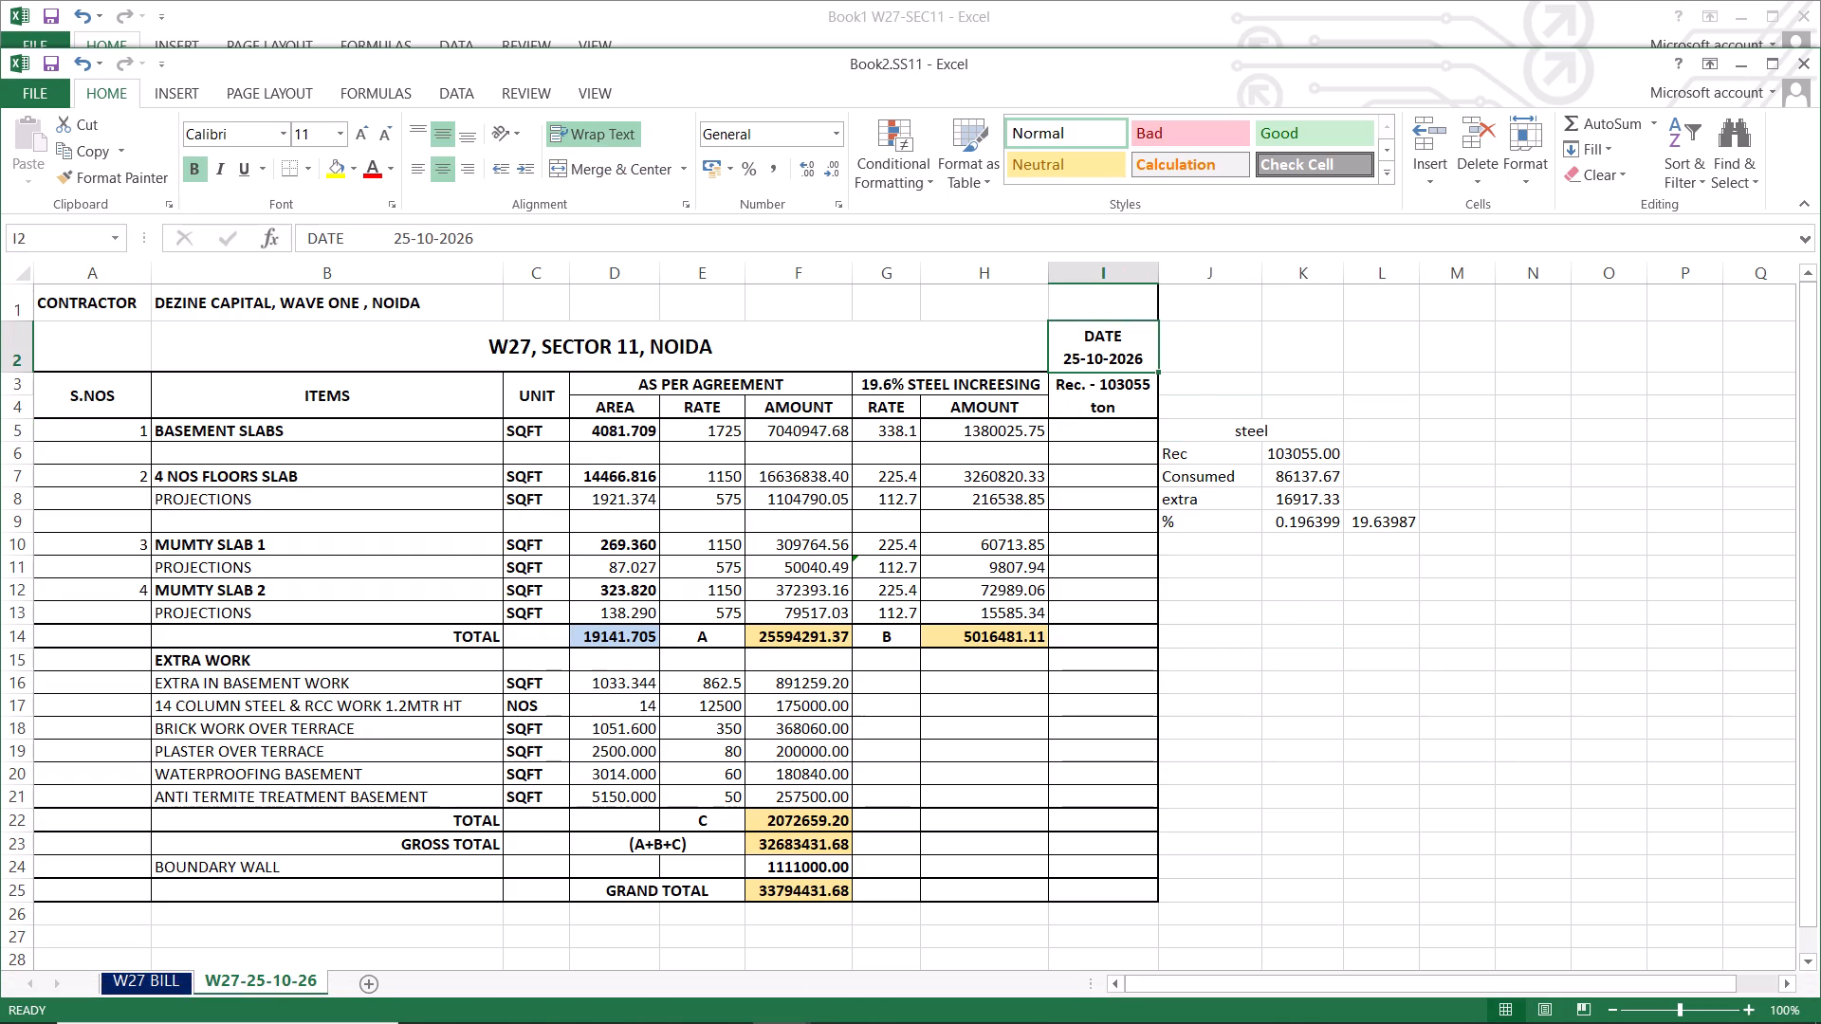
Copy the W27-25-10-26 sheet into a new workbook, keeping the original sheet in Book2.SS11.
right_click(285, 979)
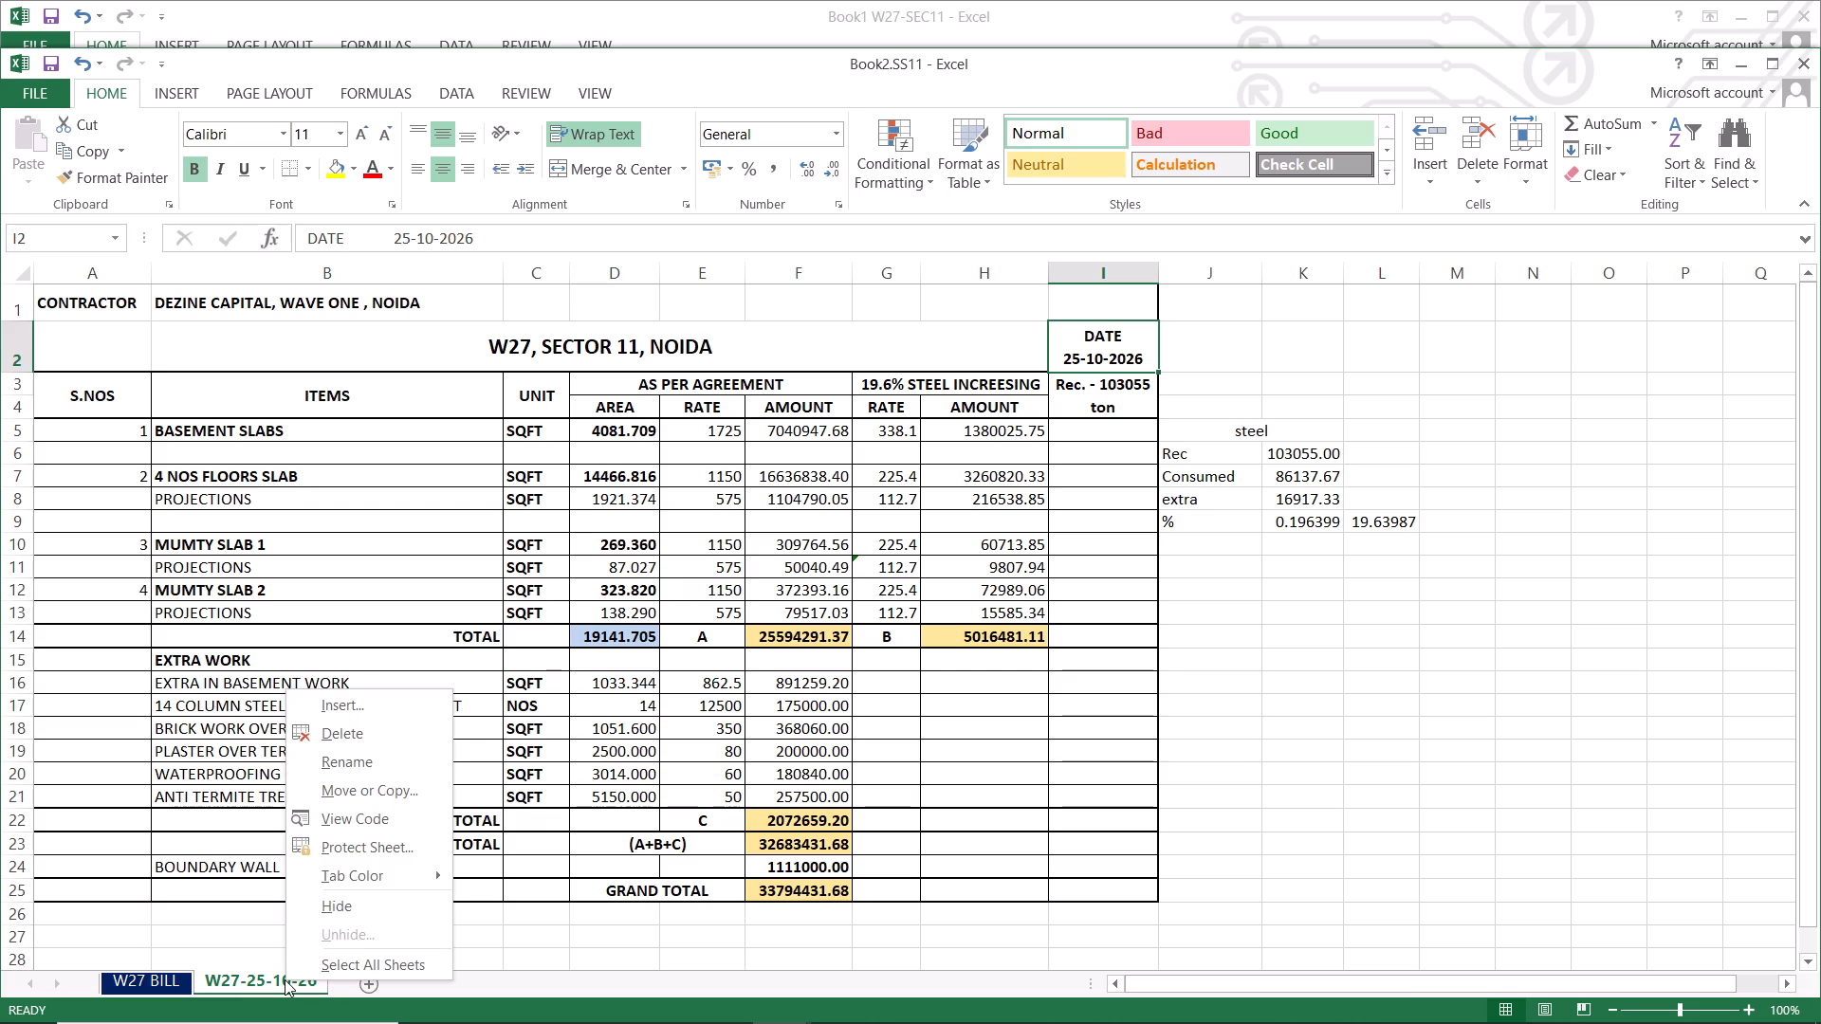
click(382, 789)
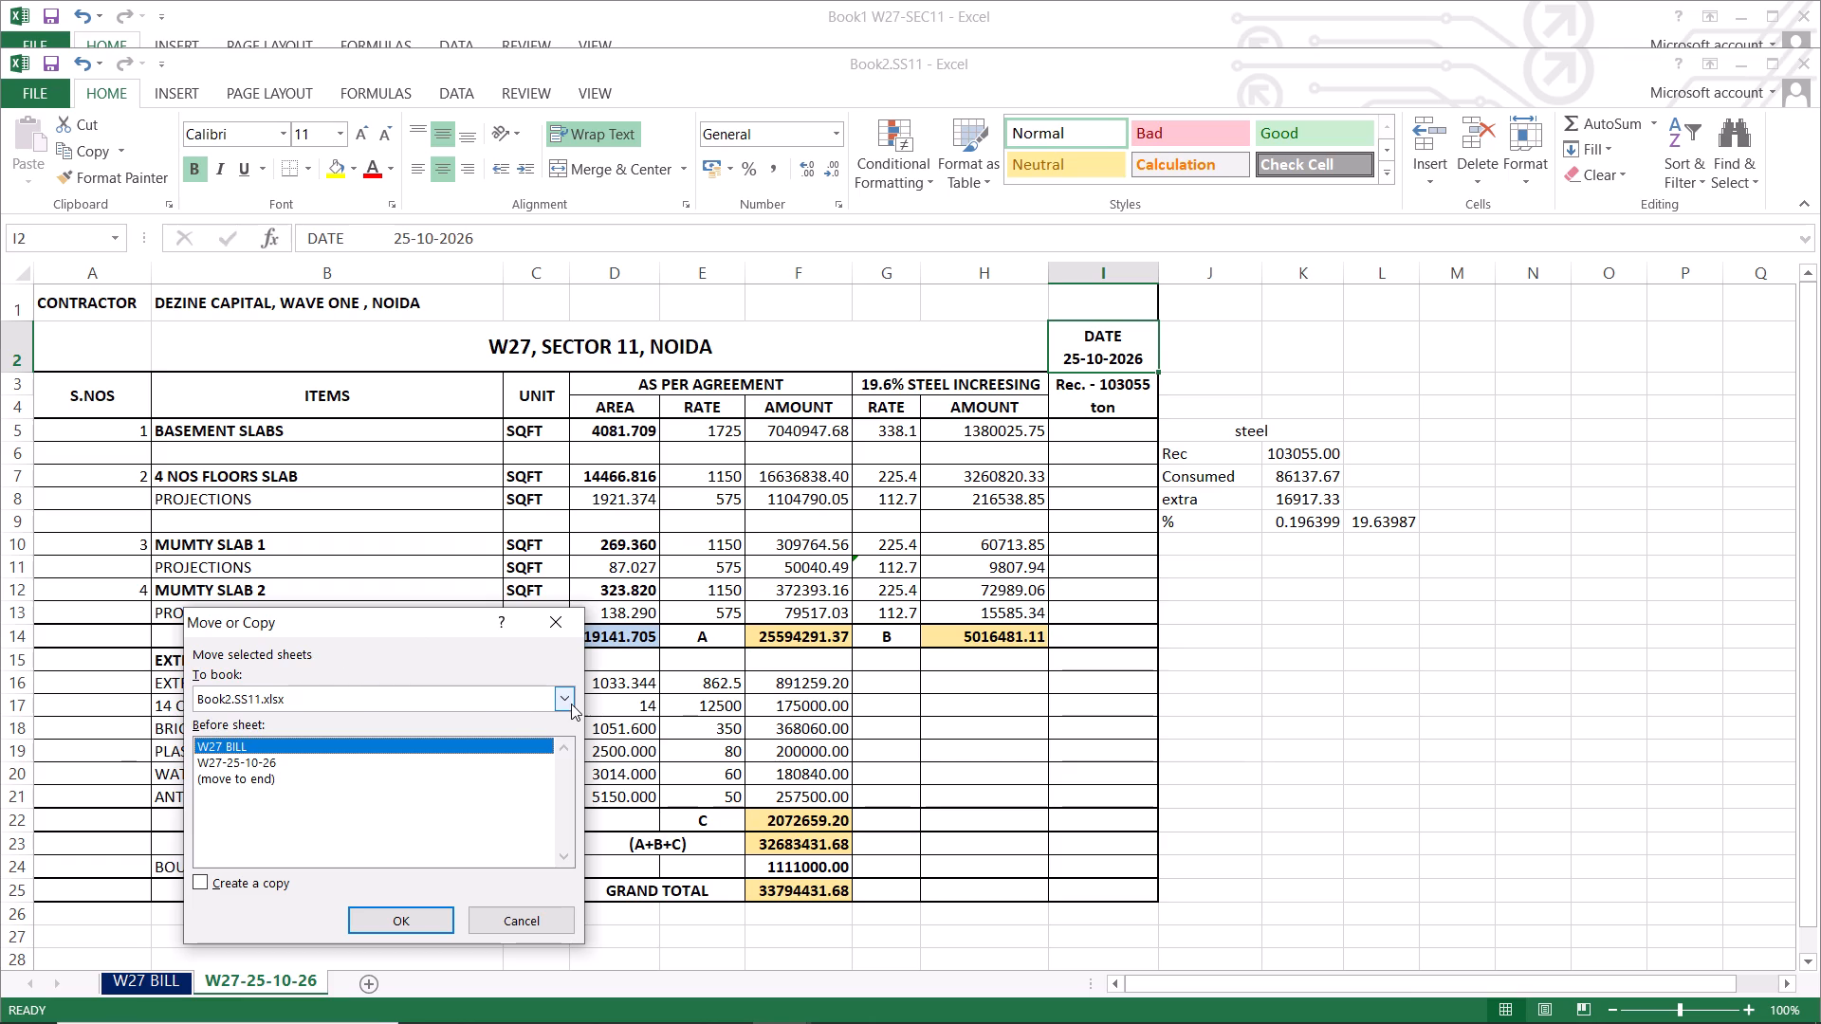
click(561, 700)
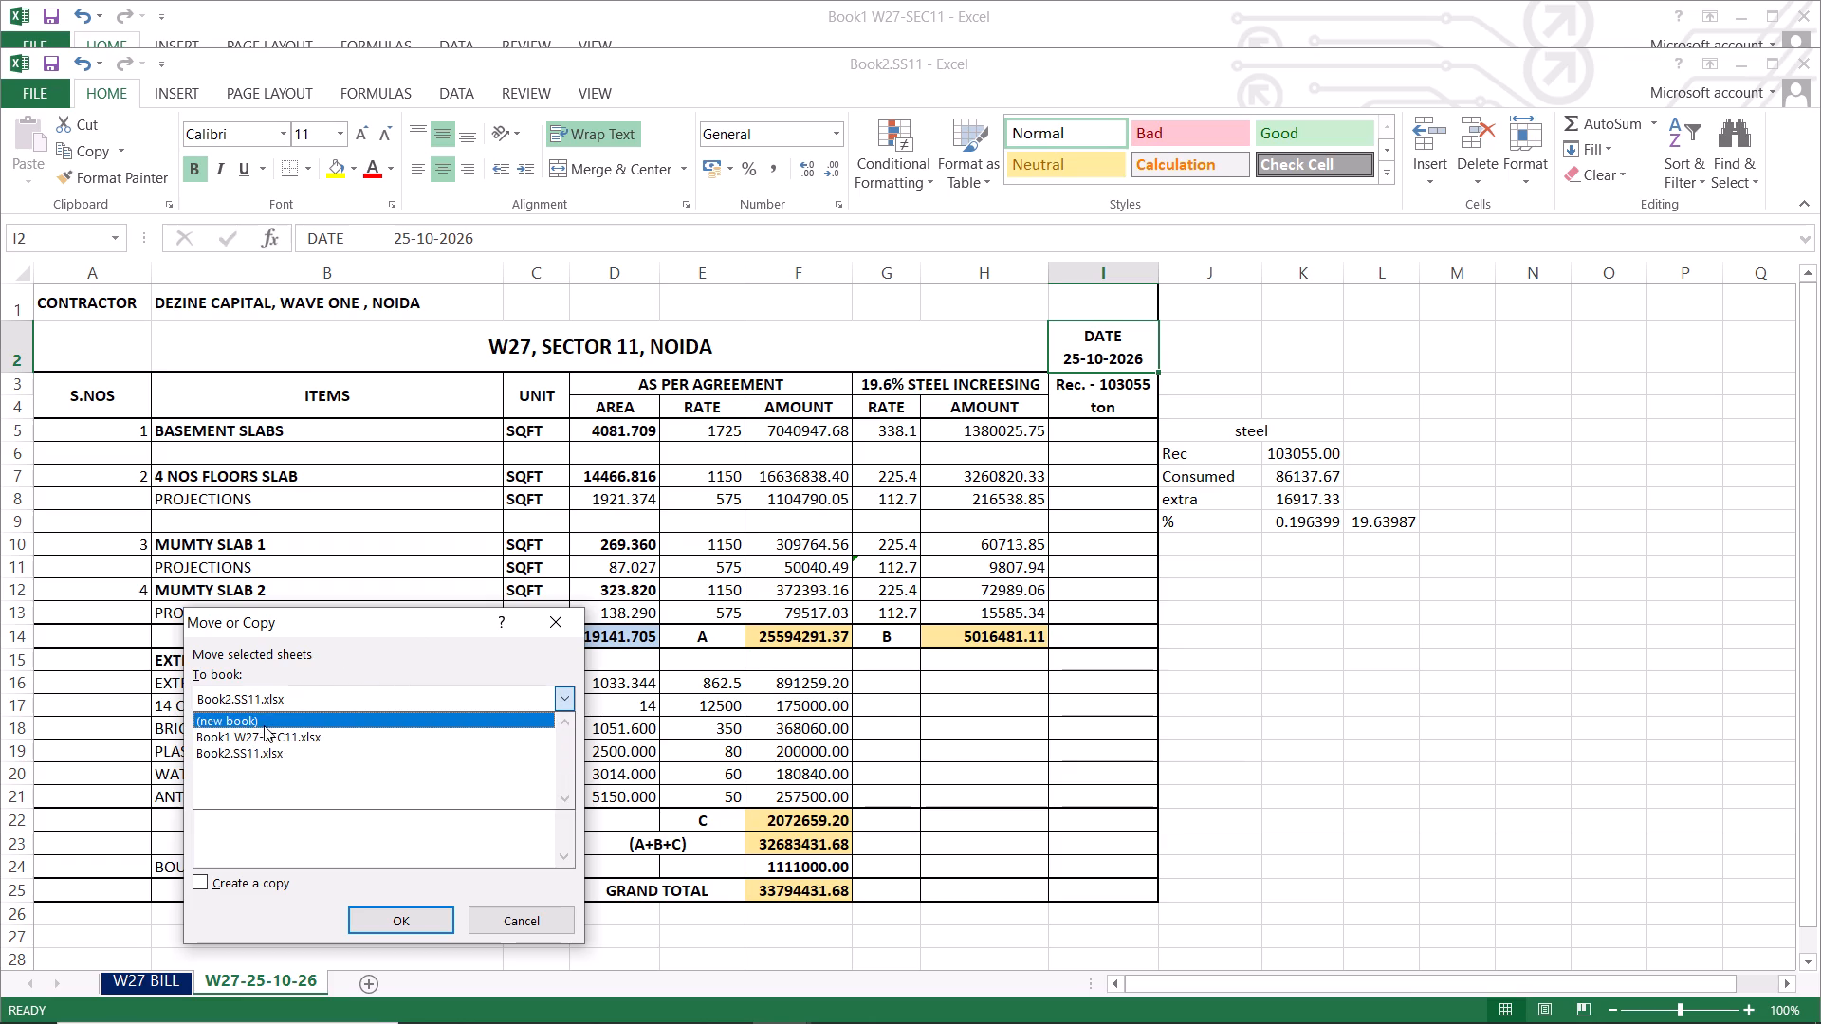
click(256, 720)
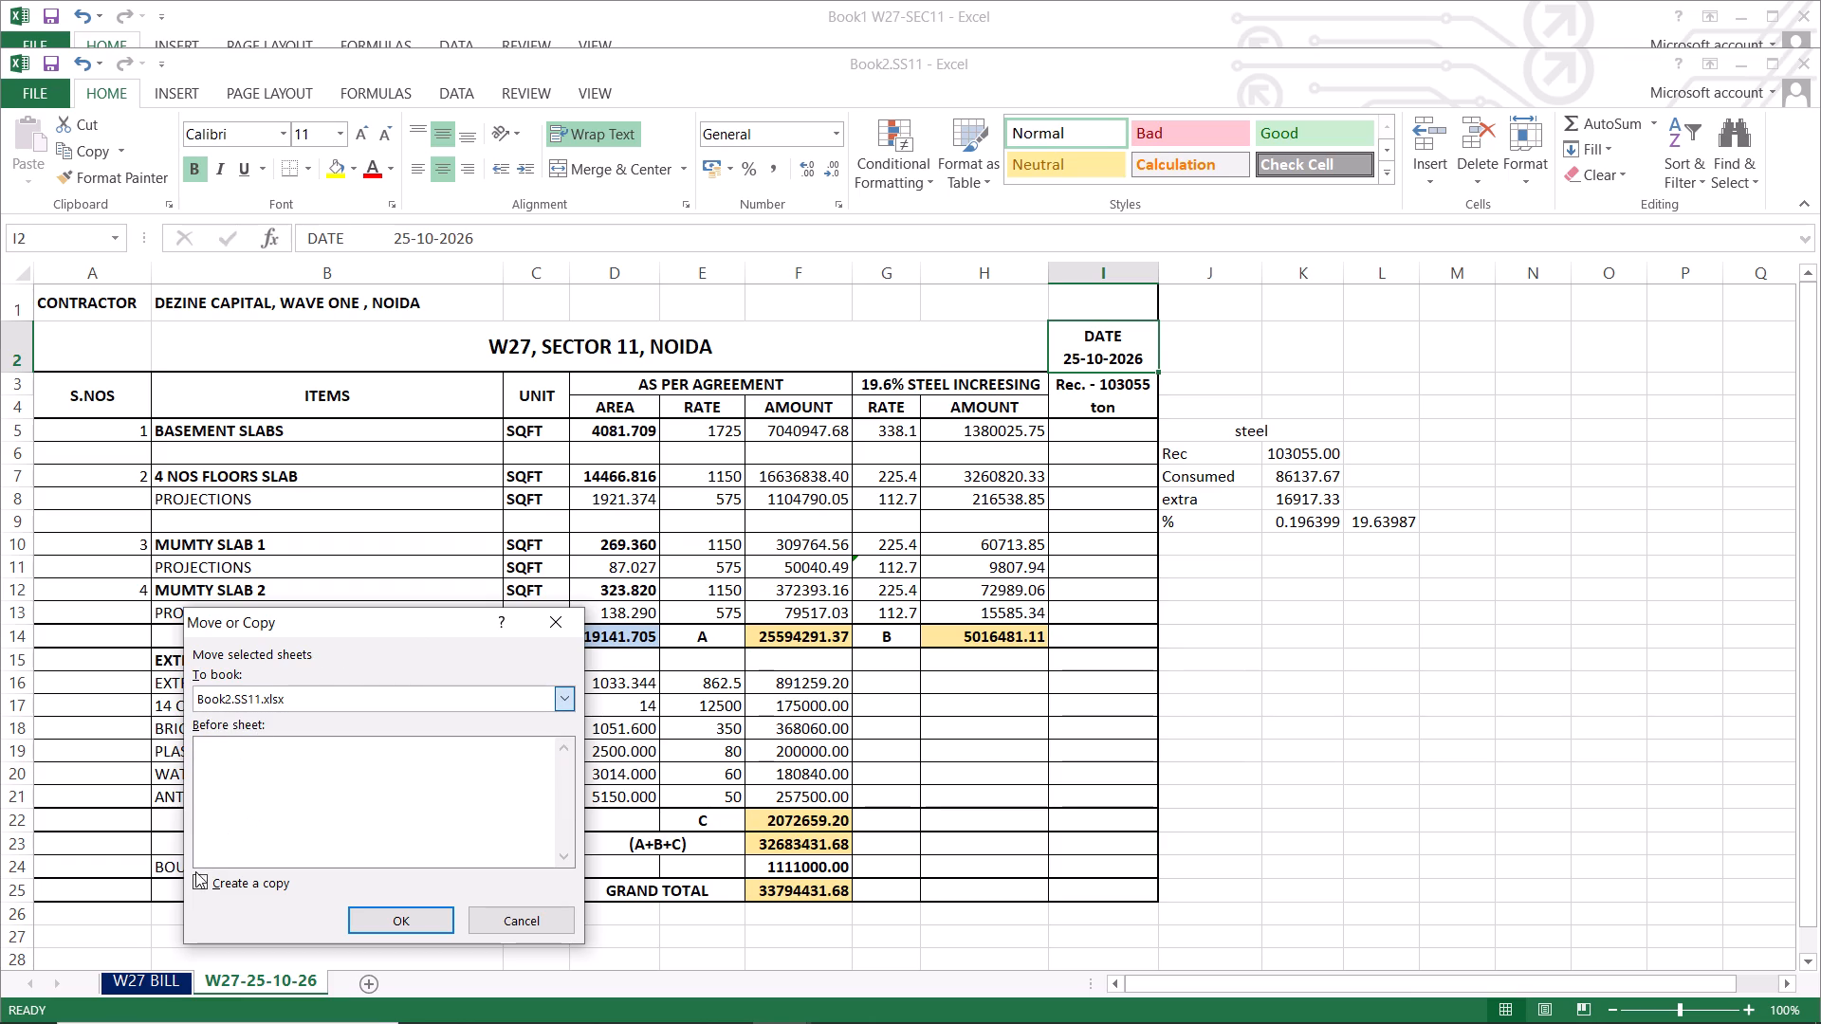
click(192, 880)
click(199, 884)
click(415, 918)
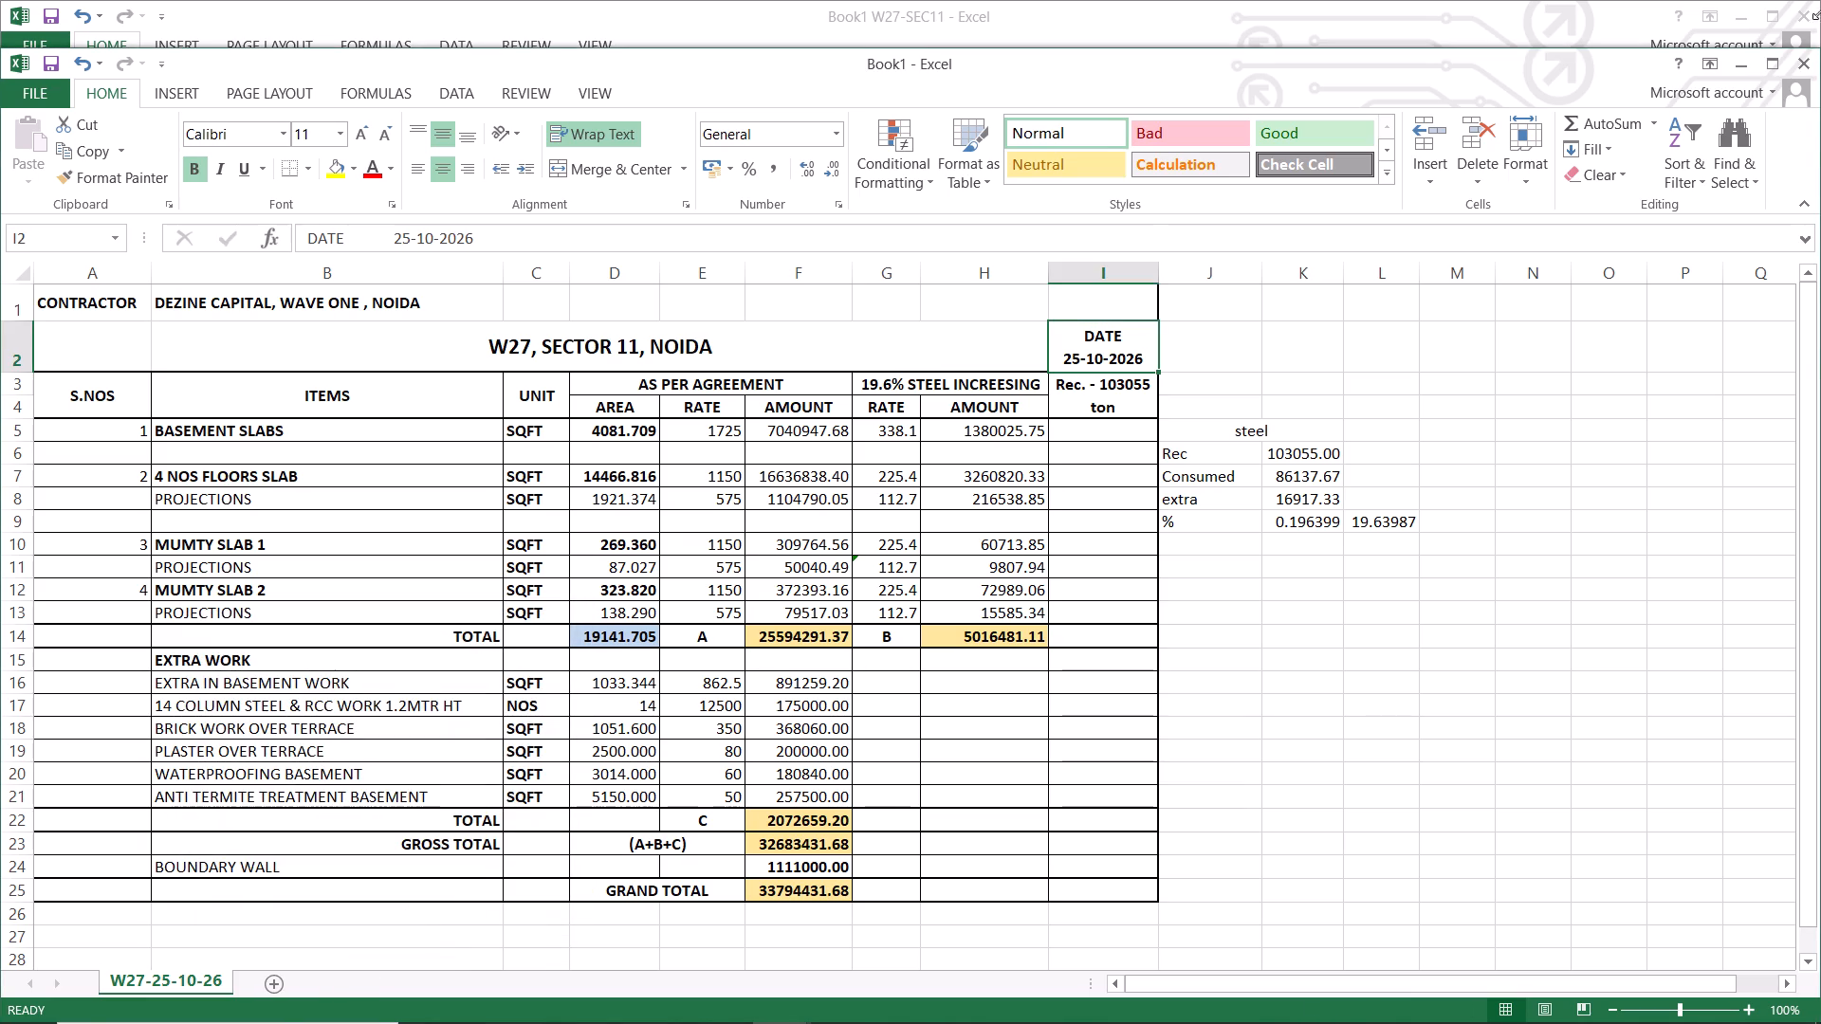
Close the new workbook holding the copied W27-25-10-26 sheet, saving it to the Desktop as Book1.1 sec11.
click(1804, 67)
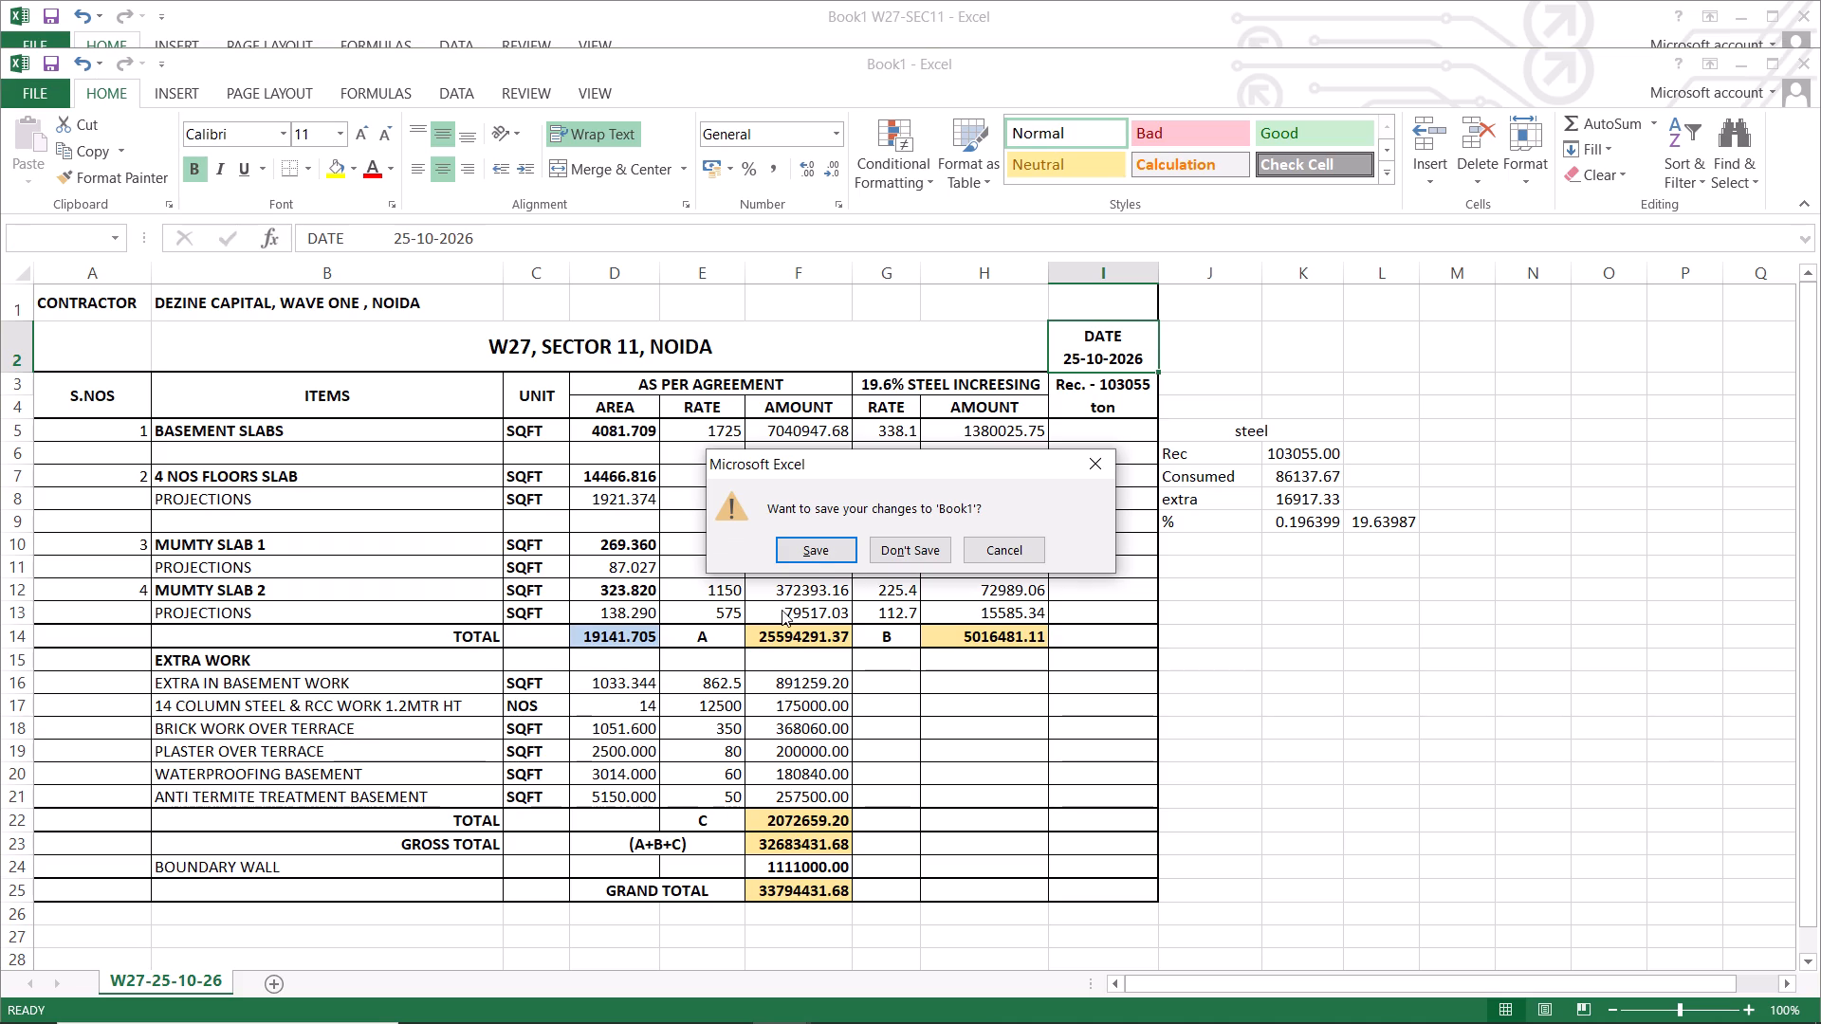
click(826, 557)
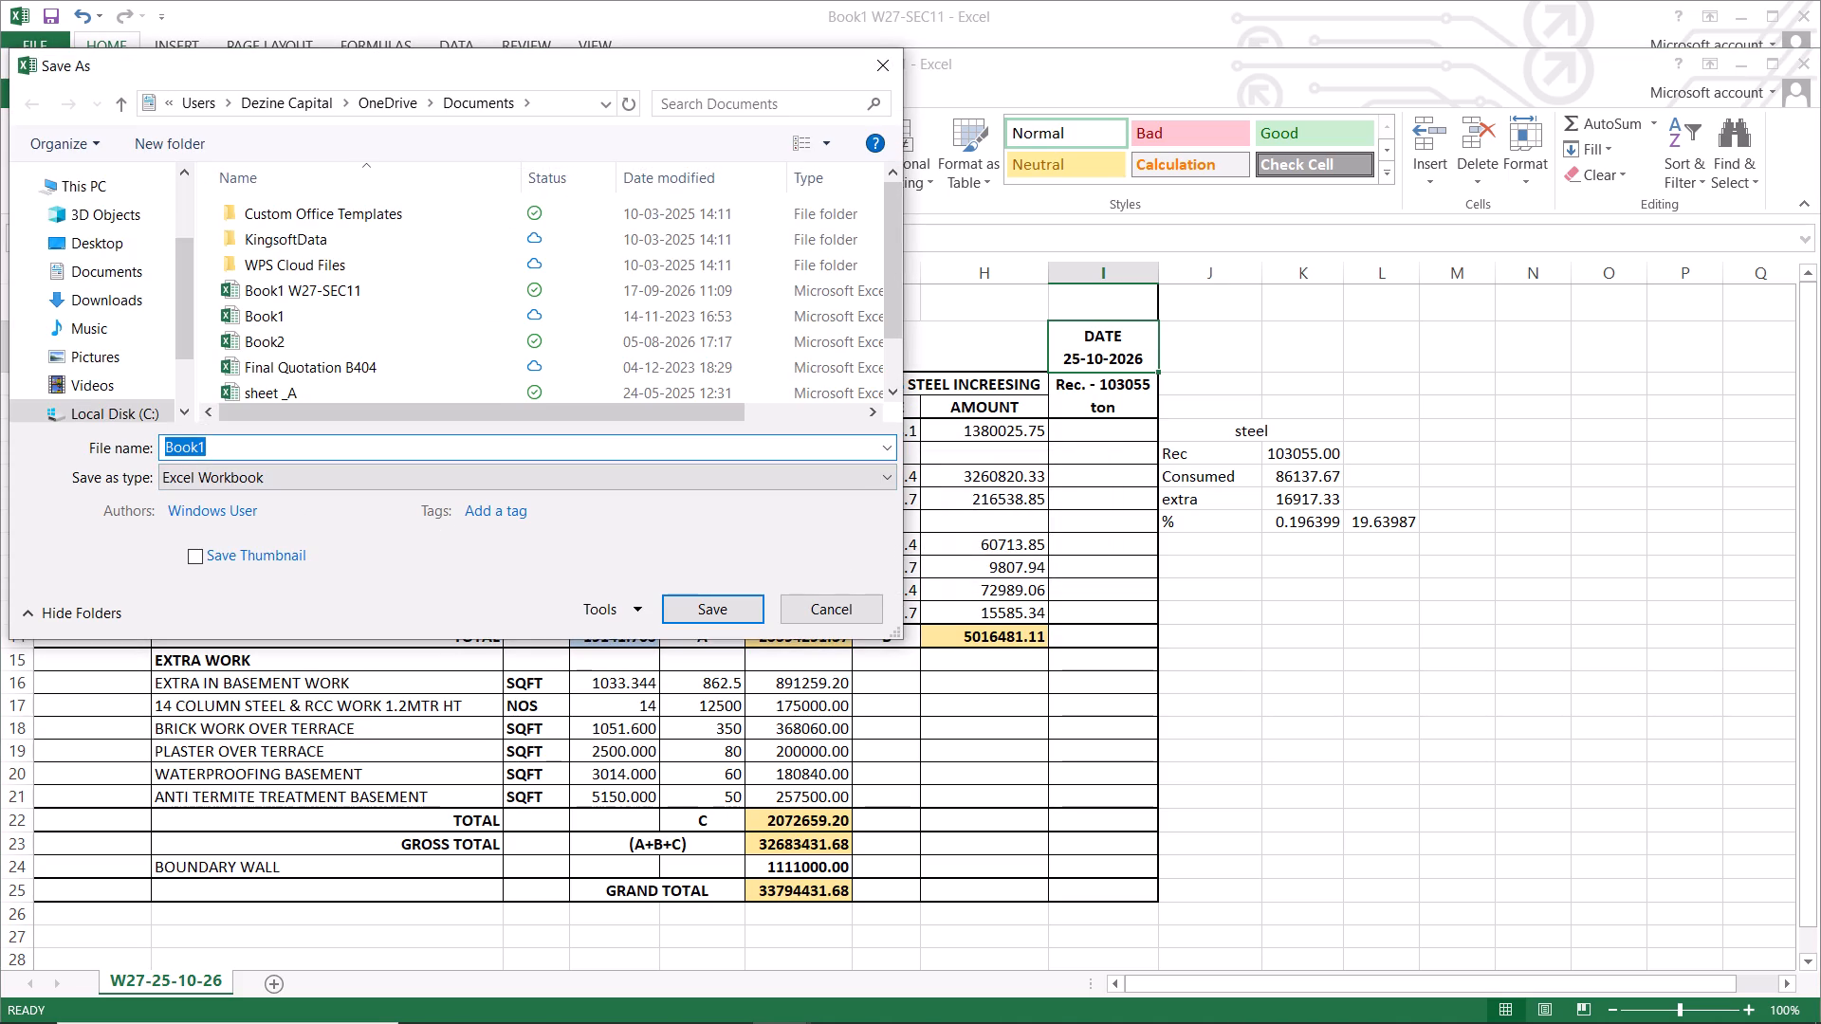
click(127, 240)
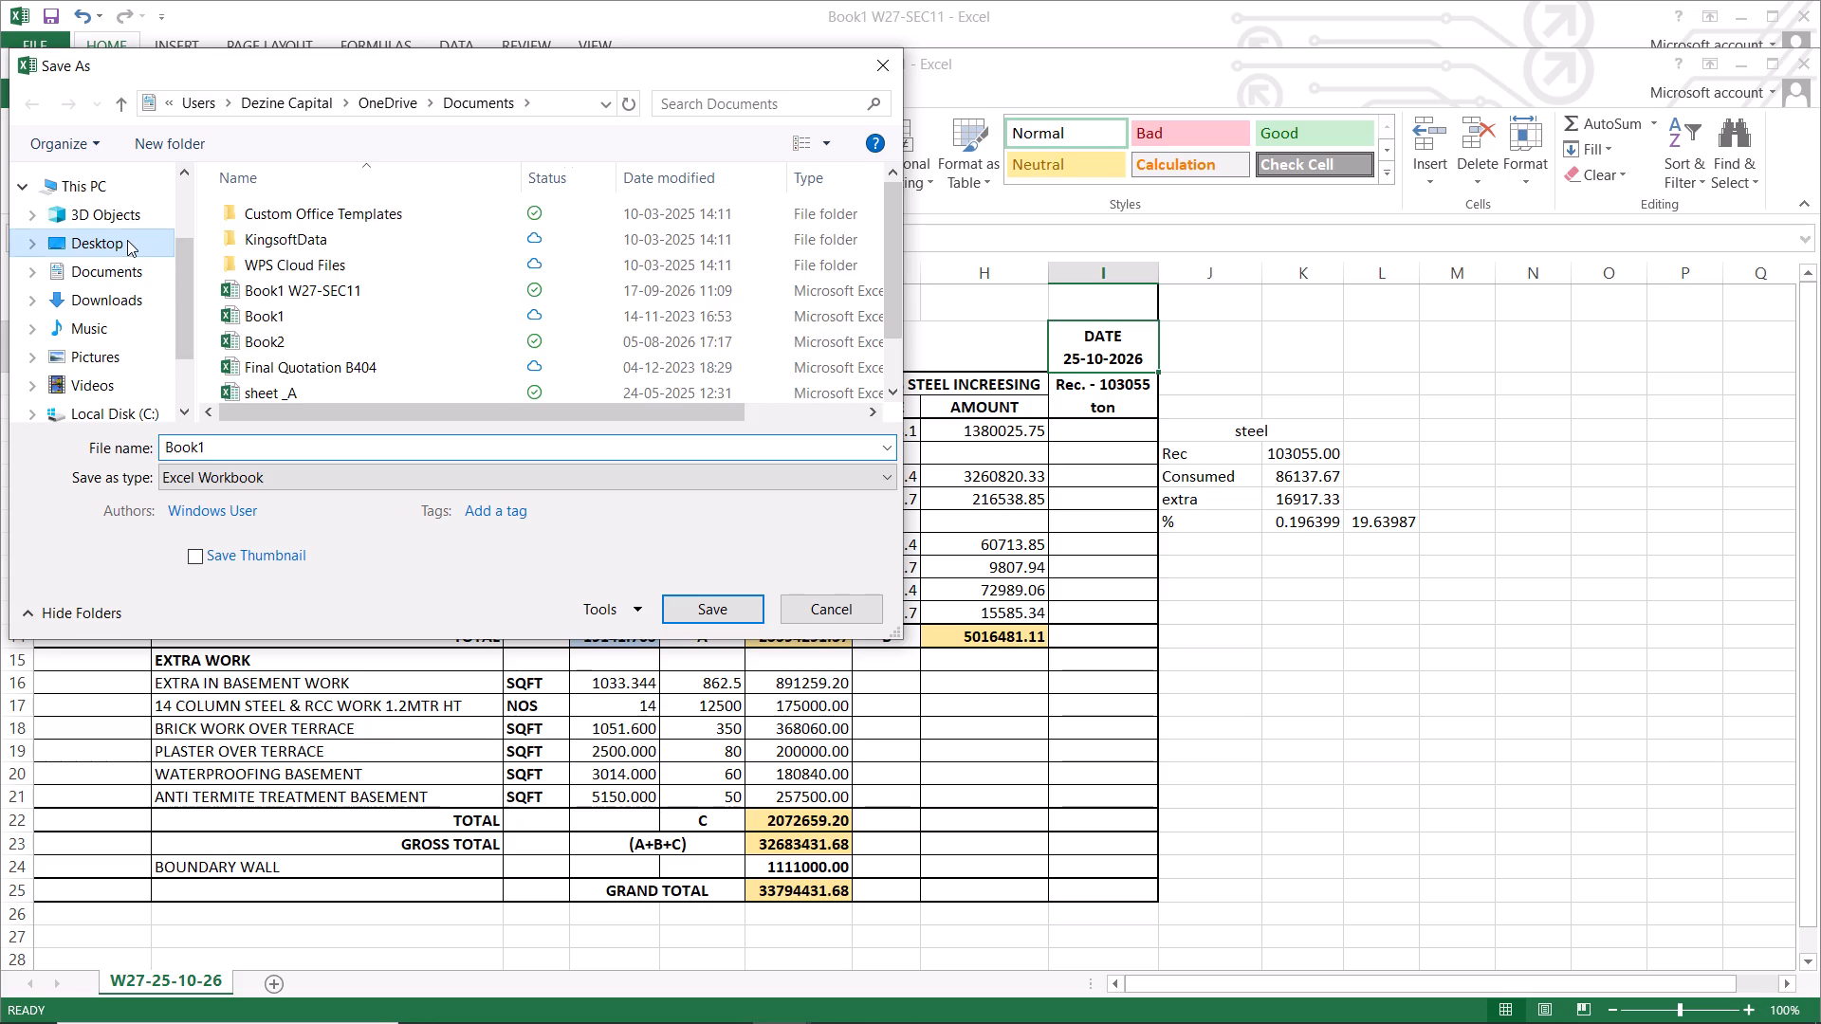
click(241, 442)
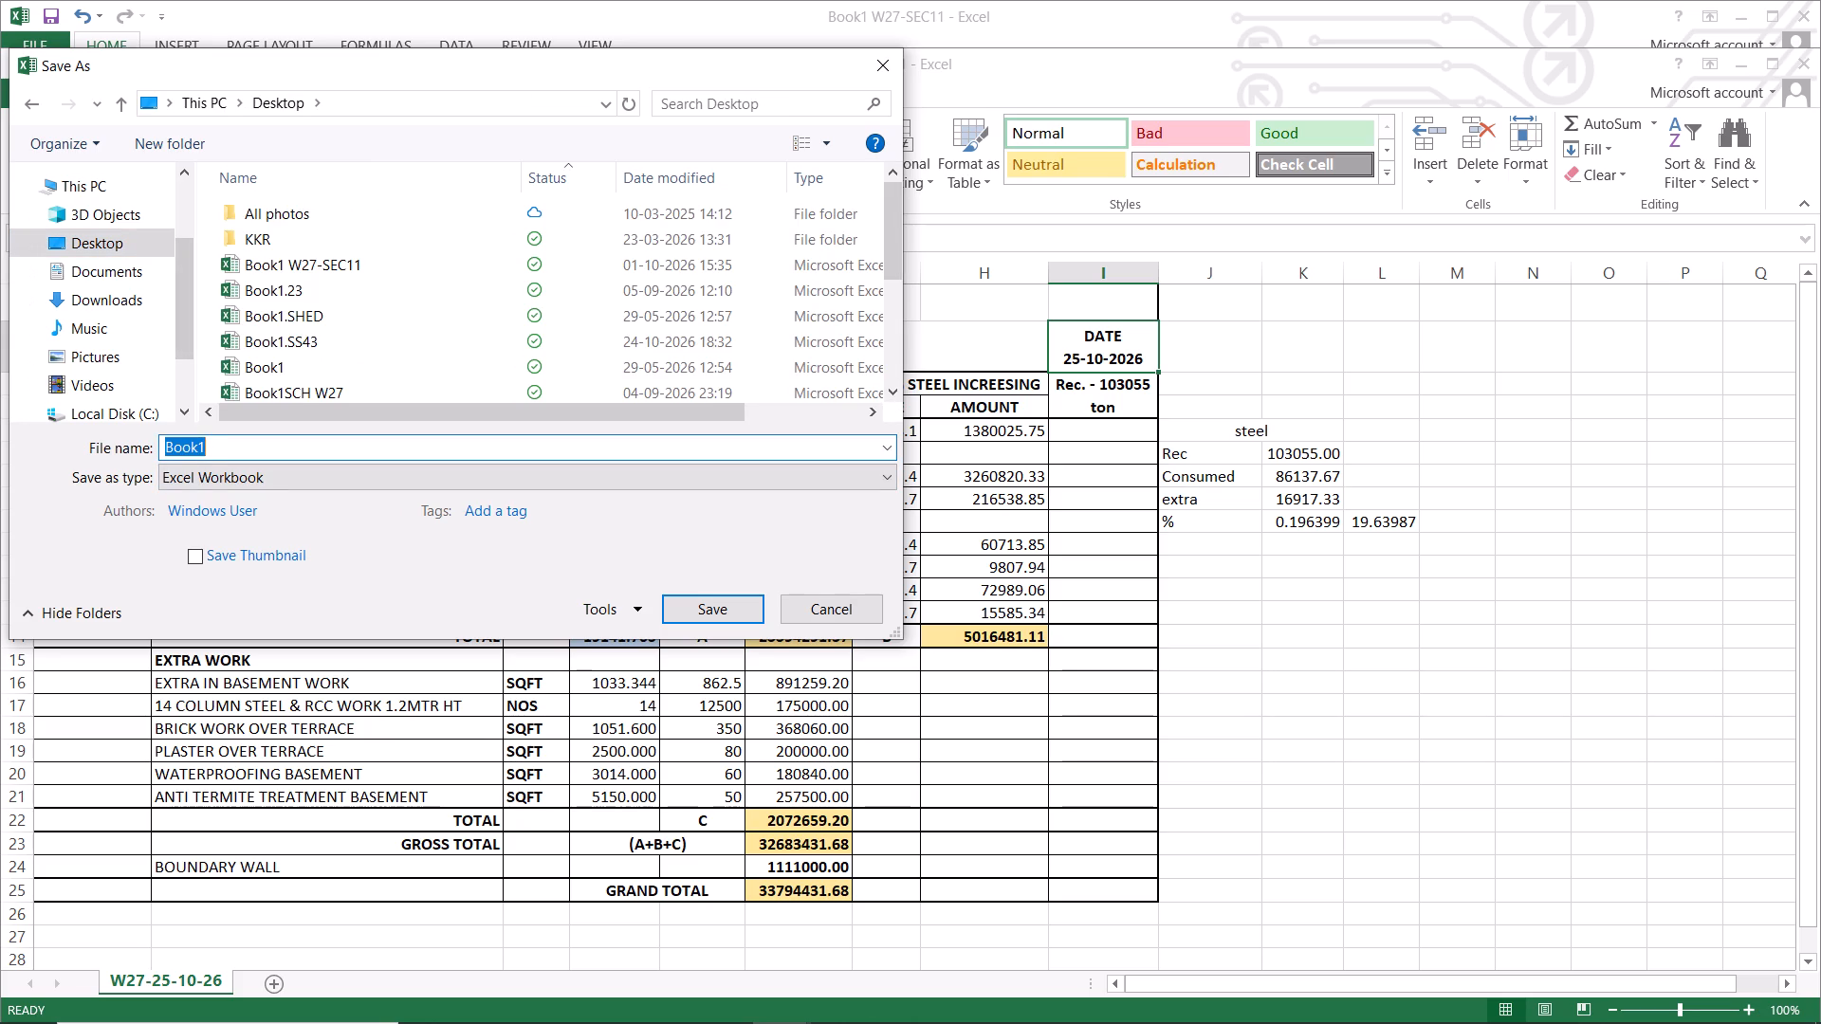
click(241, 442)
key(period)
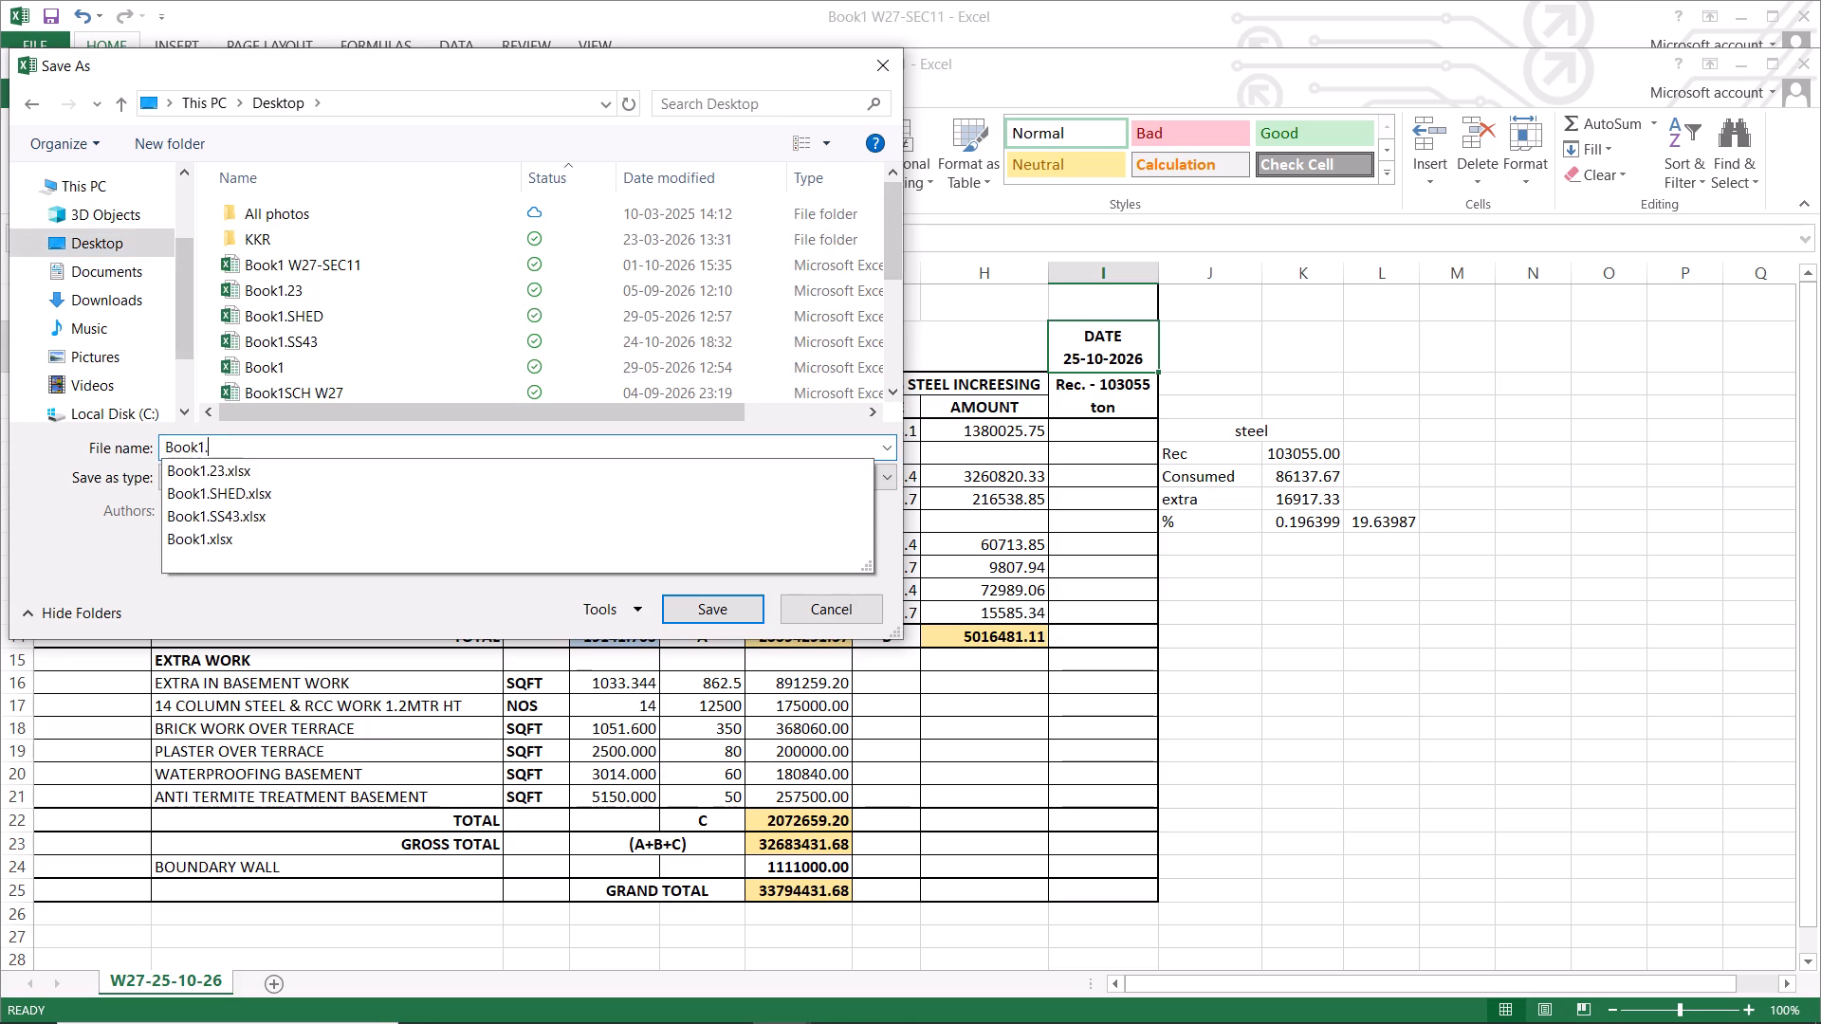
key(1)
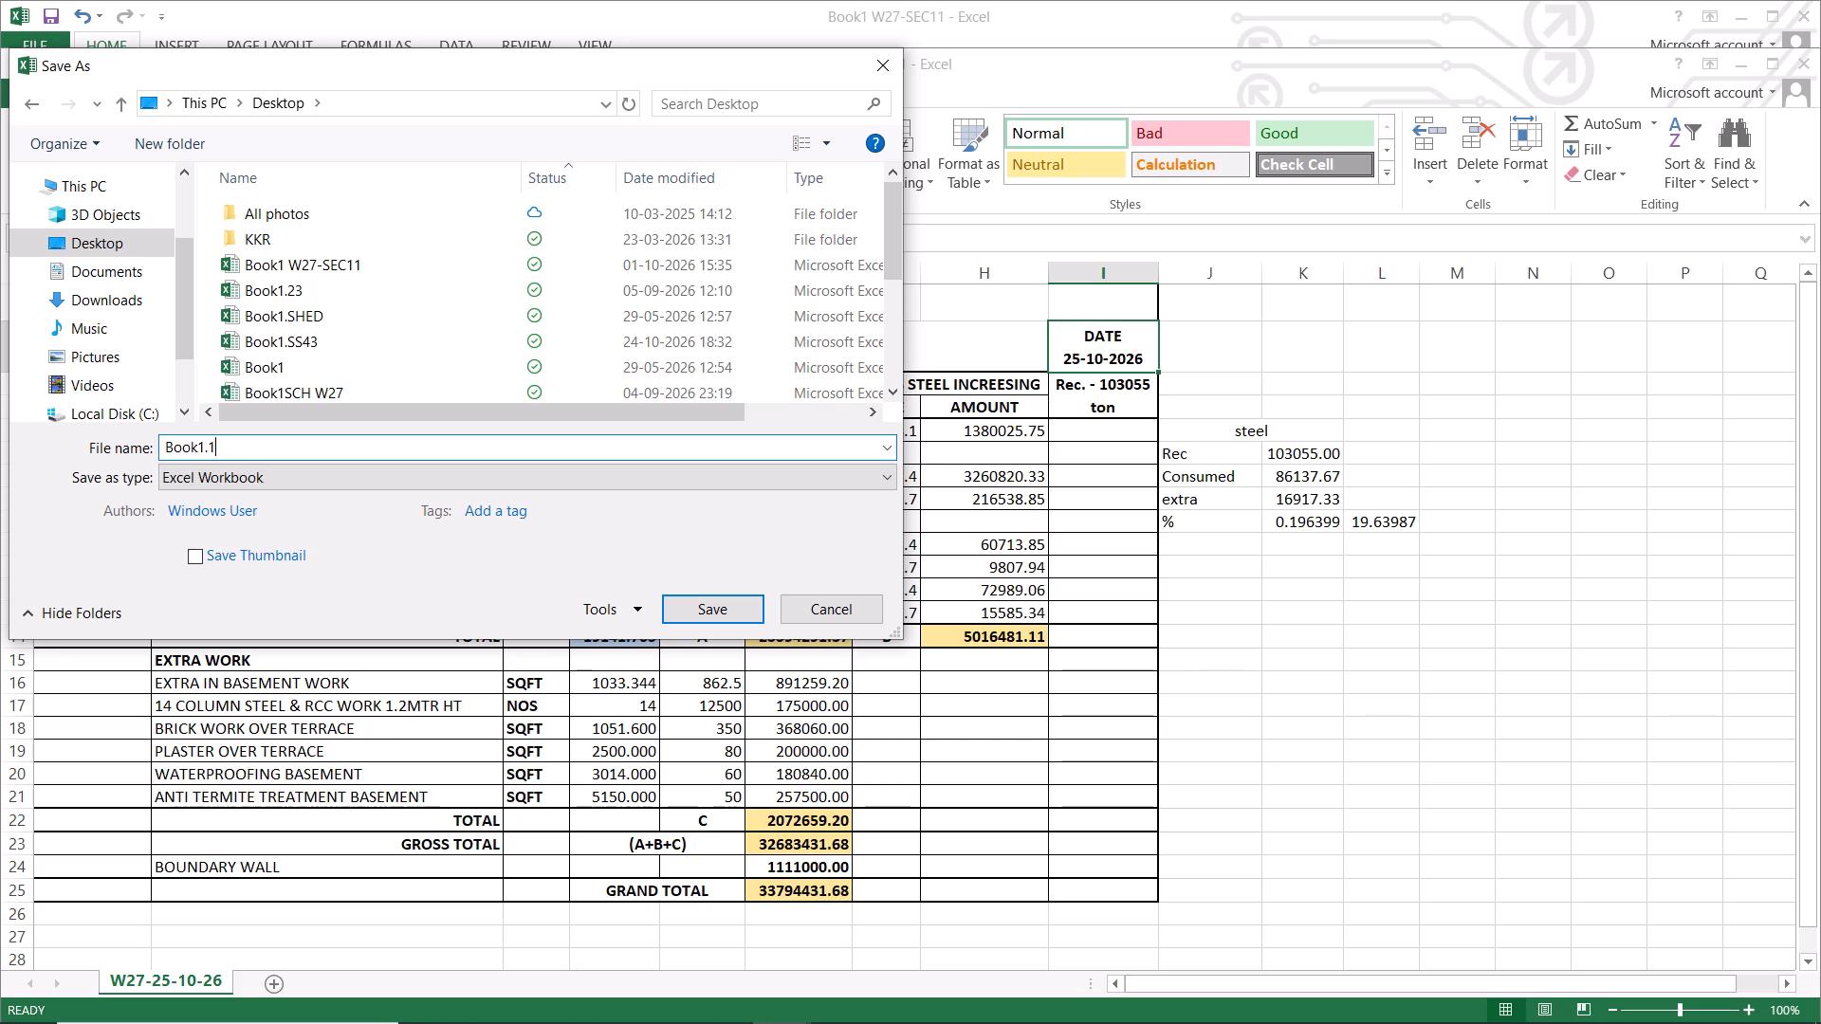
key(space)
text(sec)
text(11)
click(731, 605)
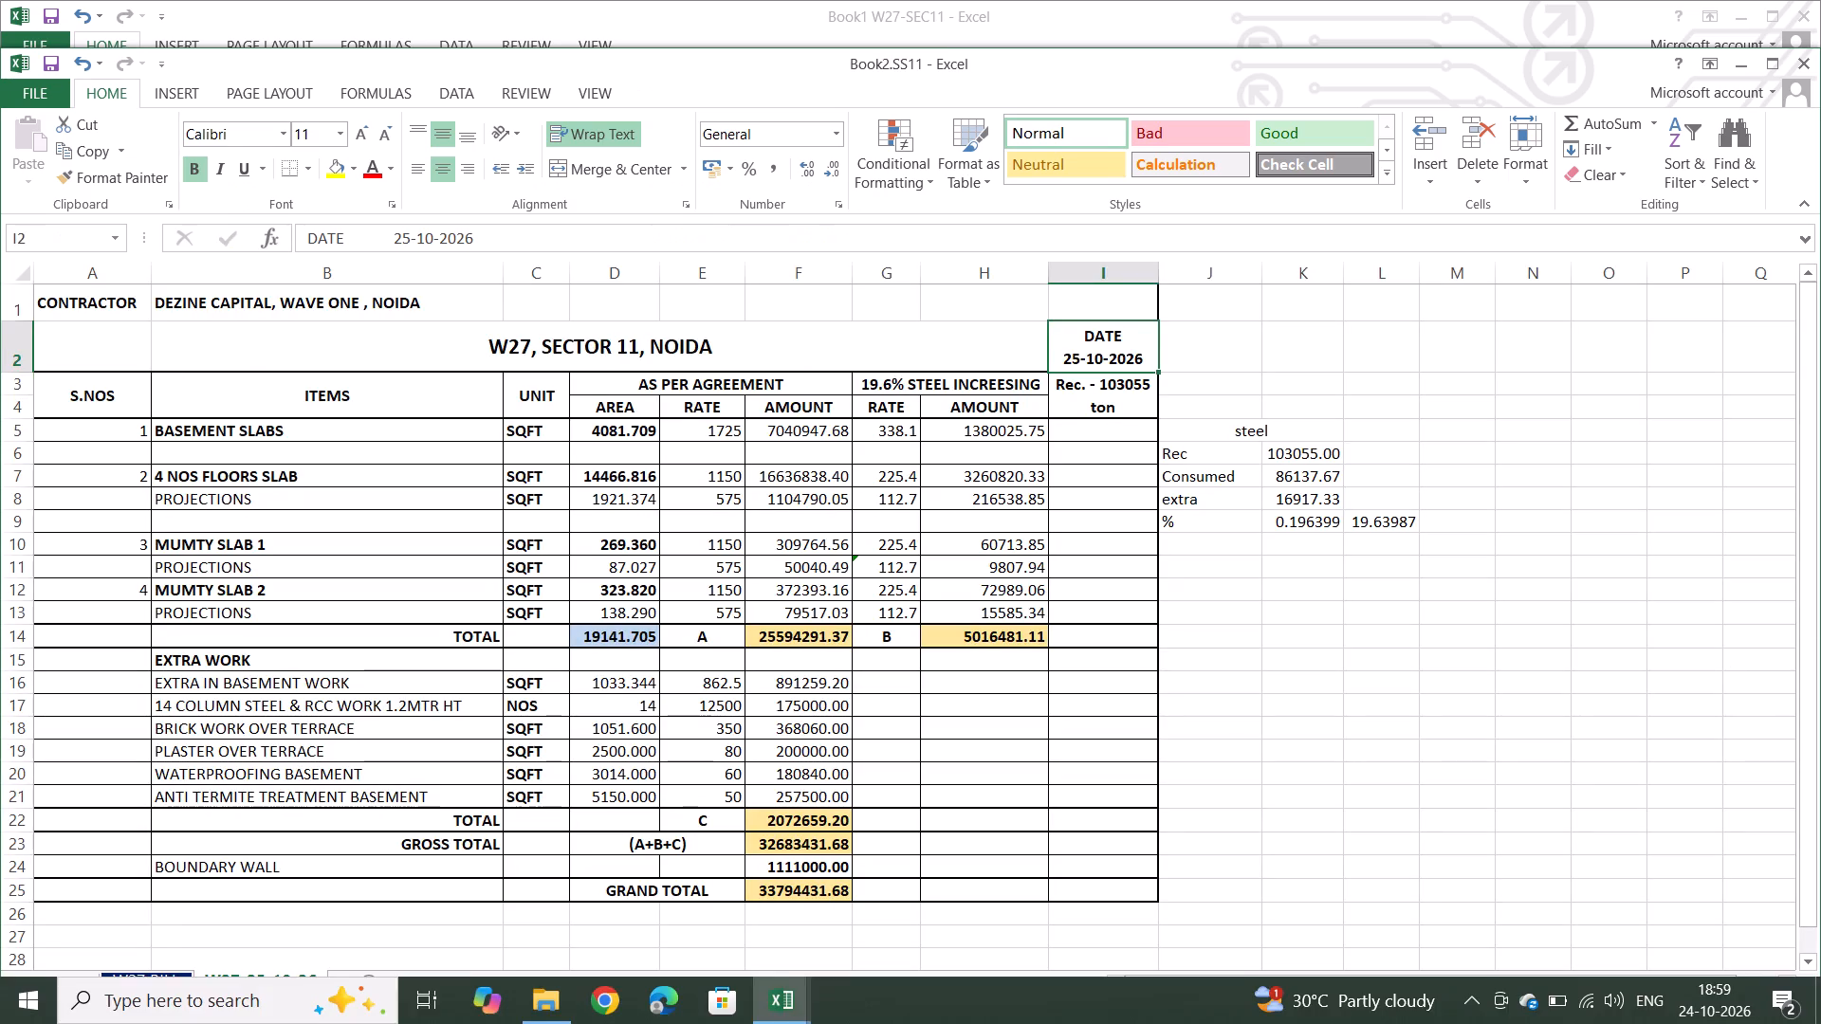
Close the Book2.SS11 workbook, saving its changes.
click(1805, 63)
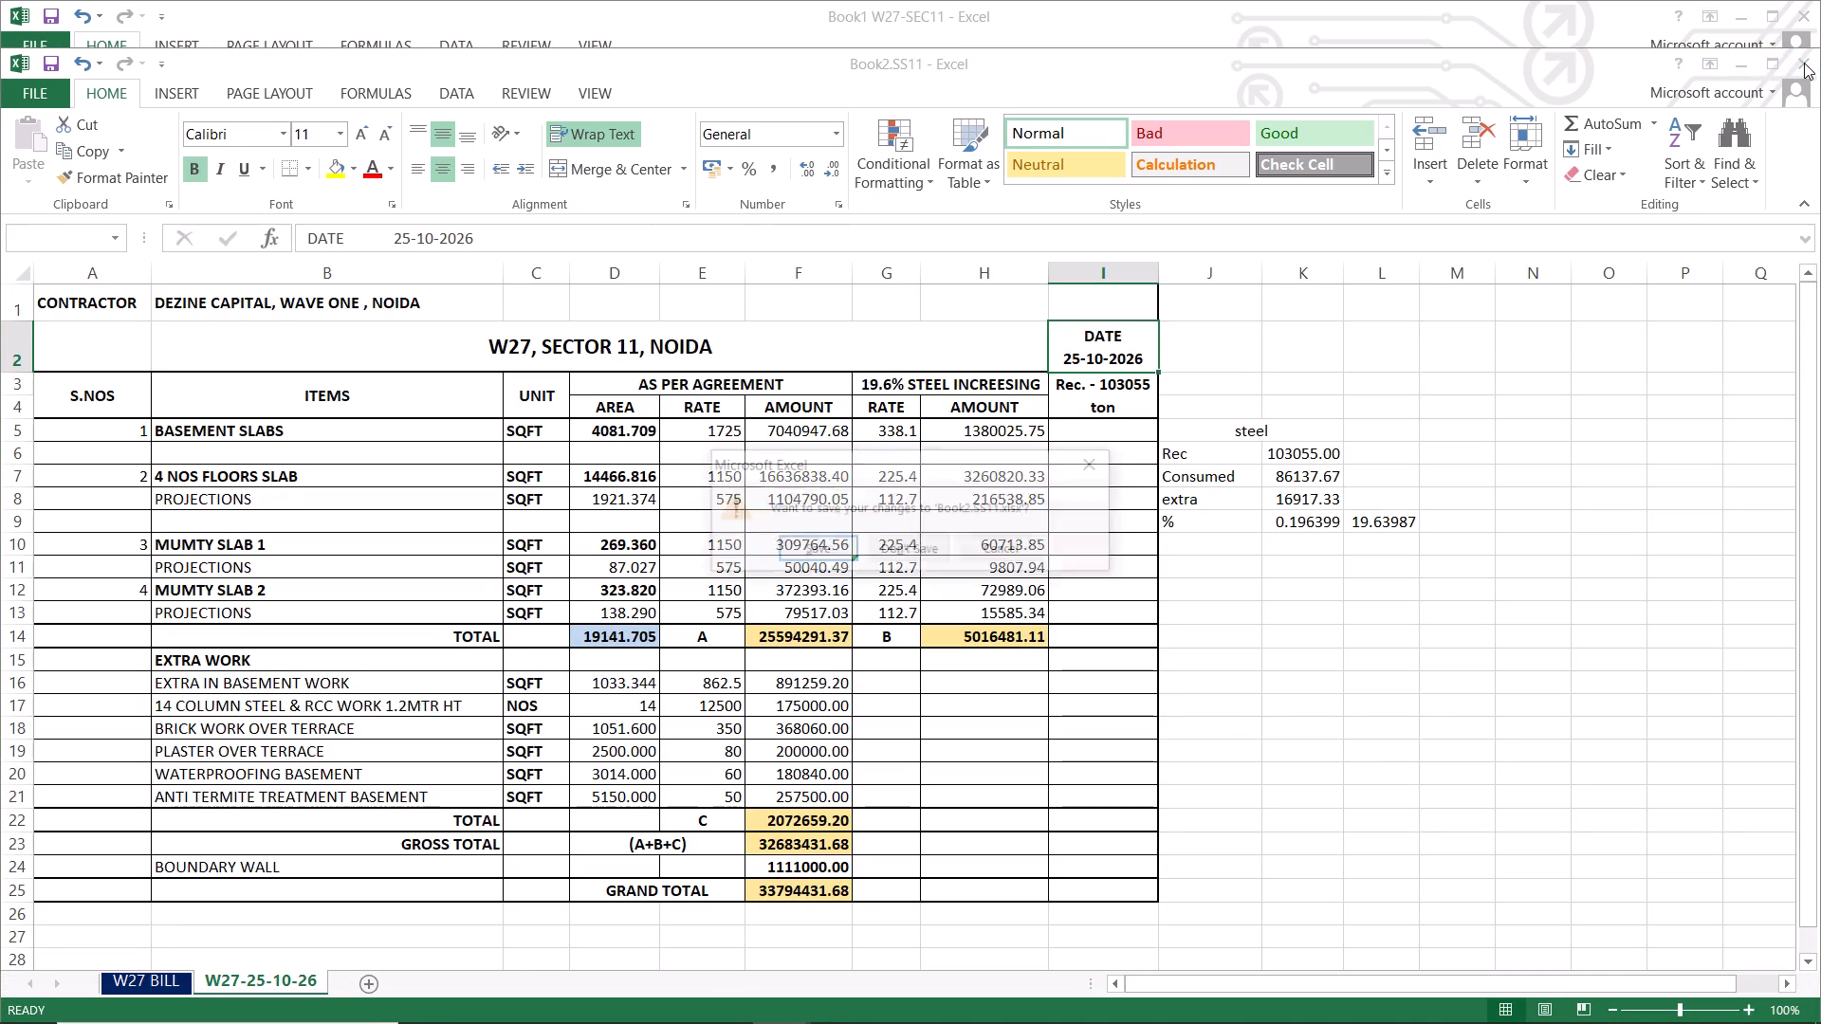
click(774, 564)
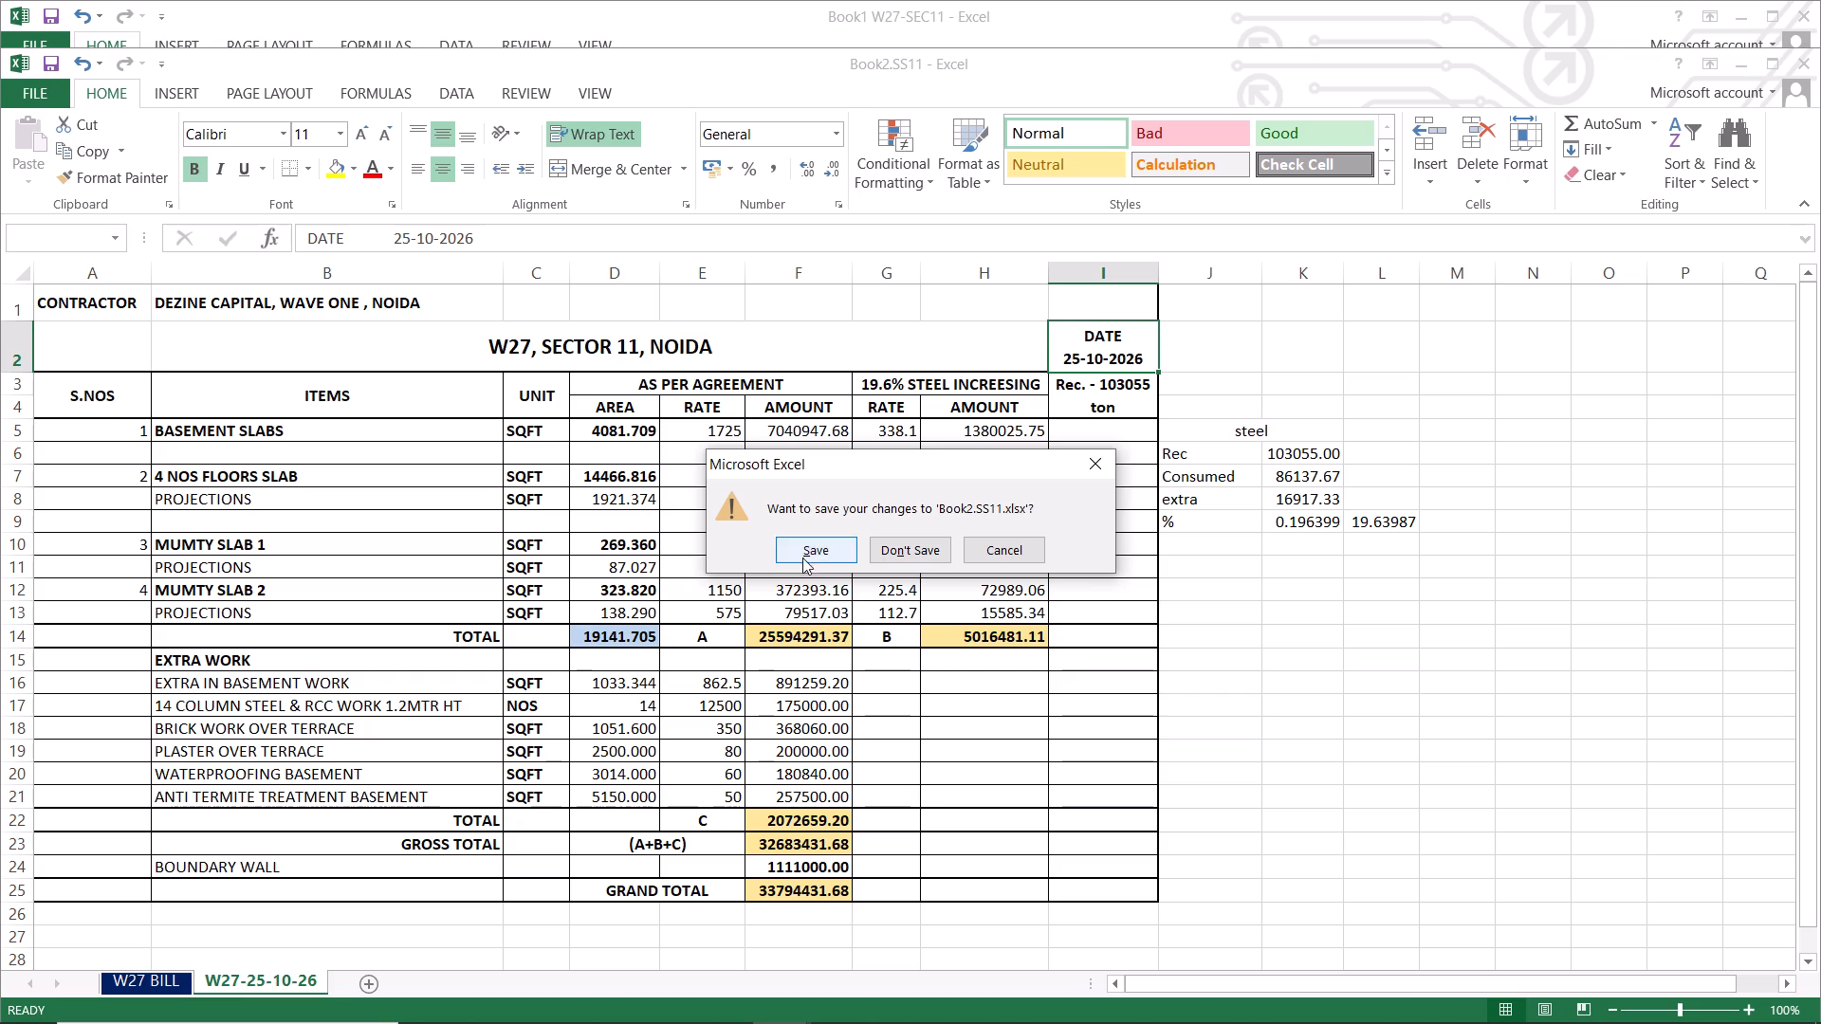
click(812, 551)
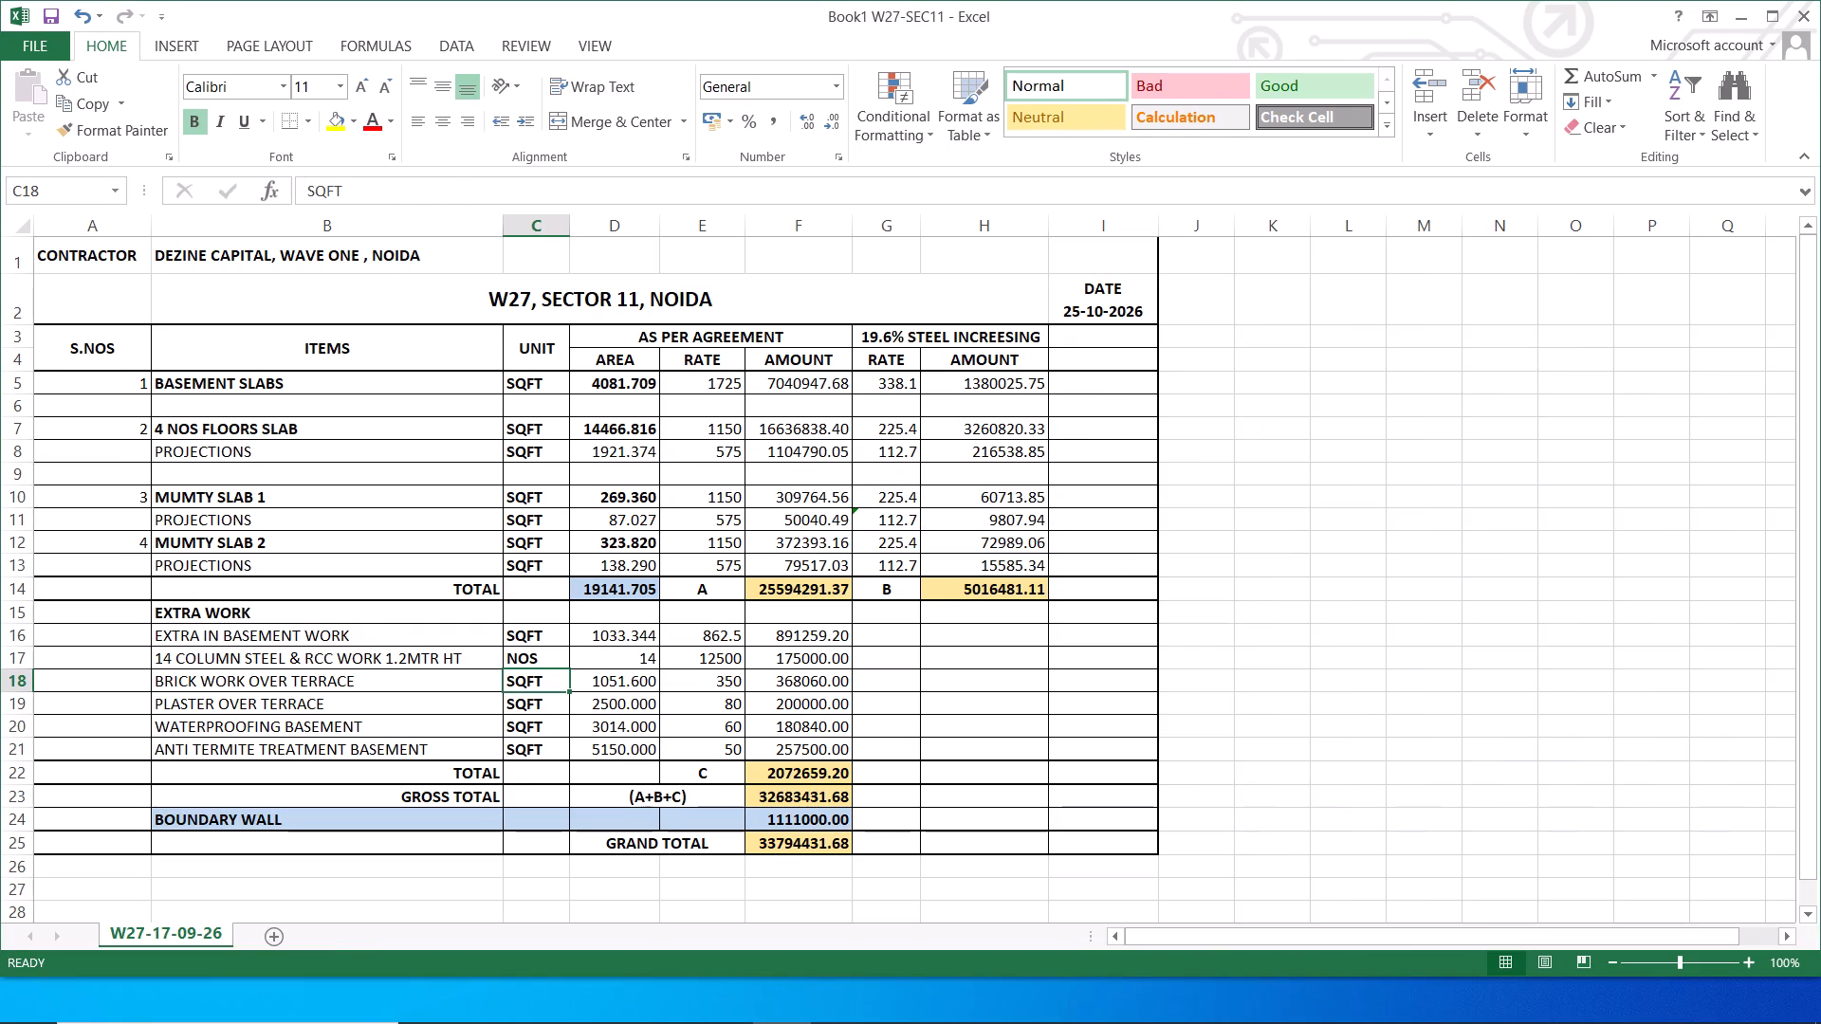
Close the Book1 W27-SEC11 workbook, saving its changes.
click(1806, 9)
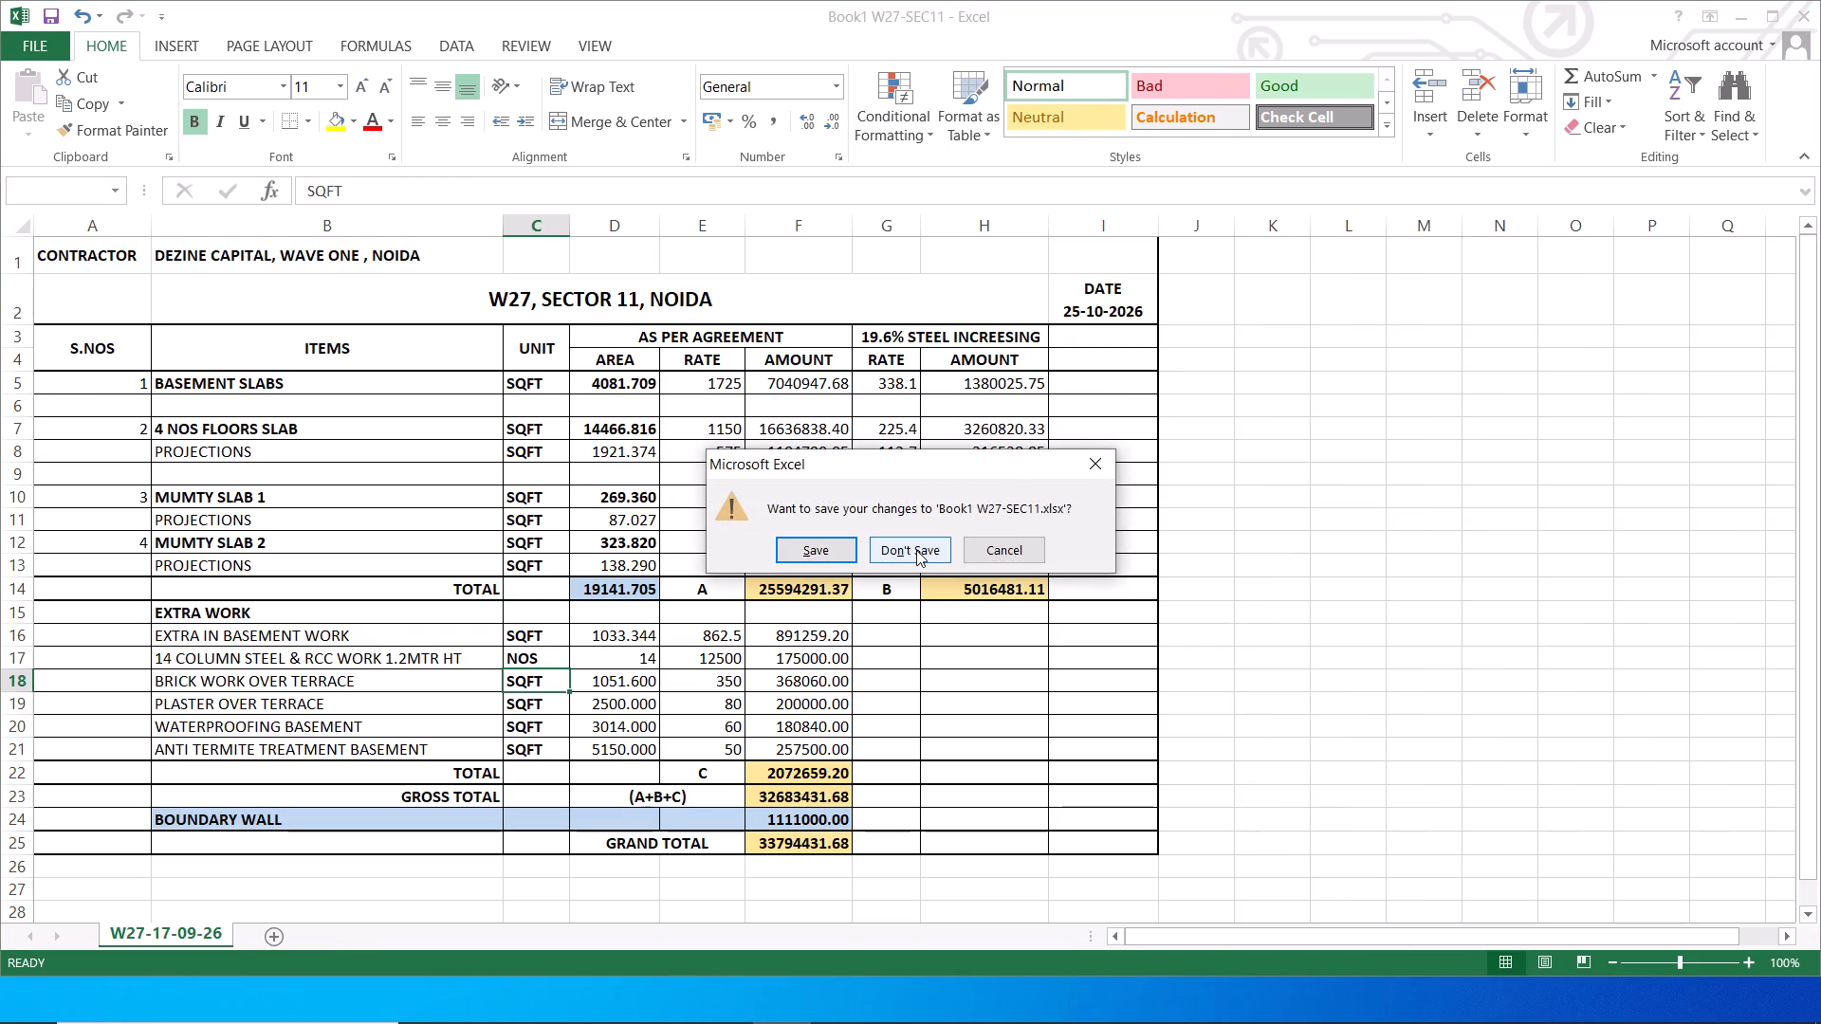
click(829, 549)
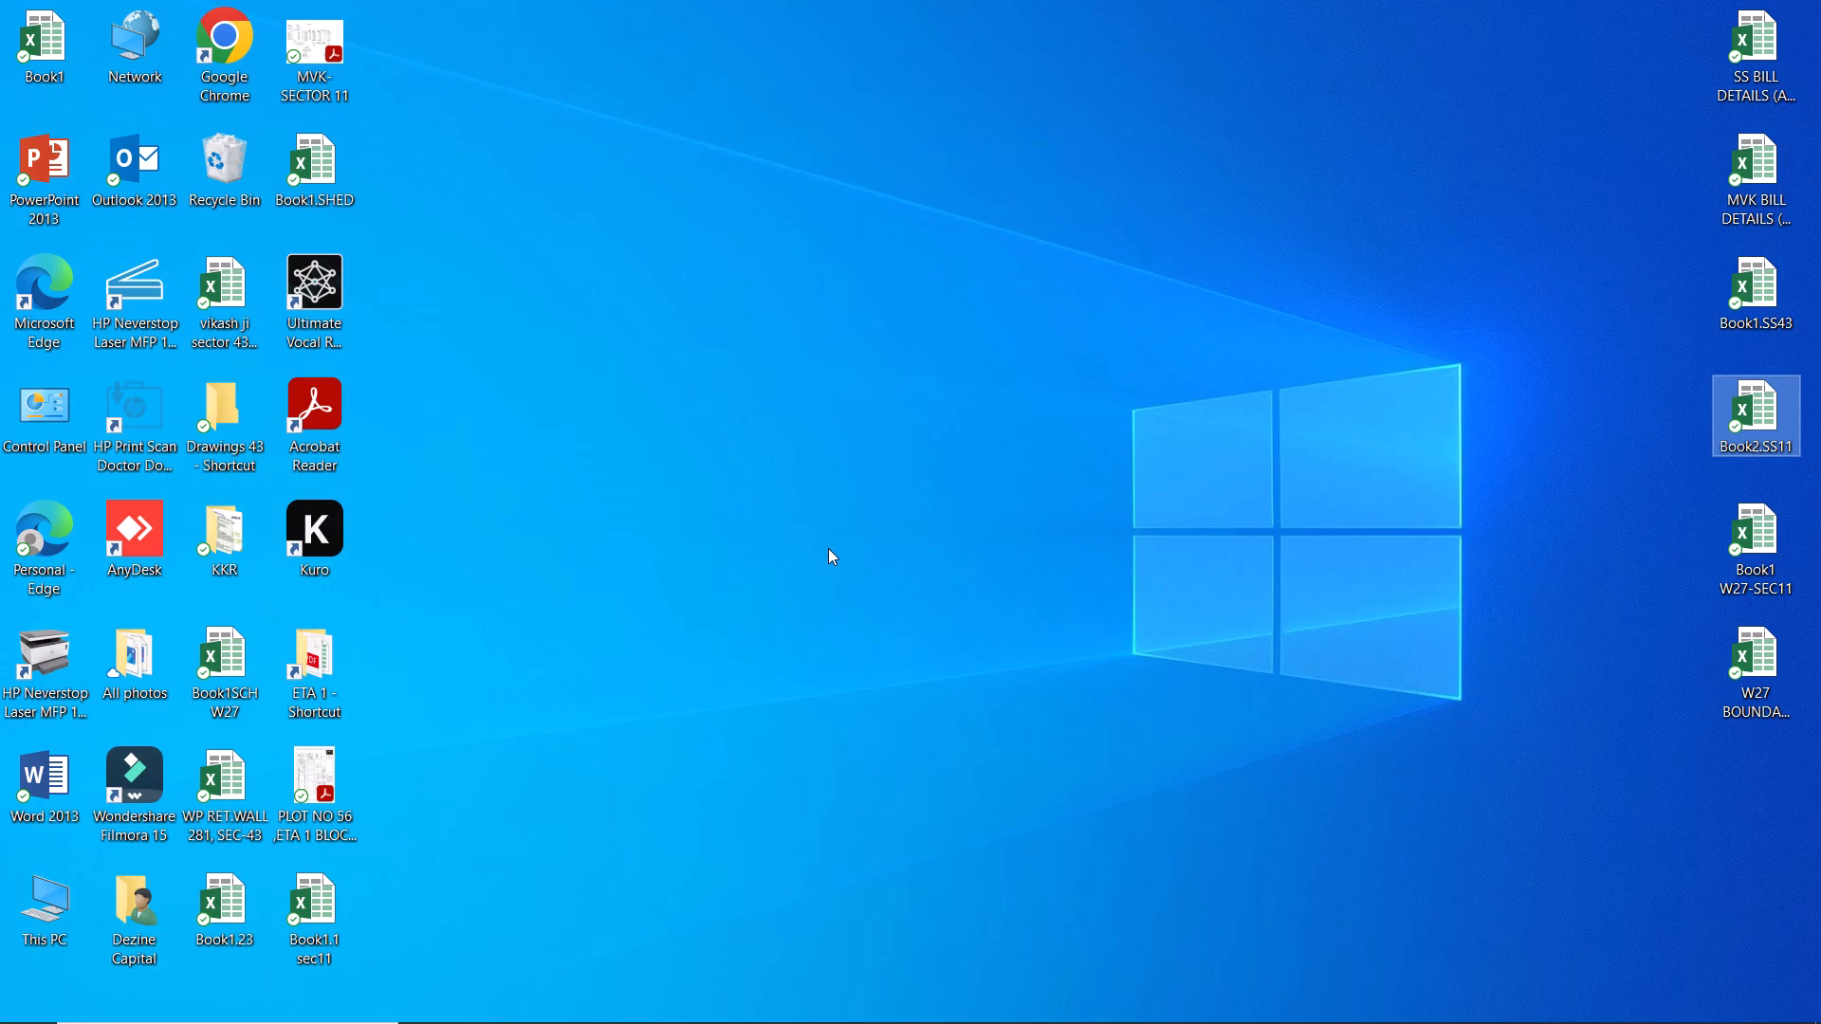
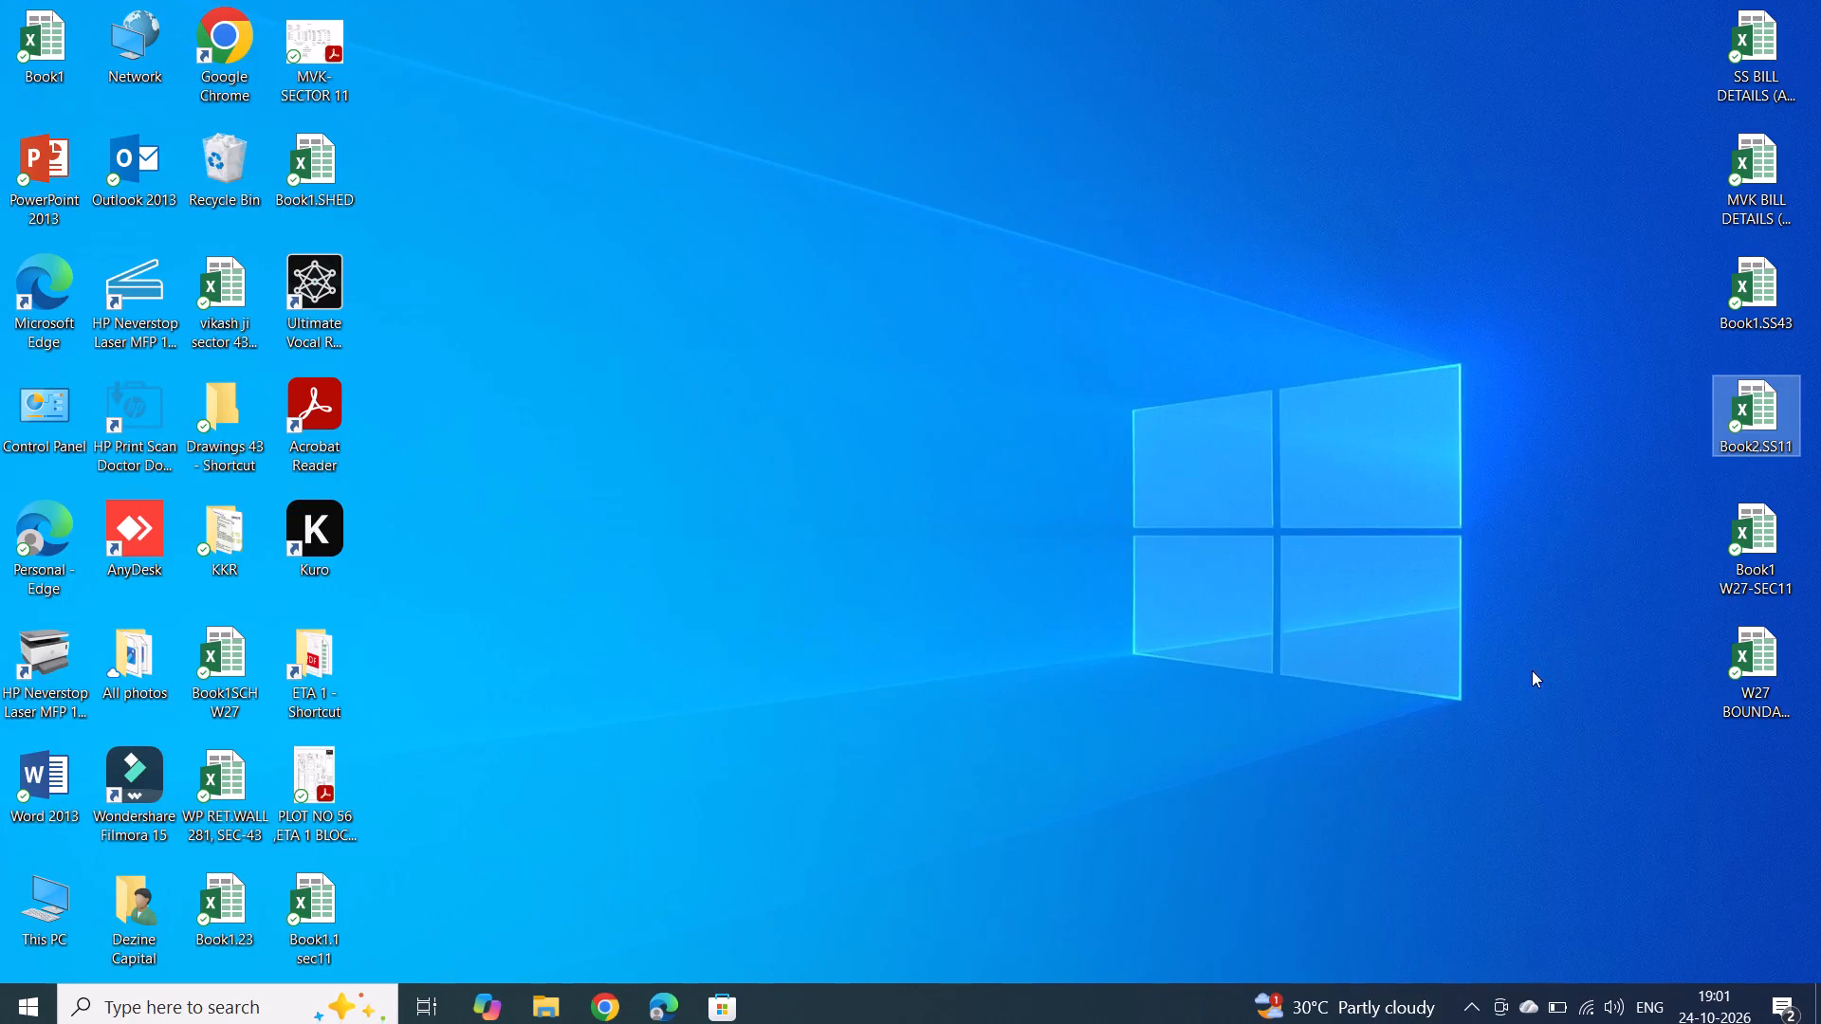
Open the W27 BOUNDARY WALL workbook, check its as-per-meeting final amount and the work schedule sheet, and close it.
double_click(1750, 649)
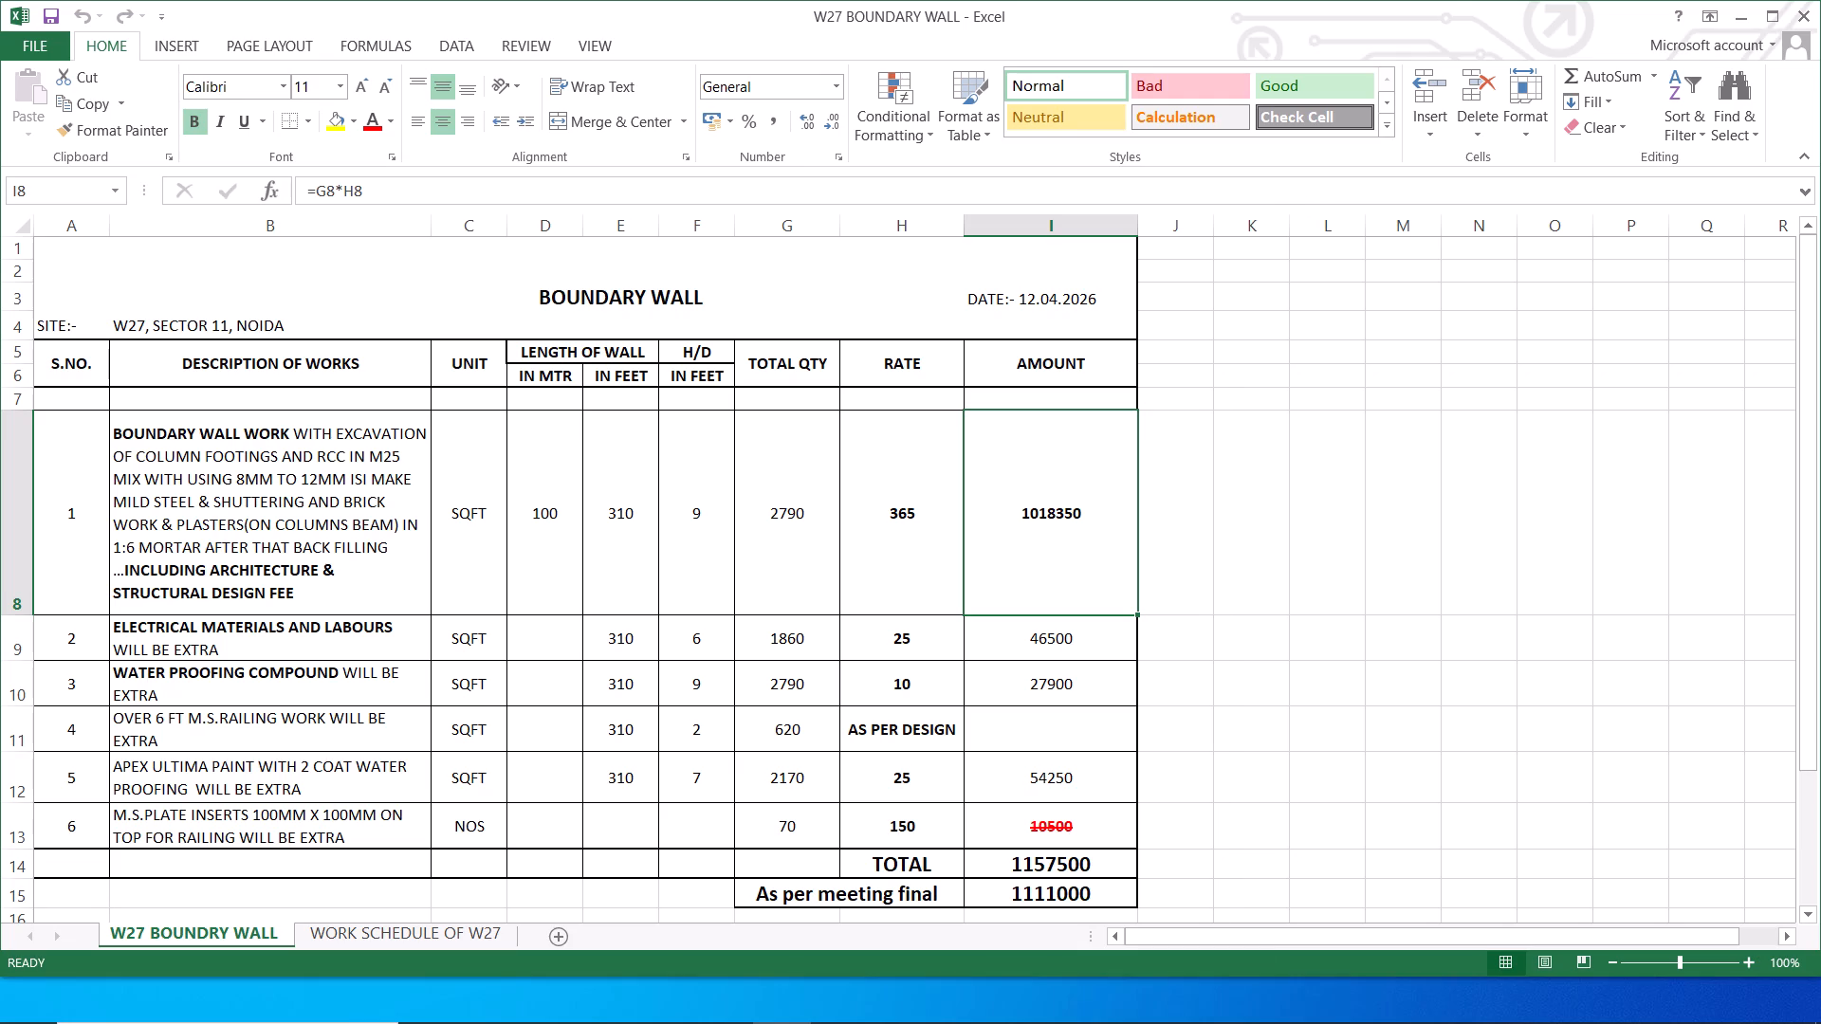
click(1435, 575)
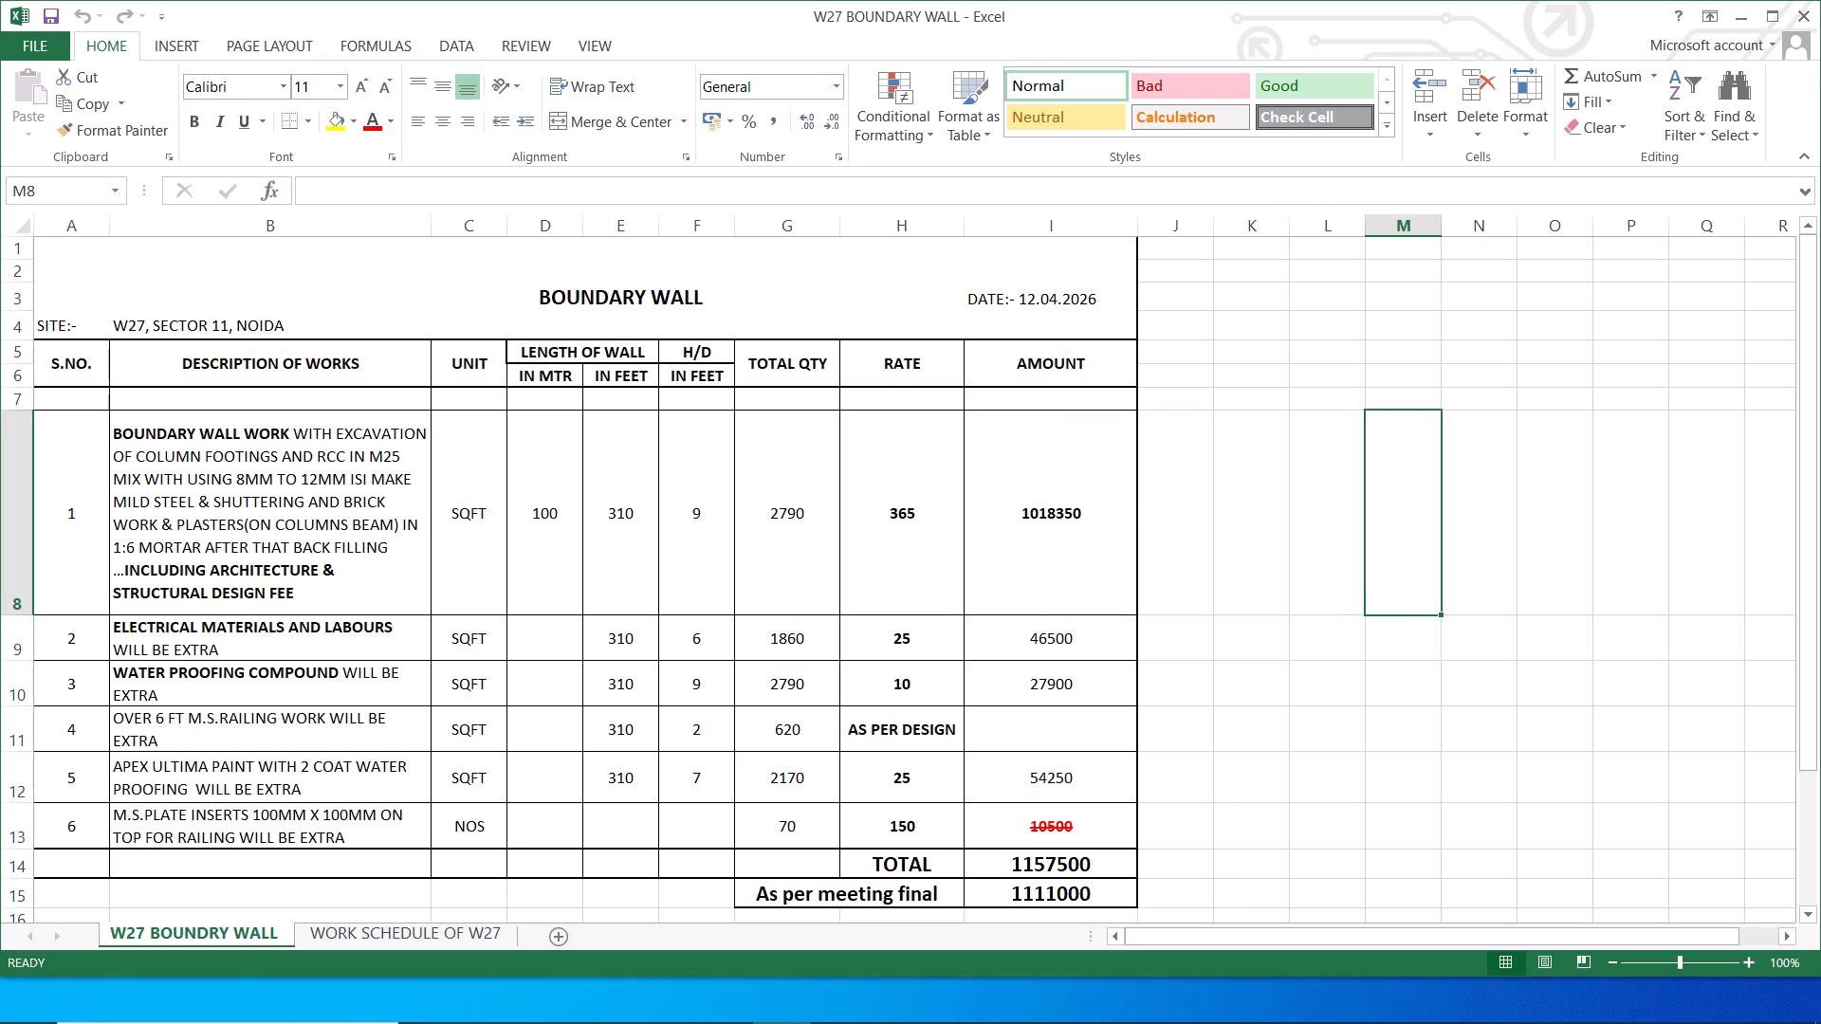
click(1054, 888)
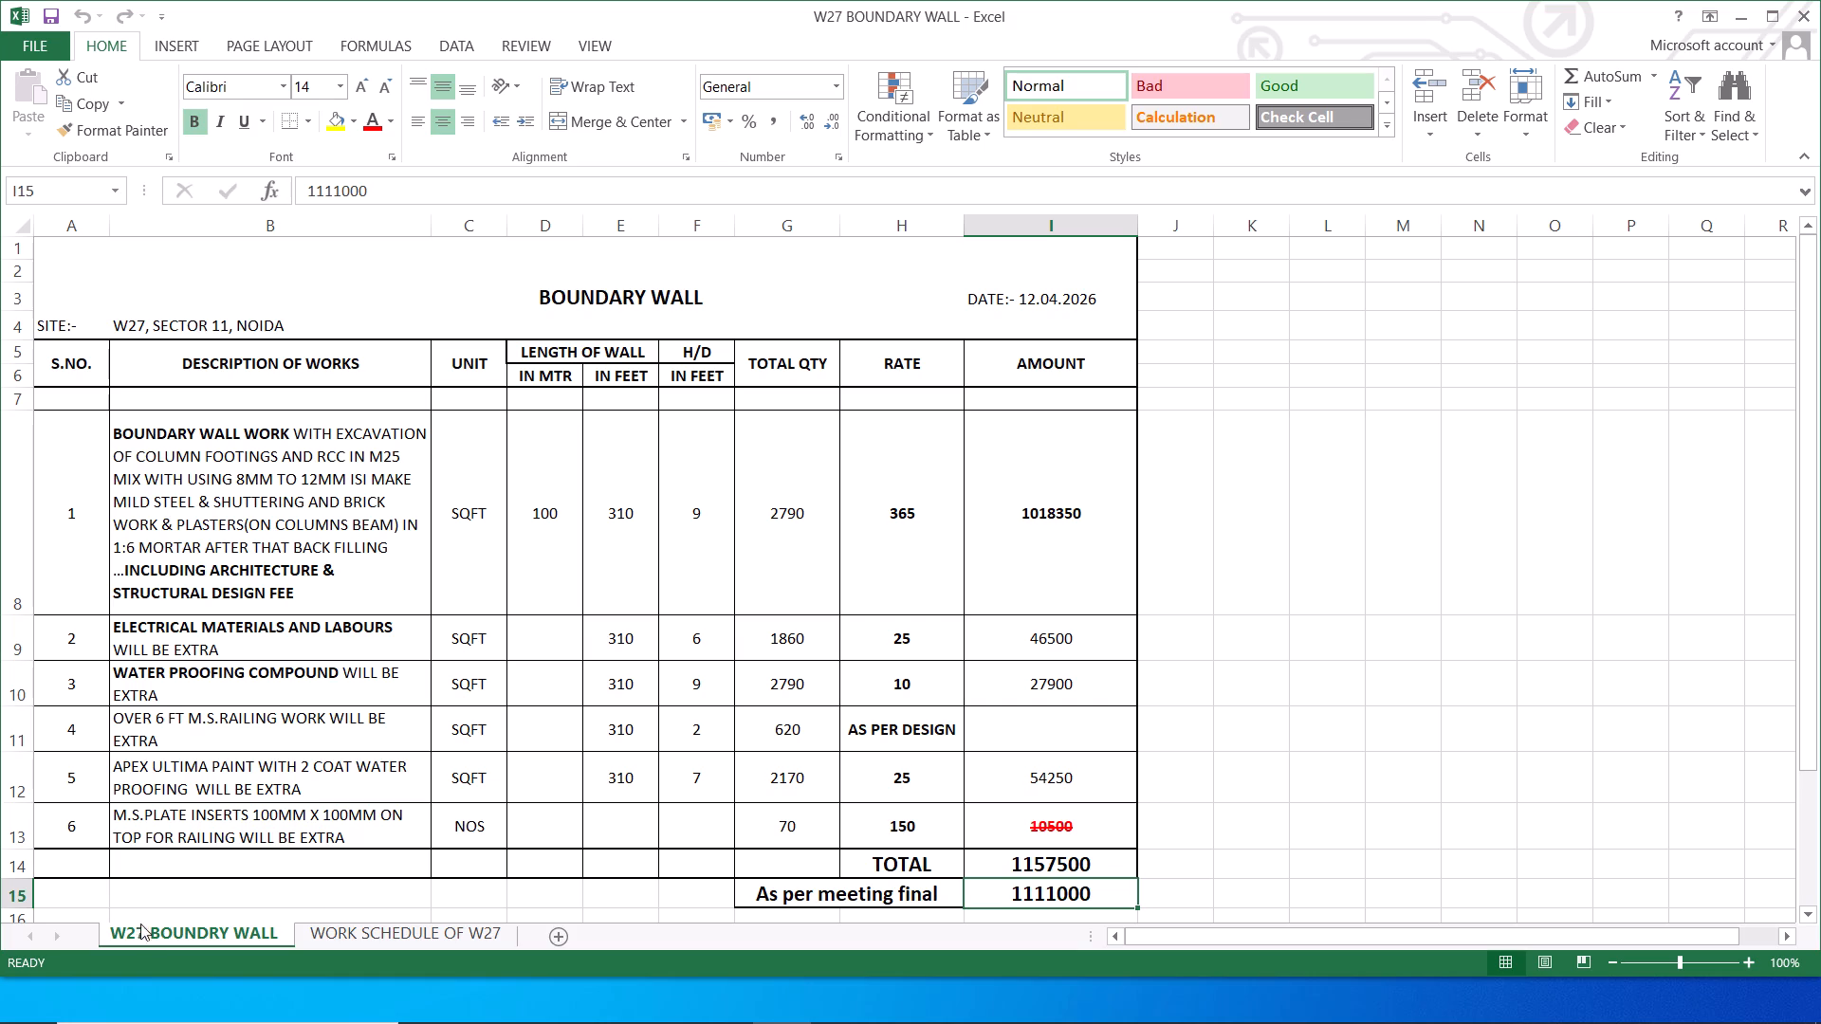
click(440, 931)
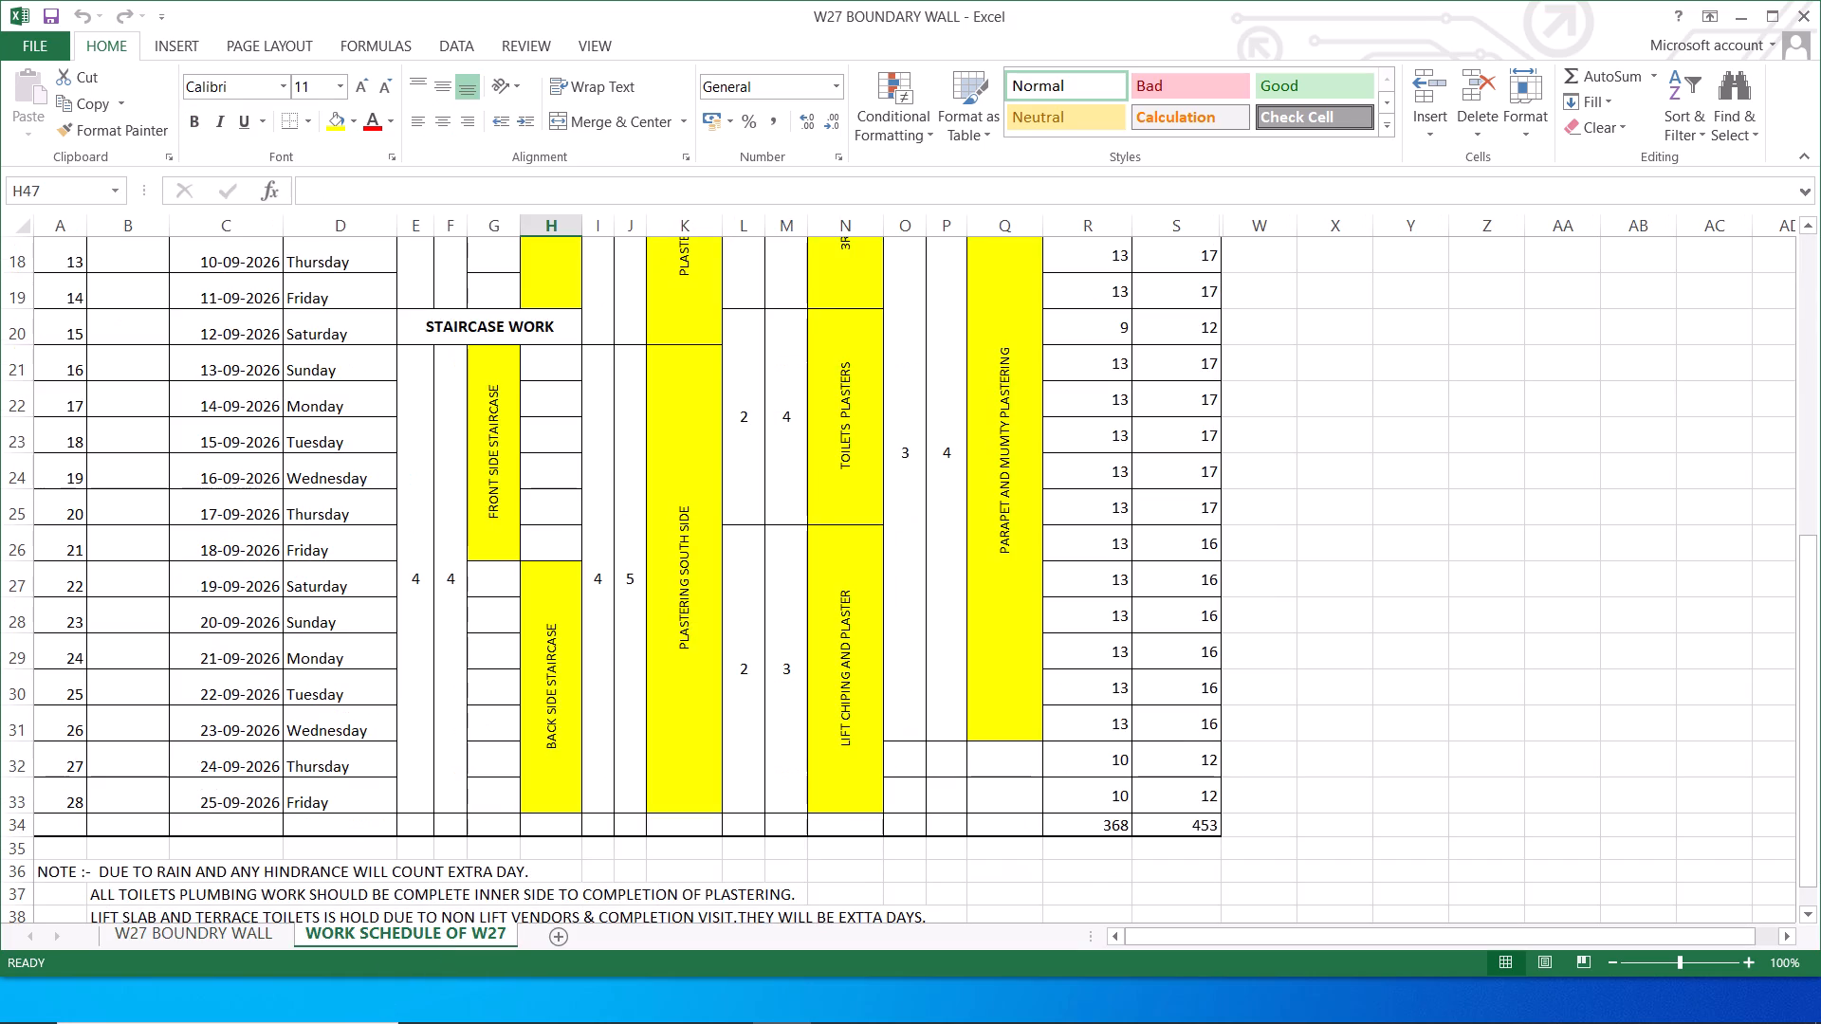
click(210, 932)
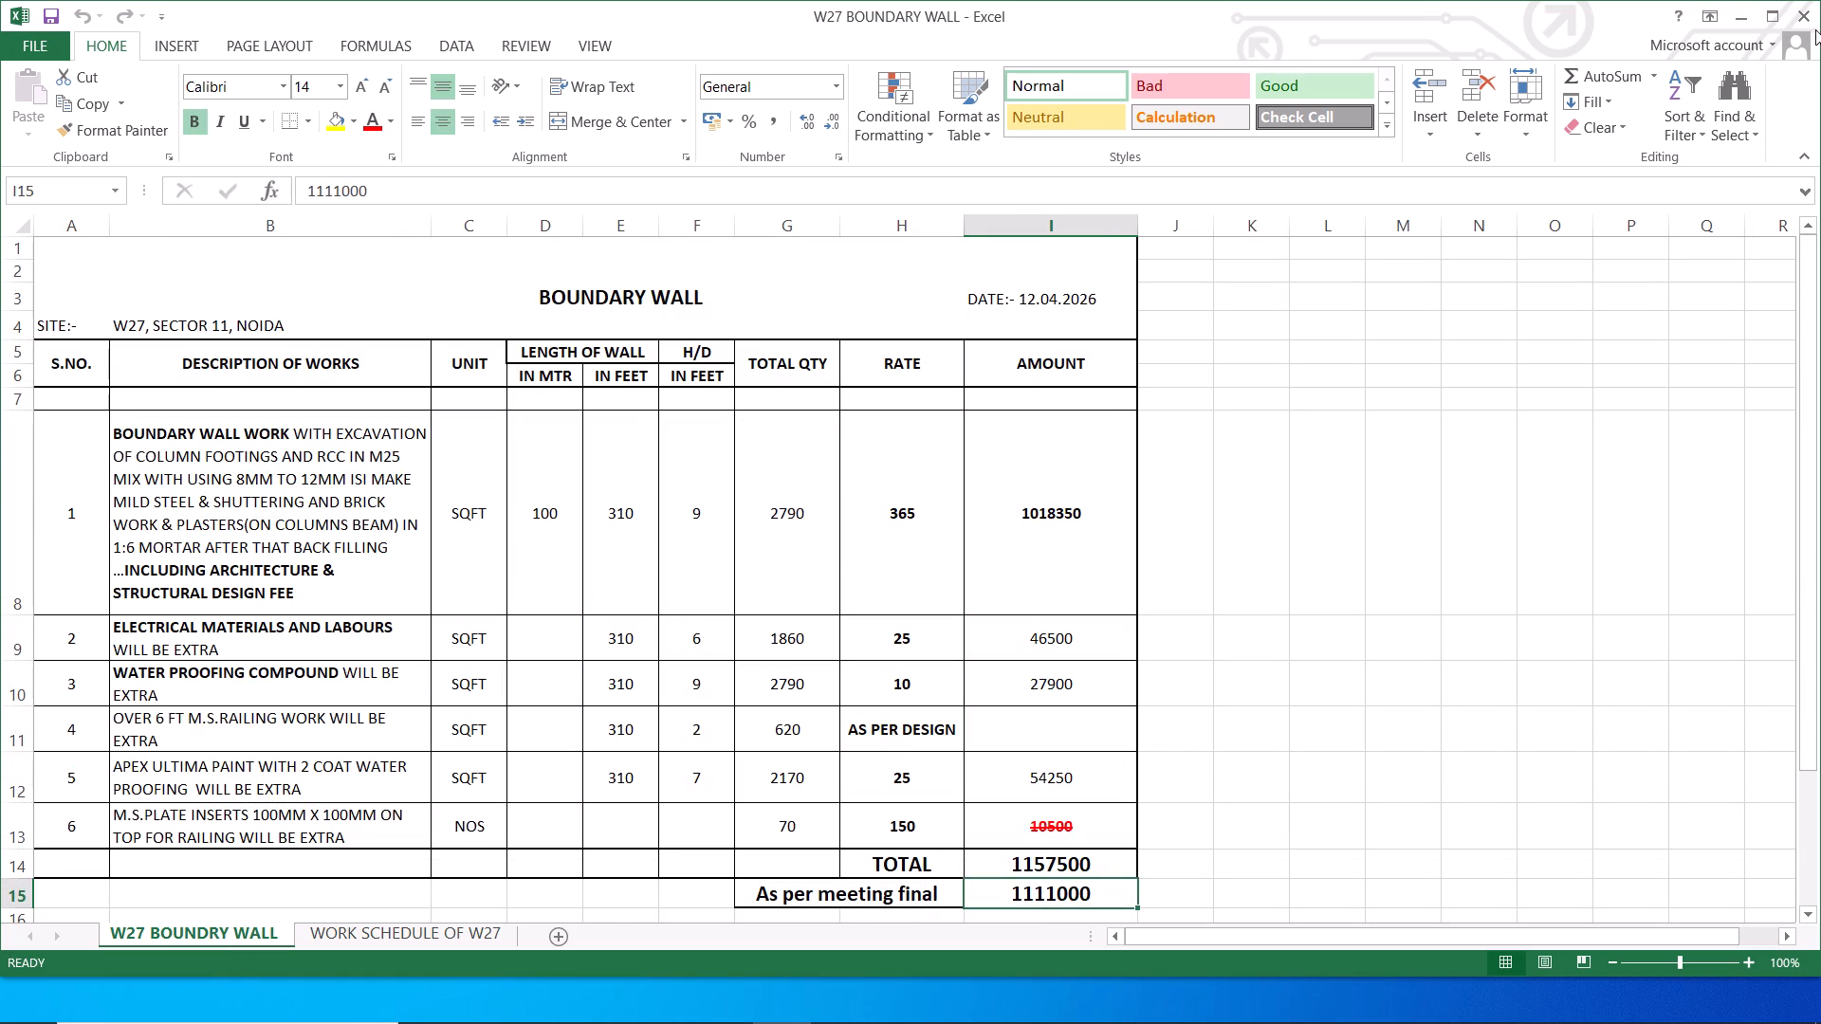
click(1798, 9)
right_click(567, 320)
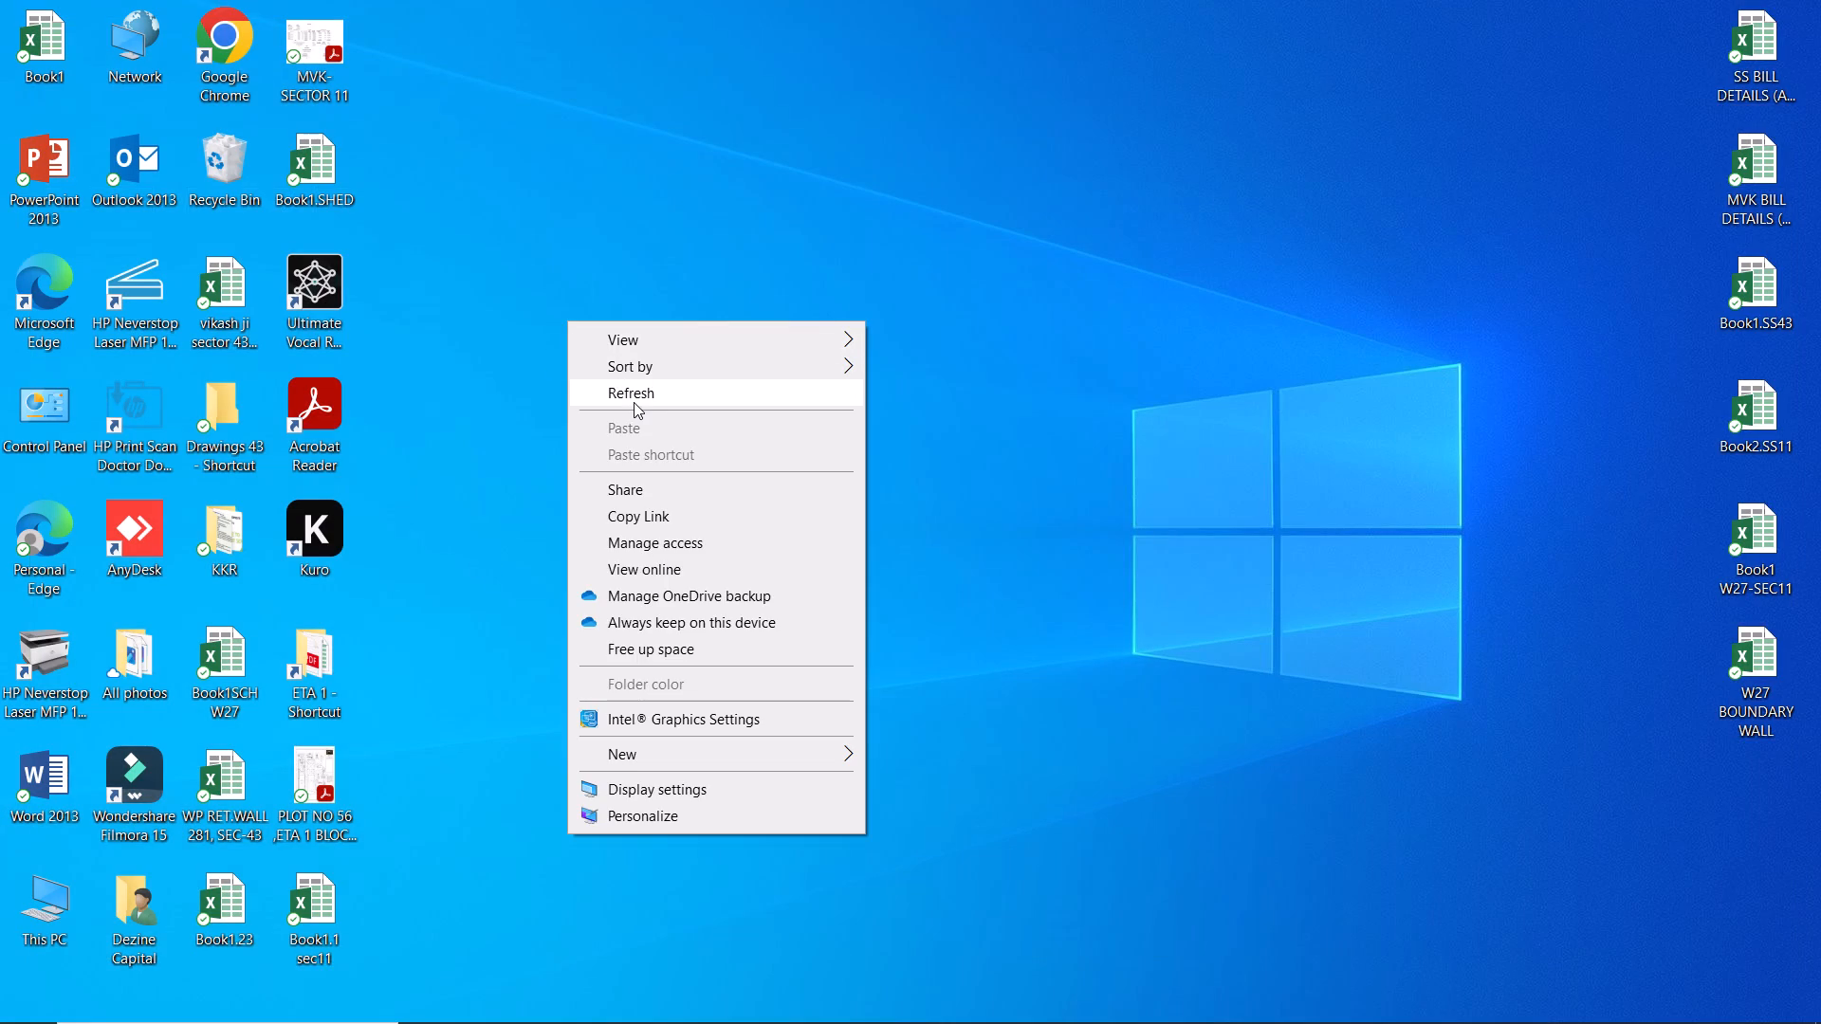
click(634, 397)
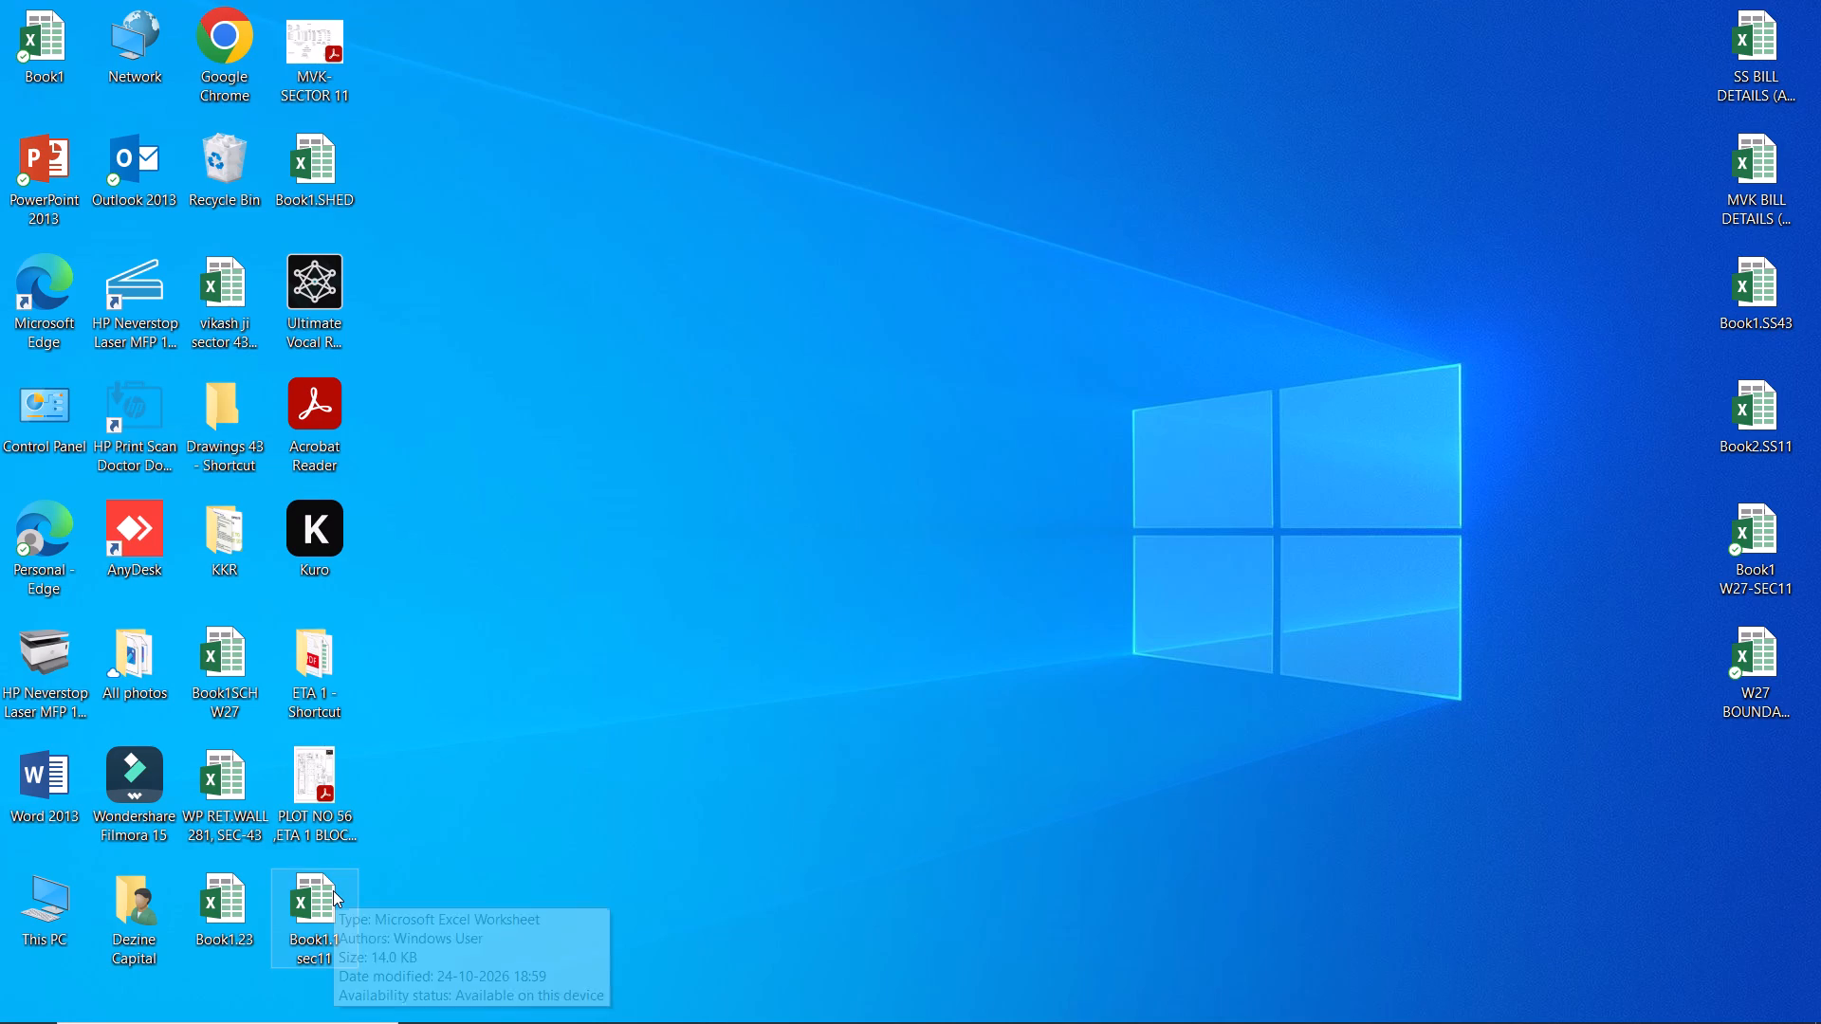
Open the Book1.1 sec11 workbook from the desktop to check the copied bill summary, and close it.
double_click(333, 890)
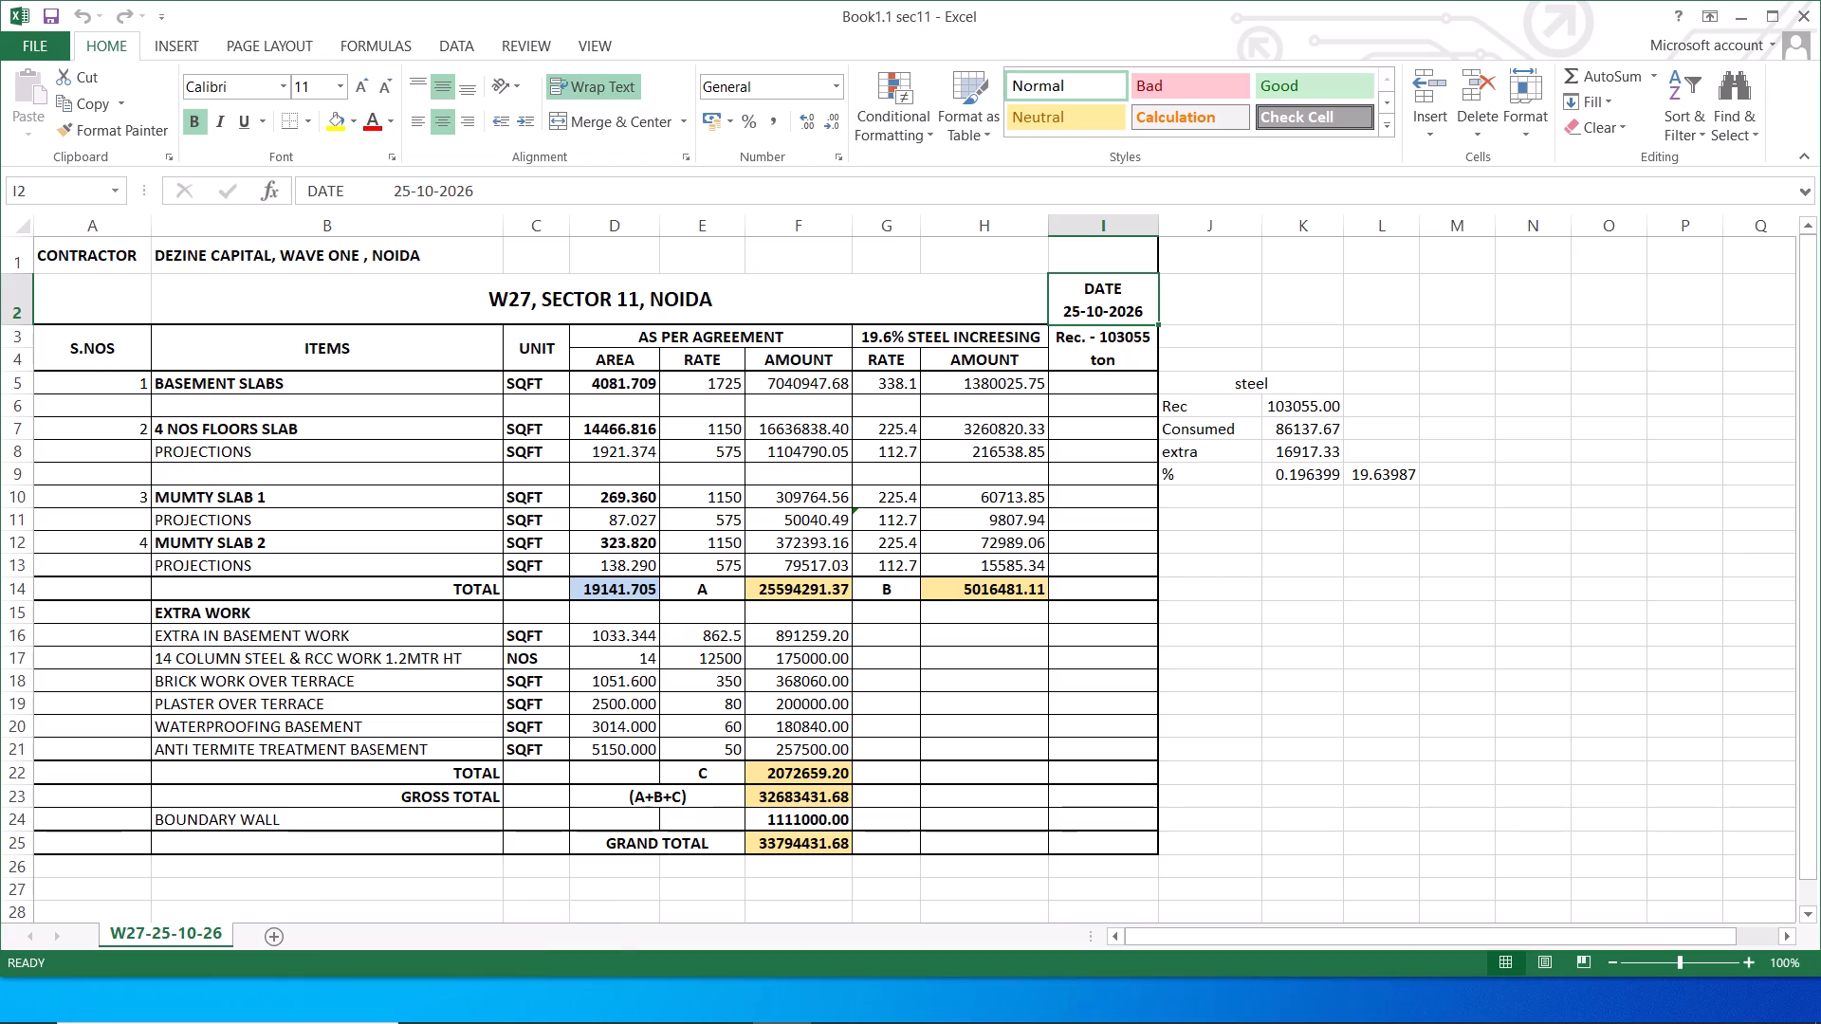
click(1807, 12)
Rename the Book1.1 sec11 file on the desktop as "Bill - W27, sec11, noida".
right_click(314, 905)
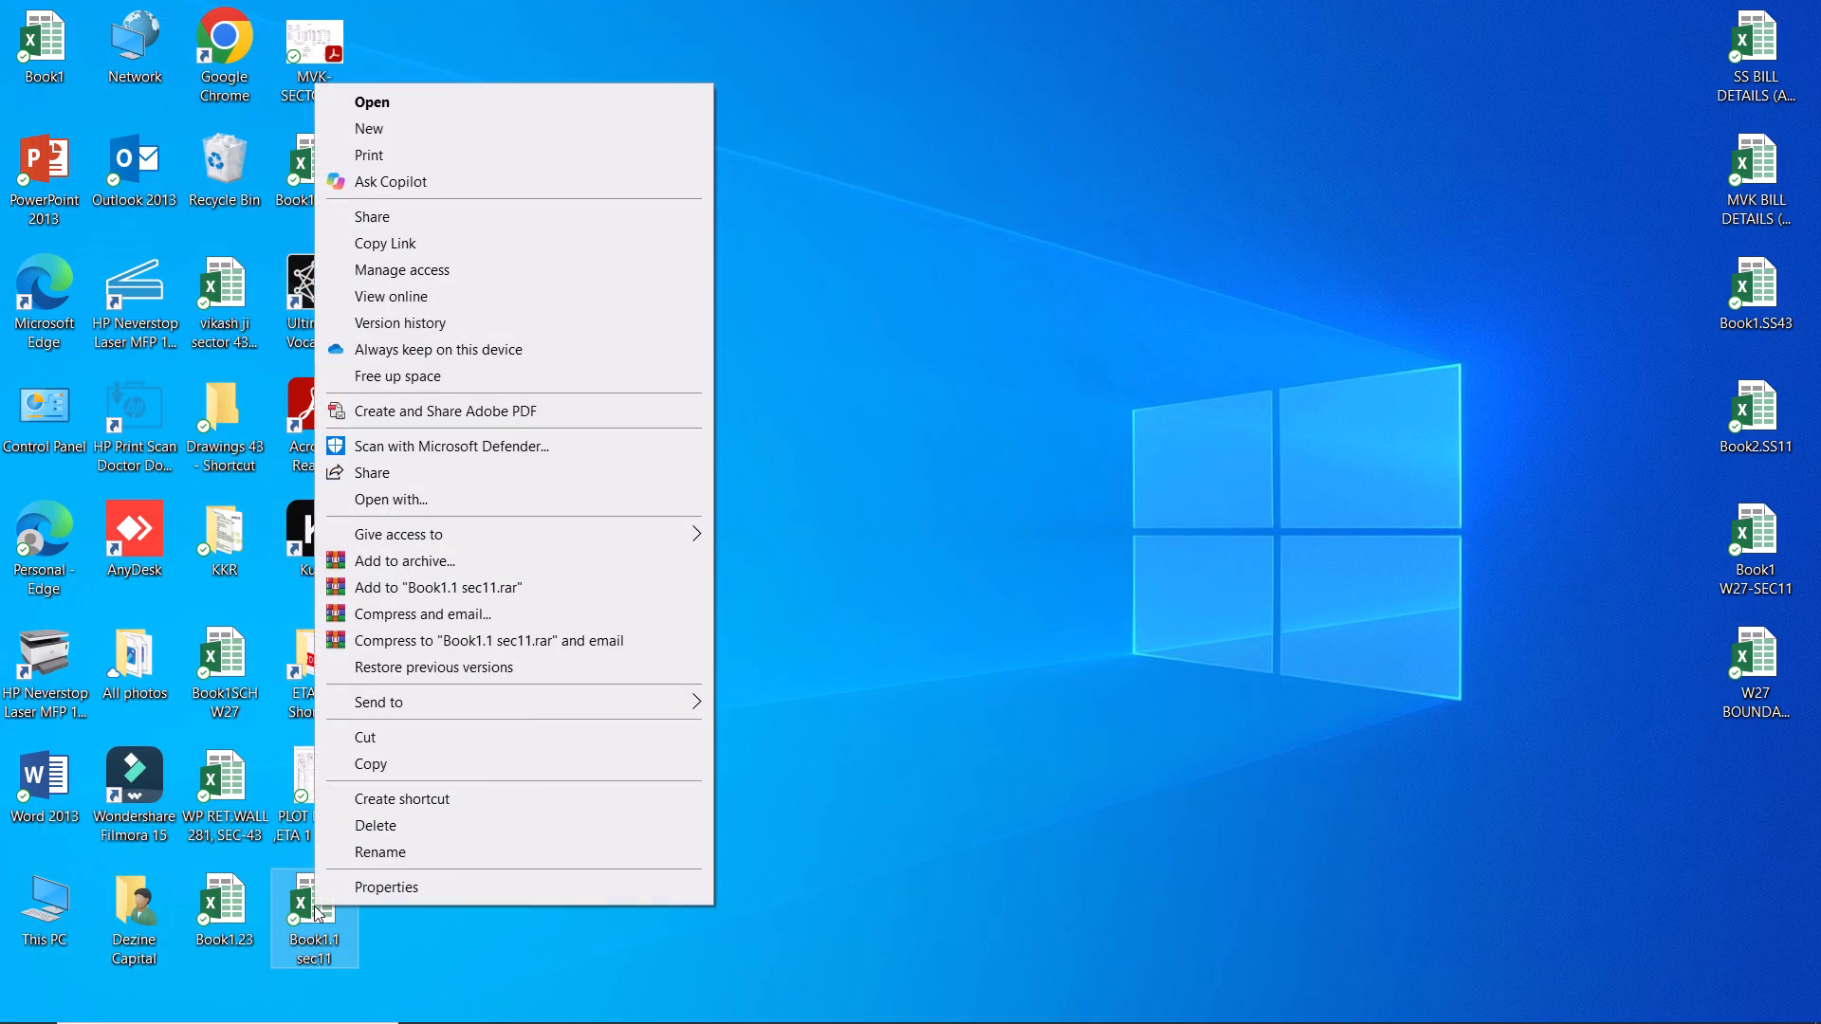
click(403, 855)
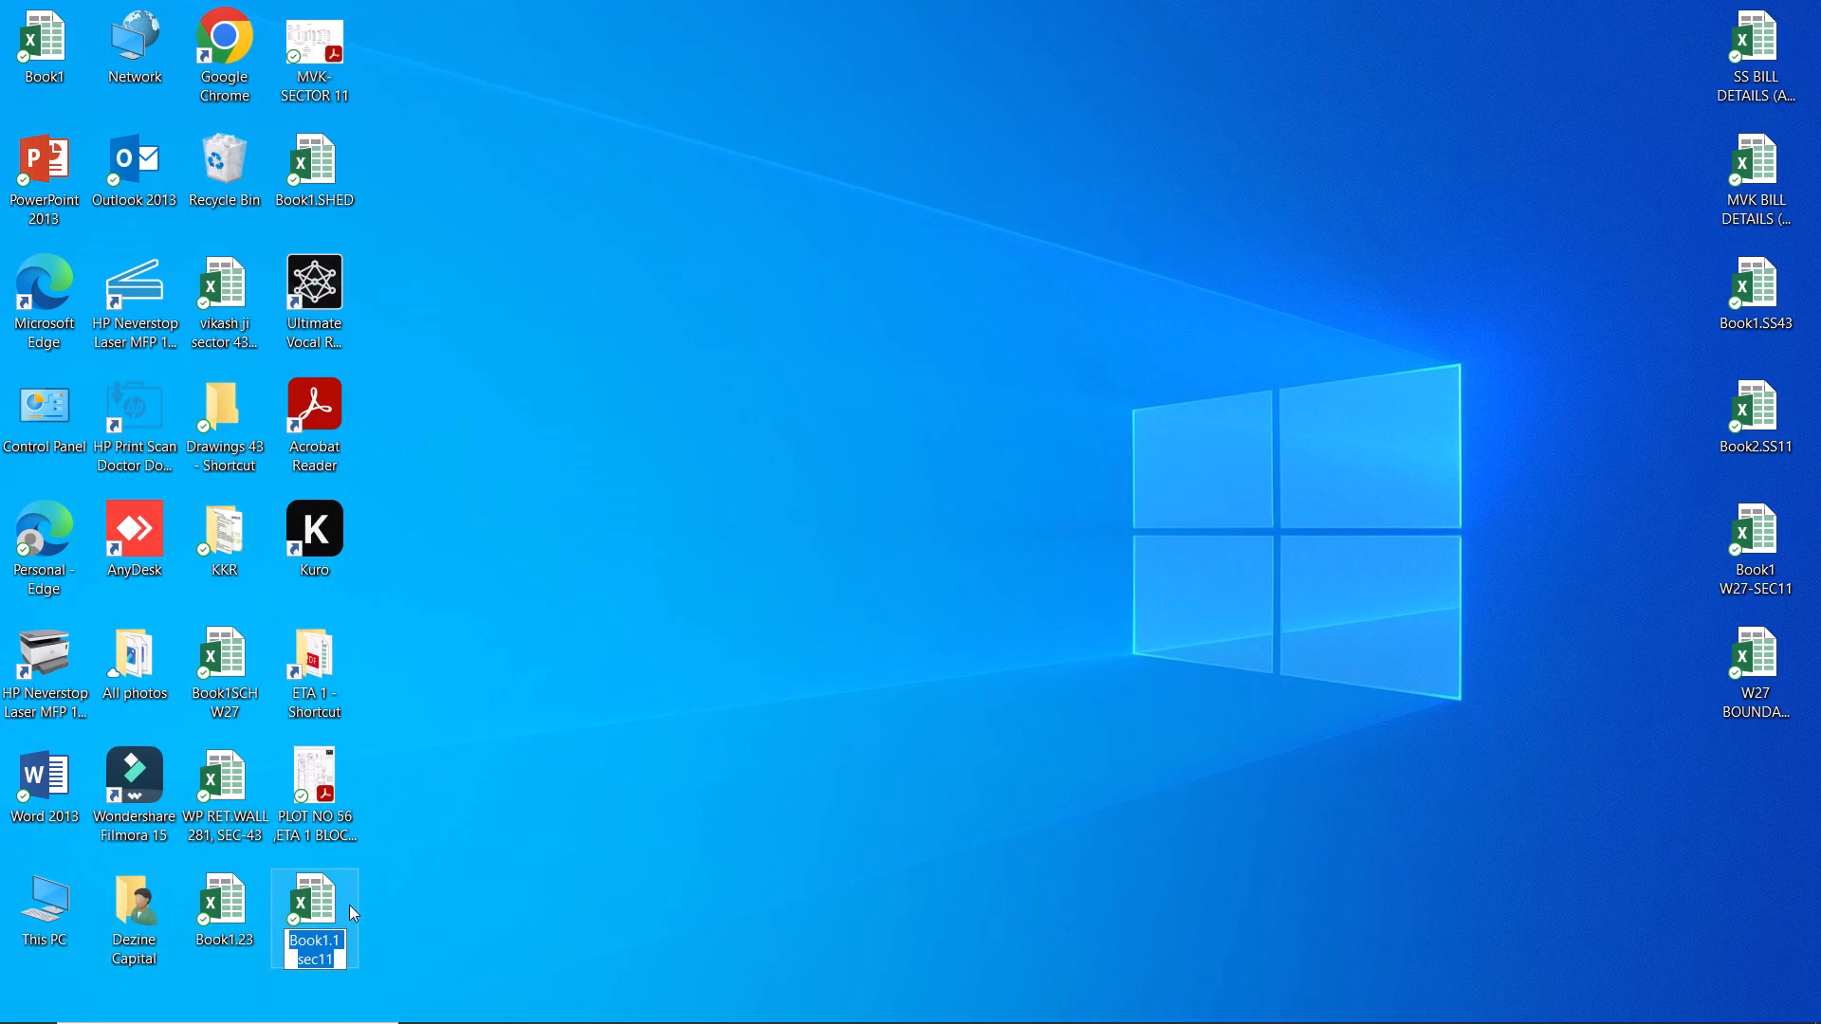
click(321, 934)
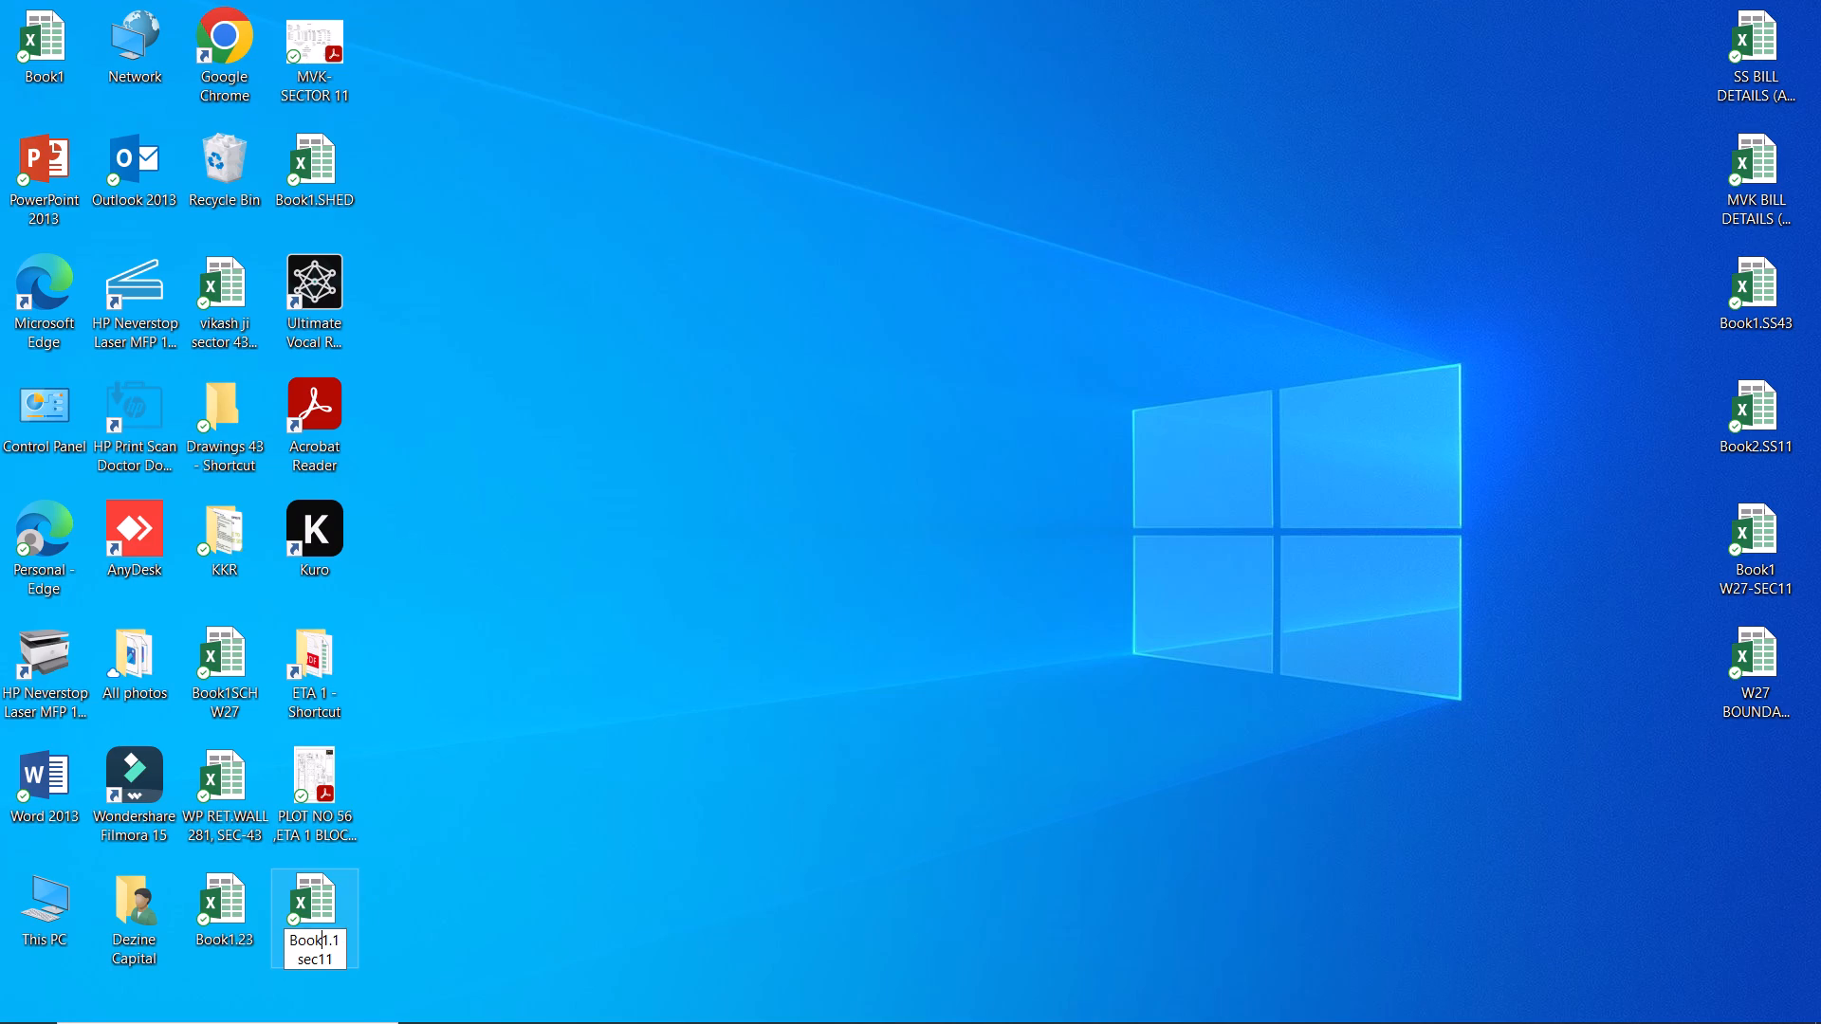
drag(340, 938, 296, 935)
drag(296, 935, 268, 935)
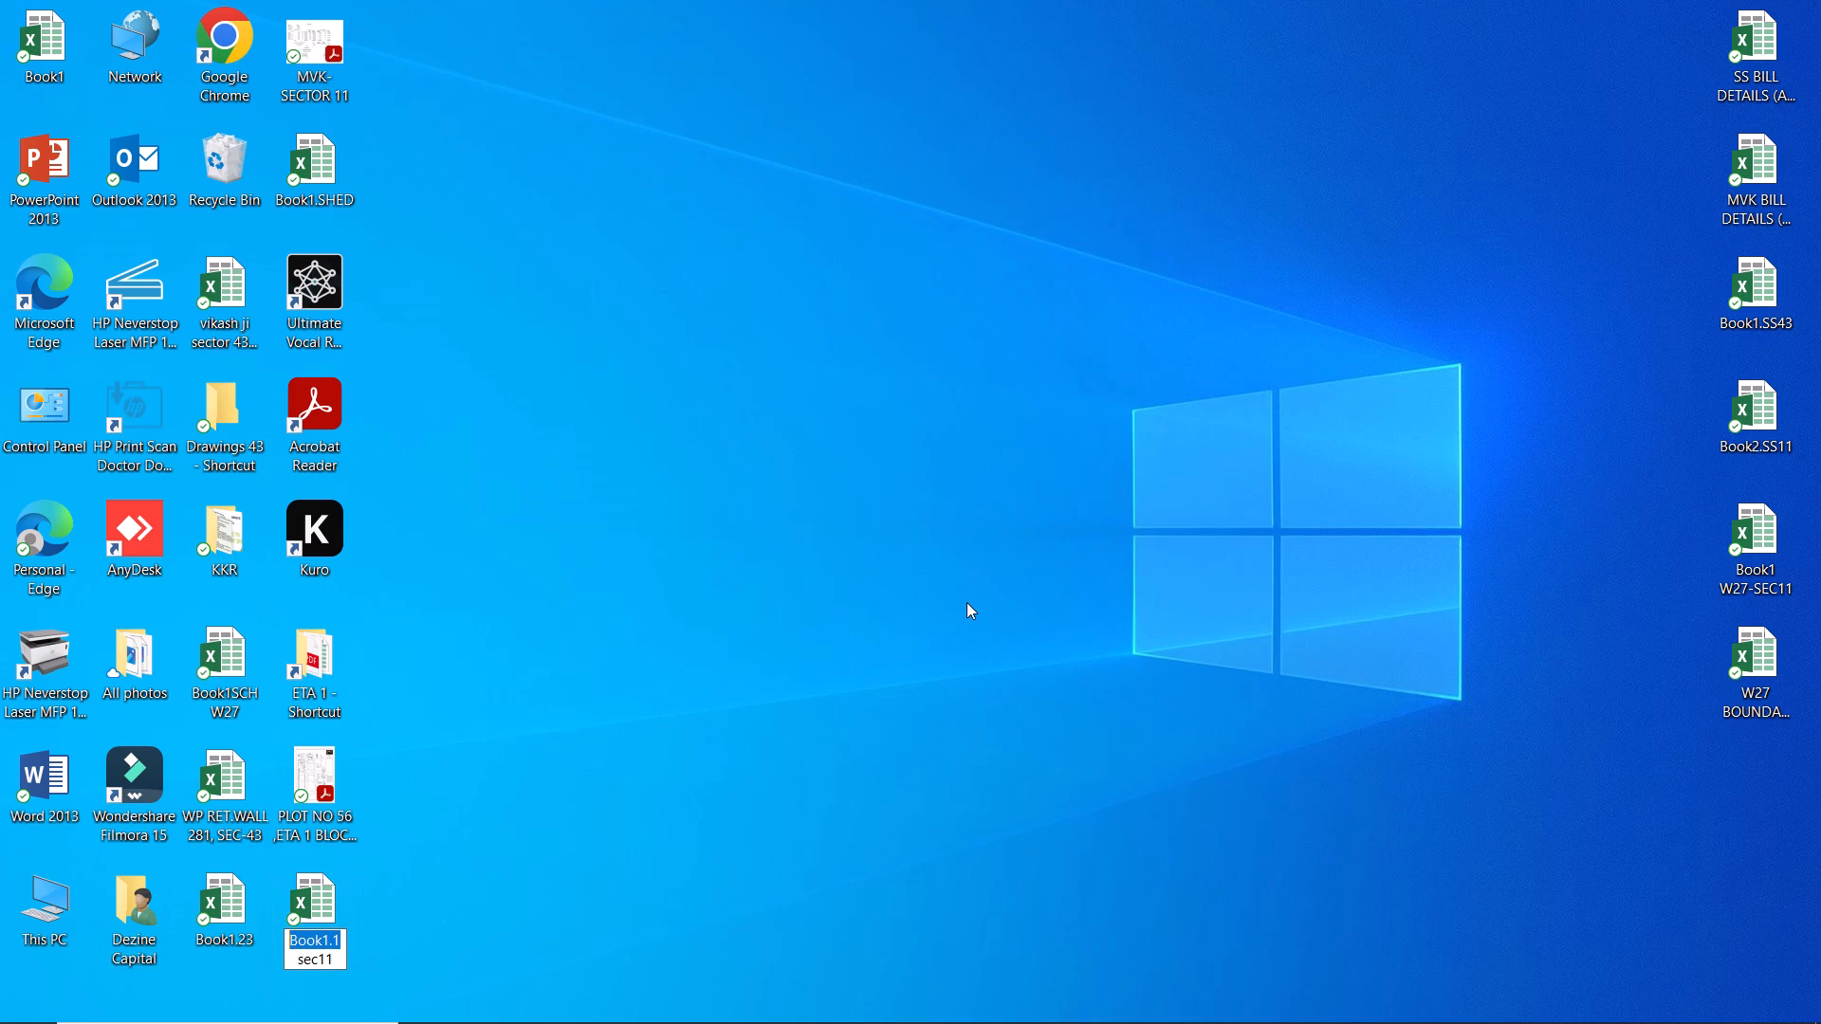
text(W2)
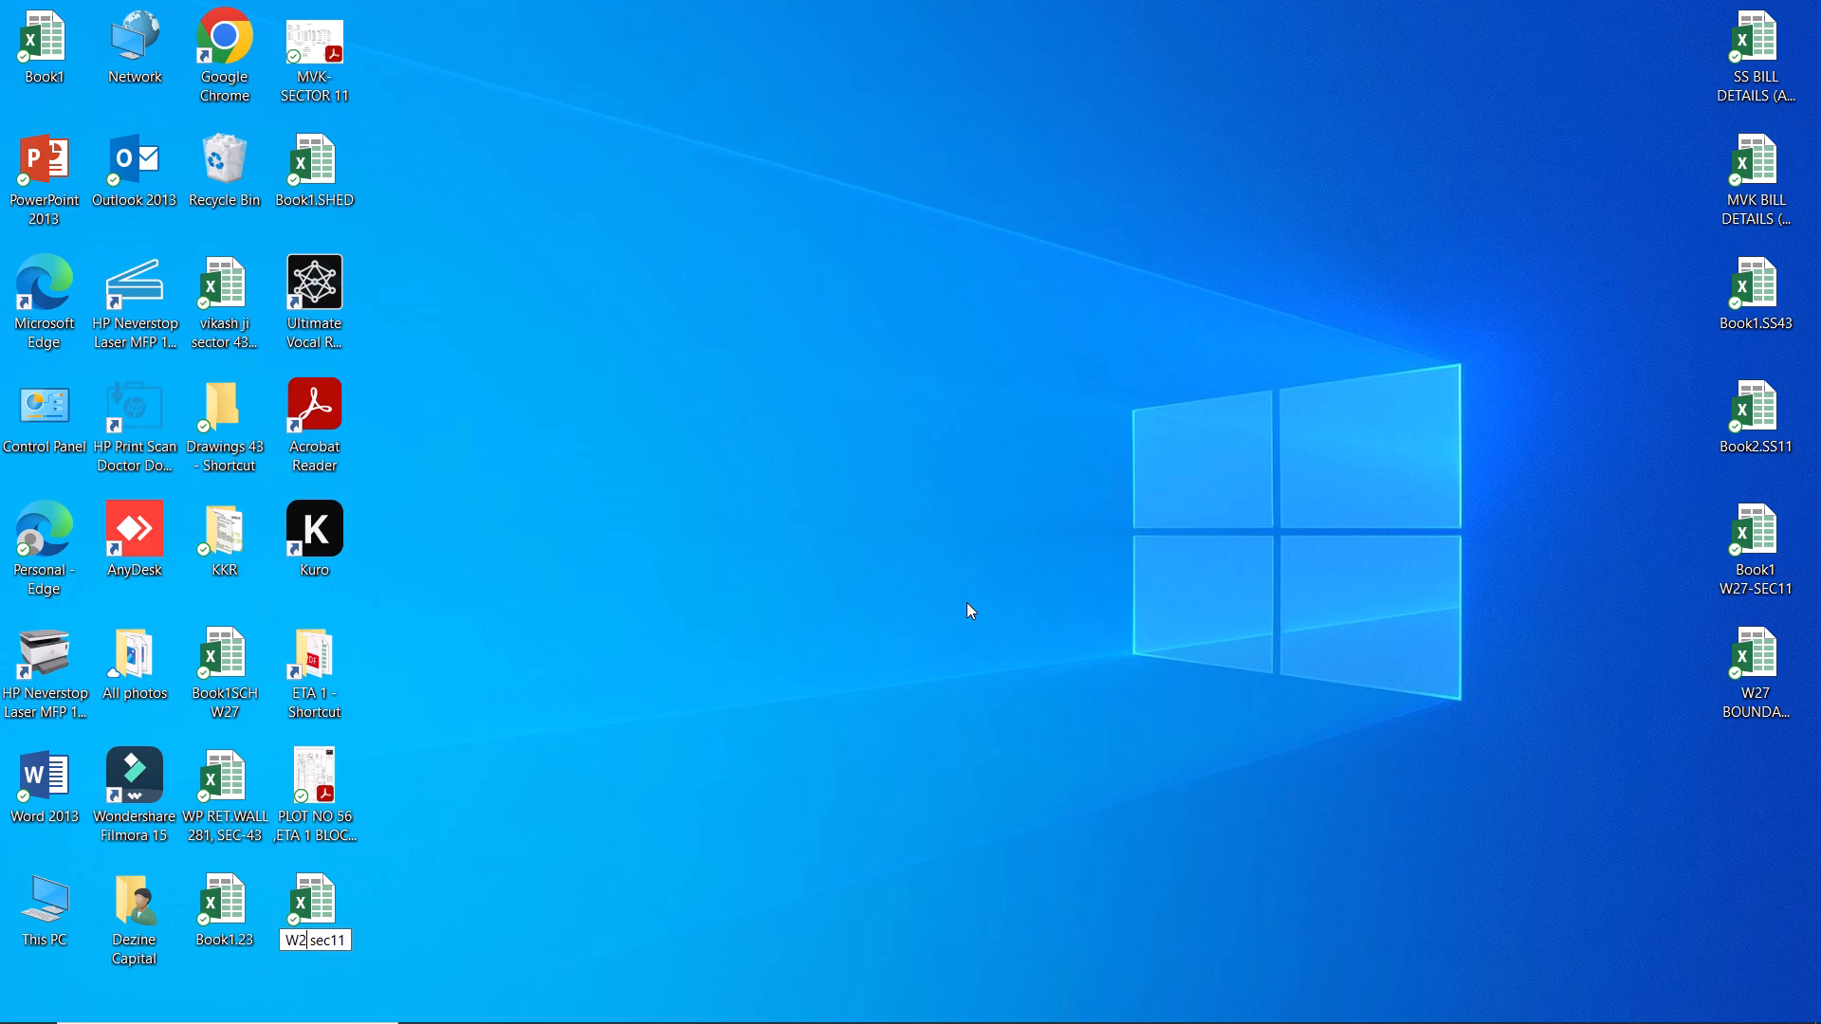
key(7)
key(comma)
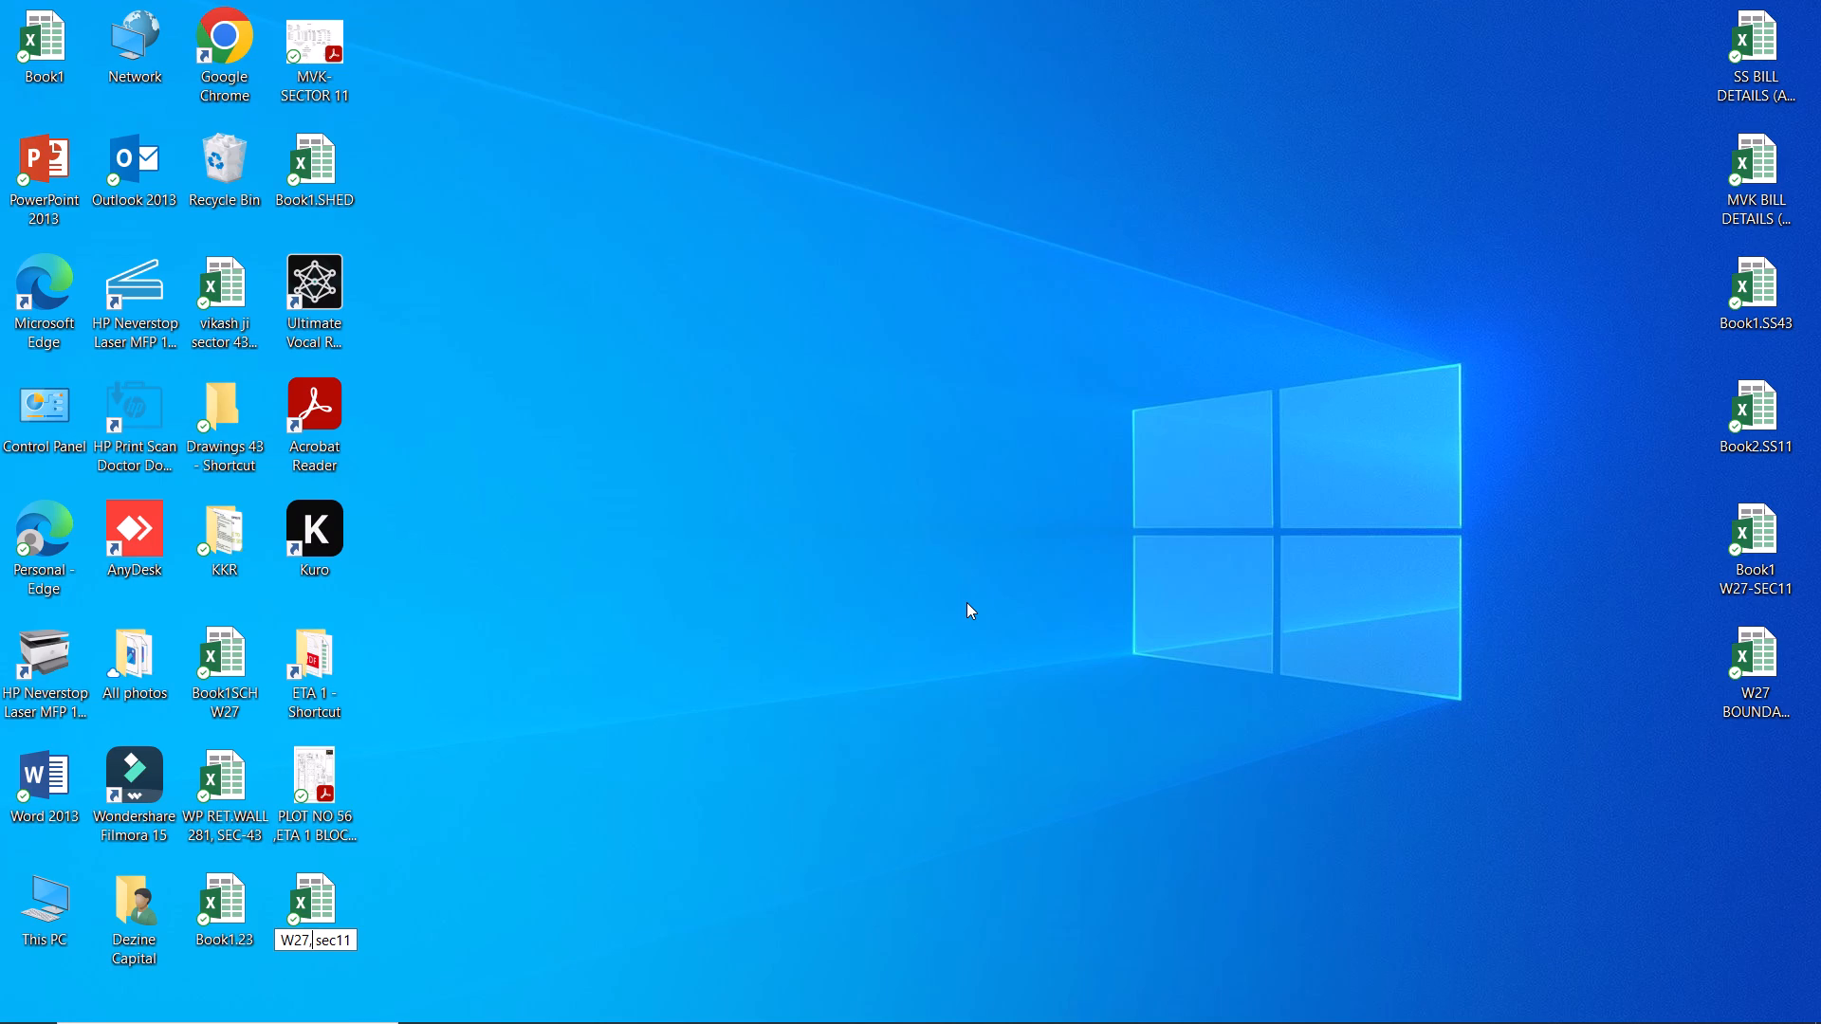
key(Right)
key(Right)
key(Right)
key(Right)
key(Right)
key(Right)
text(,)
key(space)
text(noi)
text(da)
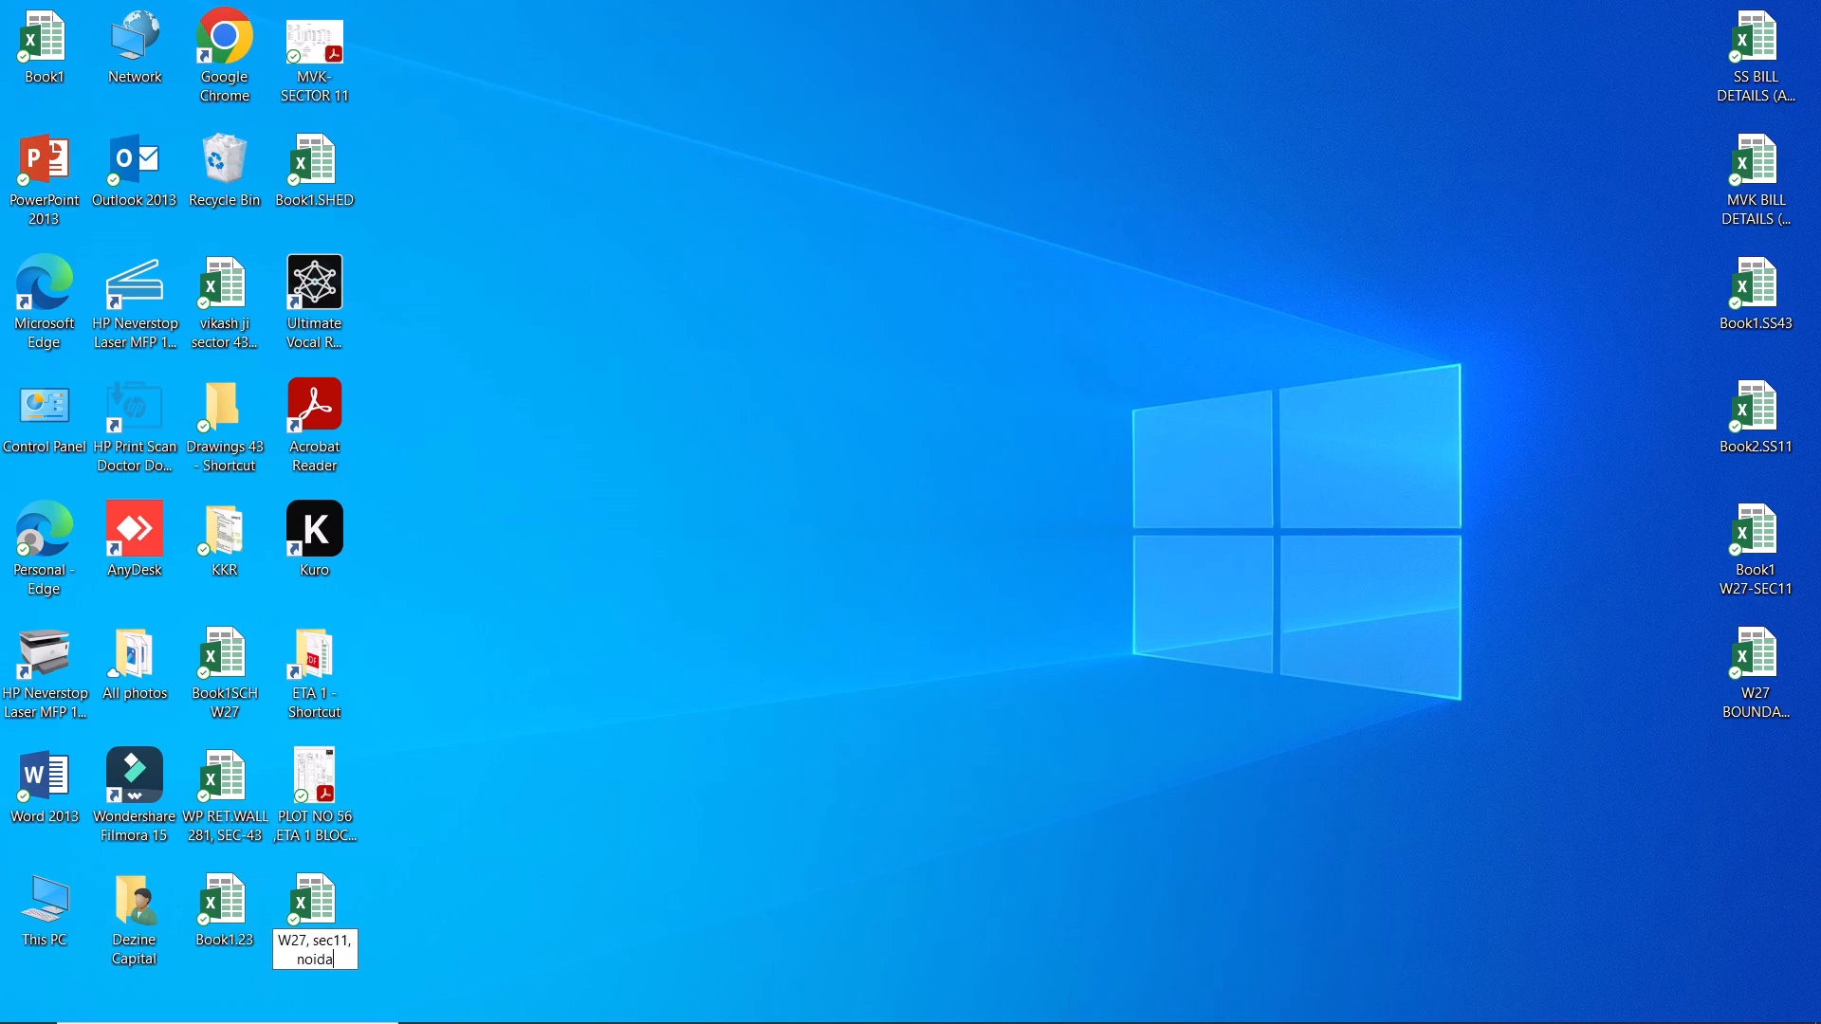
click(282, 936)
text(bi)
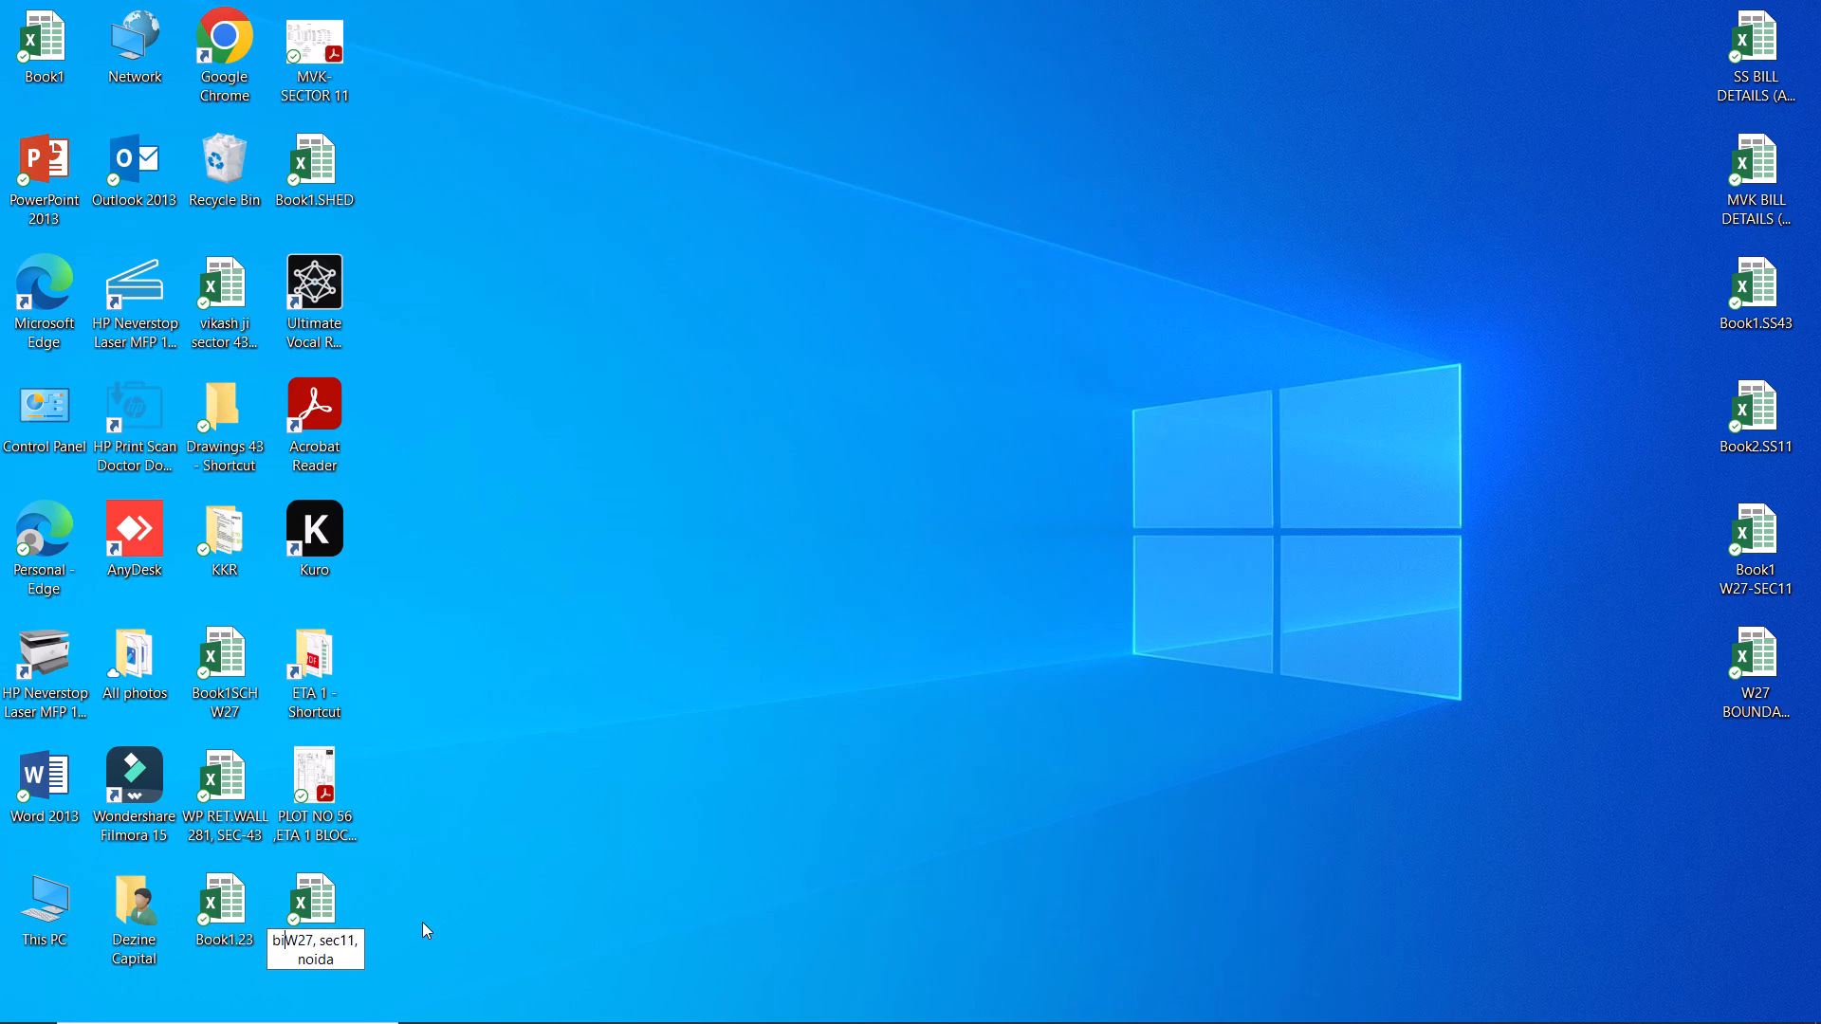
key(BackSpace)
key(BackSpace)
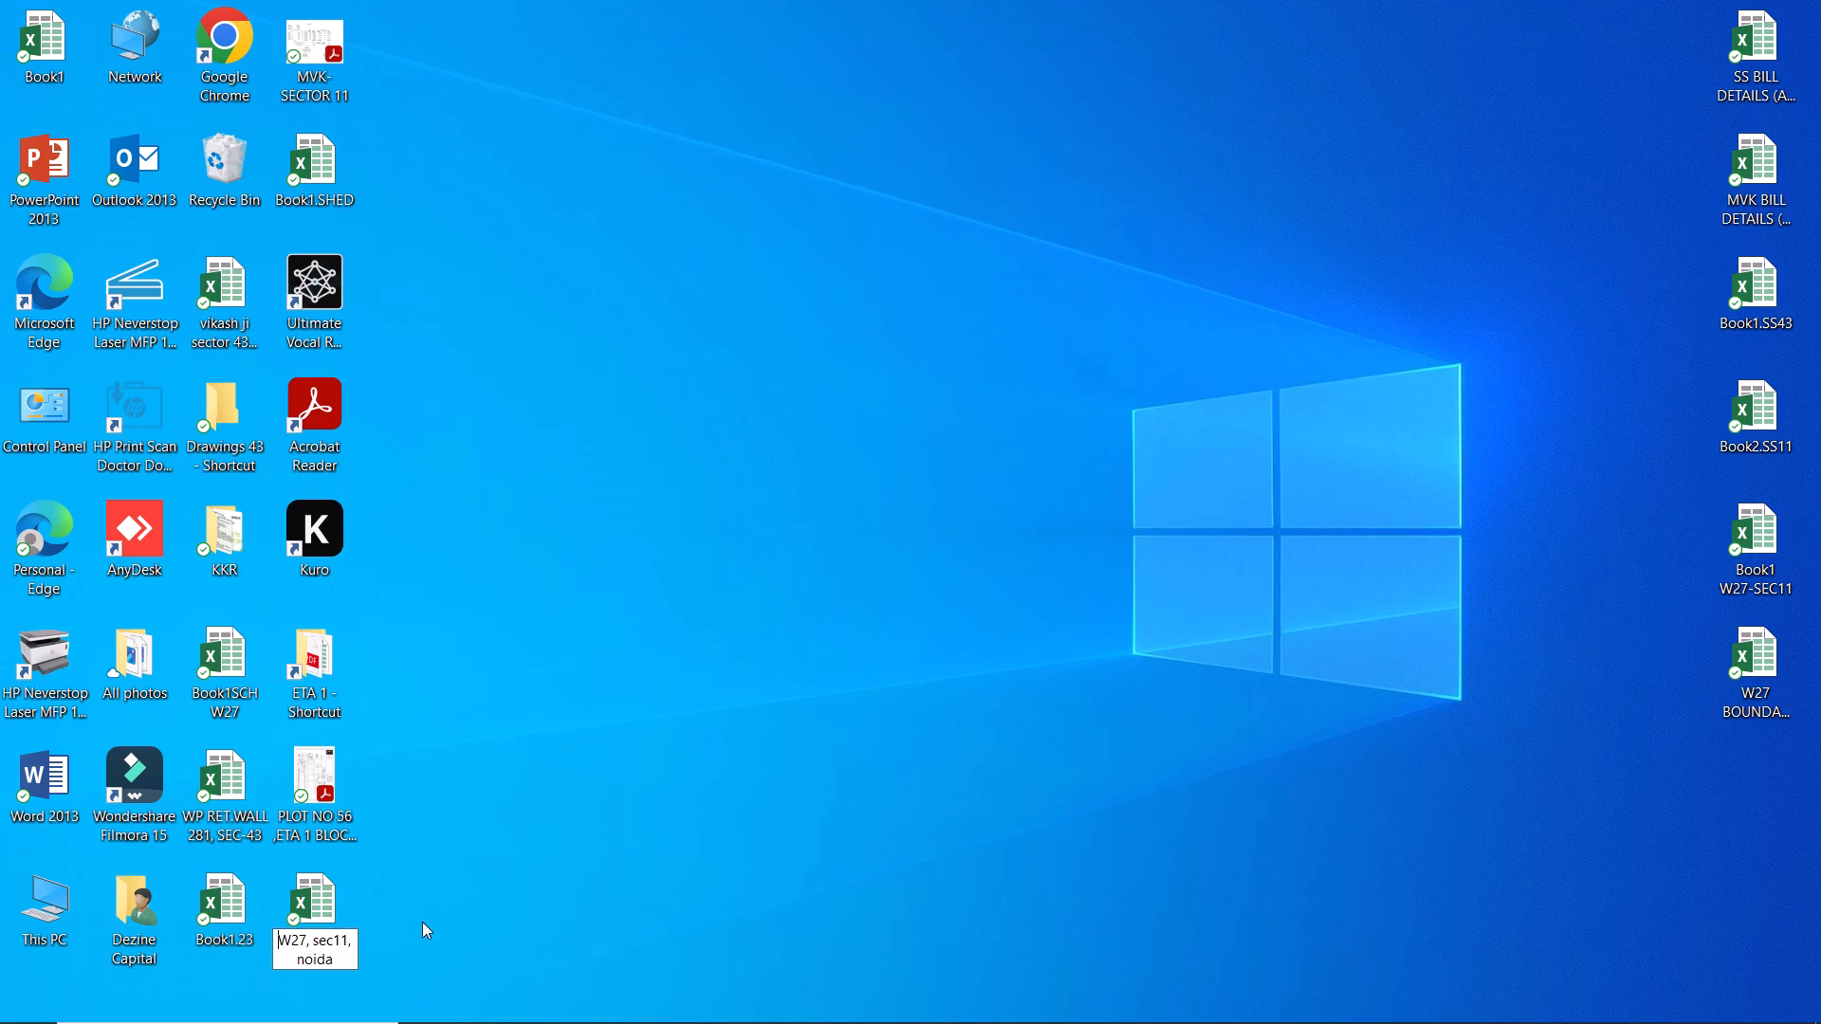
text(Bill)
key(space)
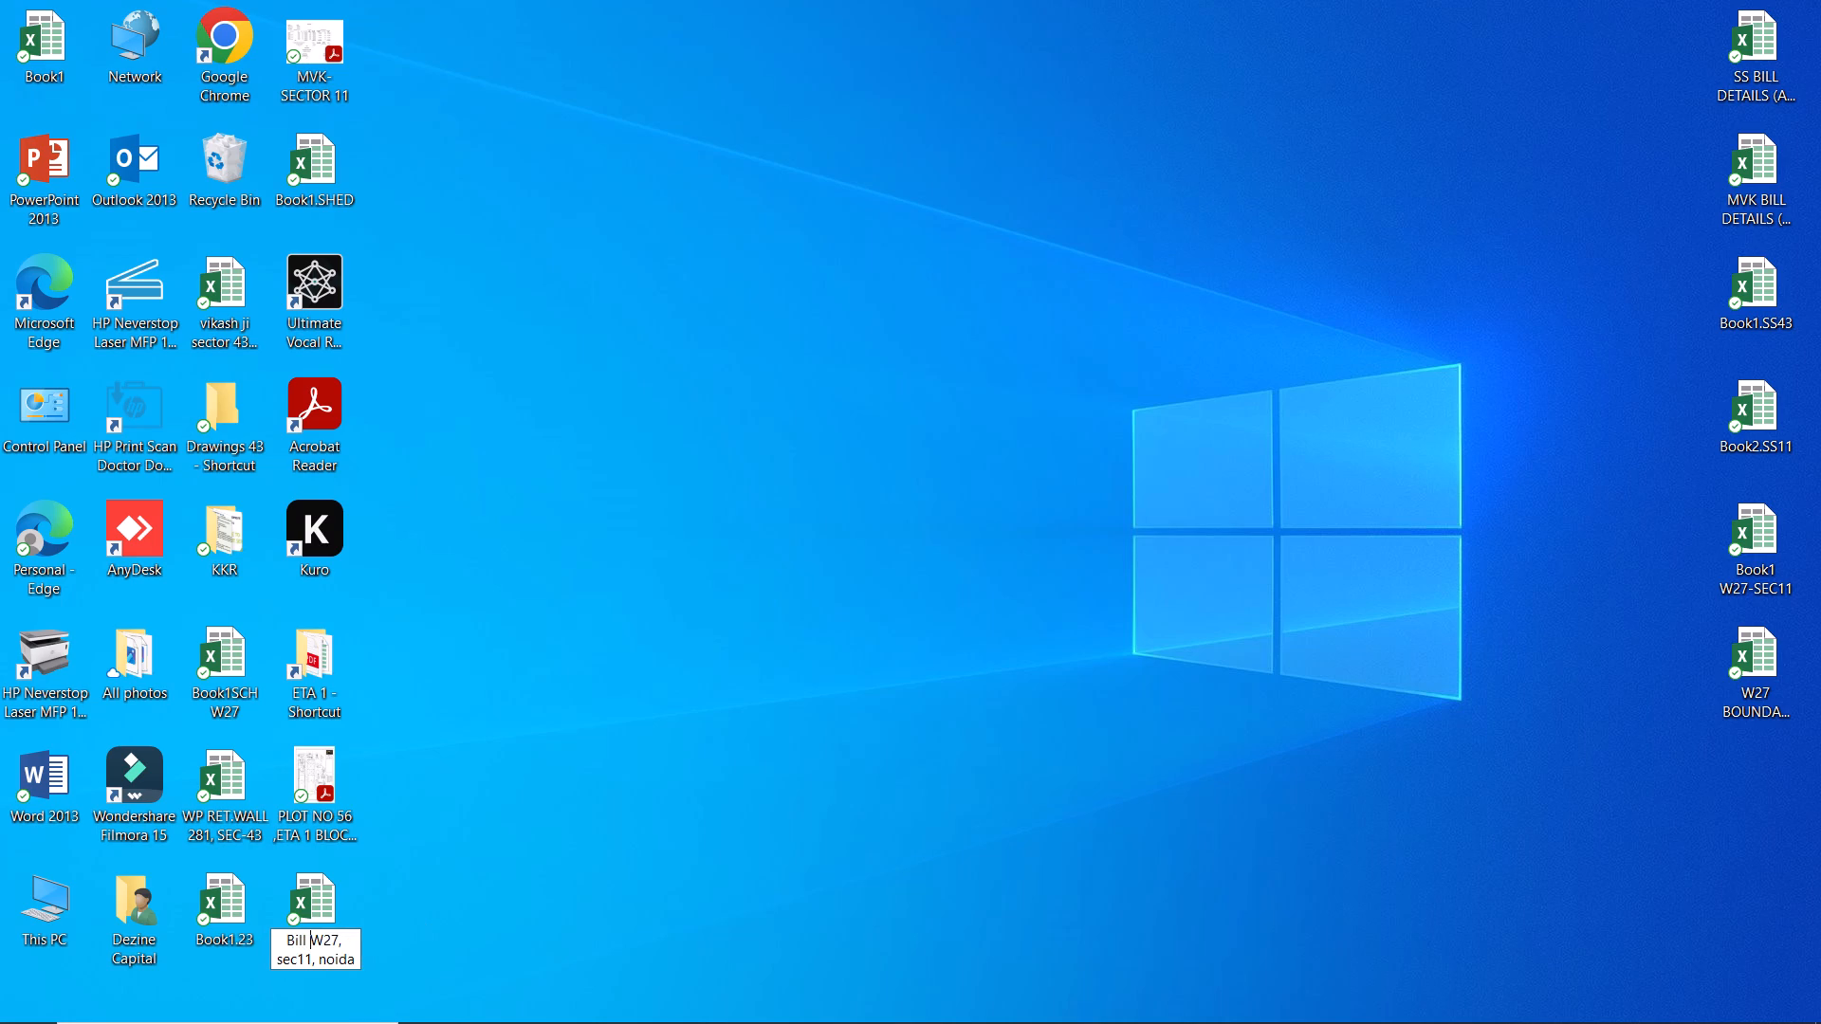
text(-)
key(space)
click(712, 732)
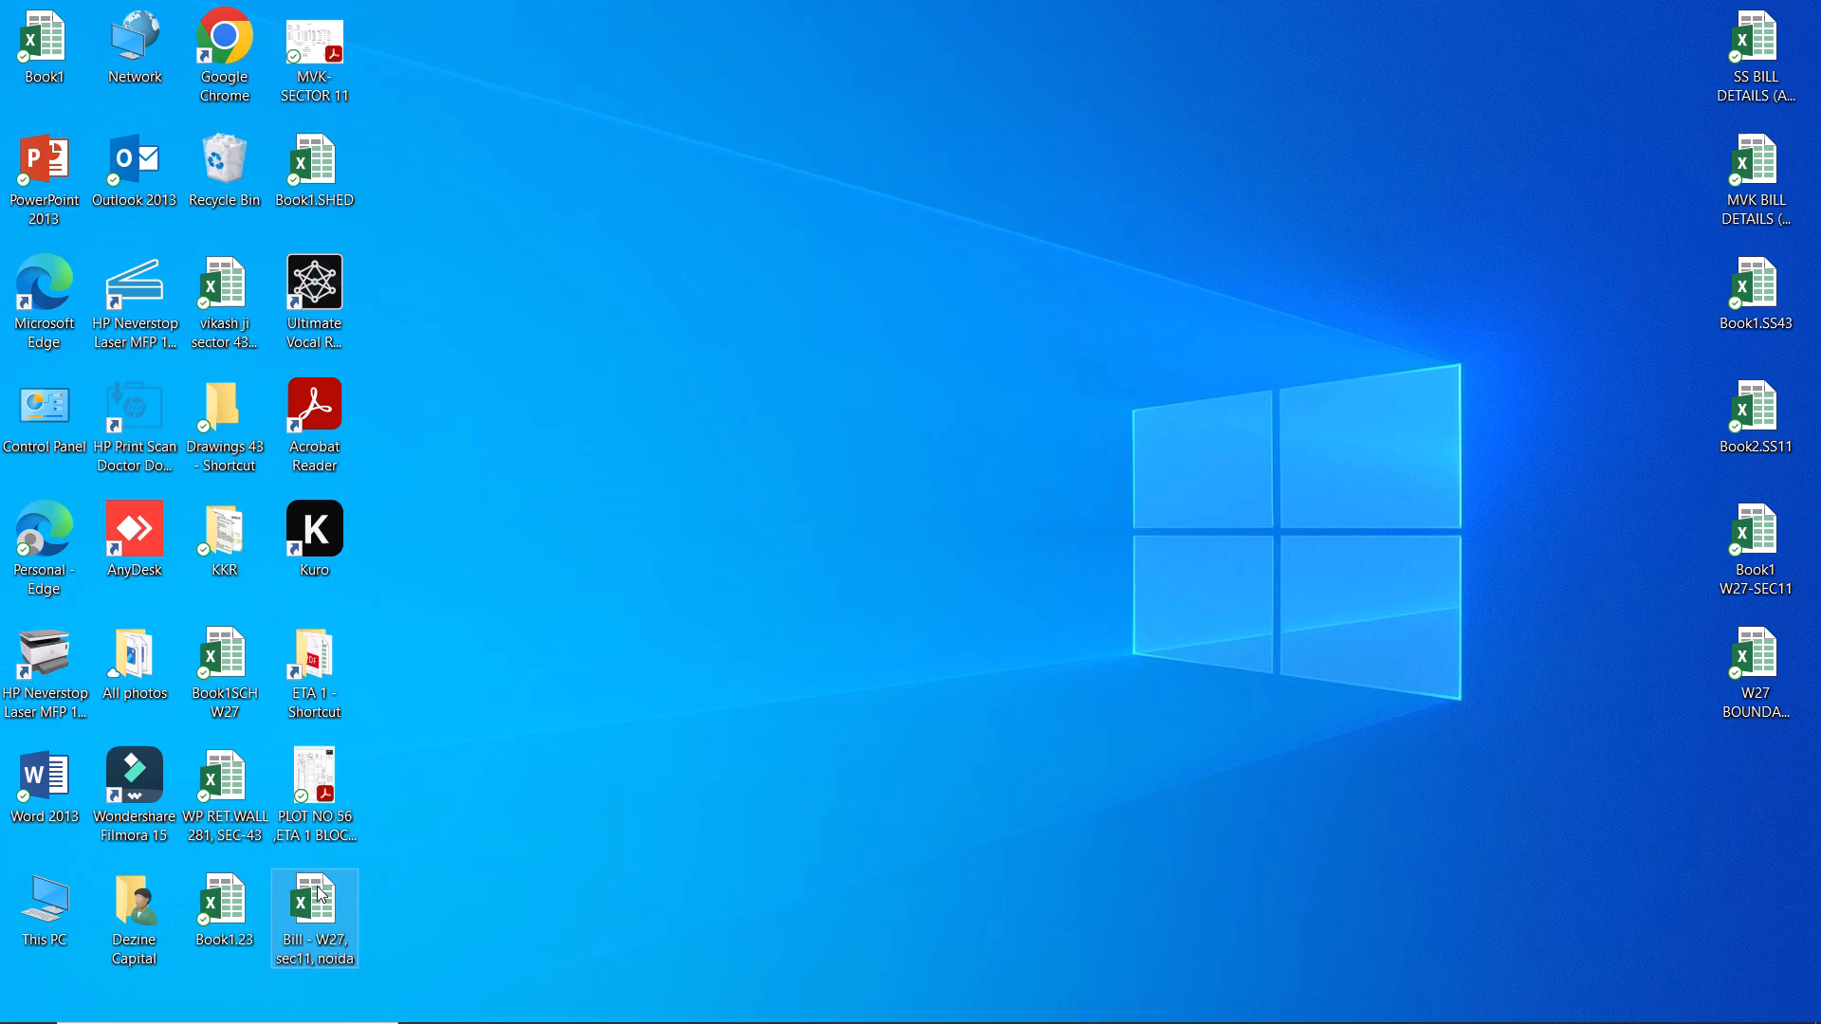
Move the "Bill - W27, sec11, noida" file on the desktop to directly below the W27 BOUNDARY WALL file.
drag(317, 886, 1233, 926)
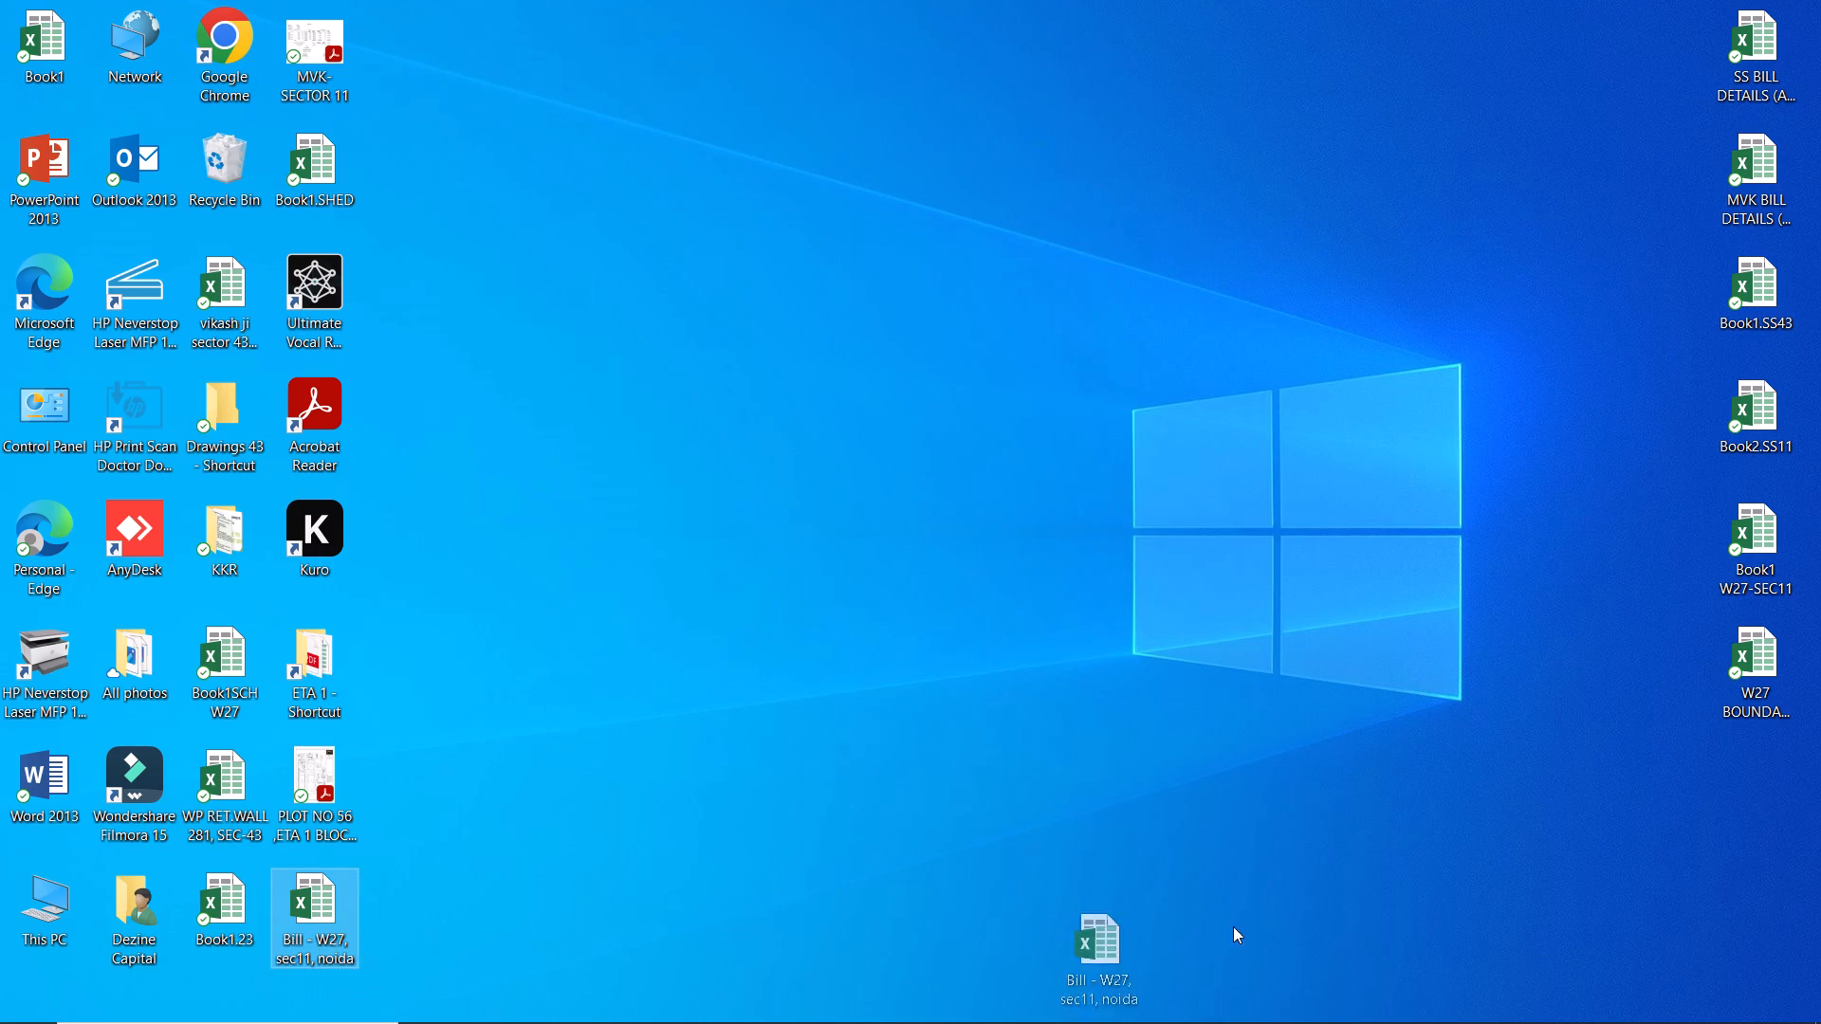
drag(1233, 926, 1764, 743)
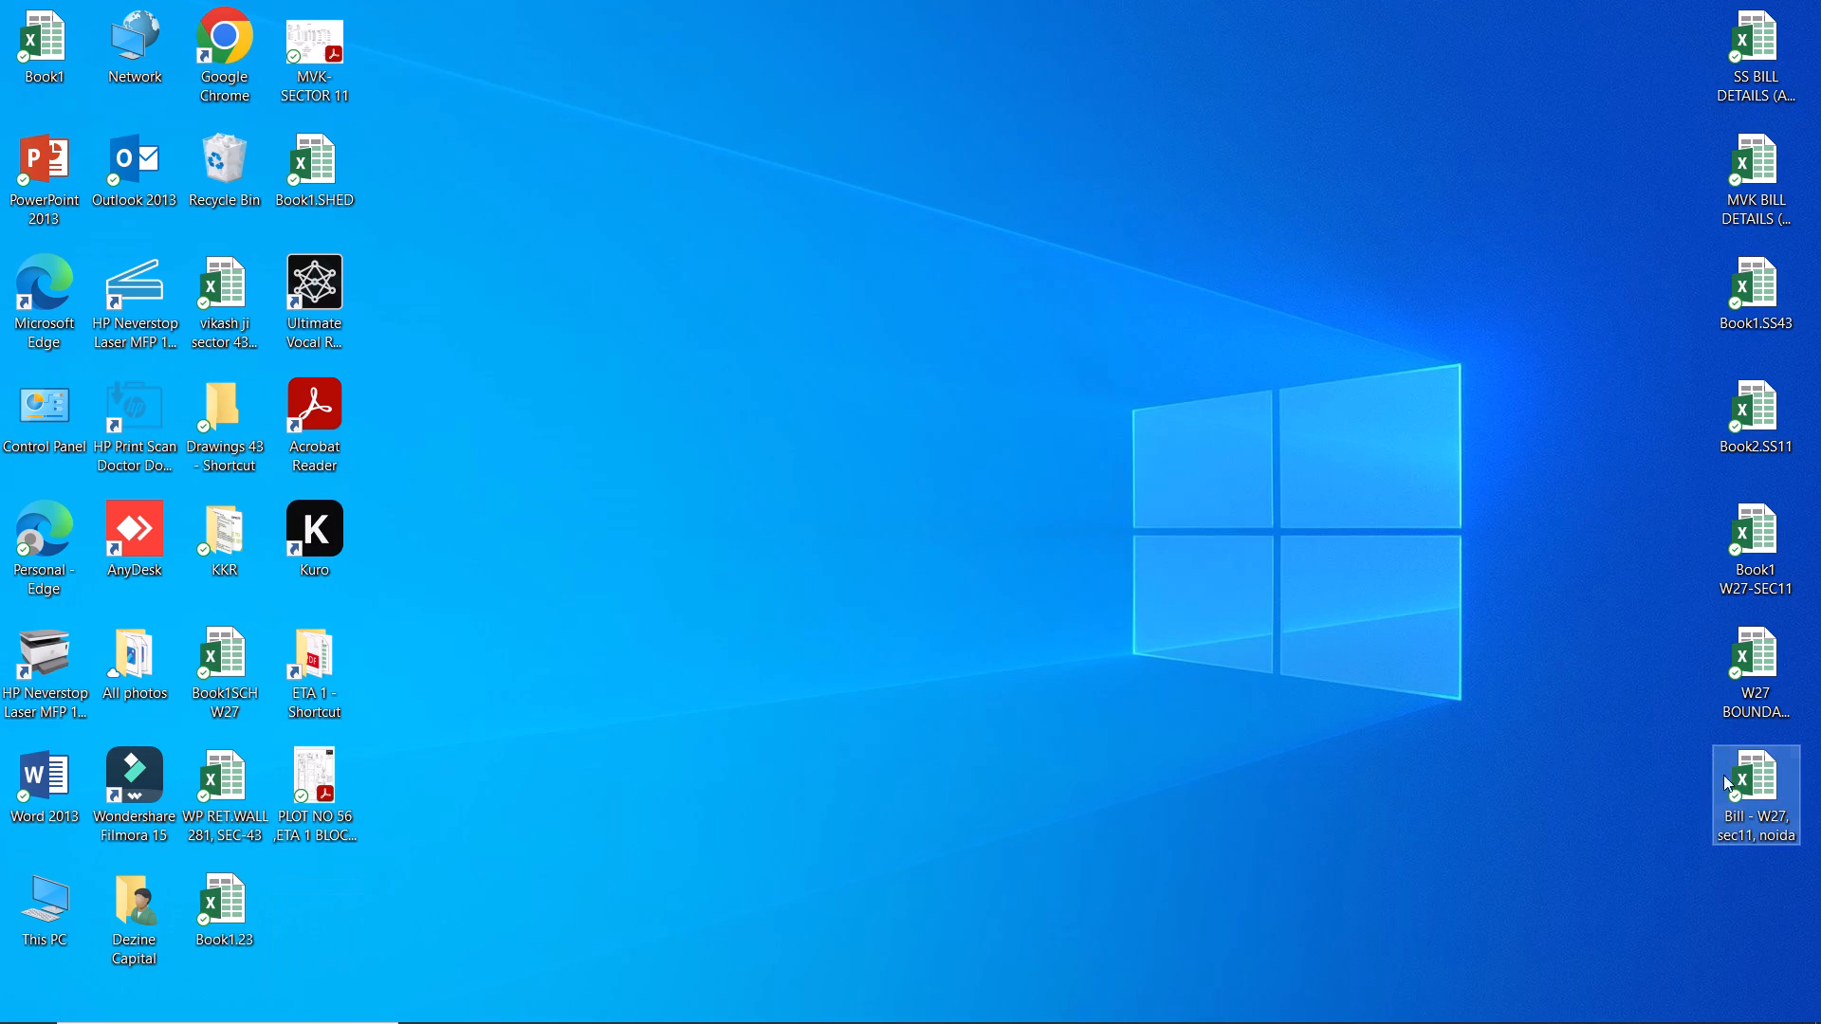
Reopen the W27 BOUNDARY WALL workbook, examine the amounts for the electrical, water proofing and paint items and the work schedule sheet, and close it.
click(1760, 654)
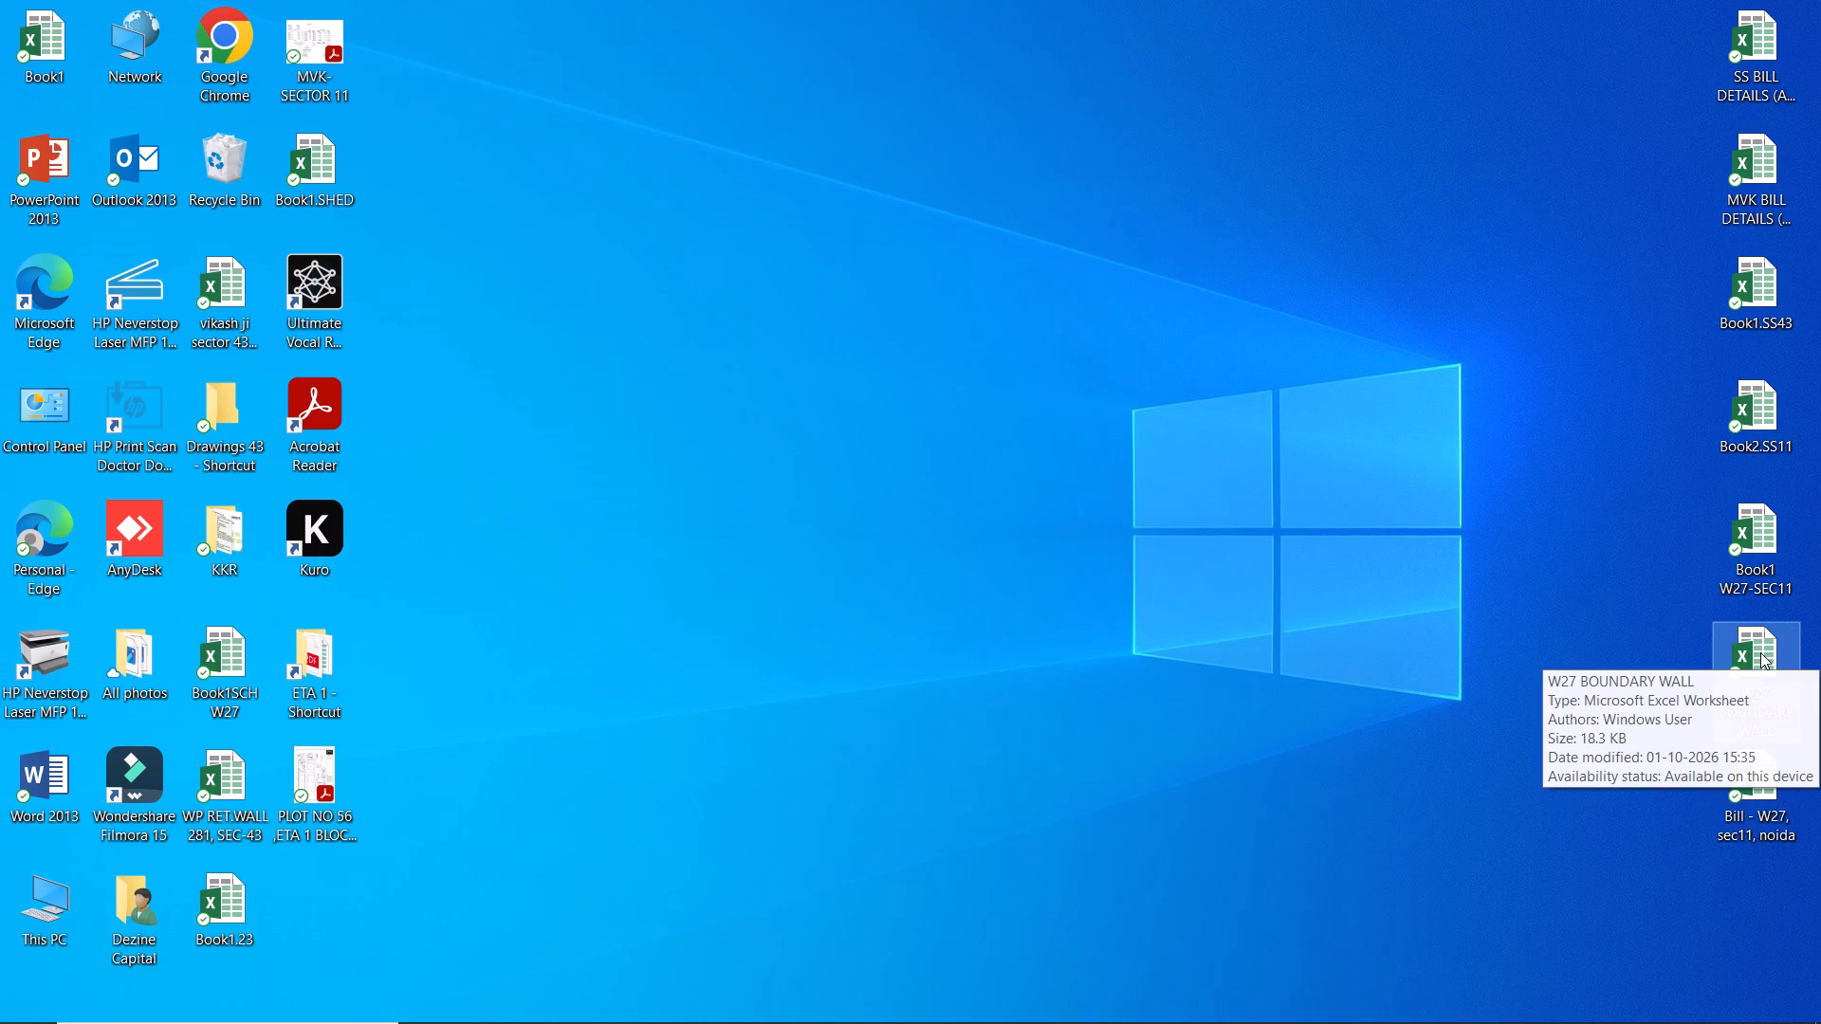
double_click(1760, 652)
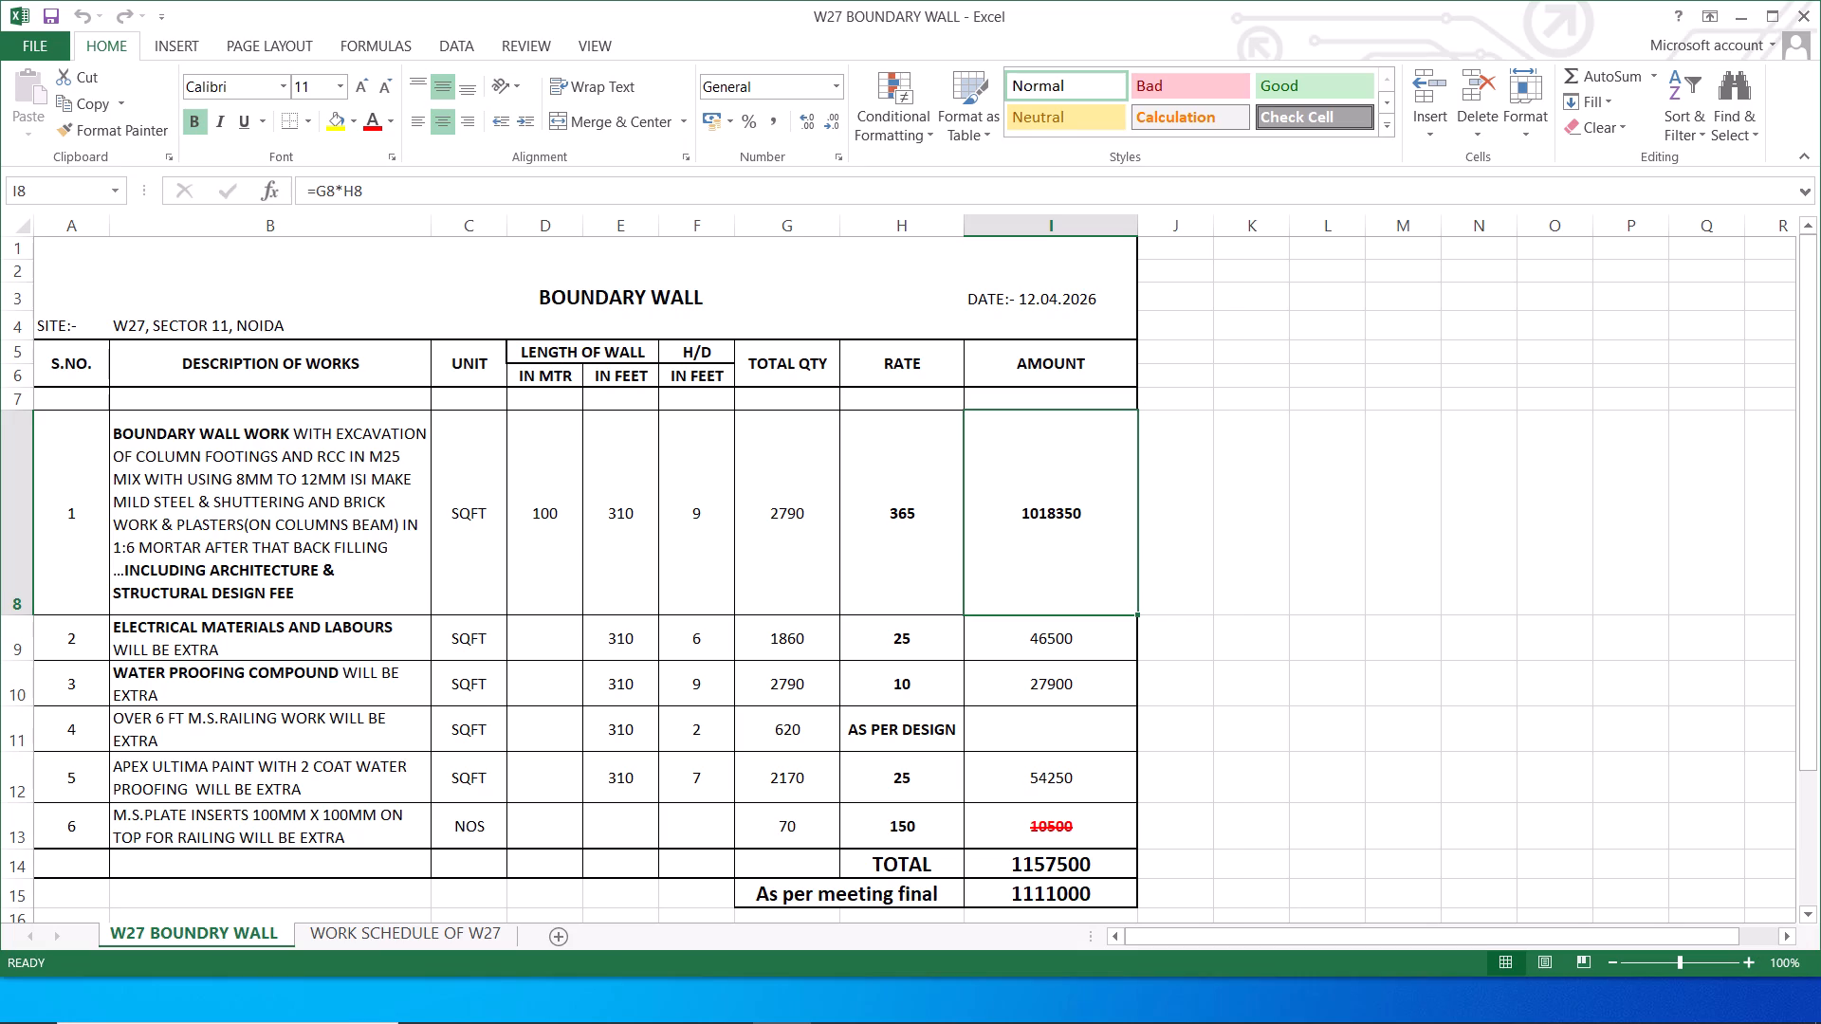
click(1030, 632)
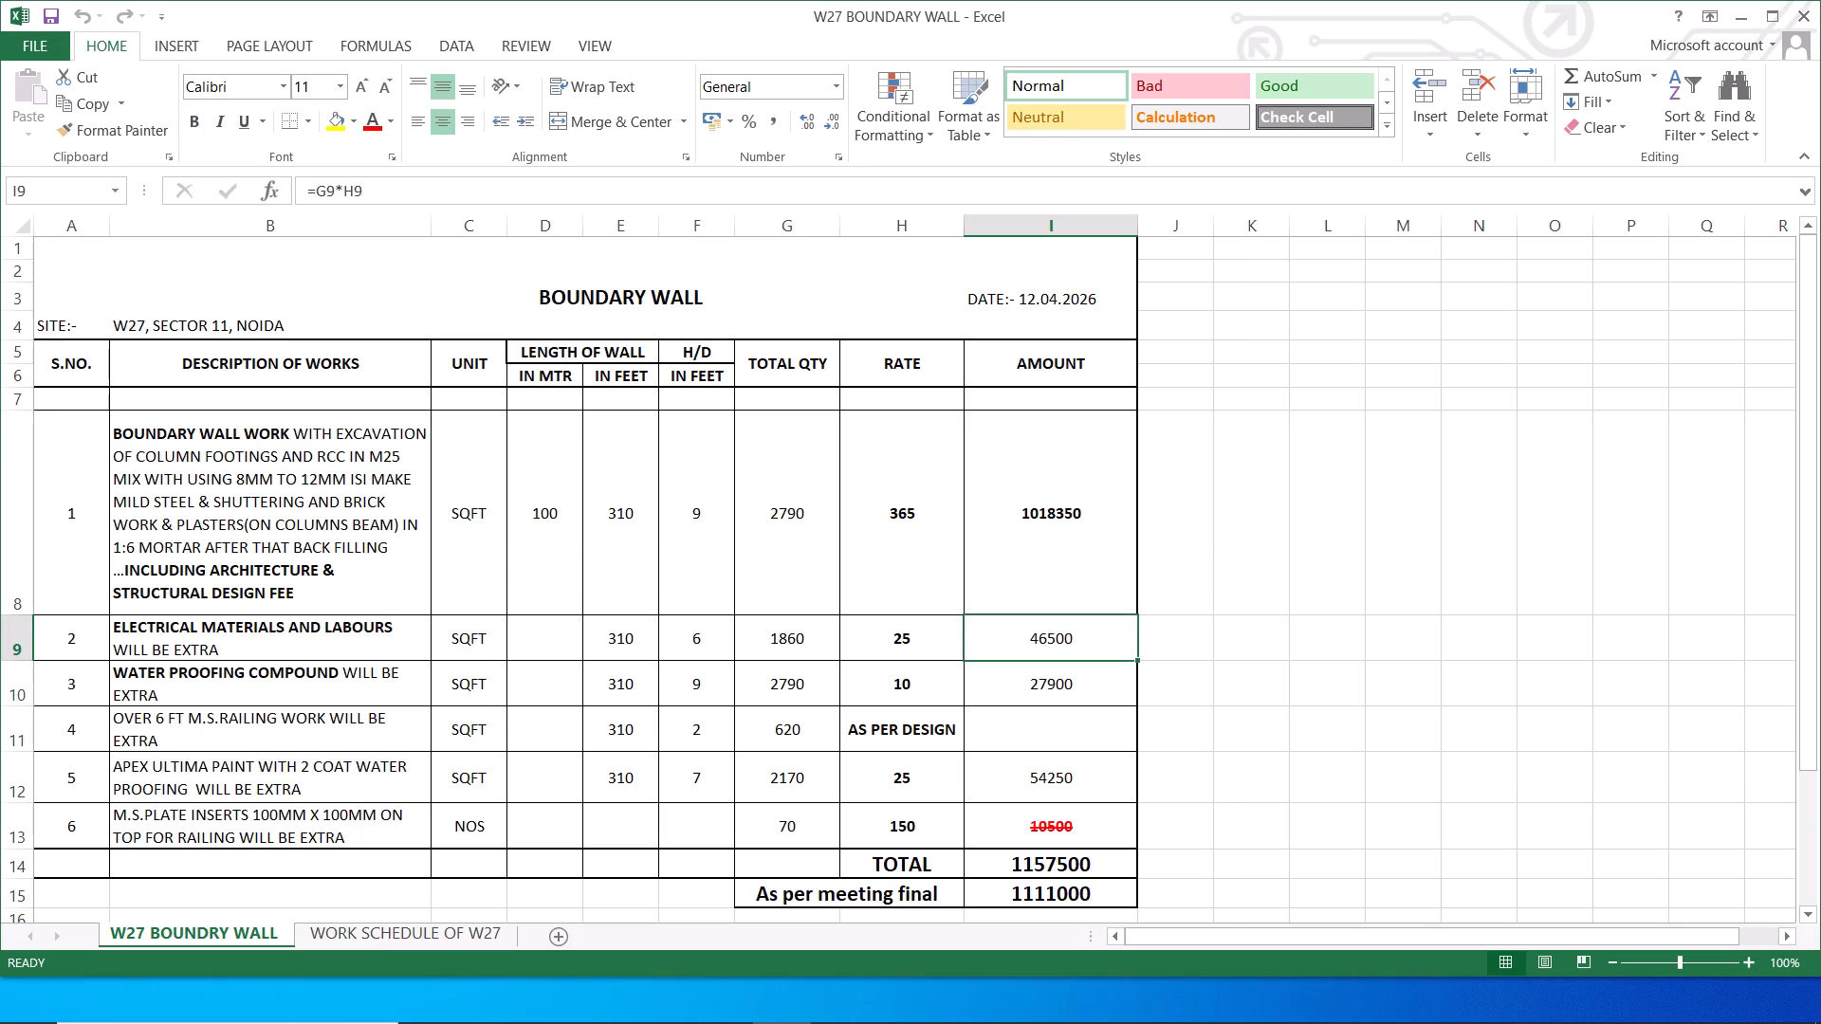
click(1063, 677)
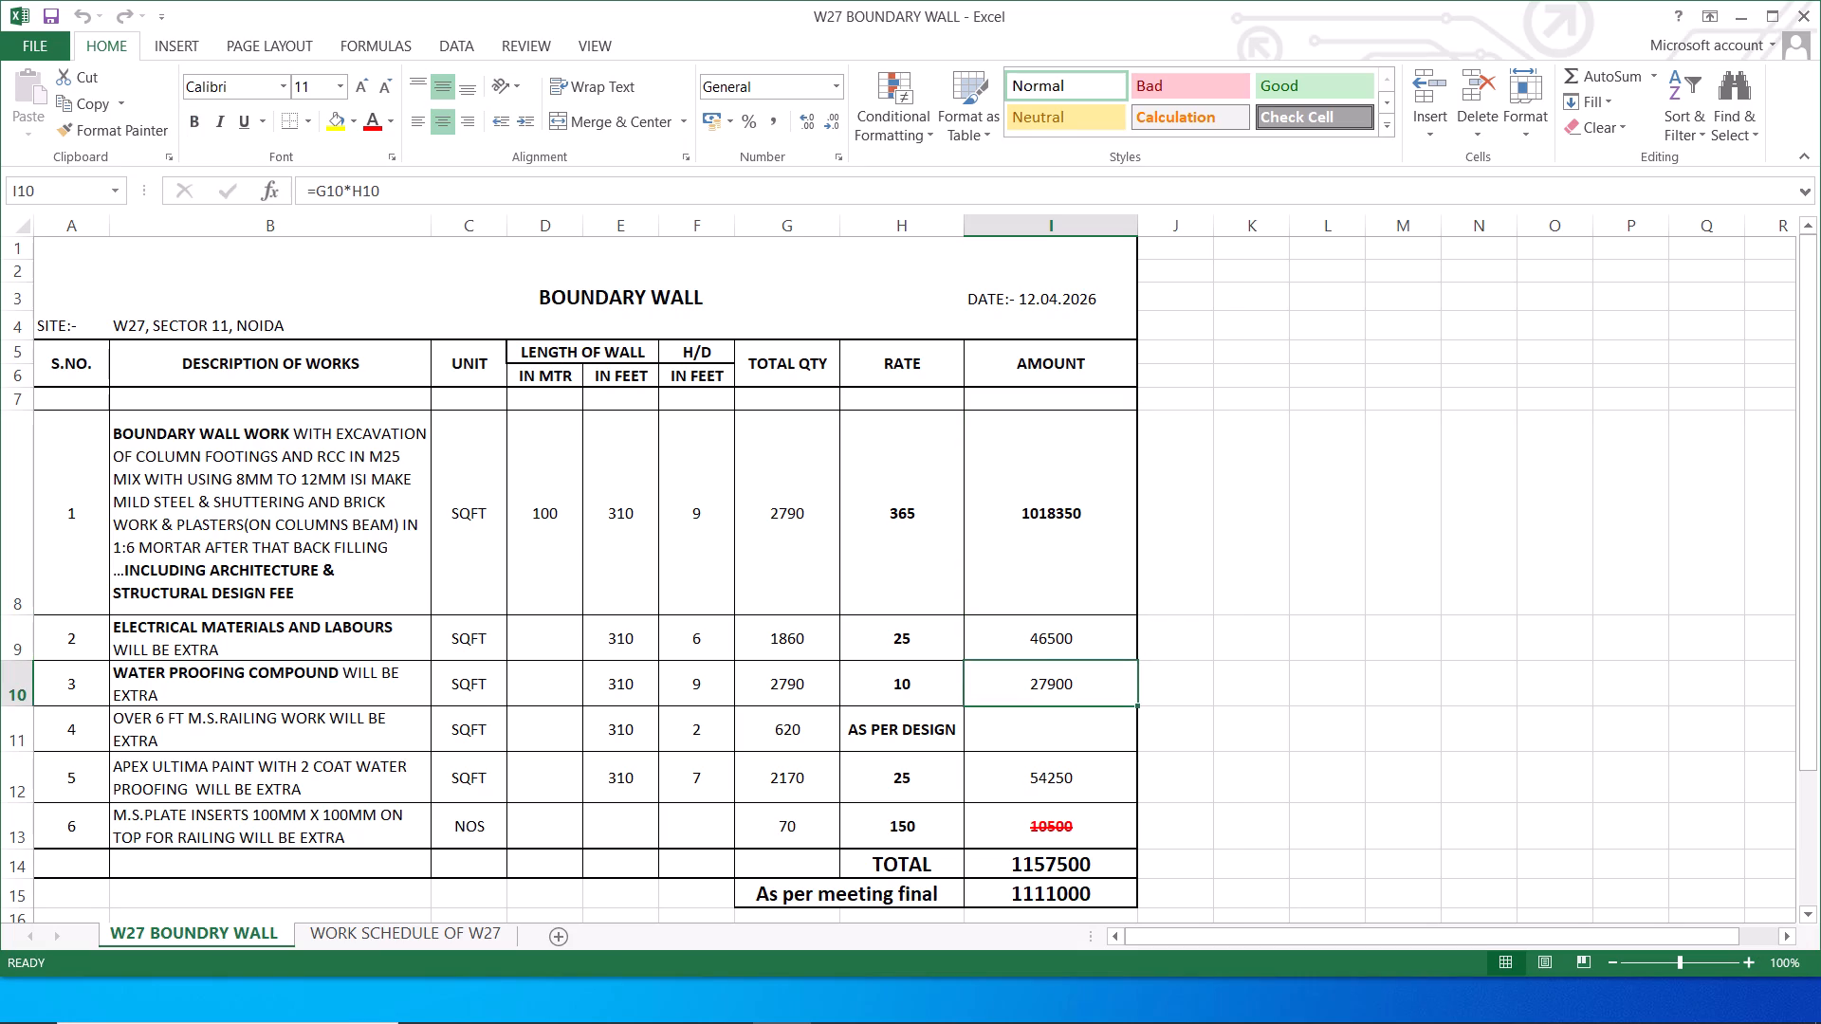
click(1039, 776)
drag(1075, 635, 1091, 777)
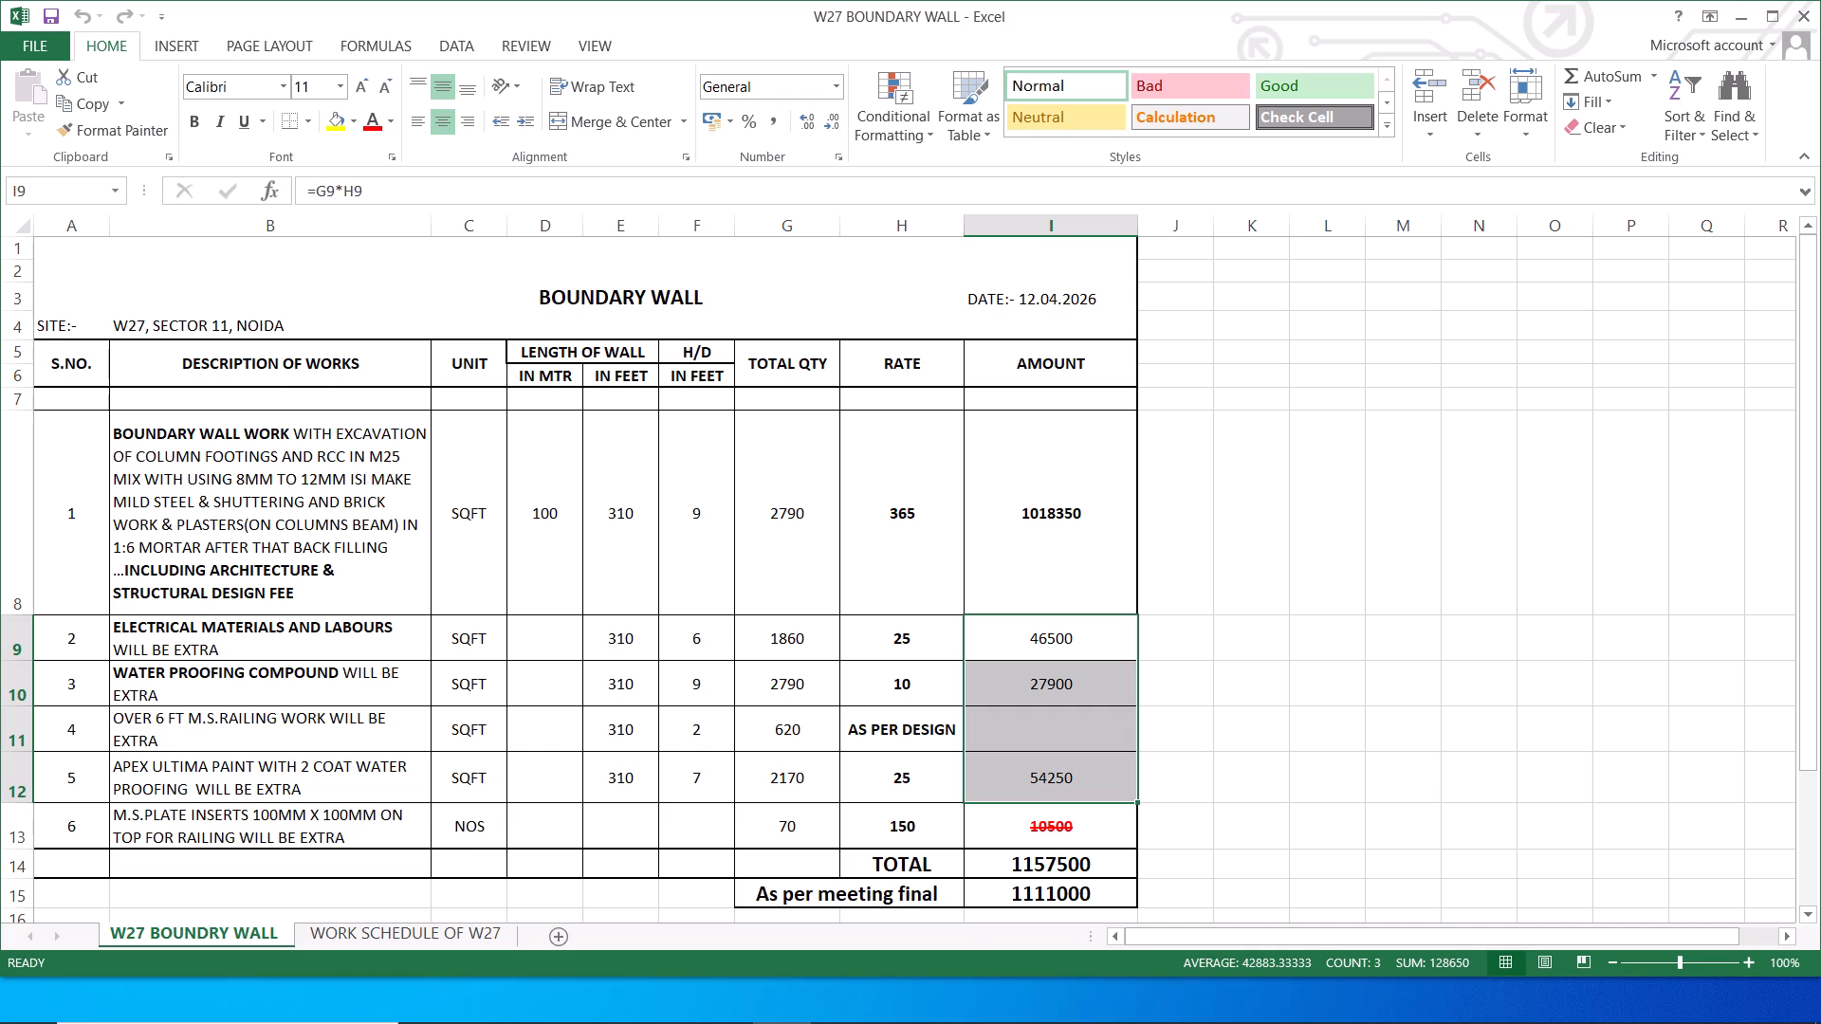
click(710, 676)
click(1043, 669)
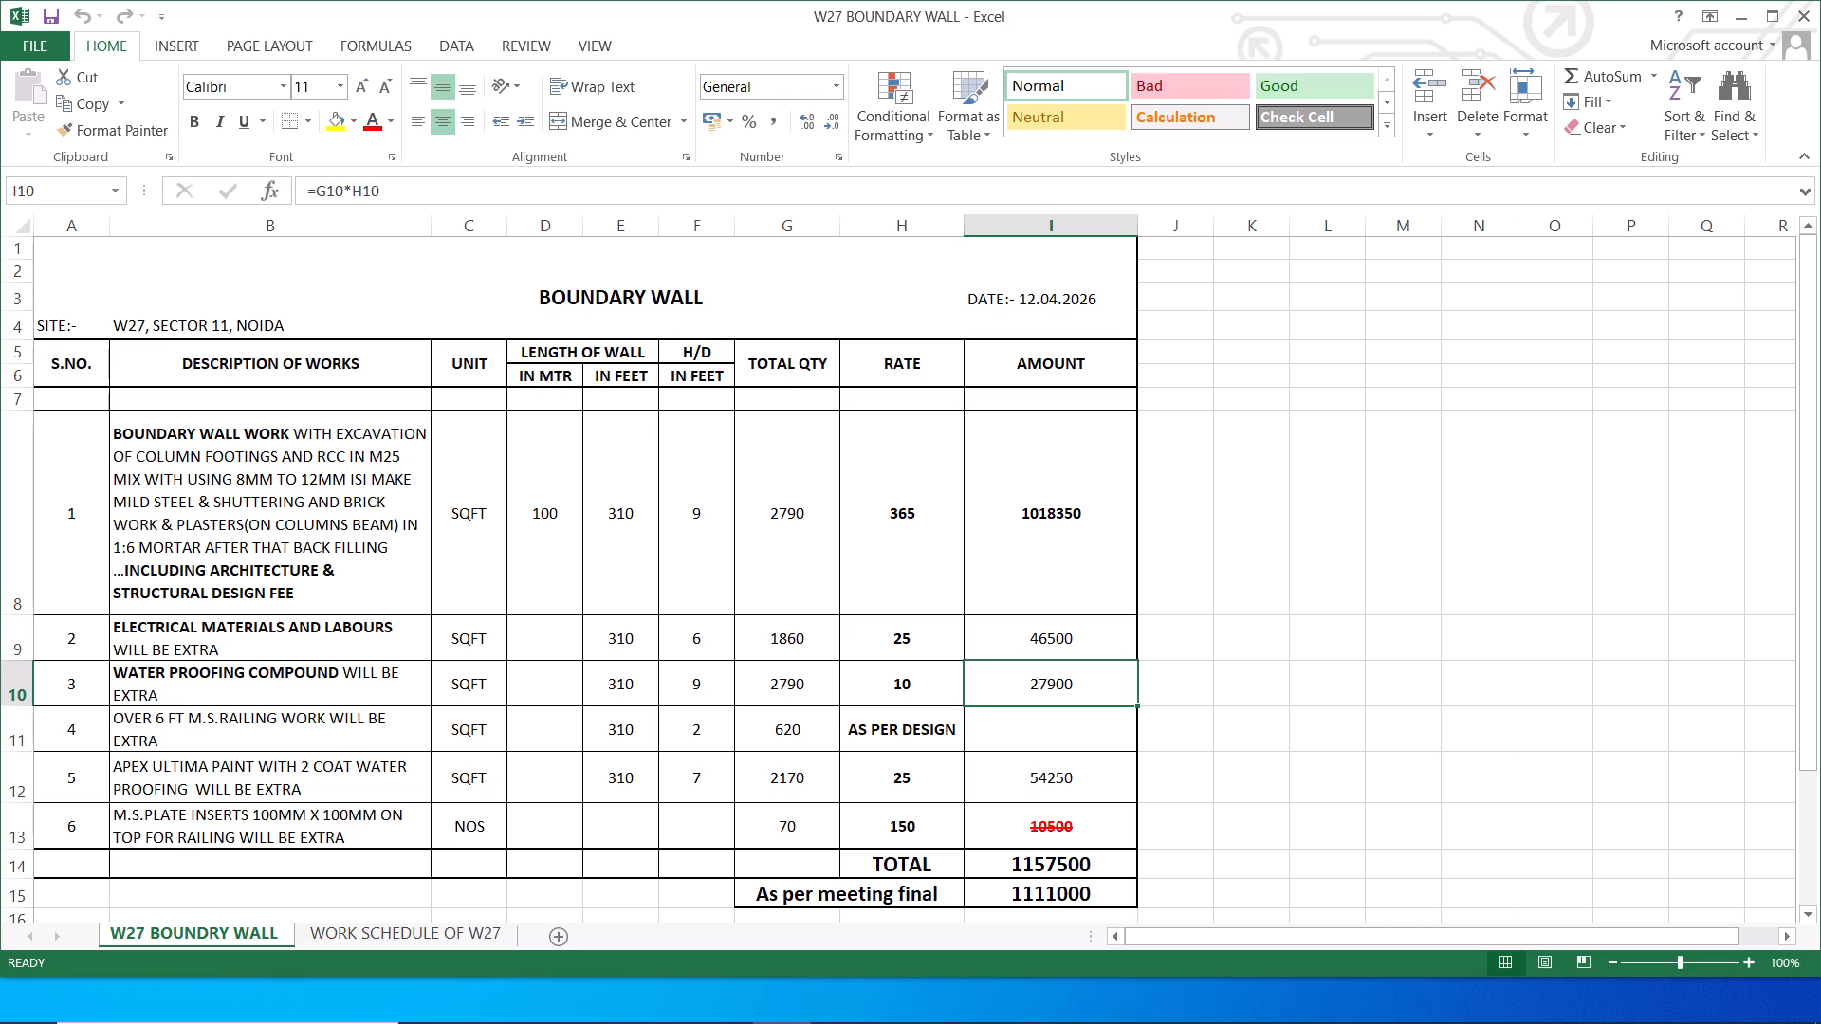
drag(1058, 635, 1063, 682)
click(1053, 765)
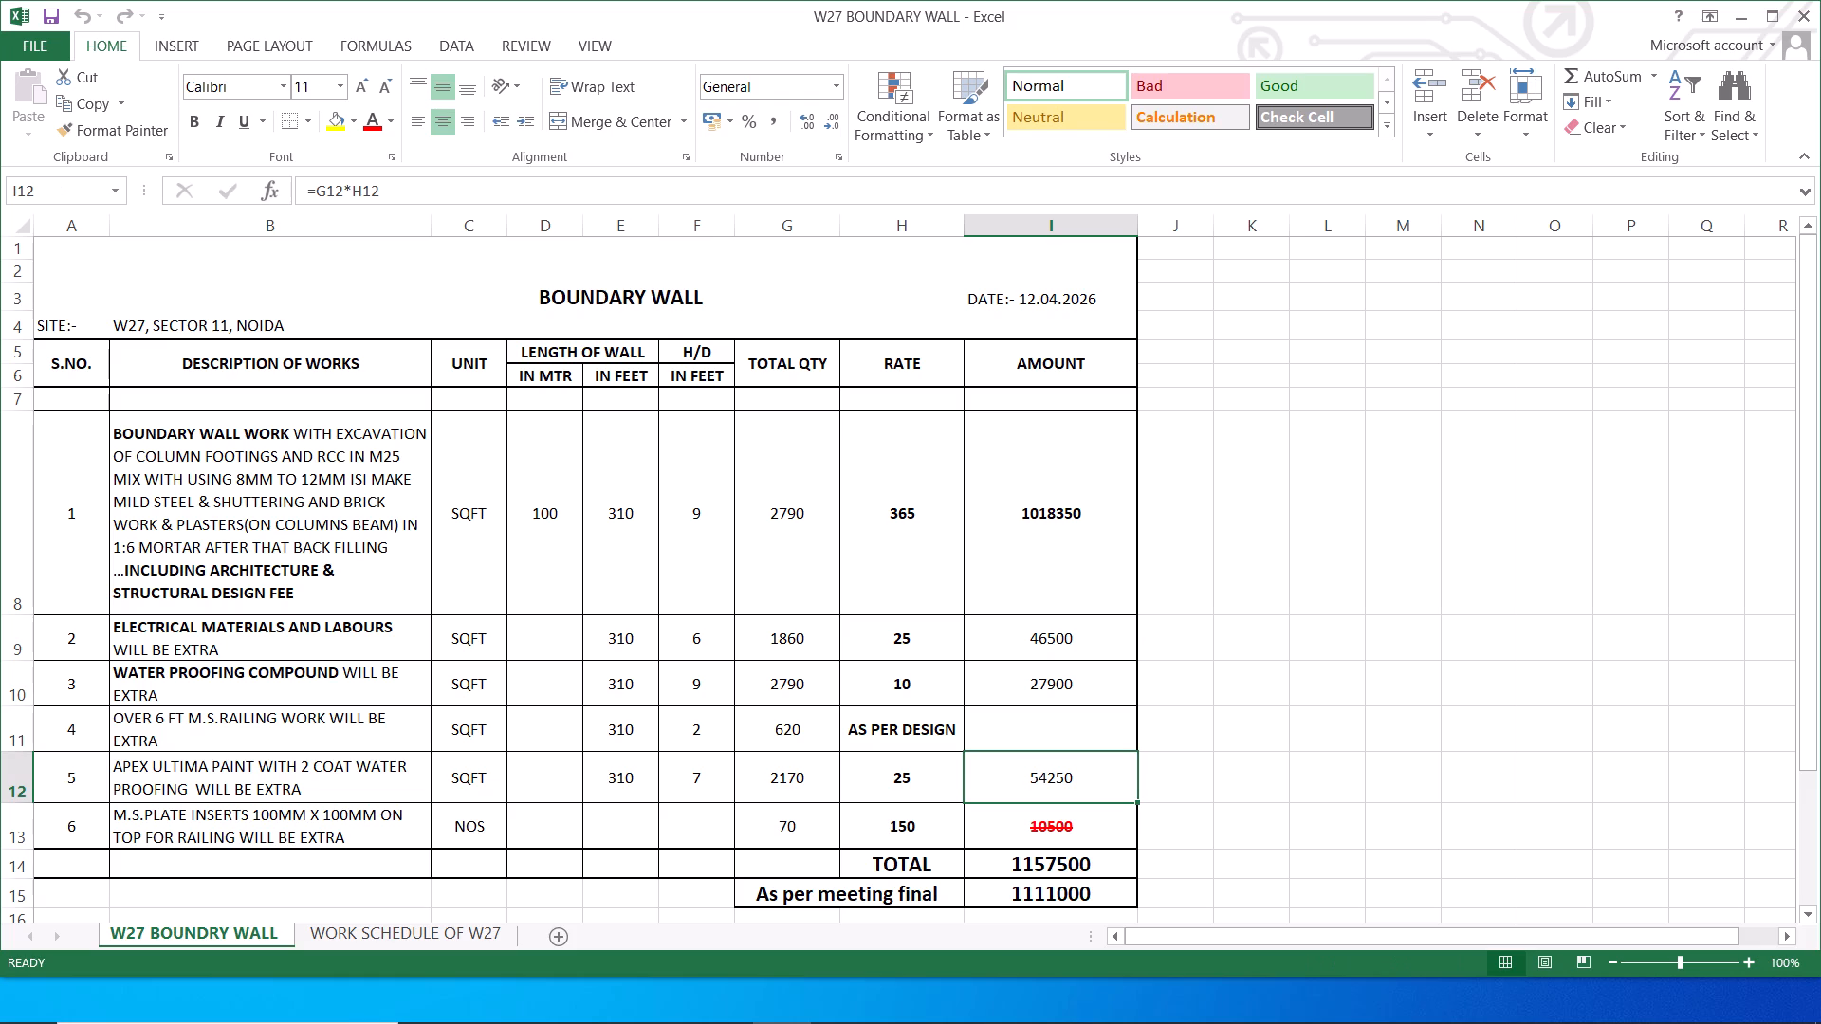
click(1330, 751)
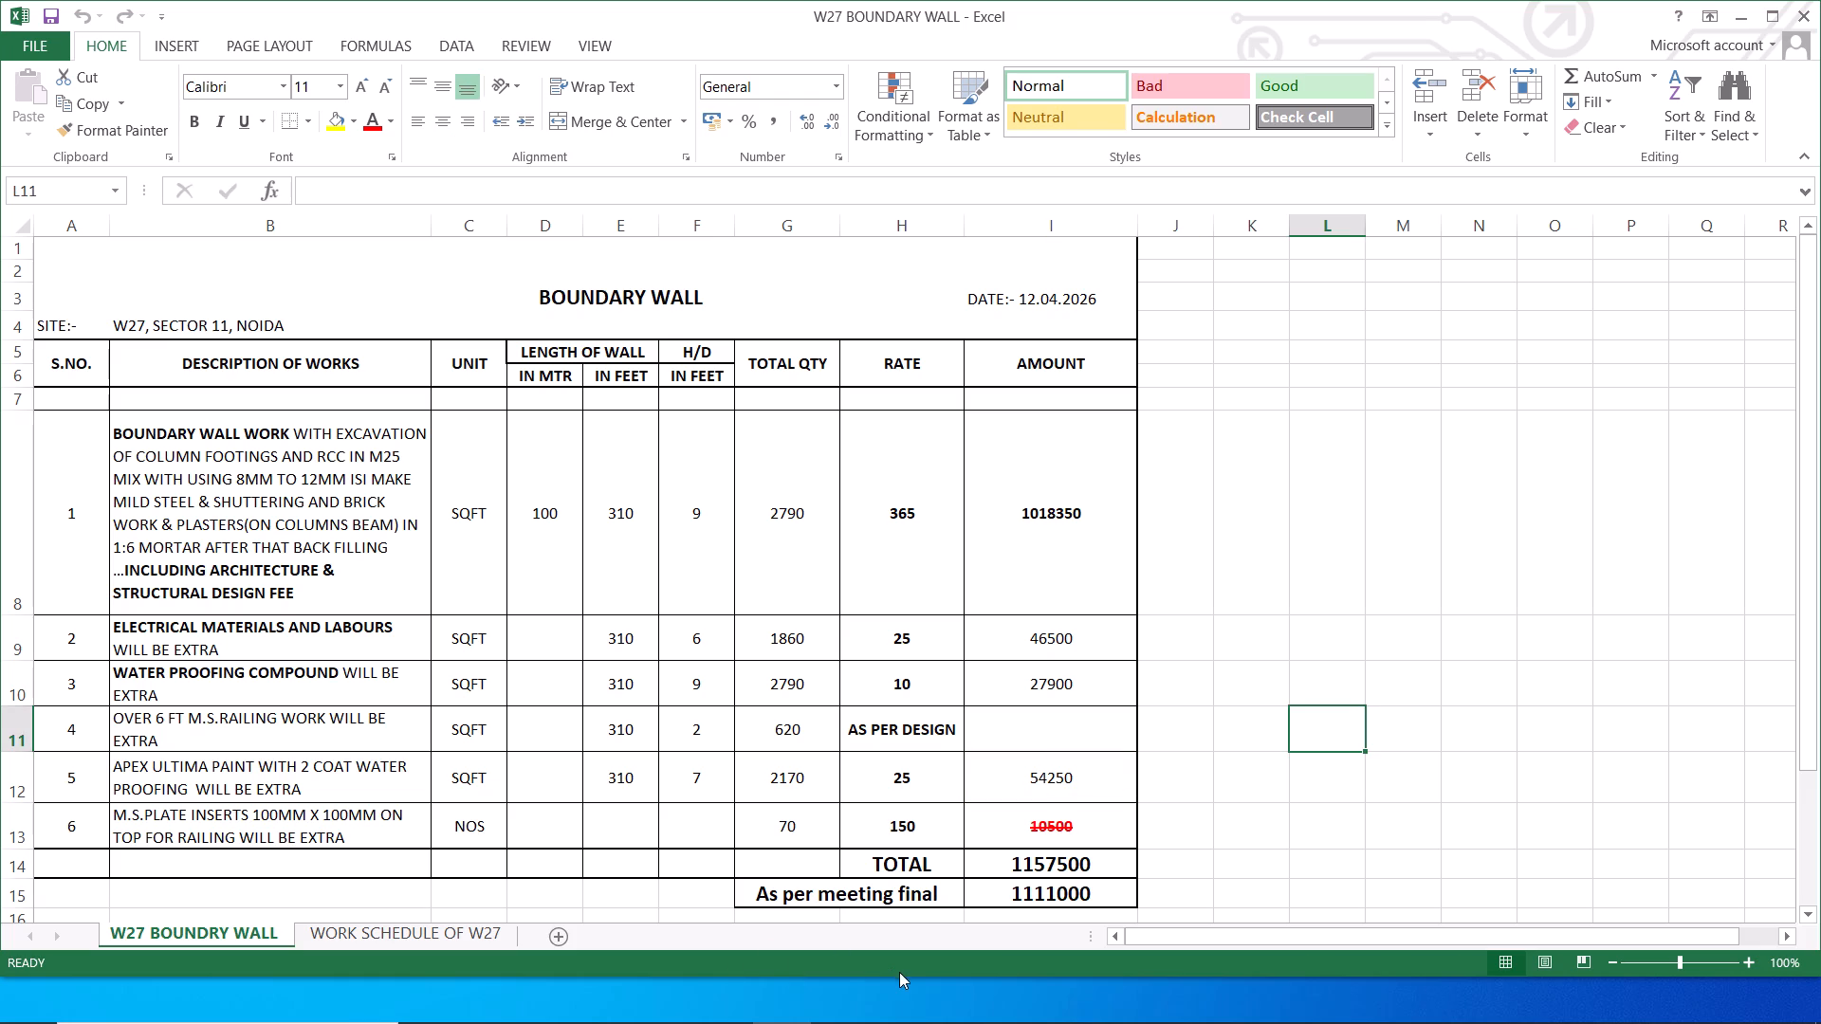
click(468, 930)
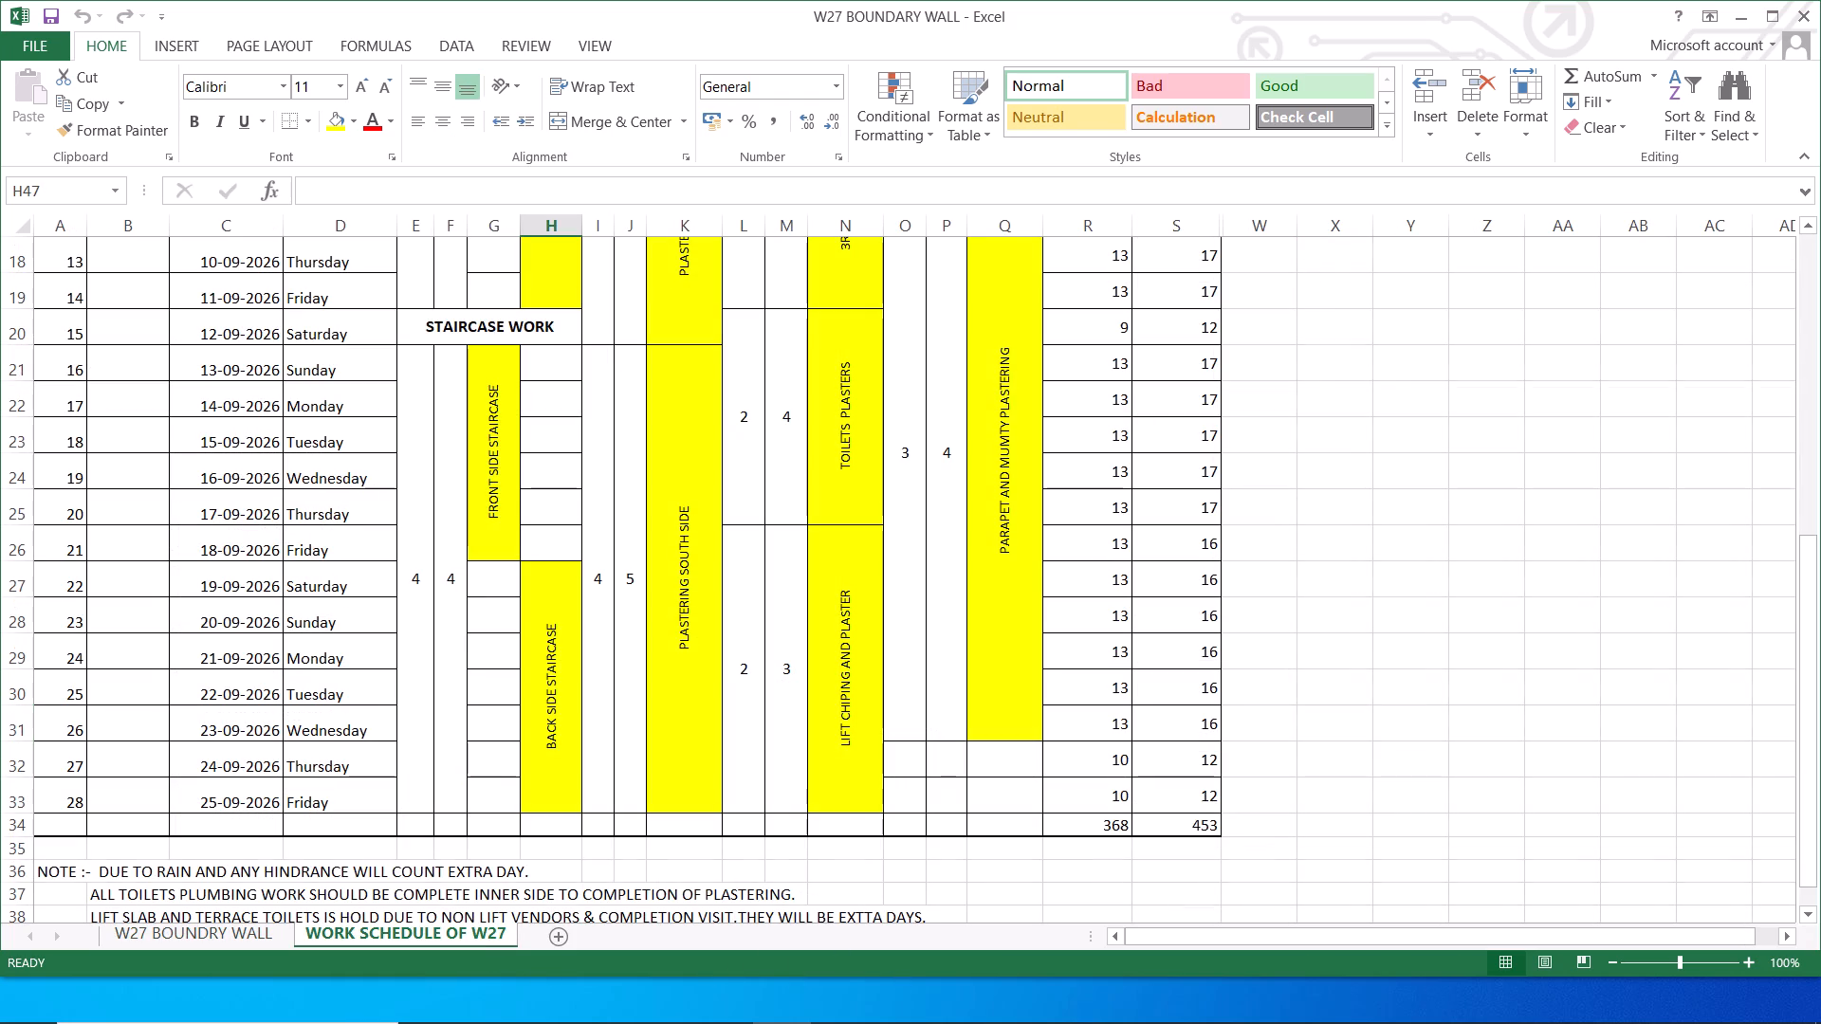
click(1804, 12)
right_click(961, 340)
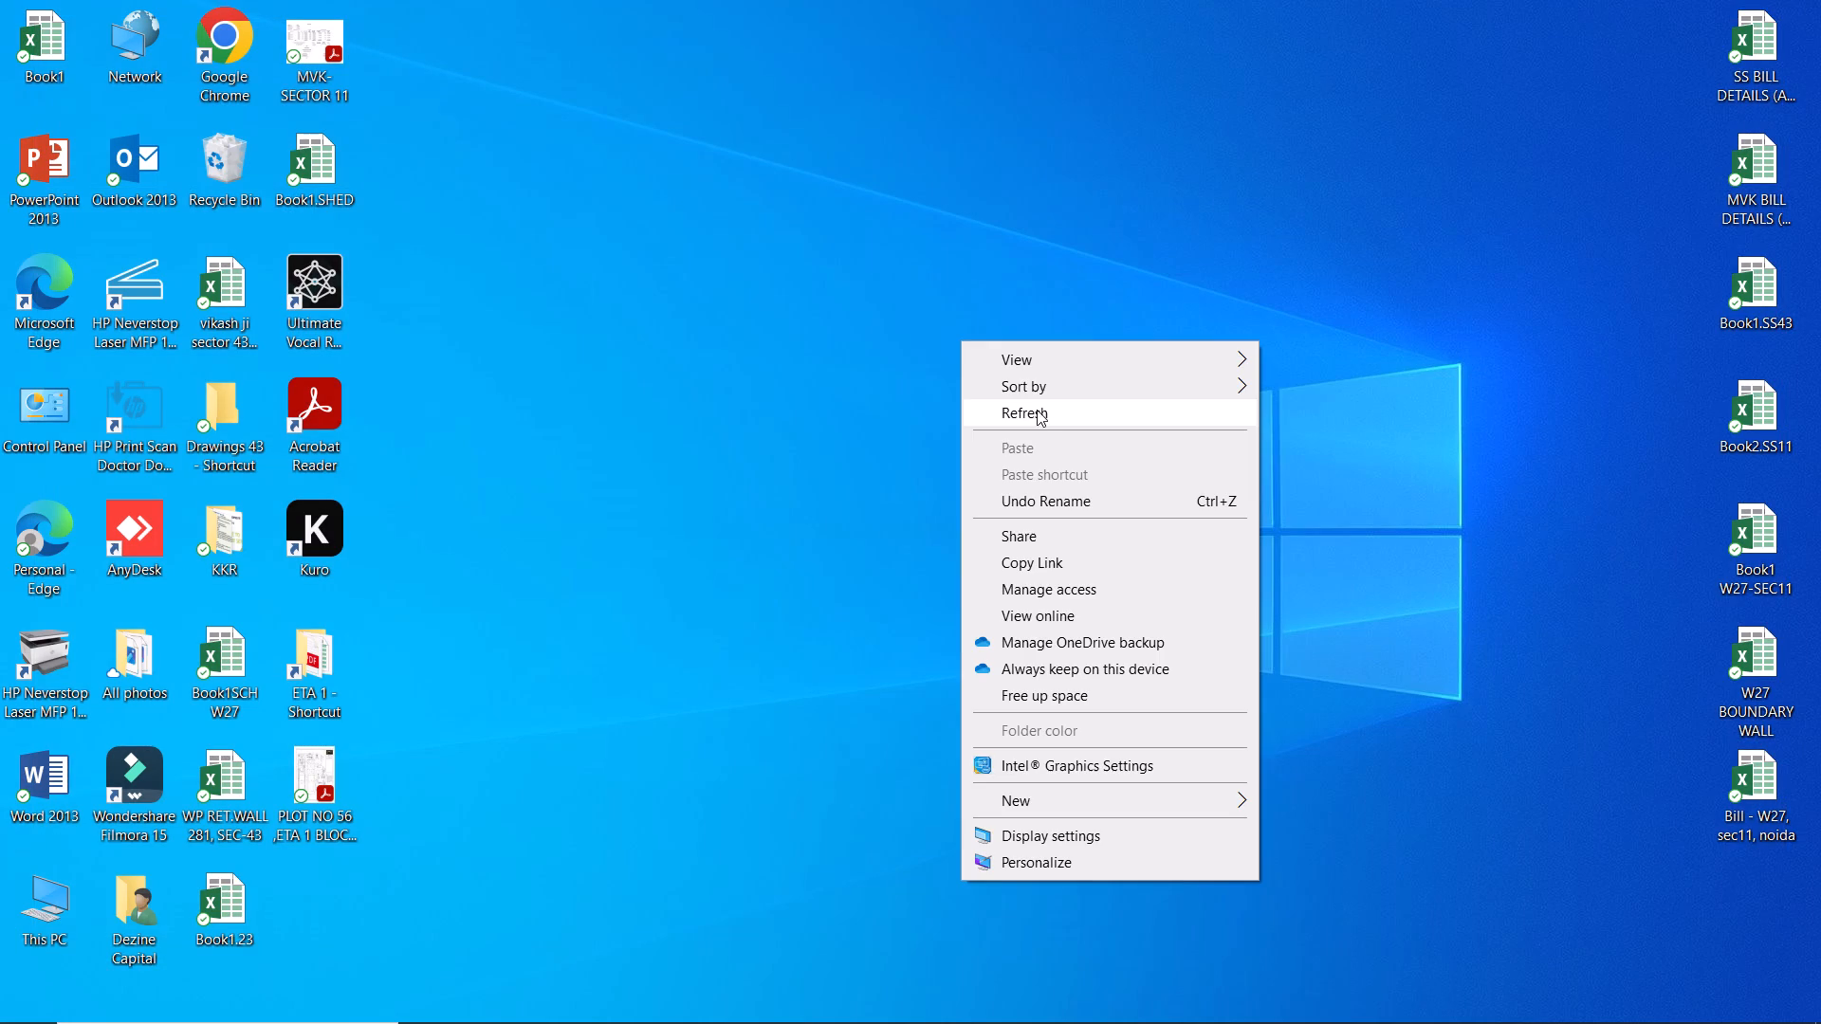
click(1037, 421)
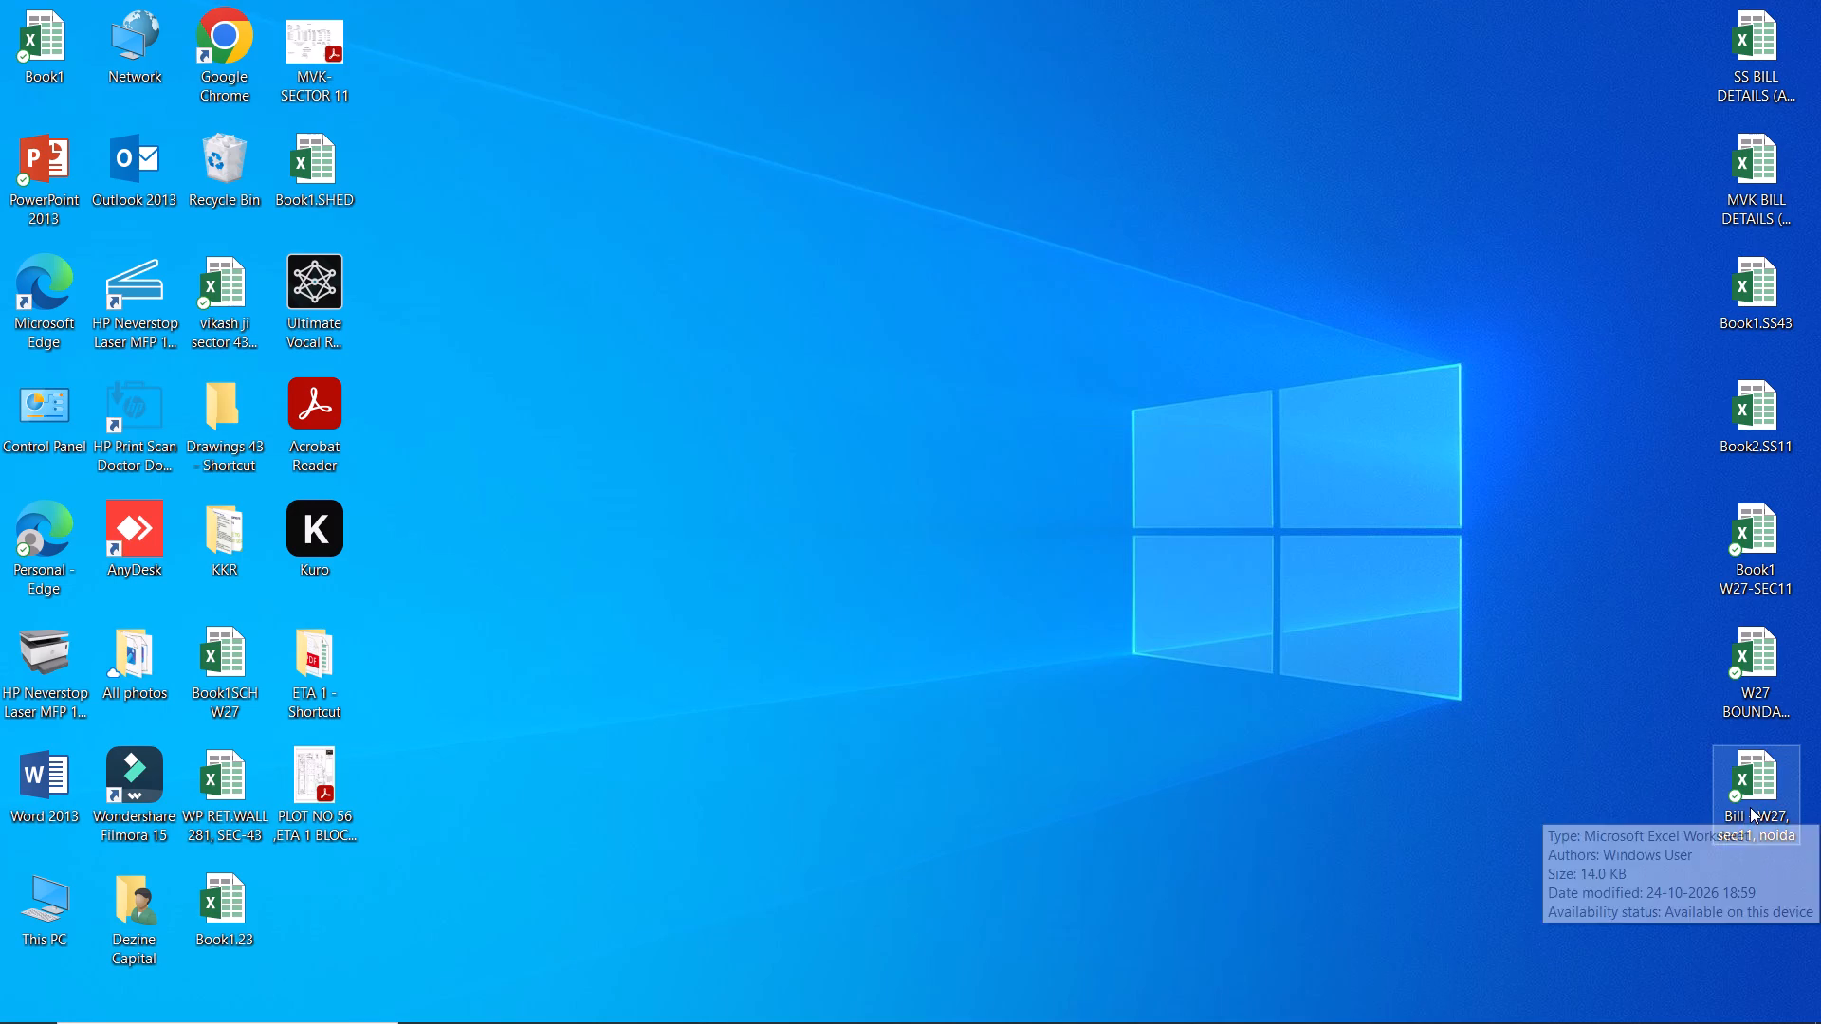
double_click(1758, 802)
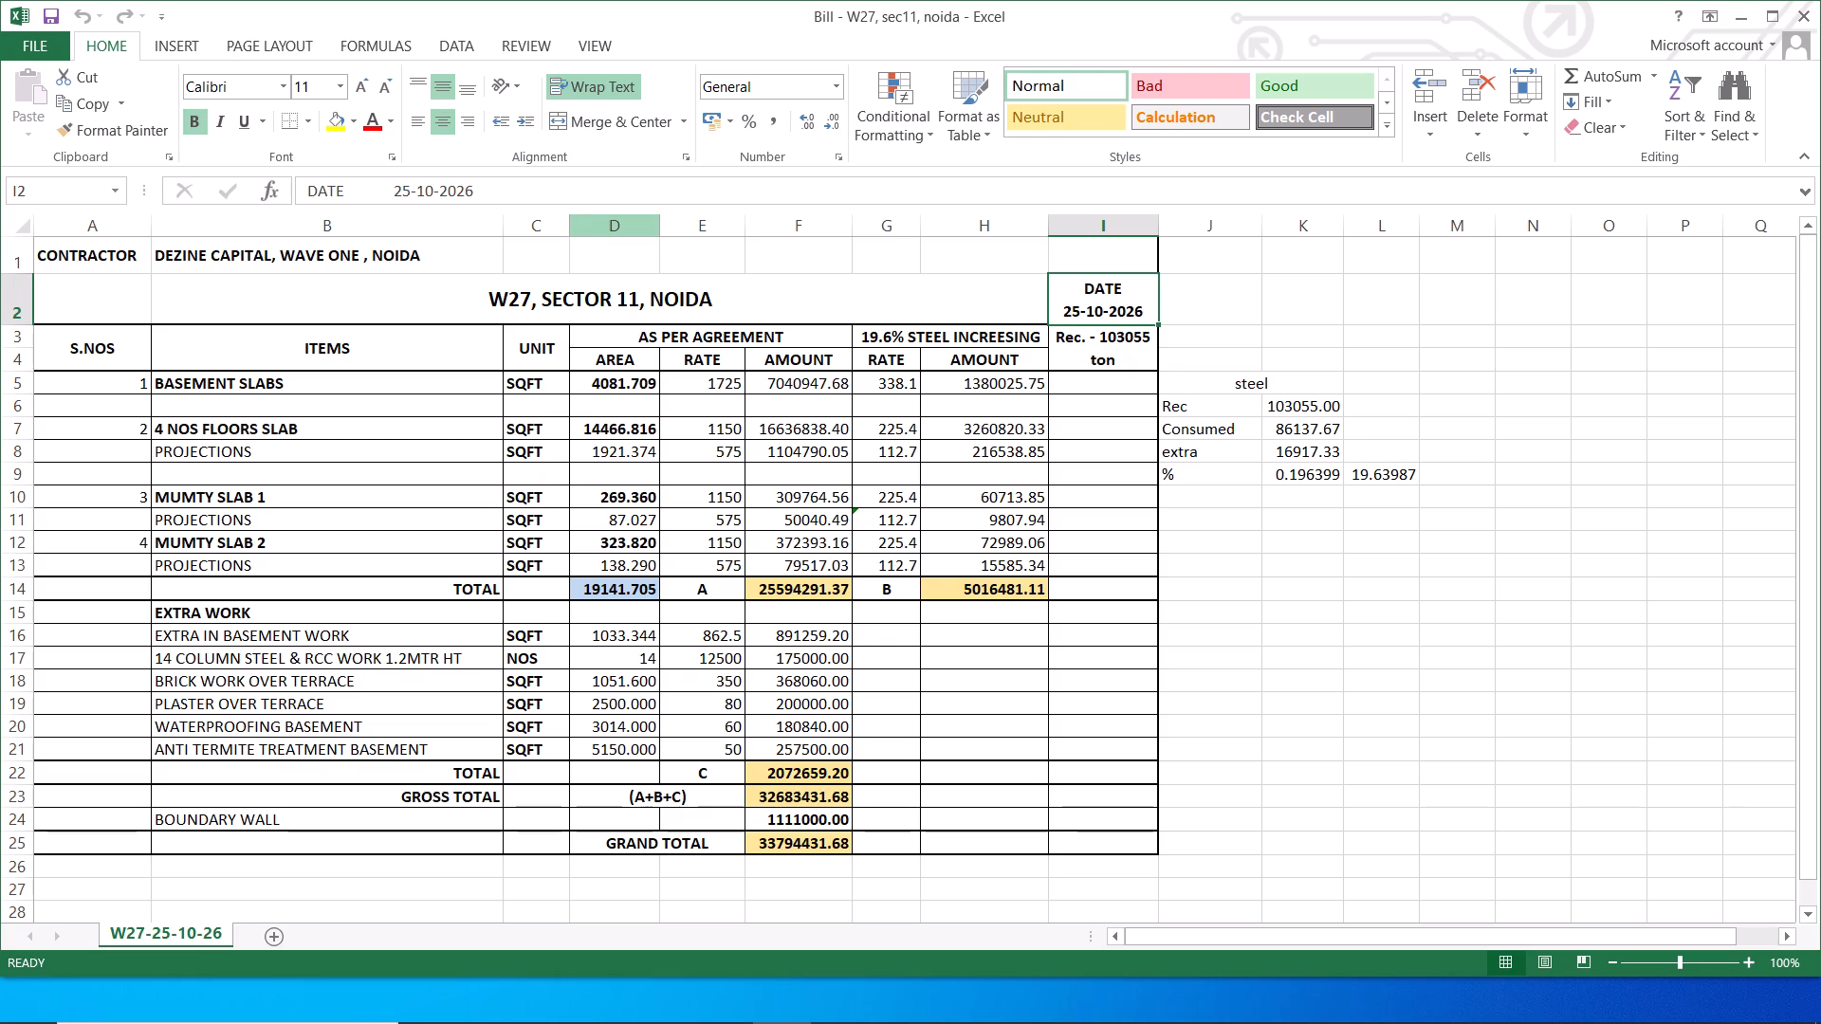
click(1309, 491)
click(985, 589)
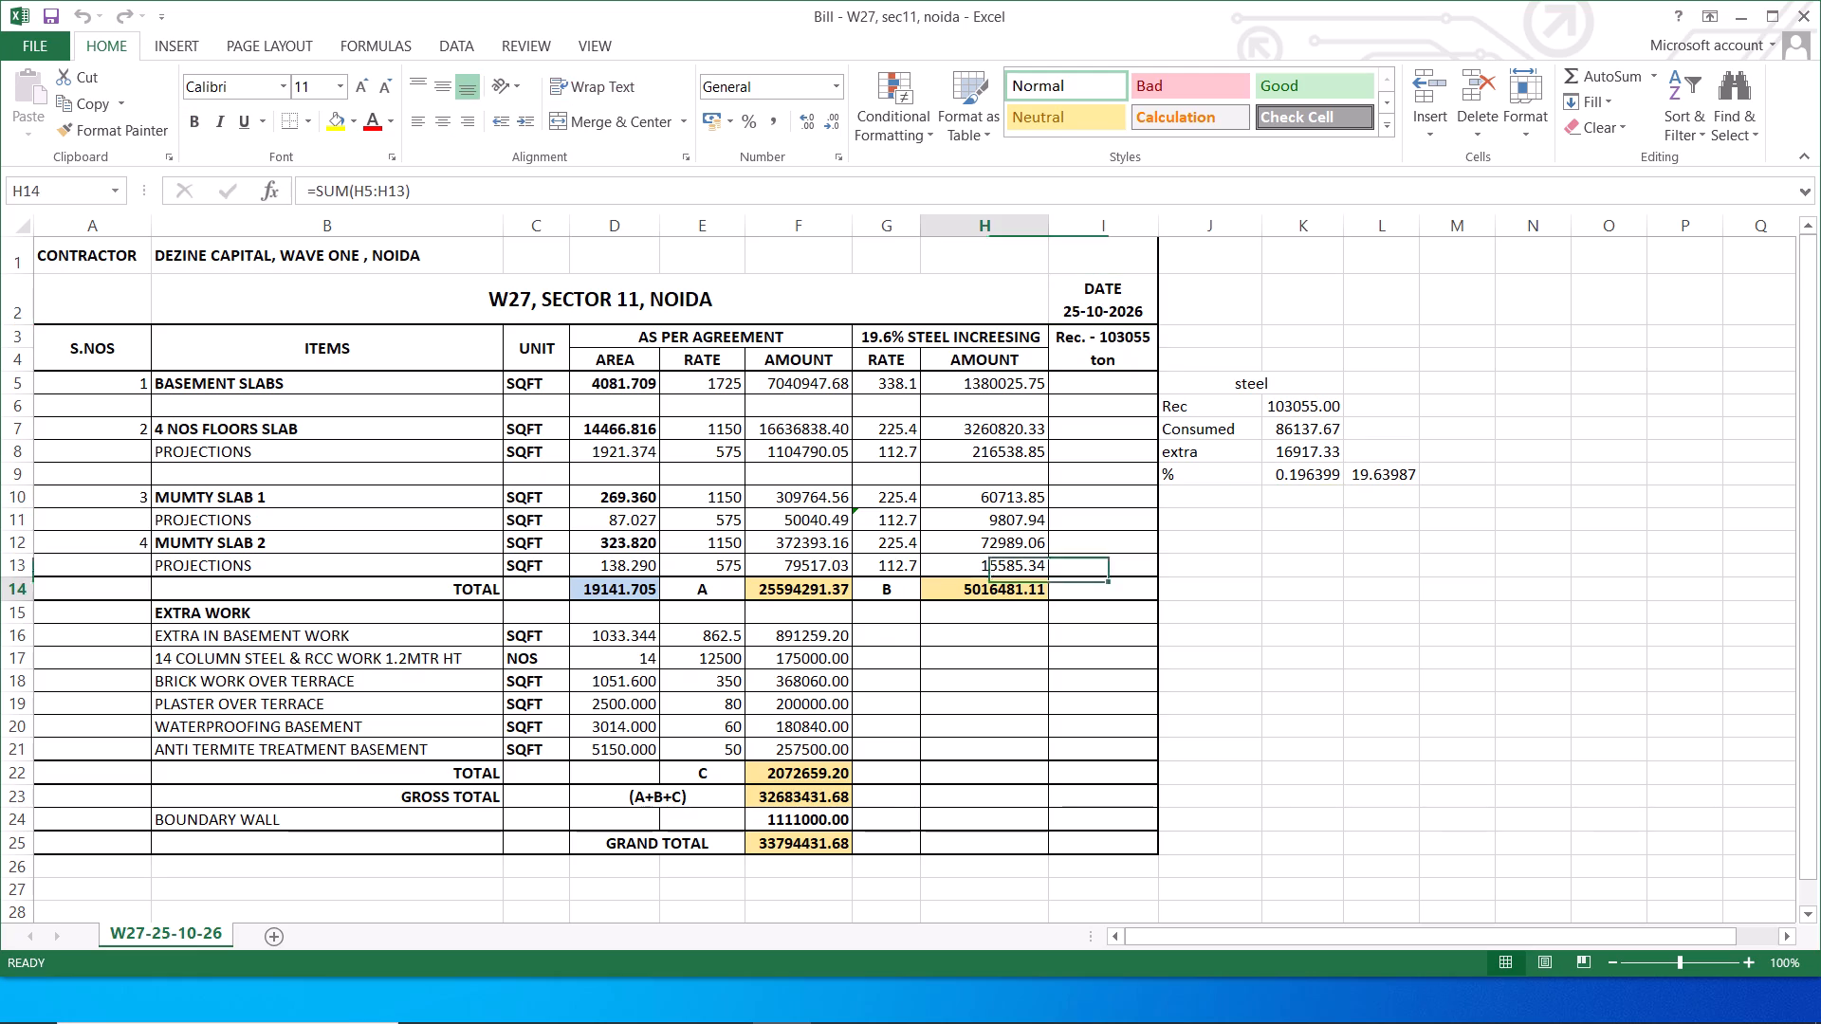
click(815, 851)
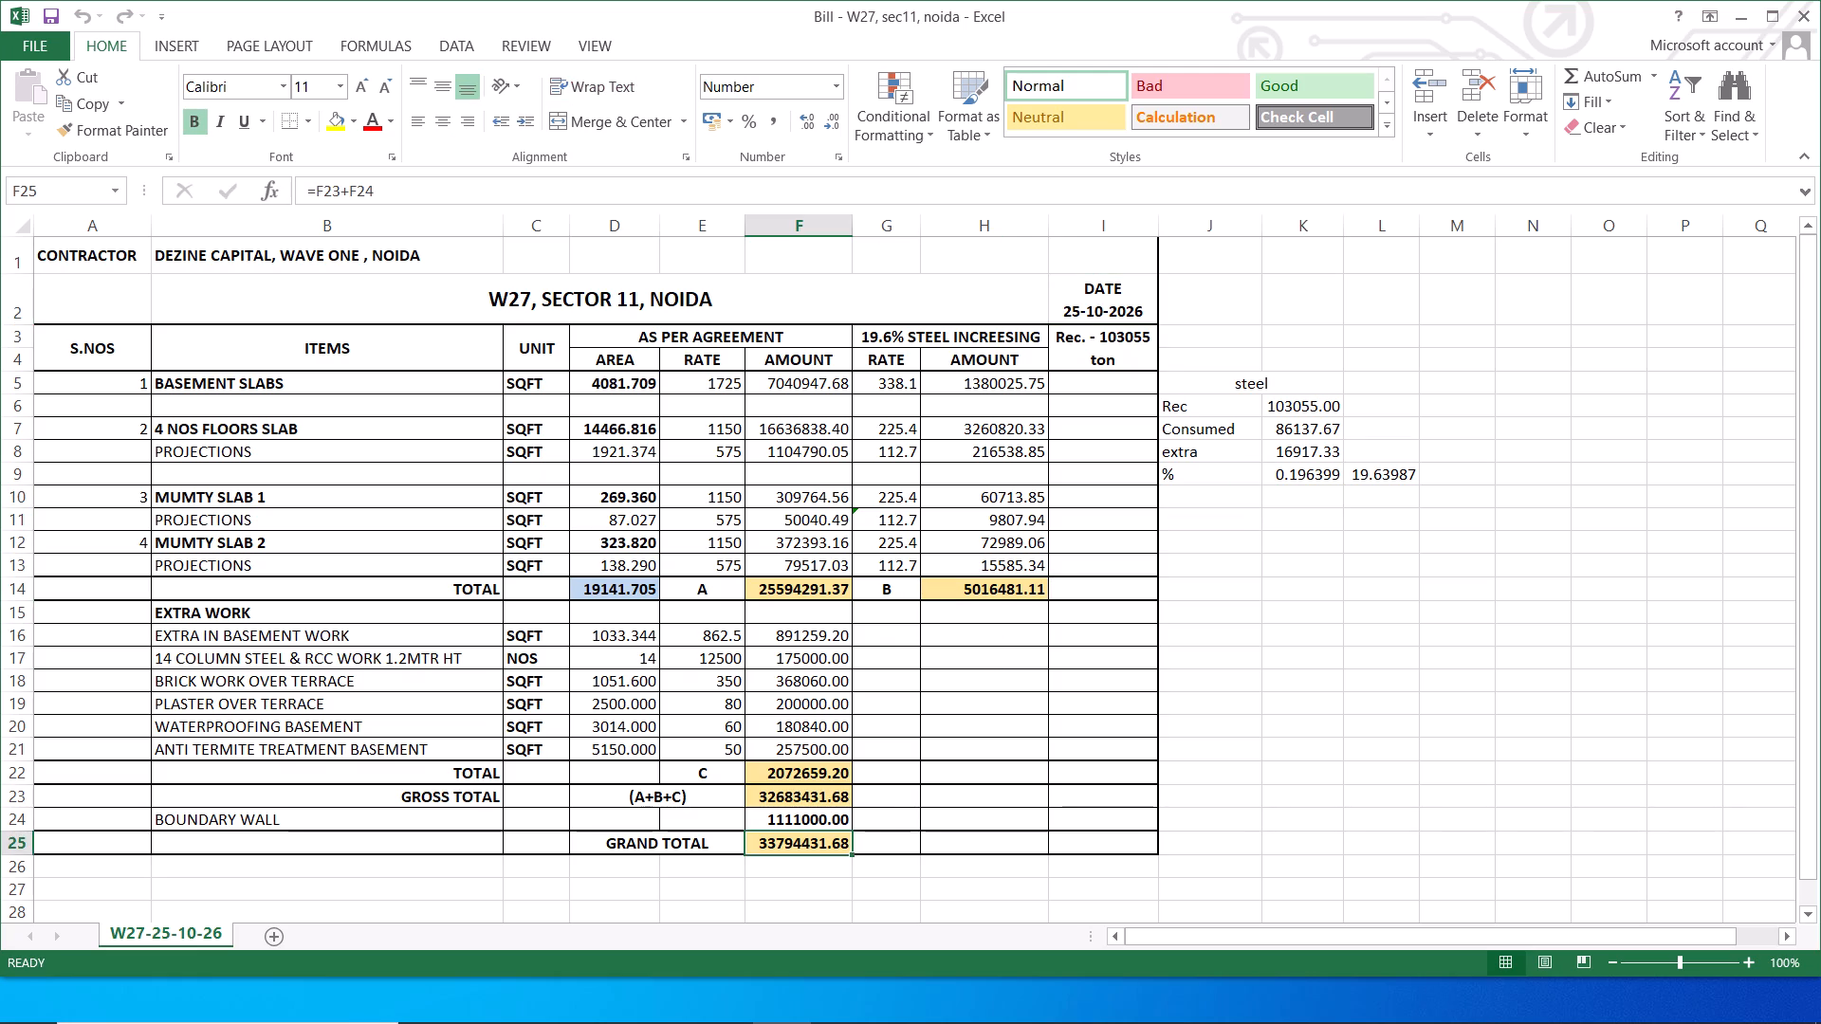
click(697, 772)
click(793, 774)
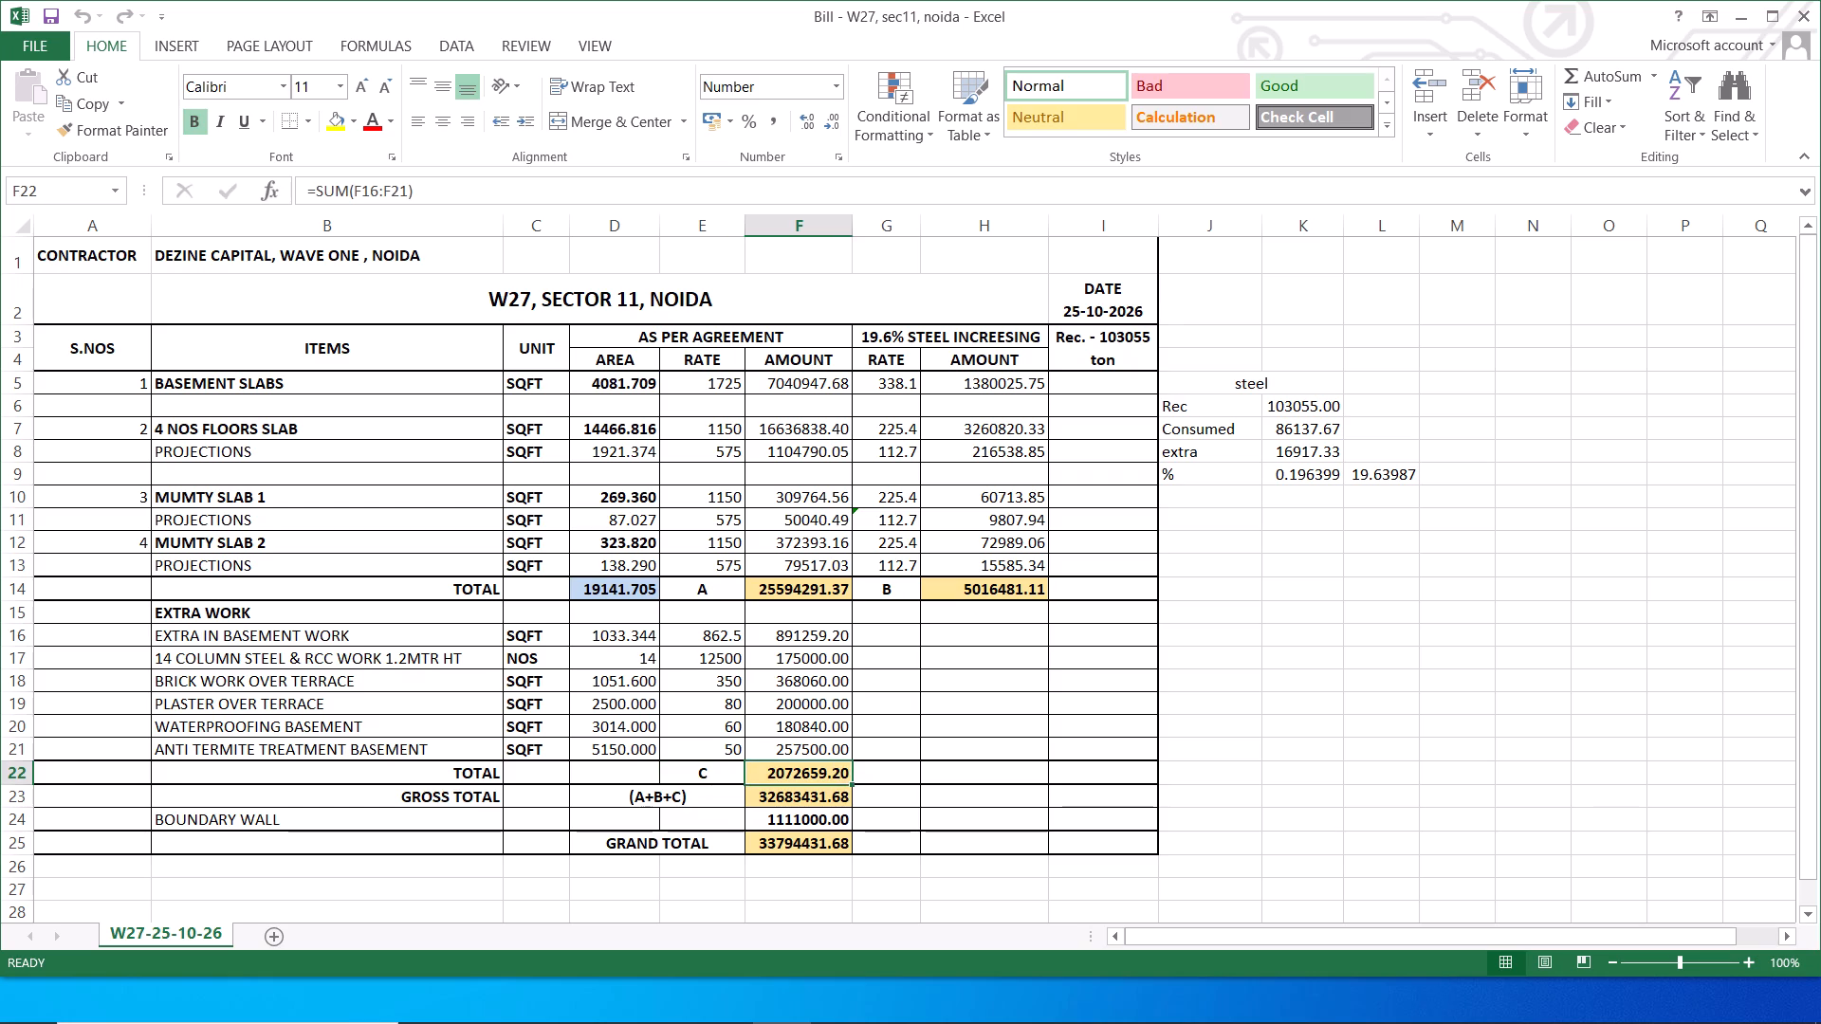
scroll(953, 515, down, 1)
scroll(953, 515, up, 5)
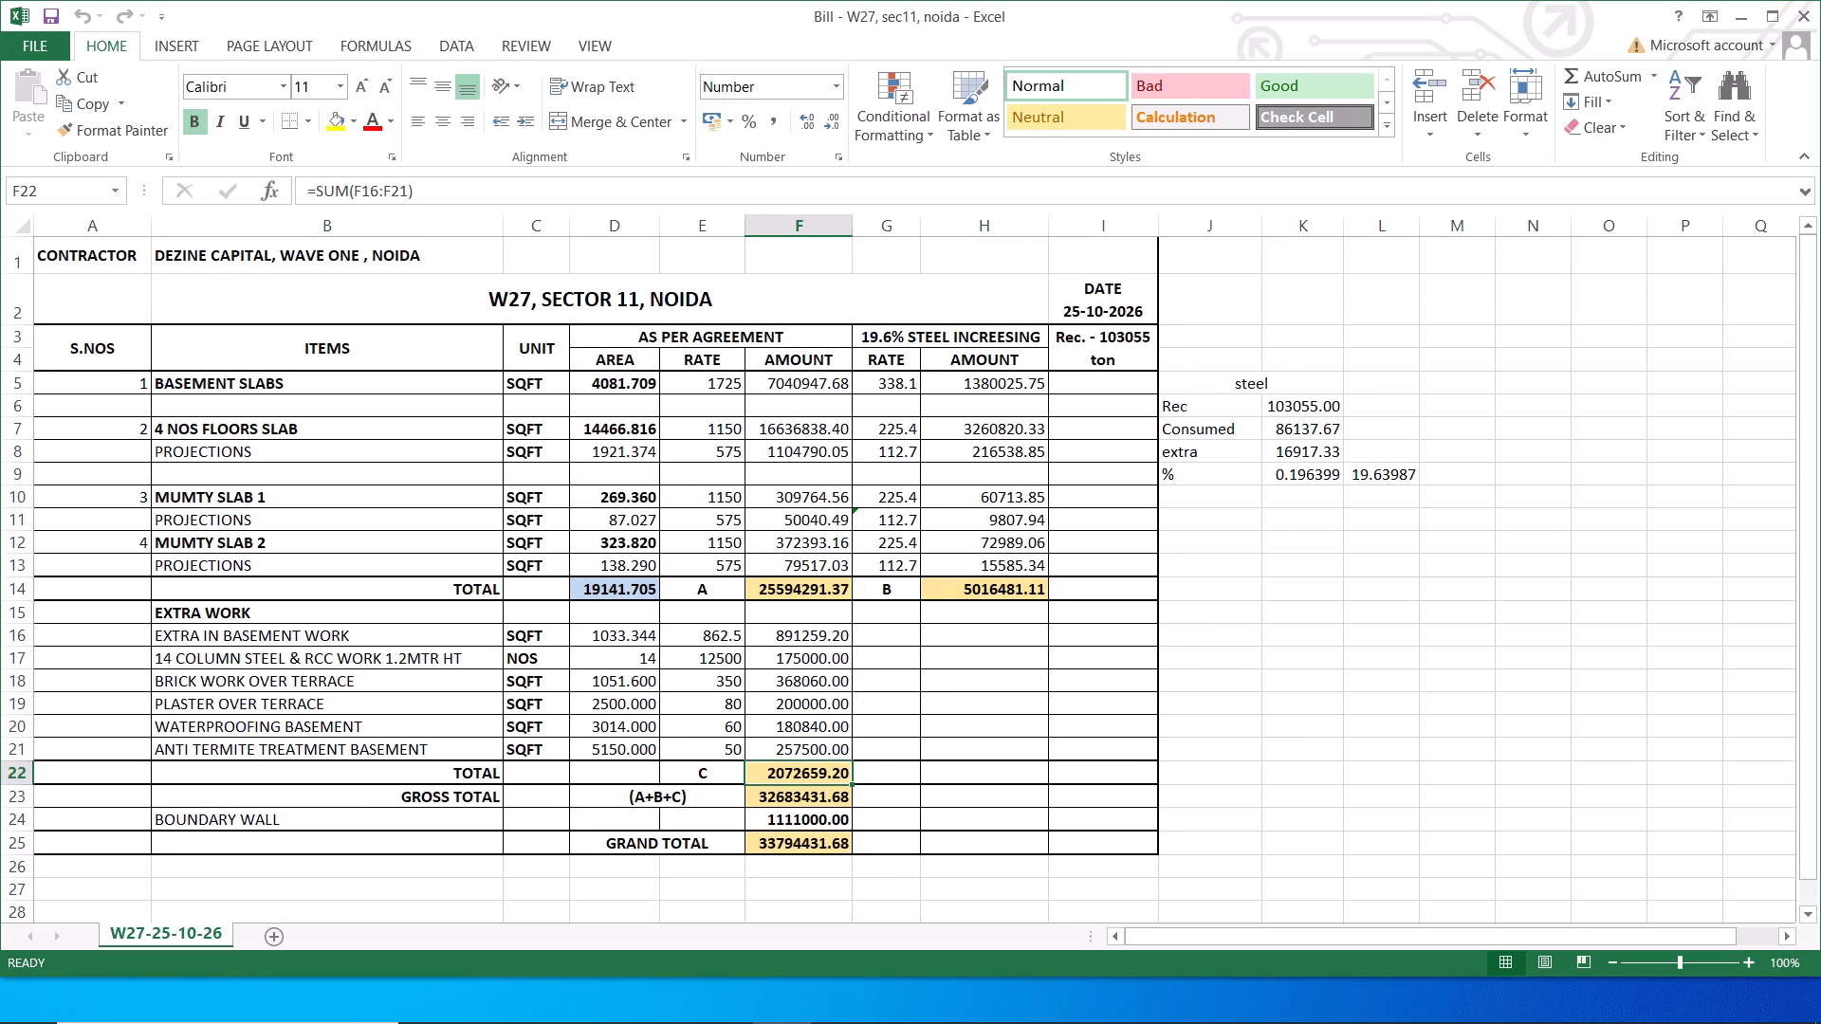
click(1803, 7)
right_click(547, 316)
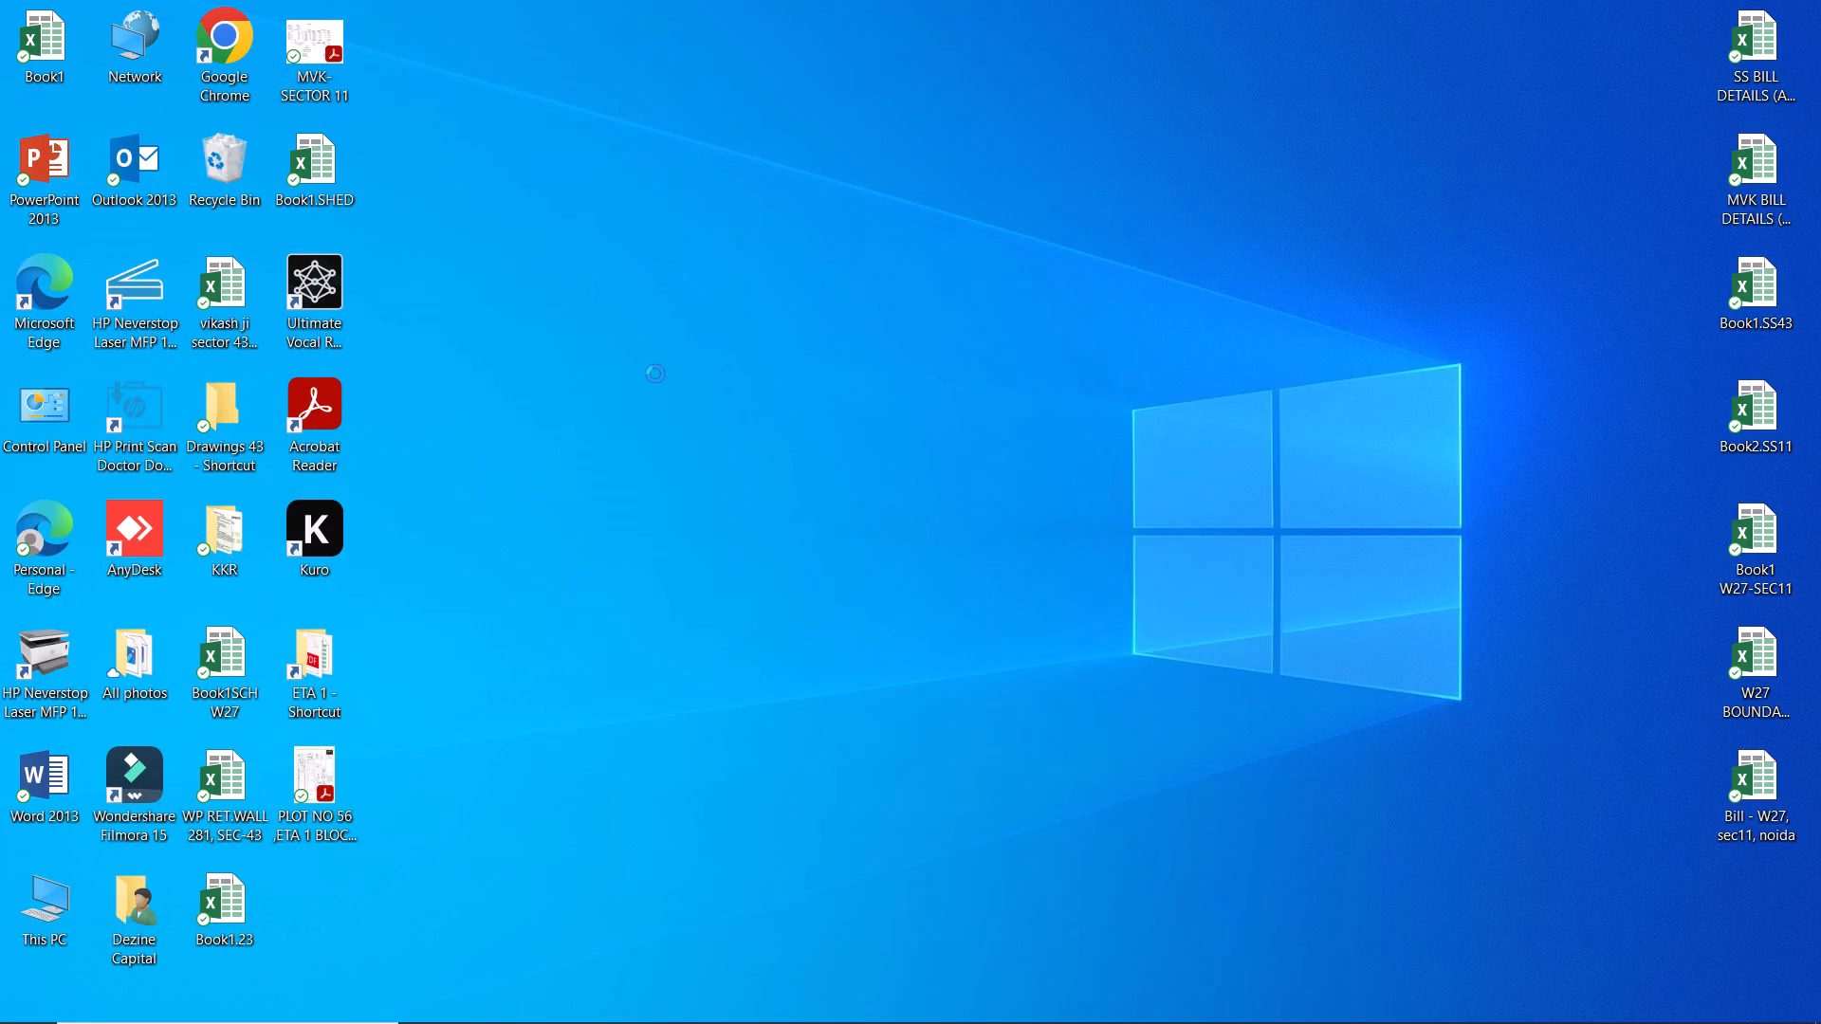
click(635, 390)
Switch to Microsoft Edge, maximize its window, and open WhatsApp Web from the saved favorites.
click(656, 1002)
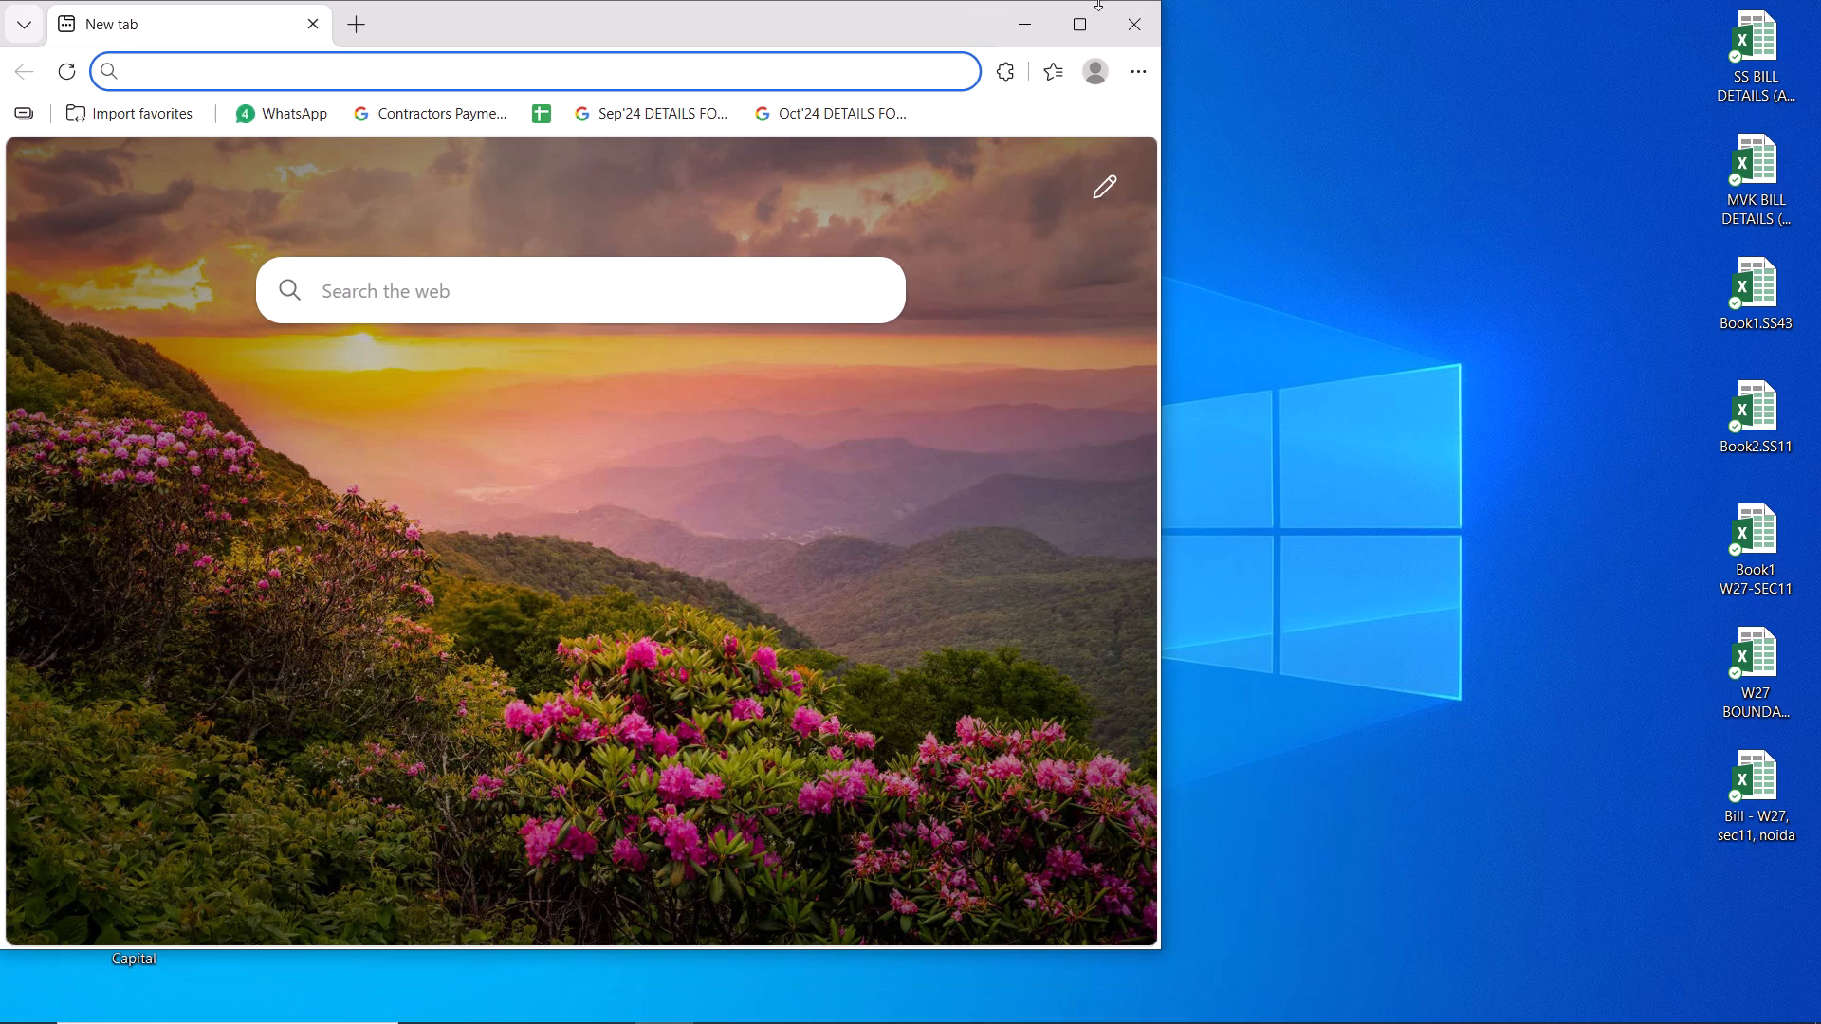
click(1082, 27)
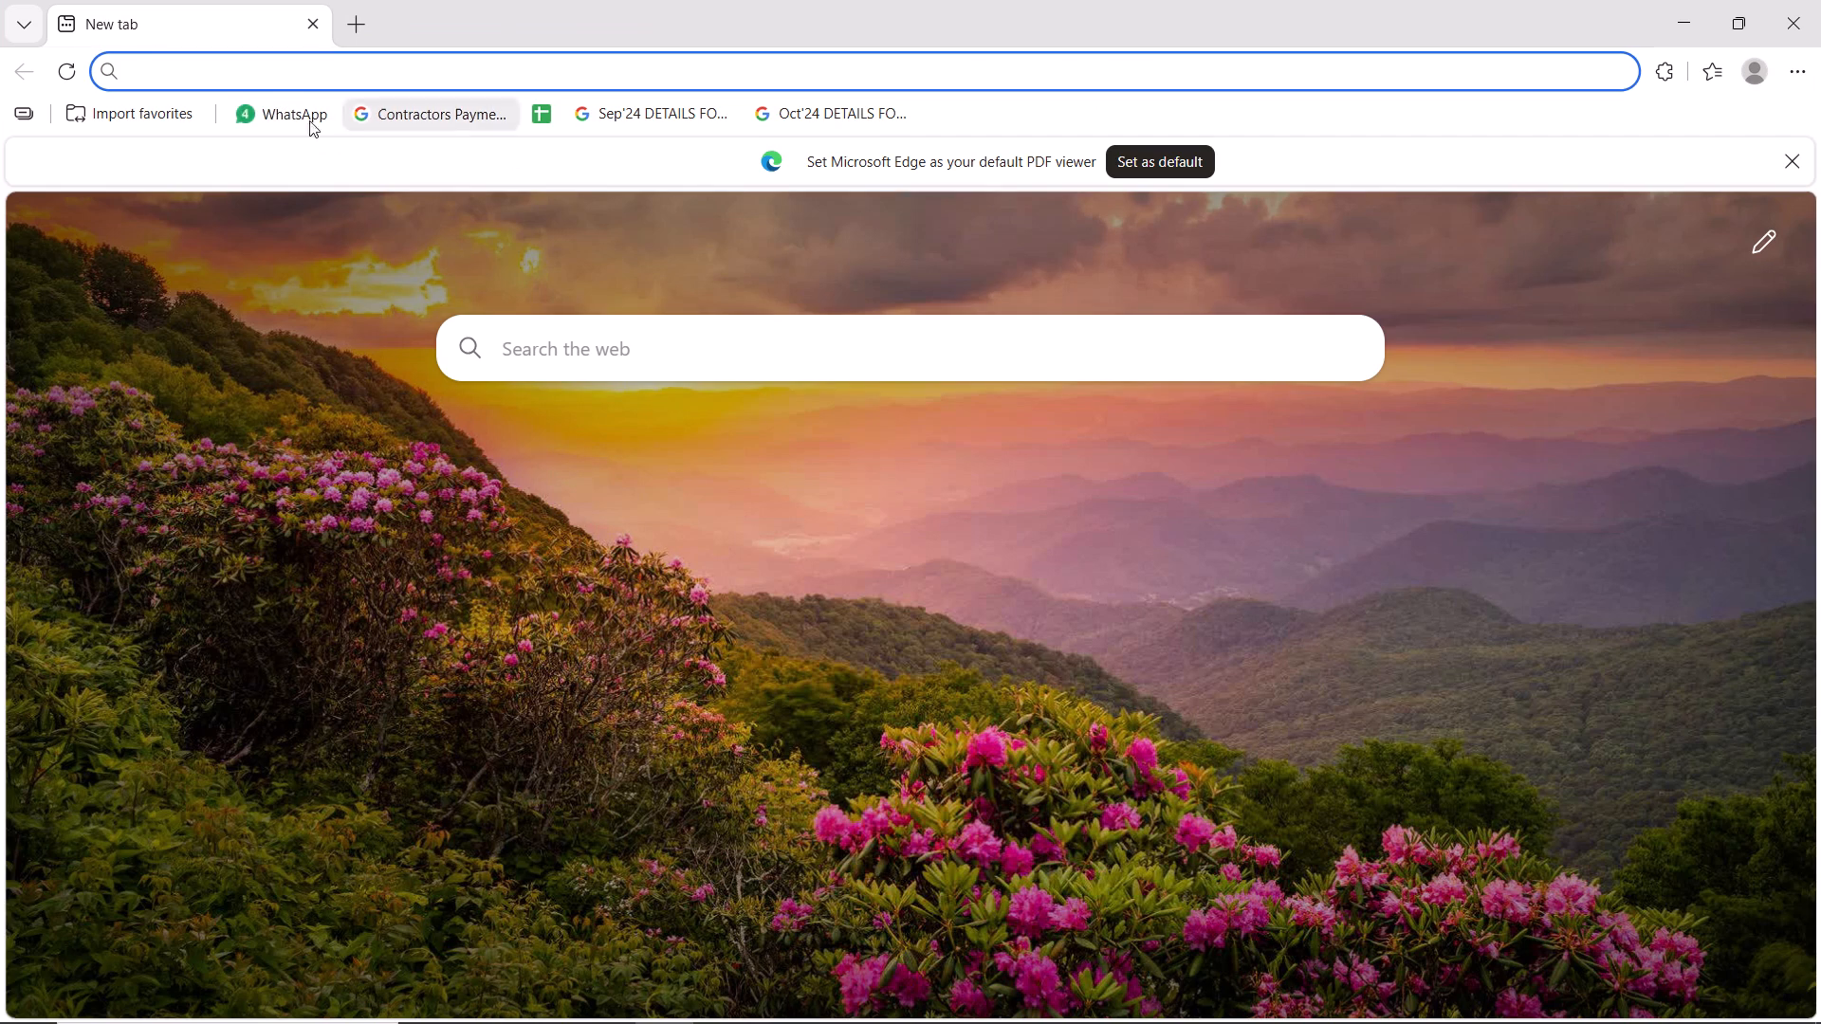
click(291, 117)
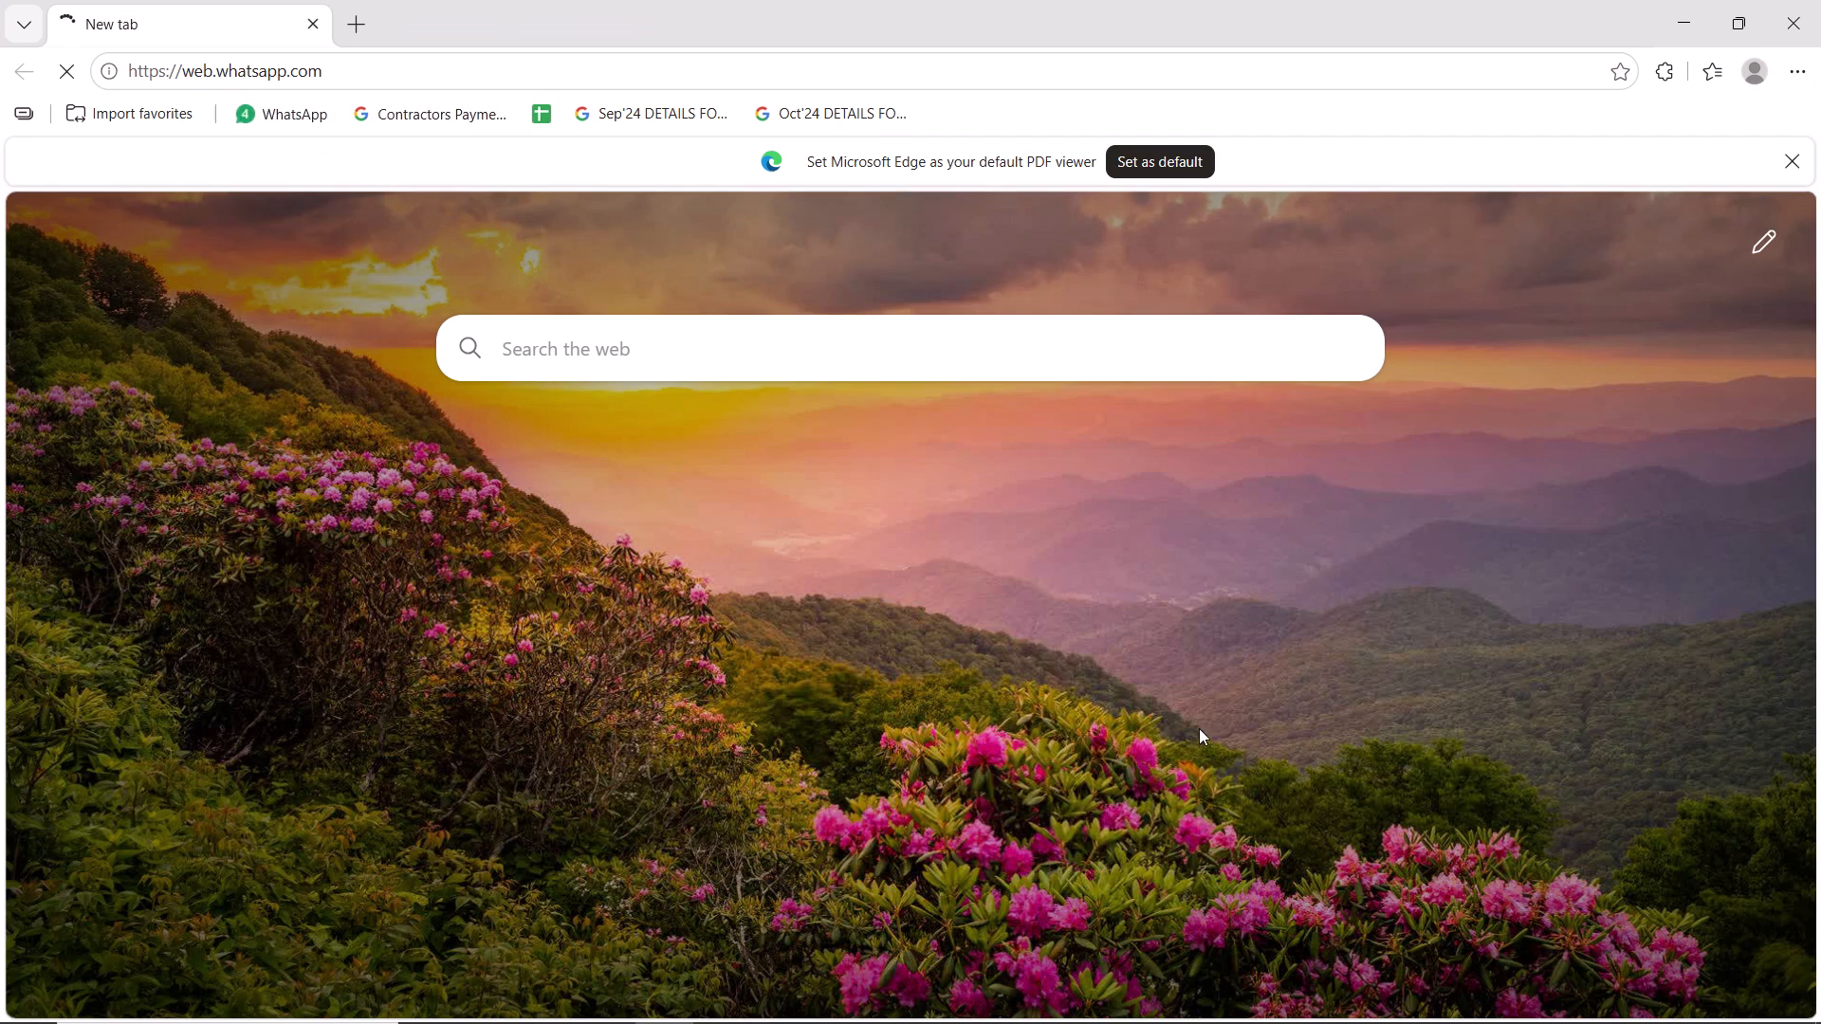